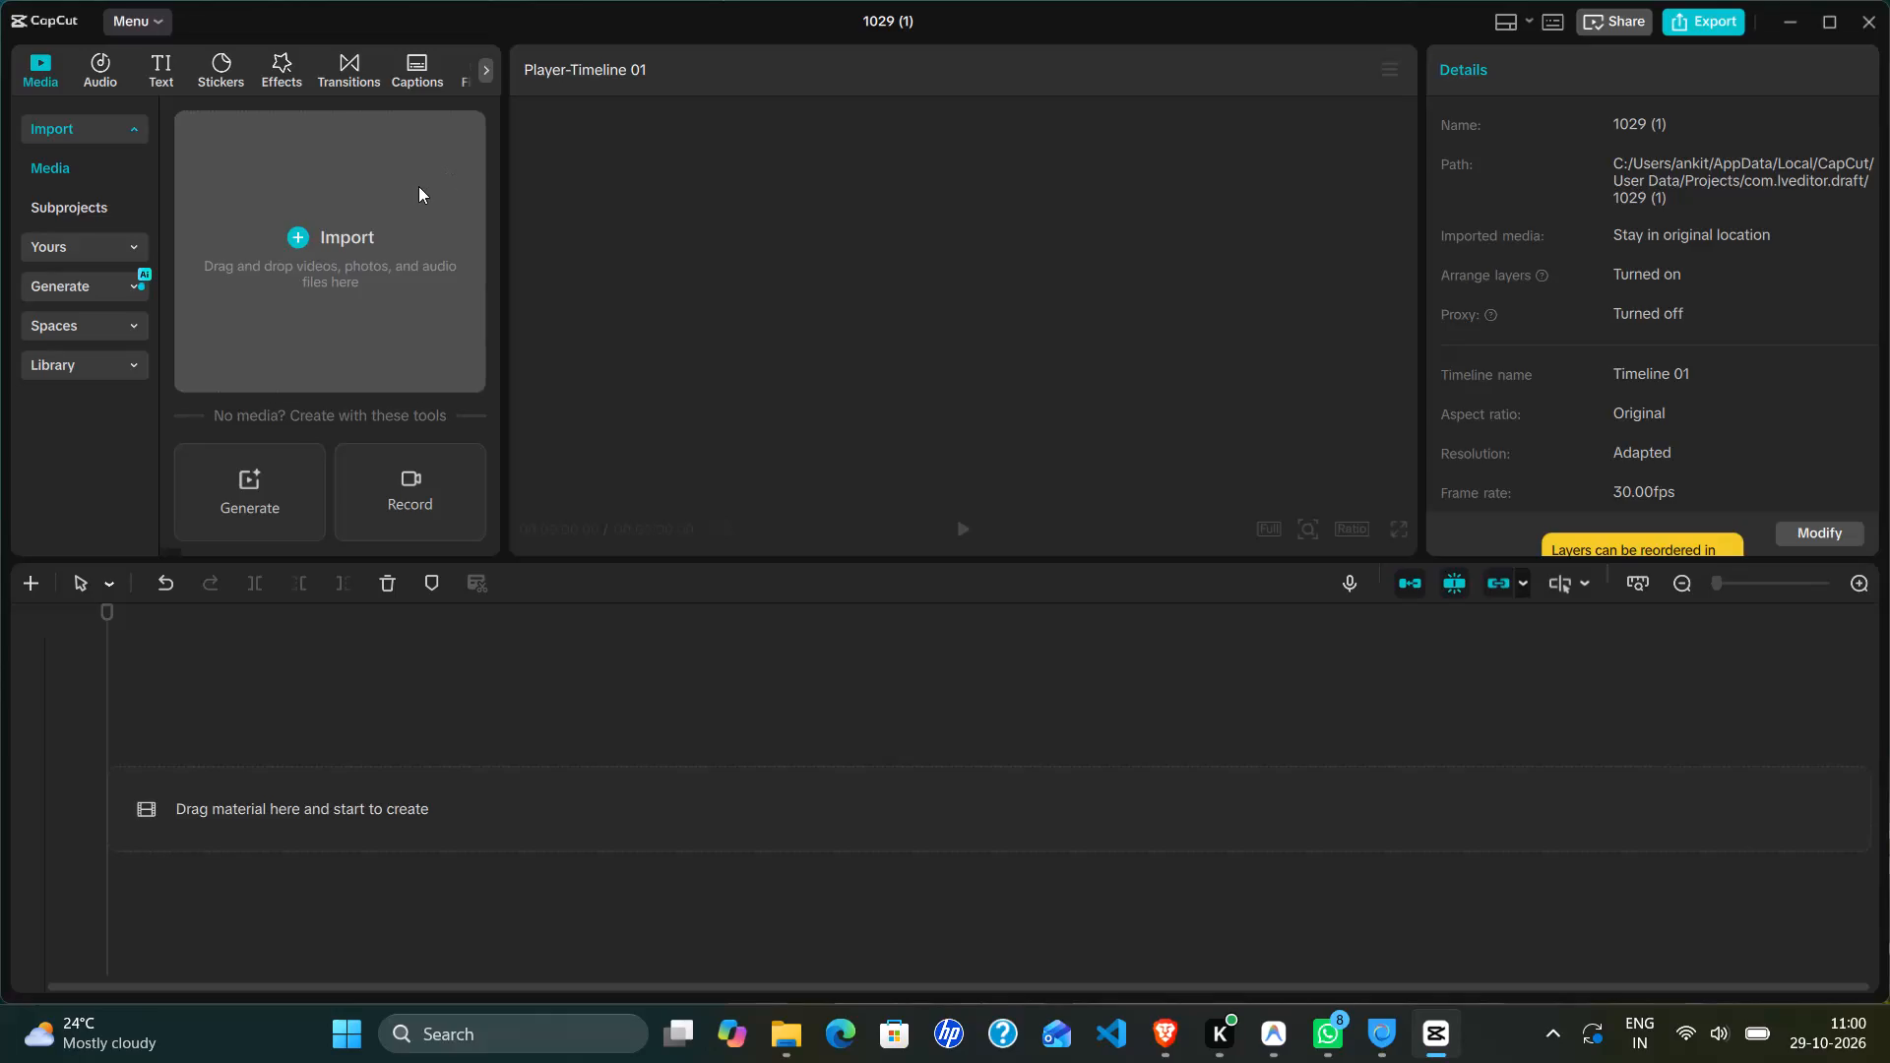
Switch to File Explorer and delete the chhath_environment_loop_6s_h264, ChP1 and ChP2 clips from the Videoes folder inside Music > Music.
left_click(418, 186)
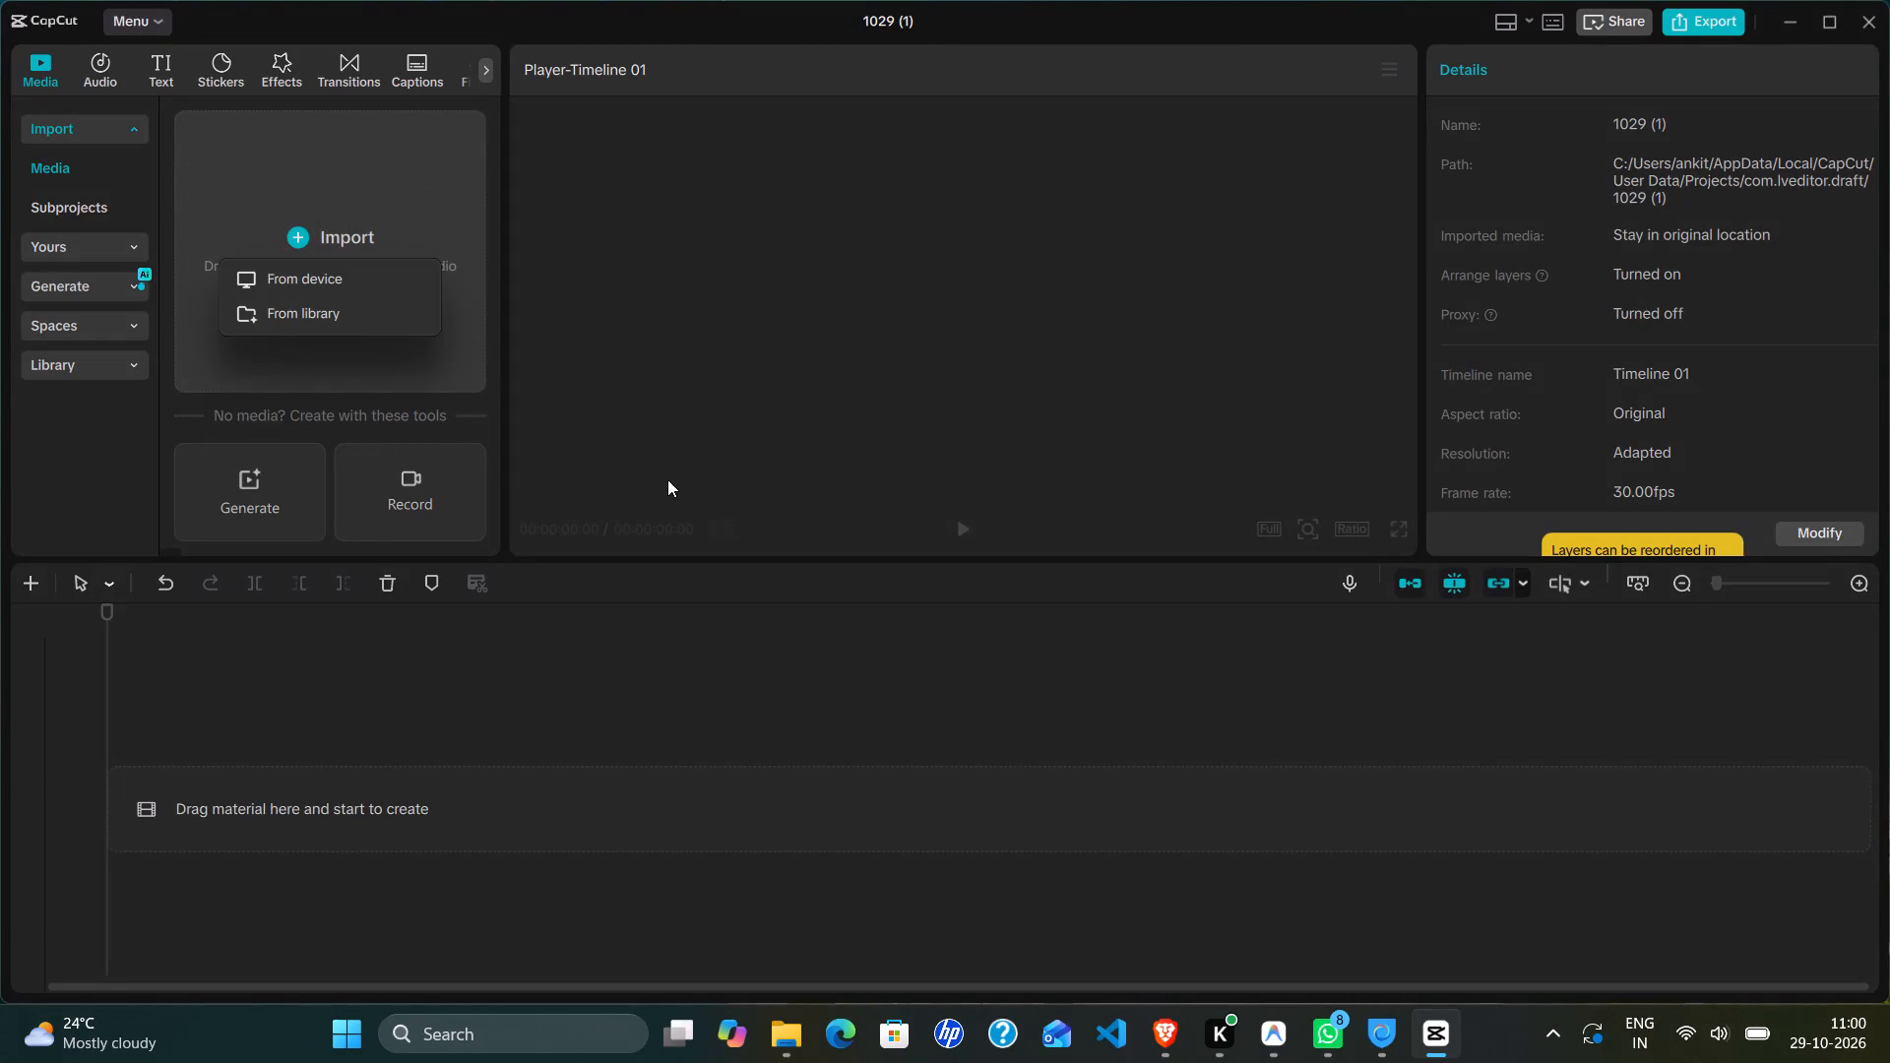
left_click(1145, 1038)
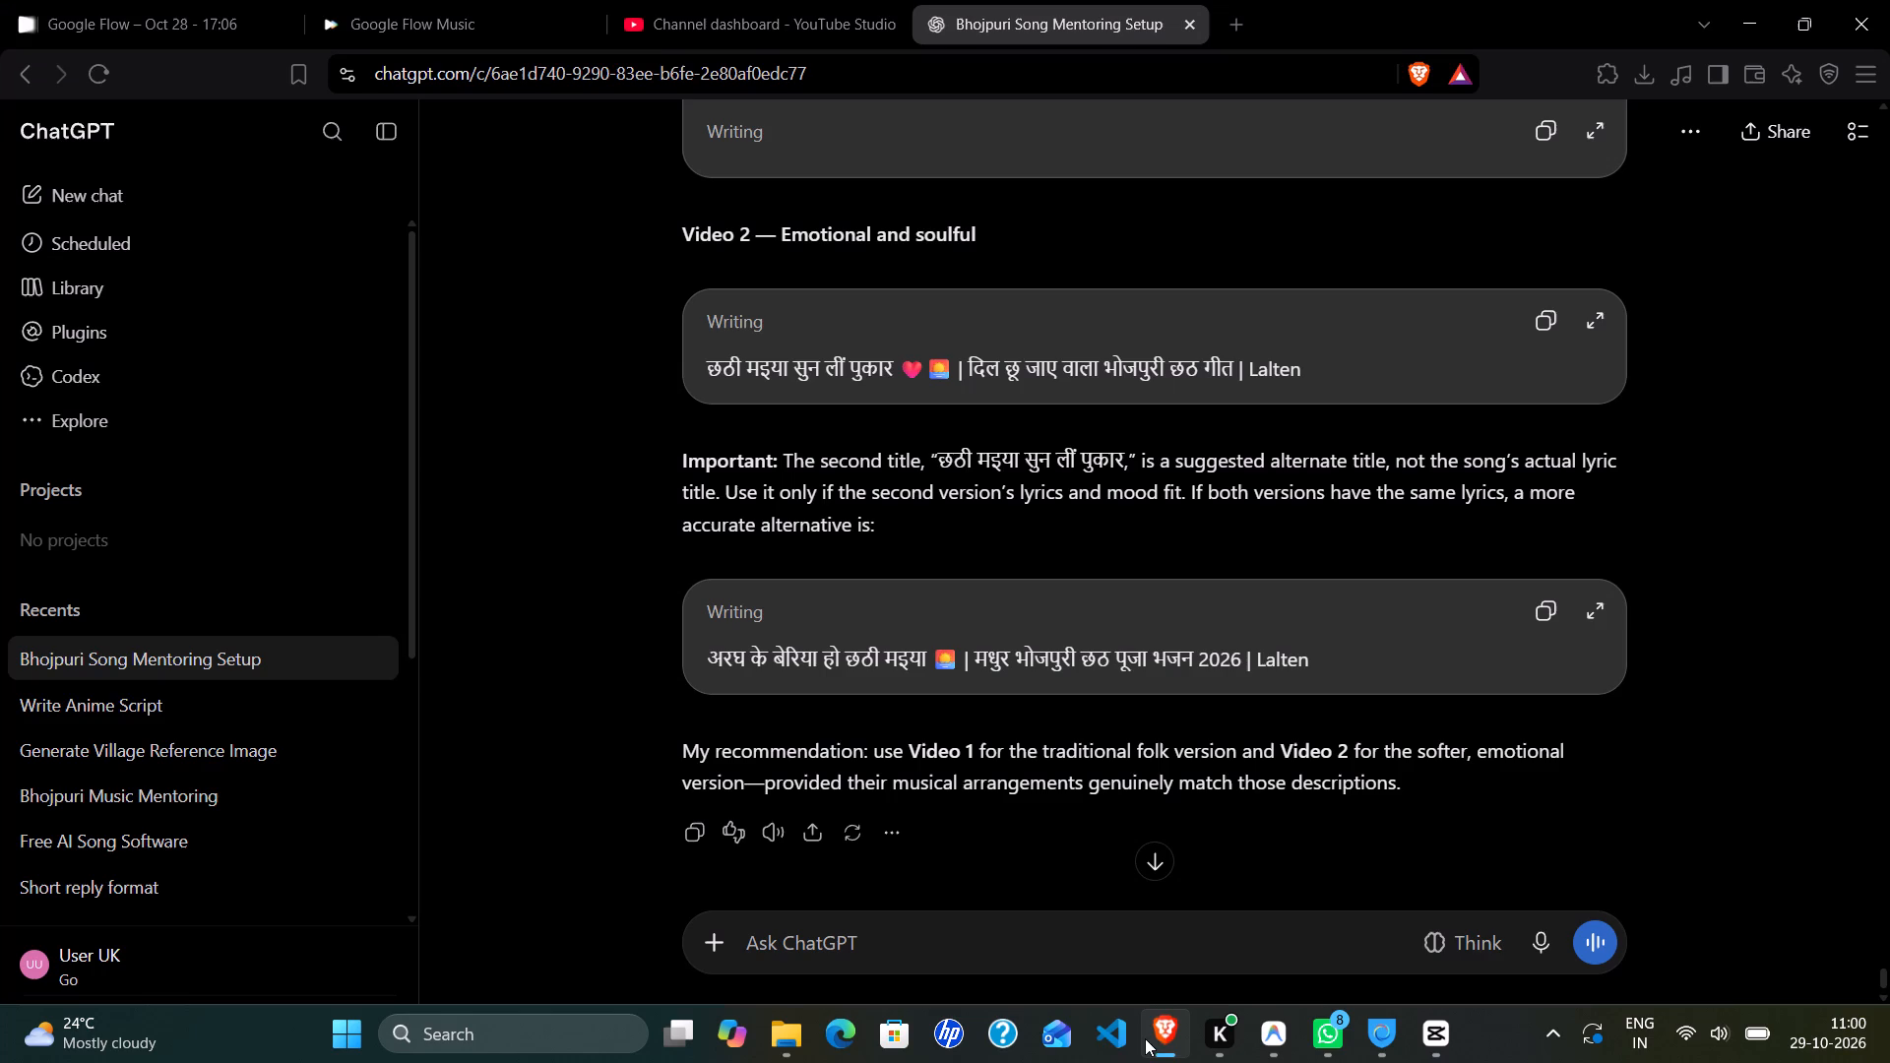
left_click(801, 1057)
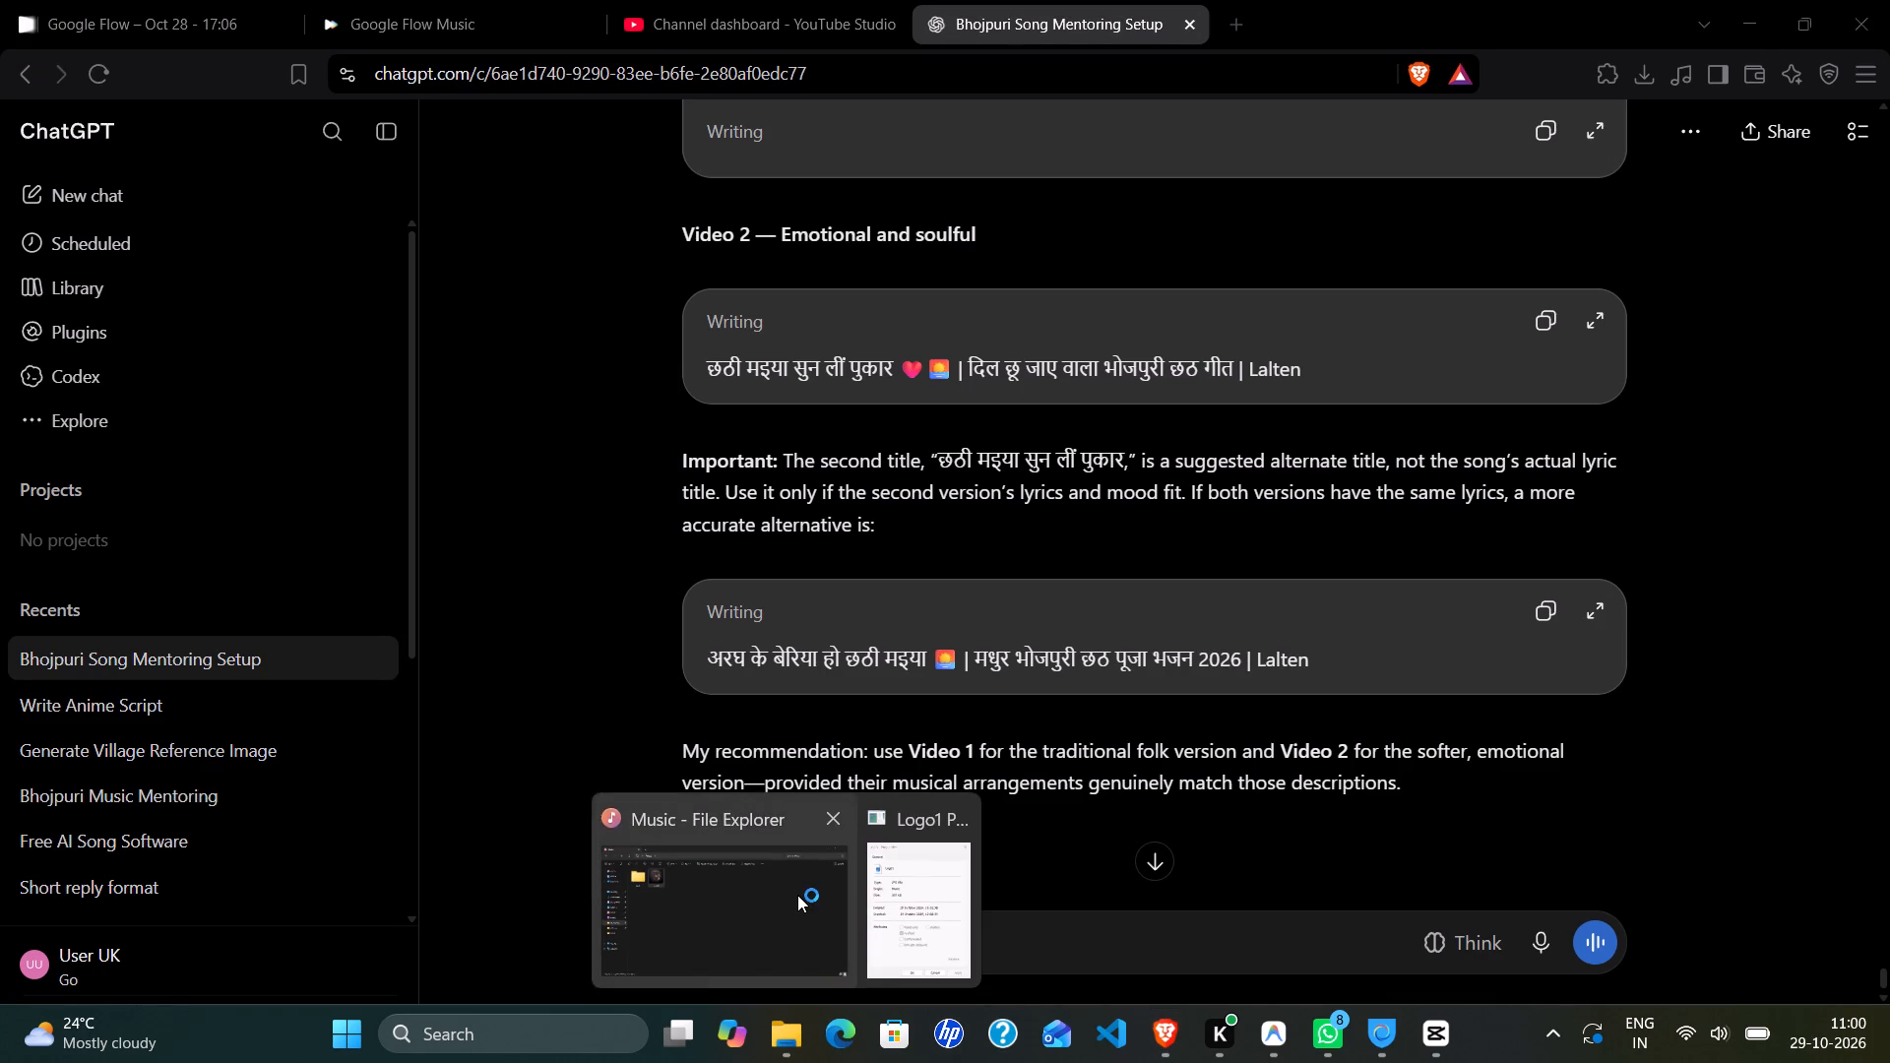
left_click(797, 895)
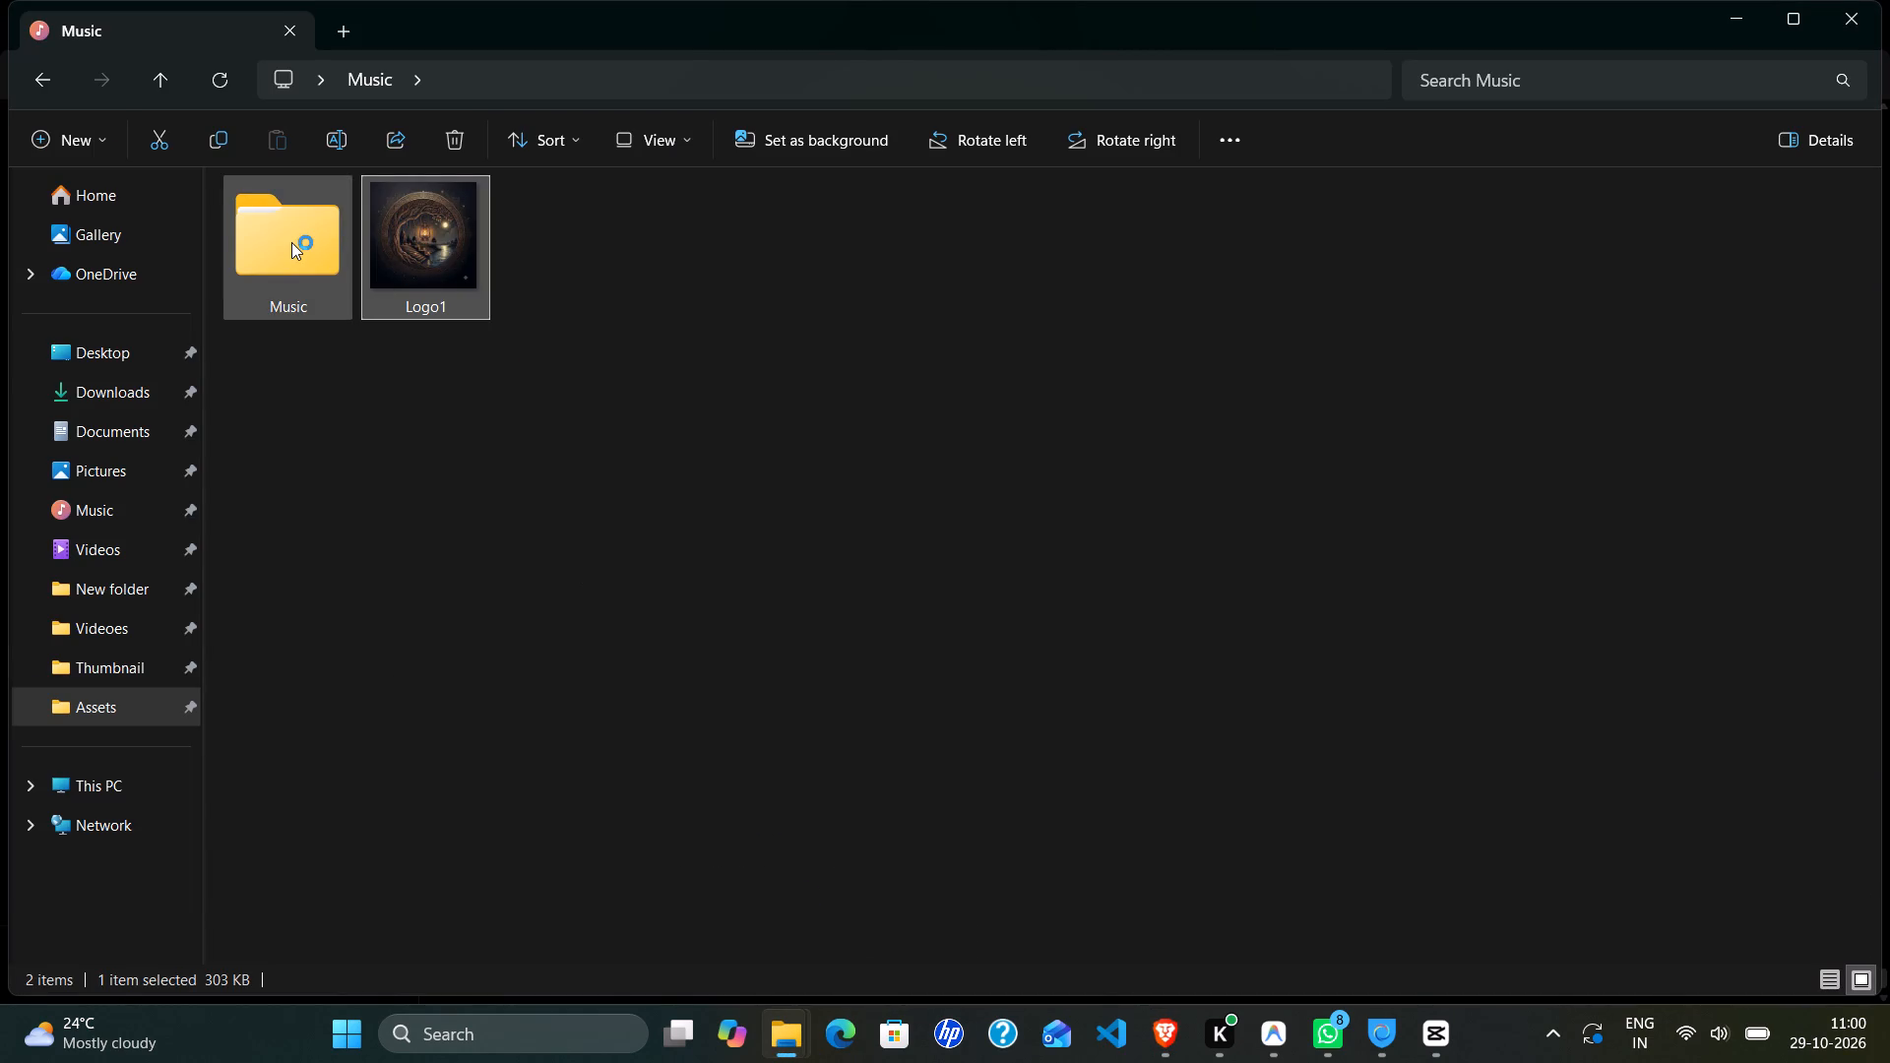
double_click(291, 242)
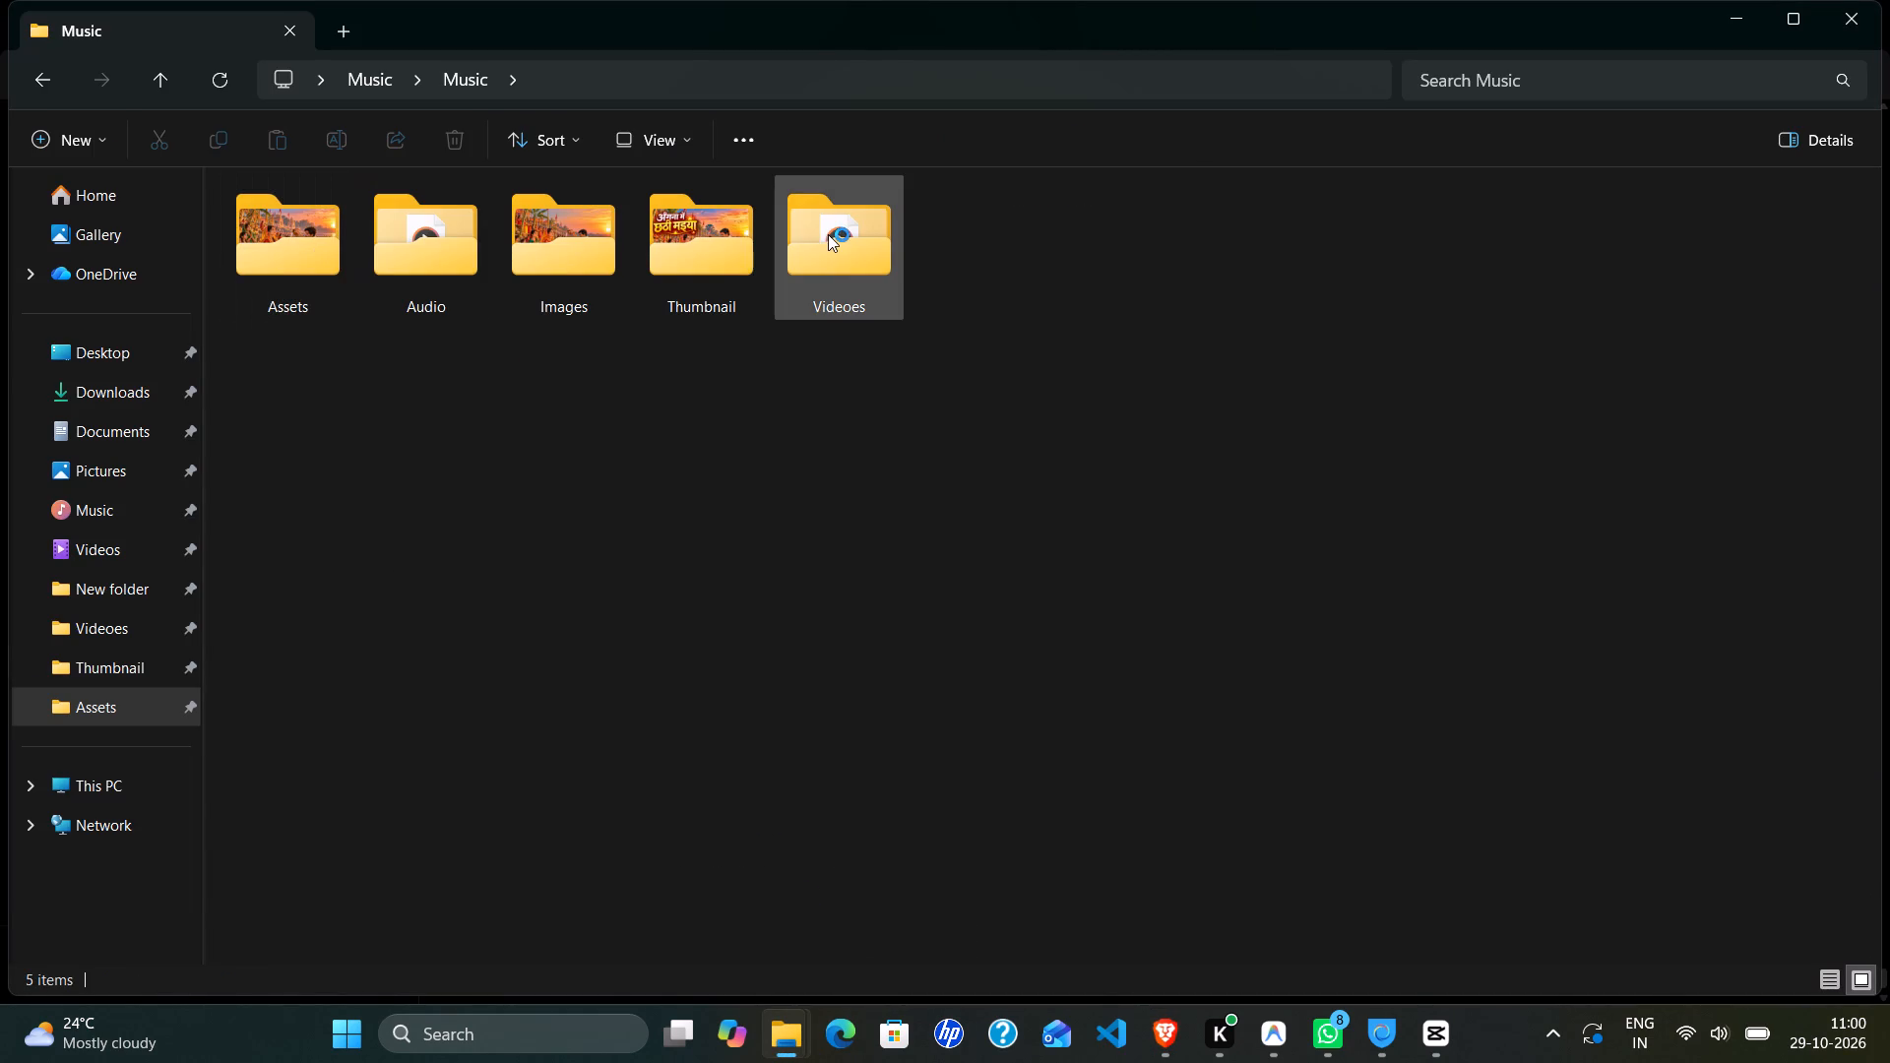
double_click(828, 234)
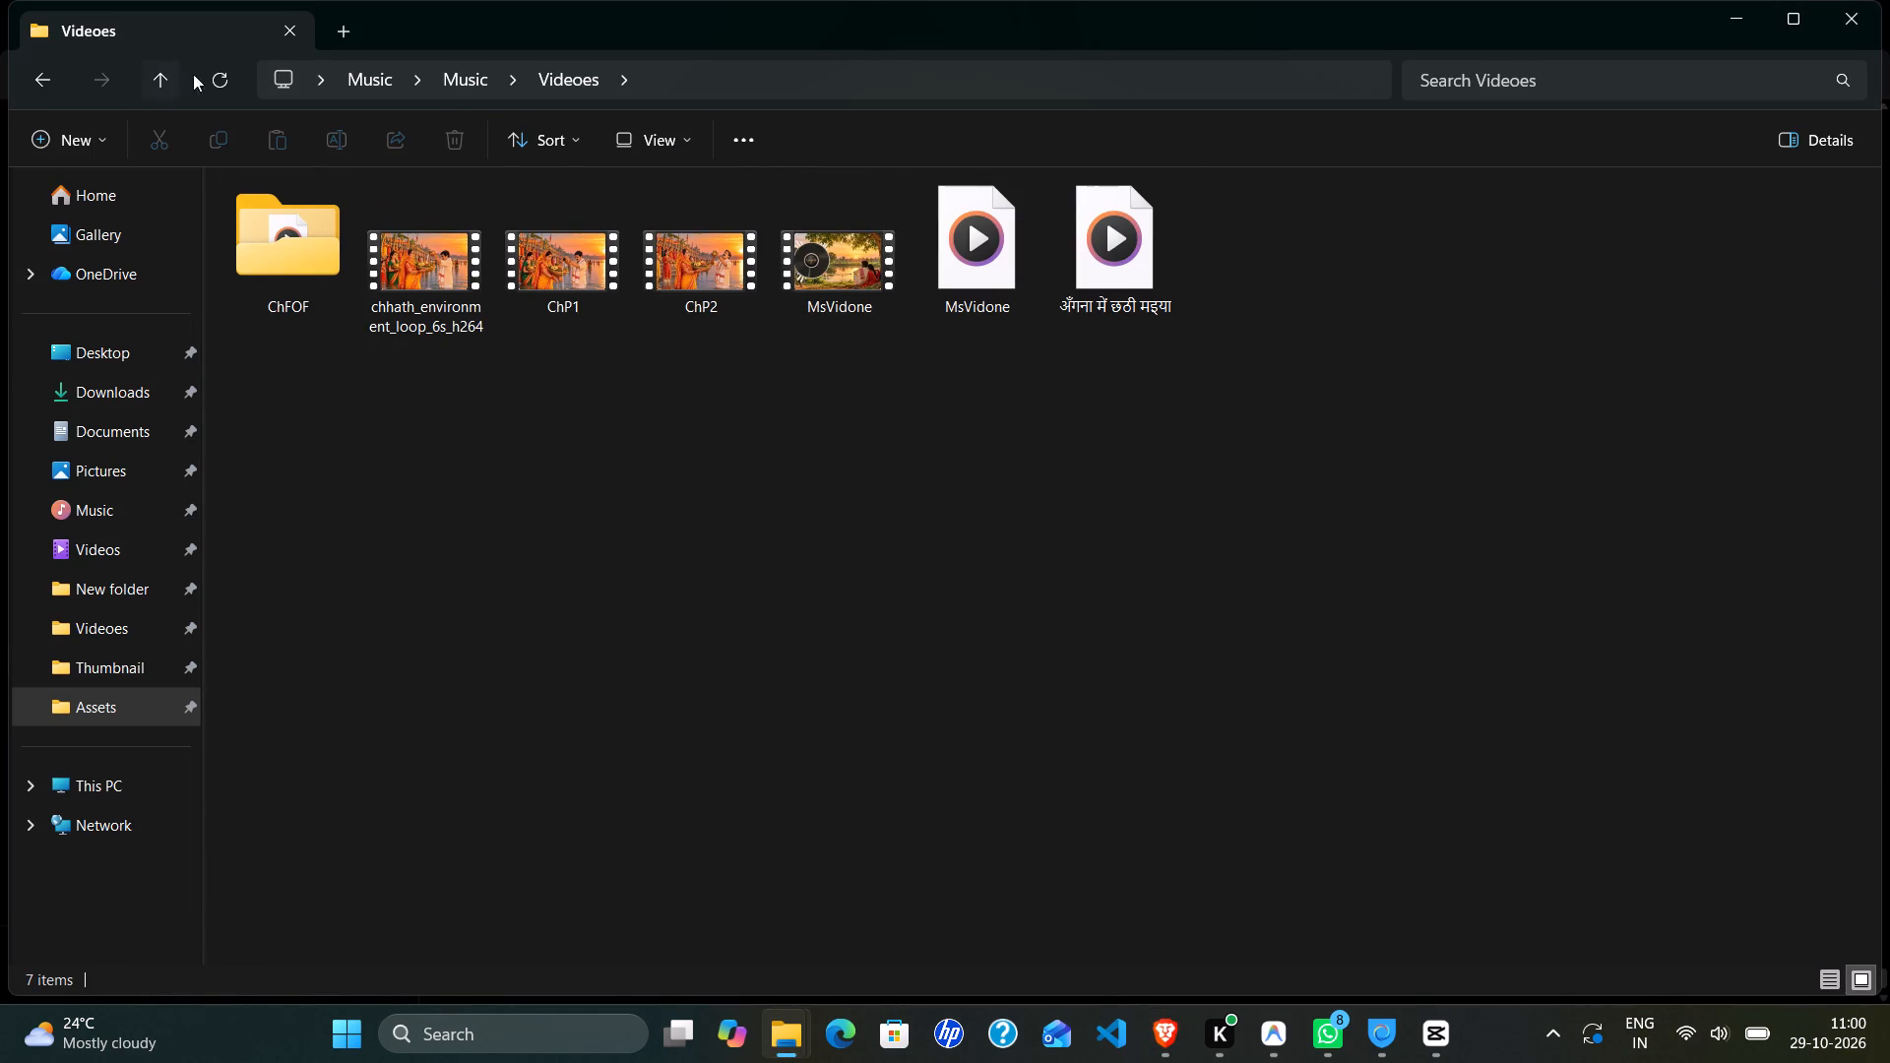
left_click_drag(437, 378, 552, 261)
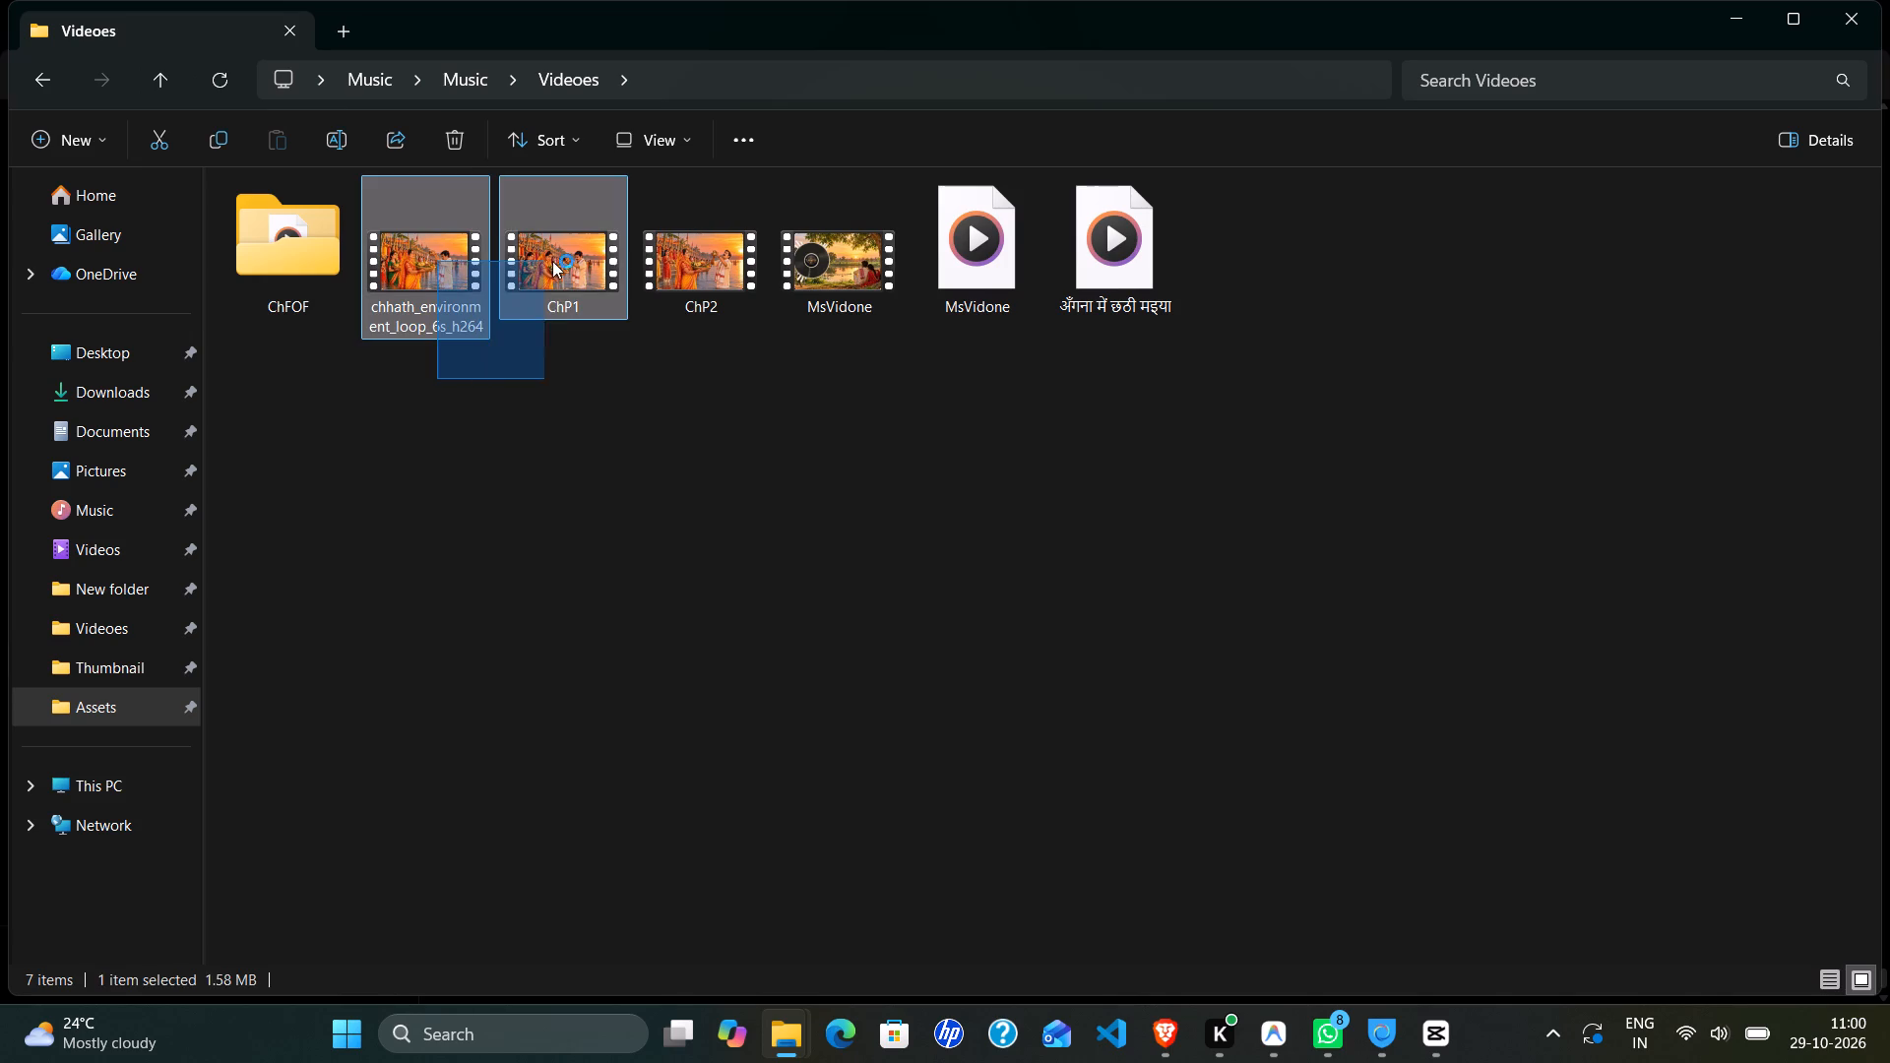
left_click_drag(552, 261, 718, 248)
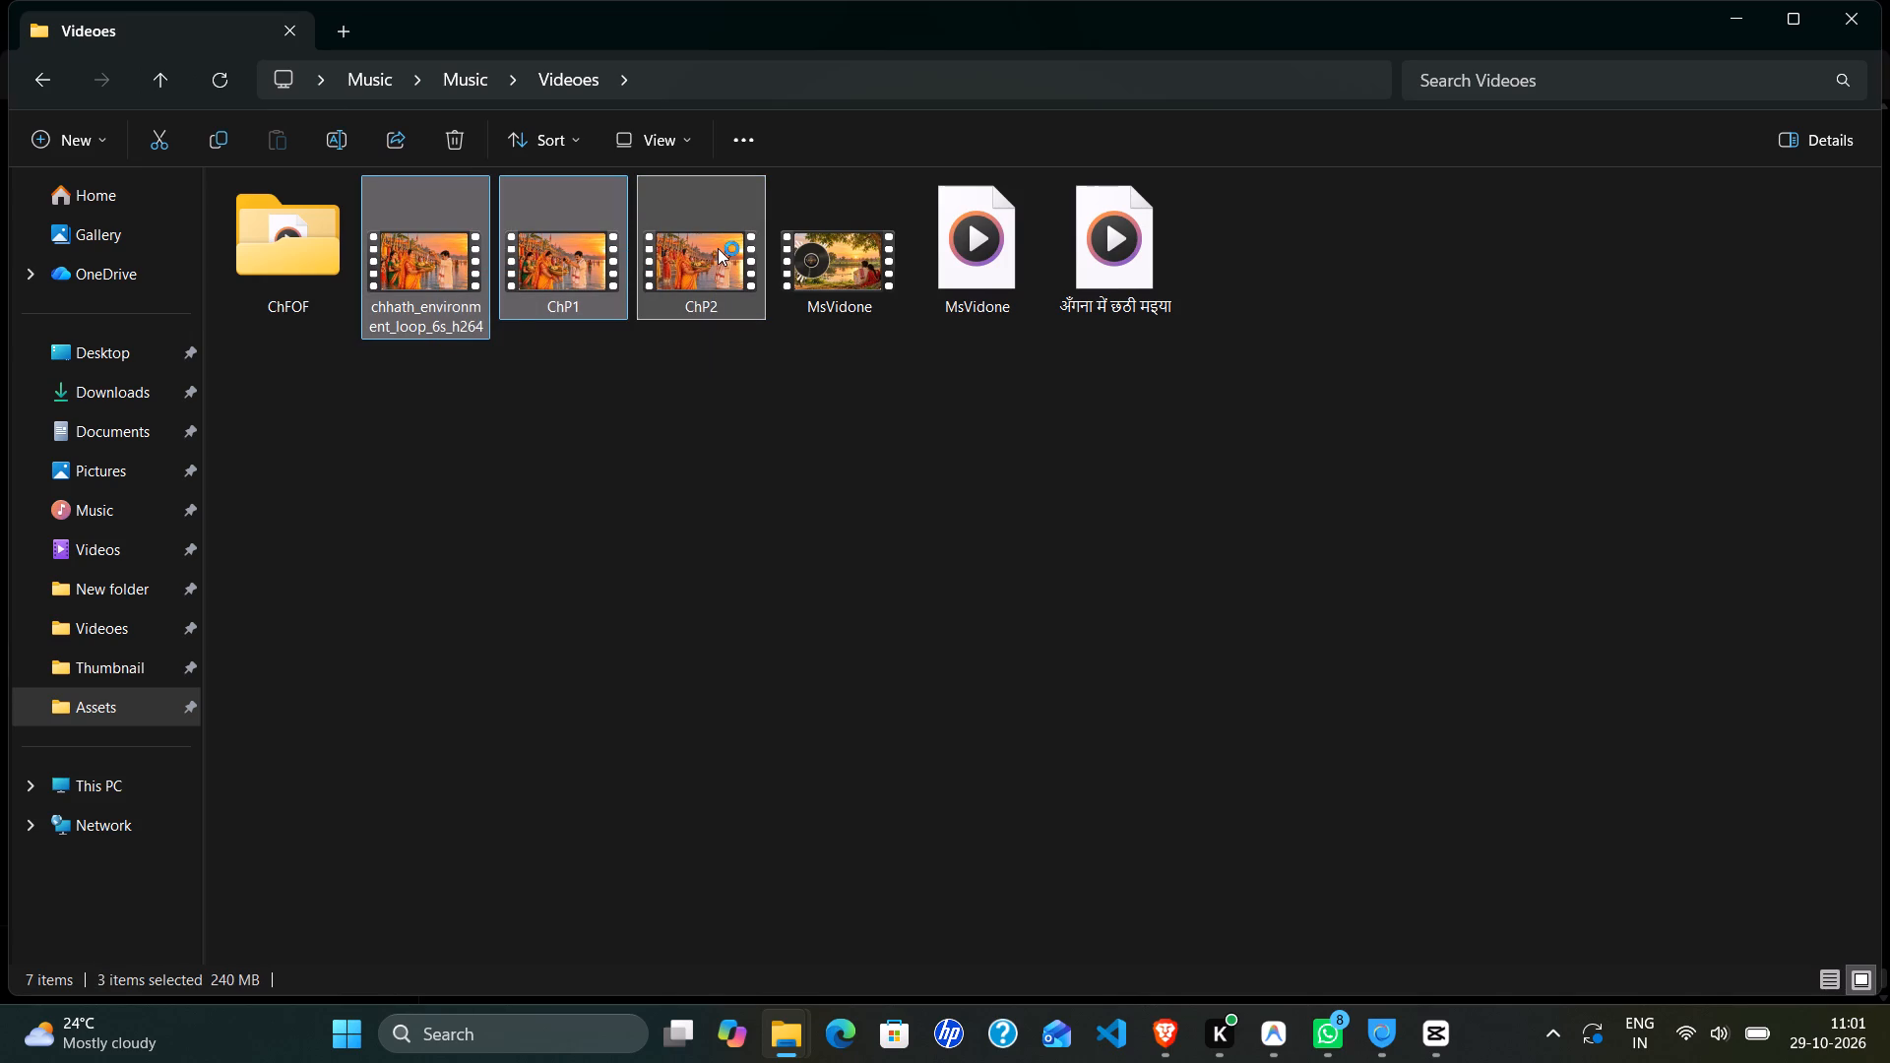
key("Delete")
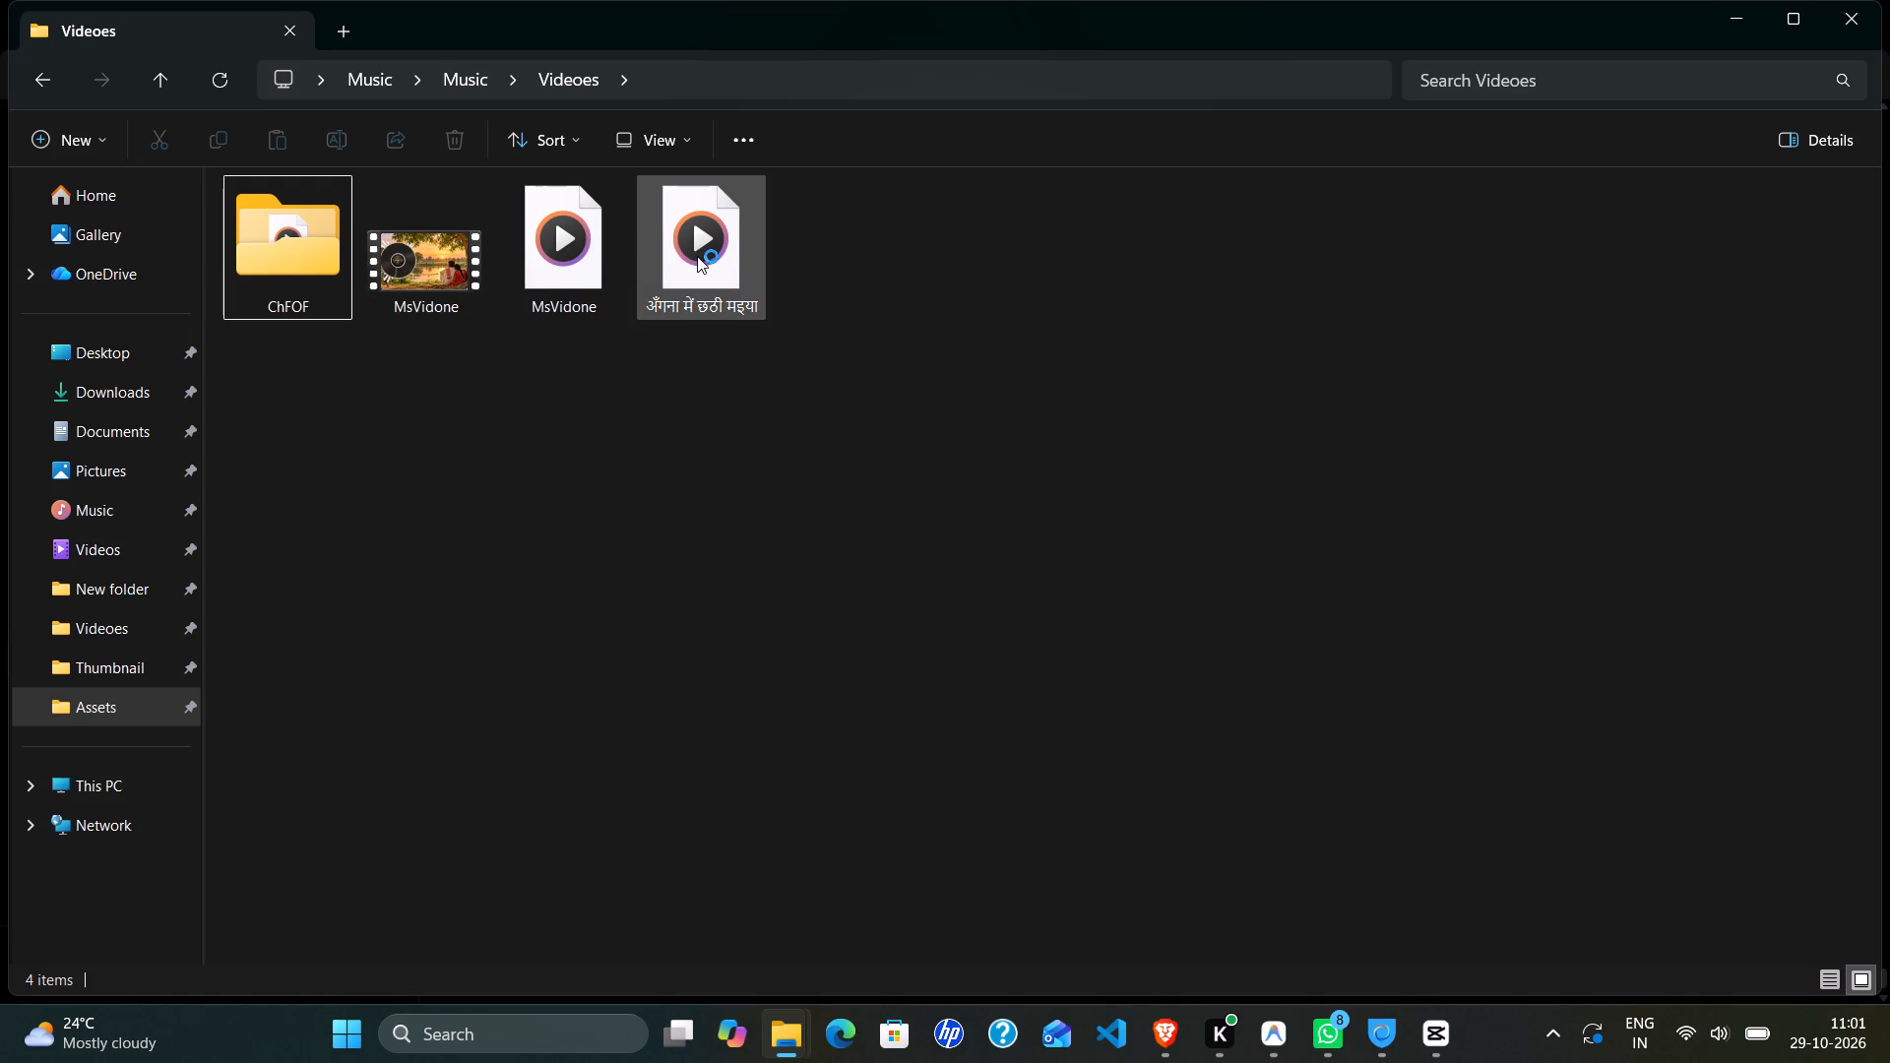
Move the अँगना में छठी मइया media file into the ChFOF folder.
left_click_drag(697, 256, 266, 296)
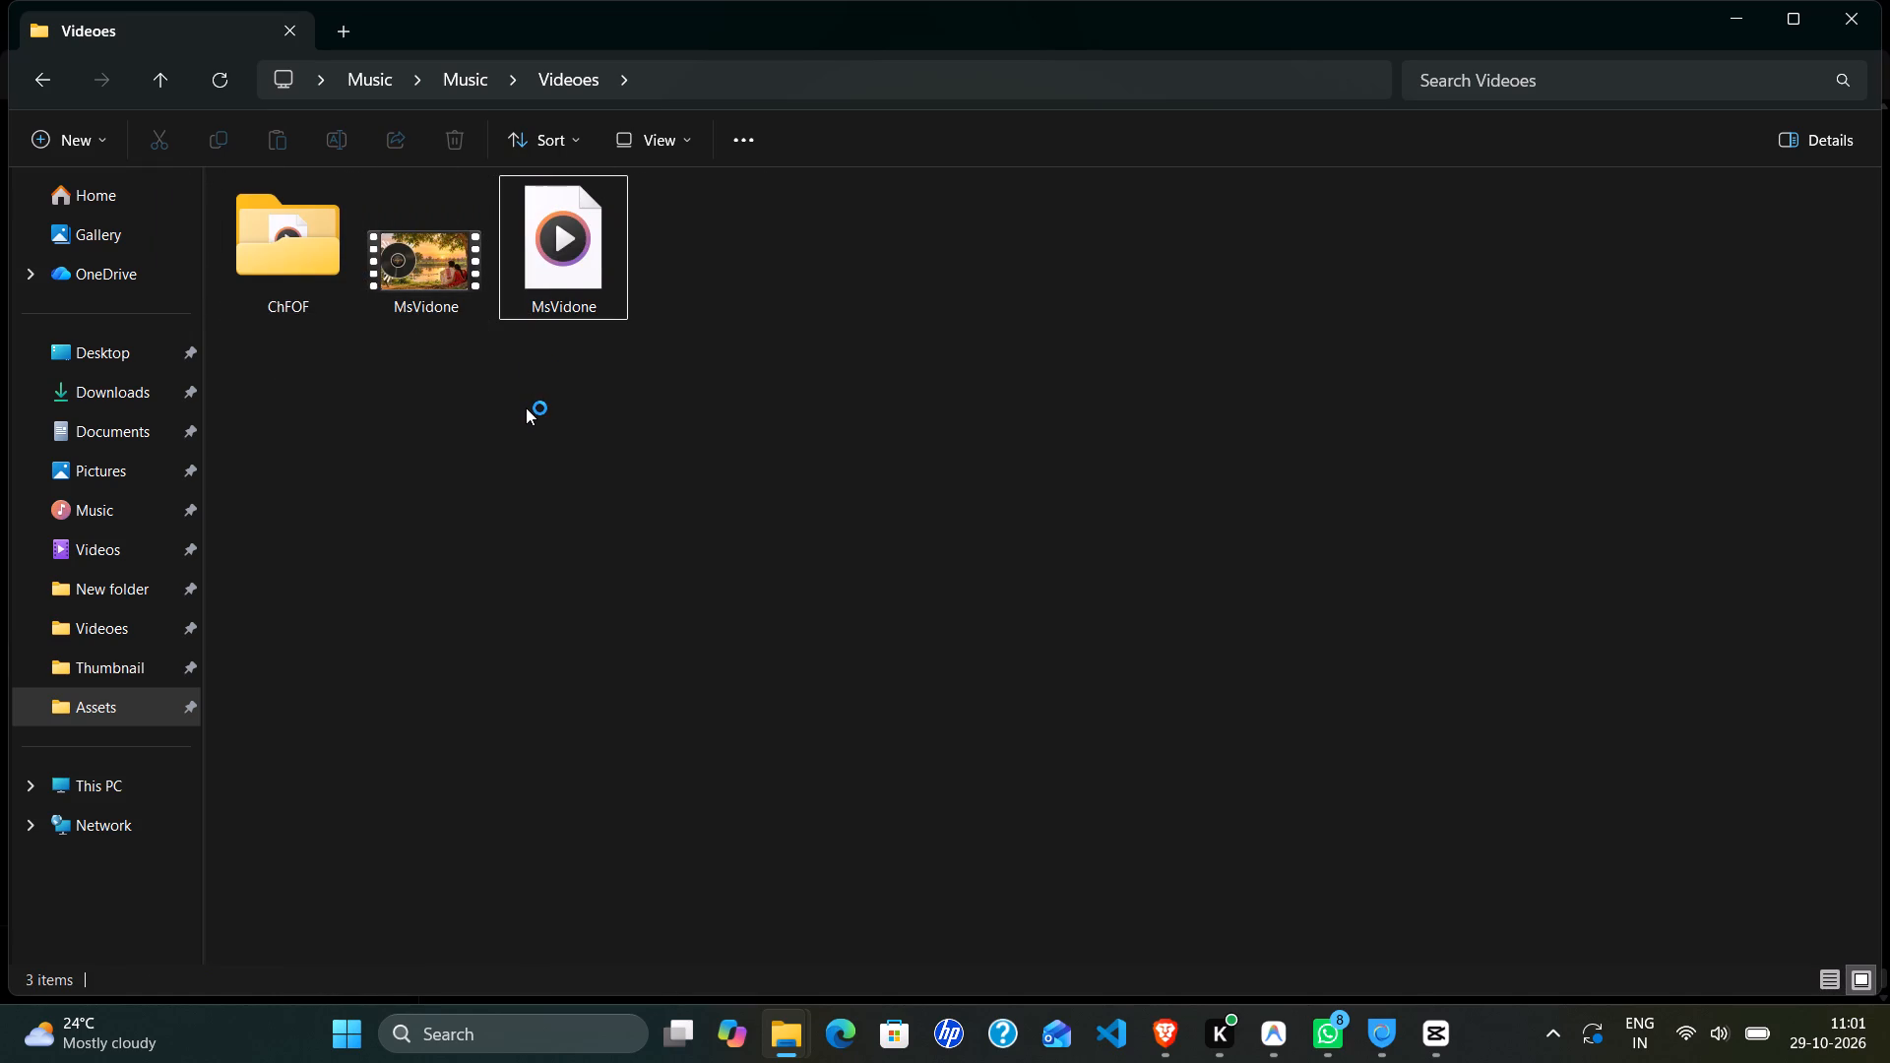
Create three new folders in Videoes, named V3, V4 and V1.
key("ctrl+shift+n")
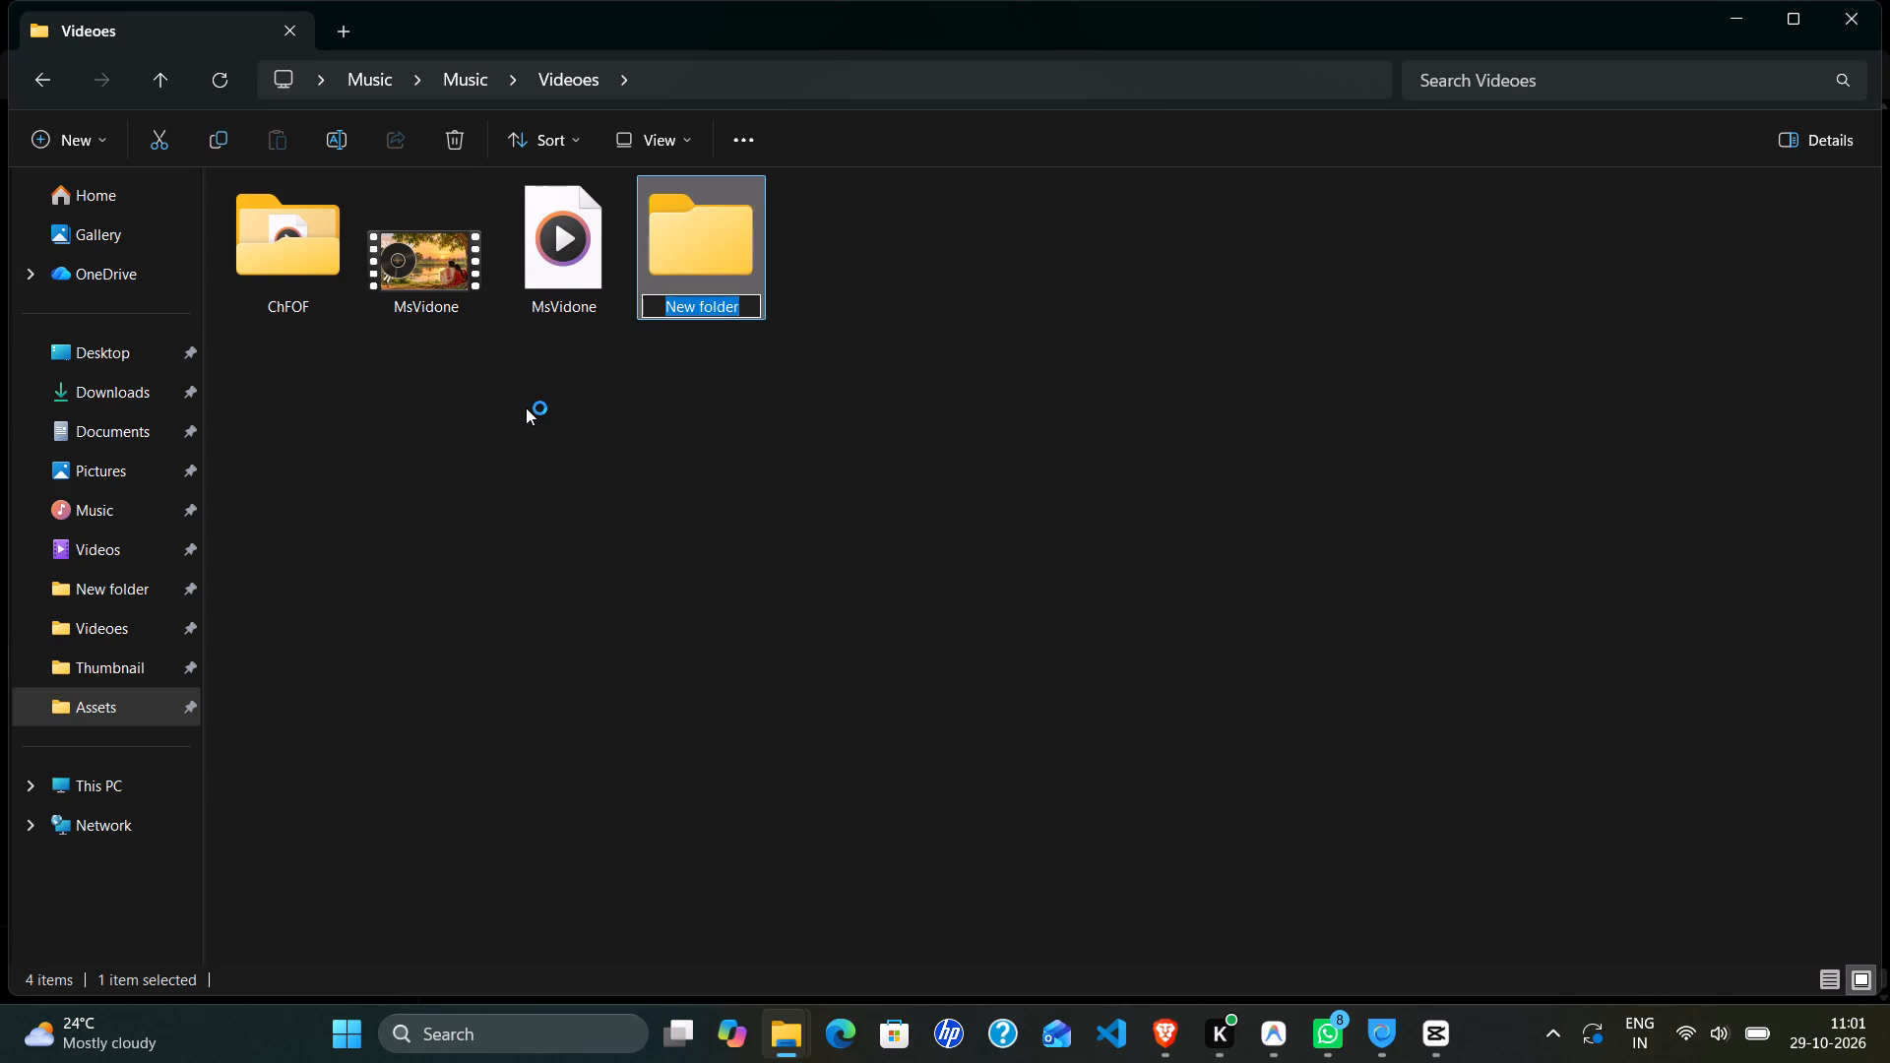
key("shift+v")
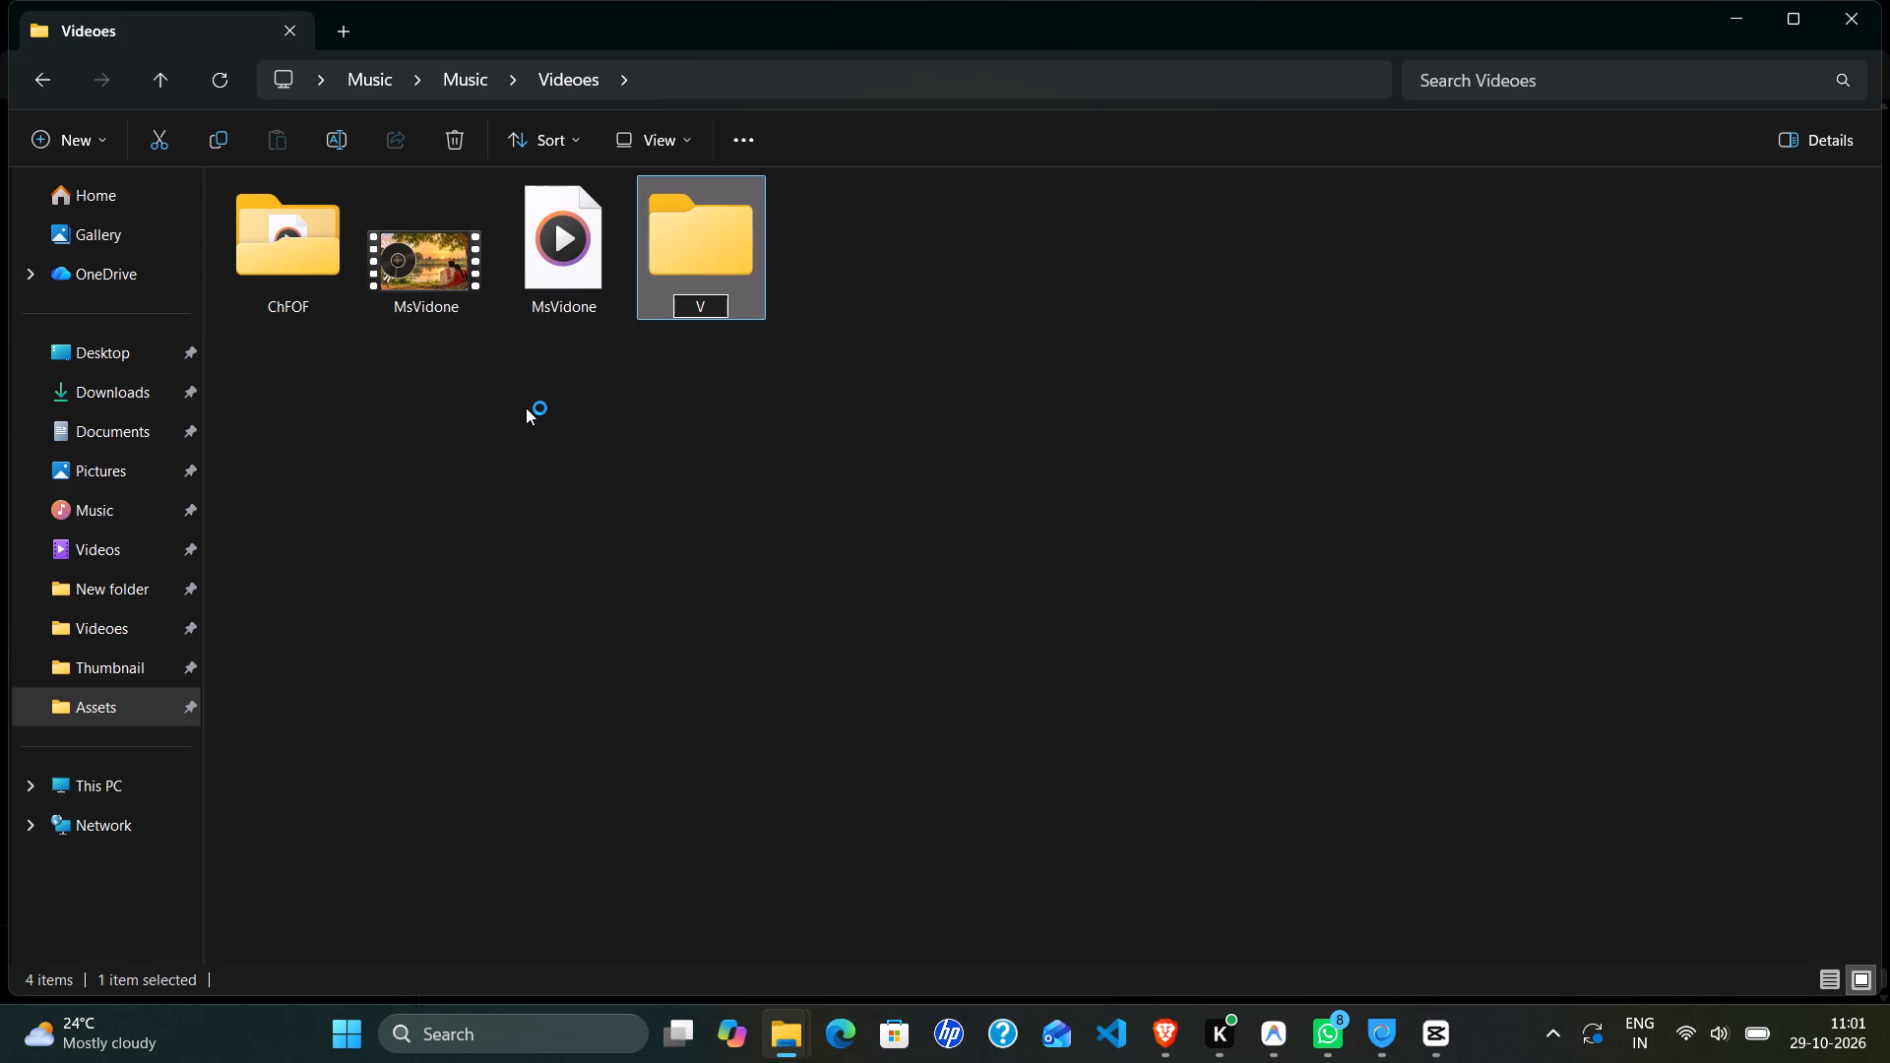
key("3")
key("Return")
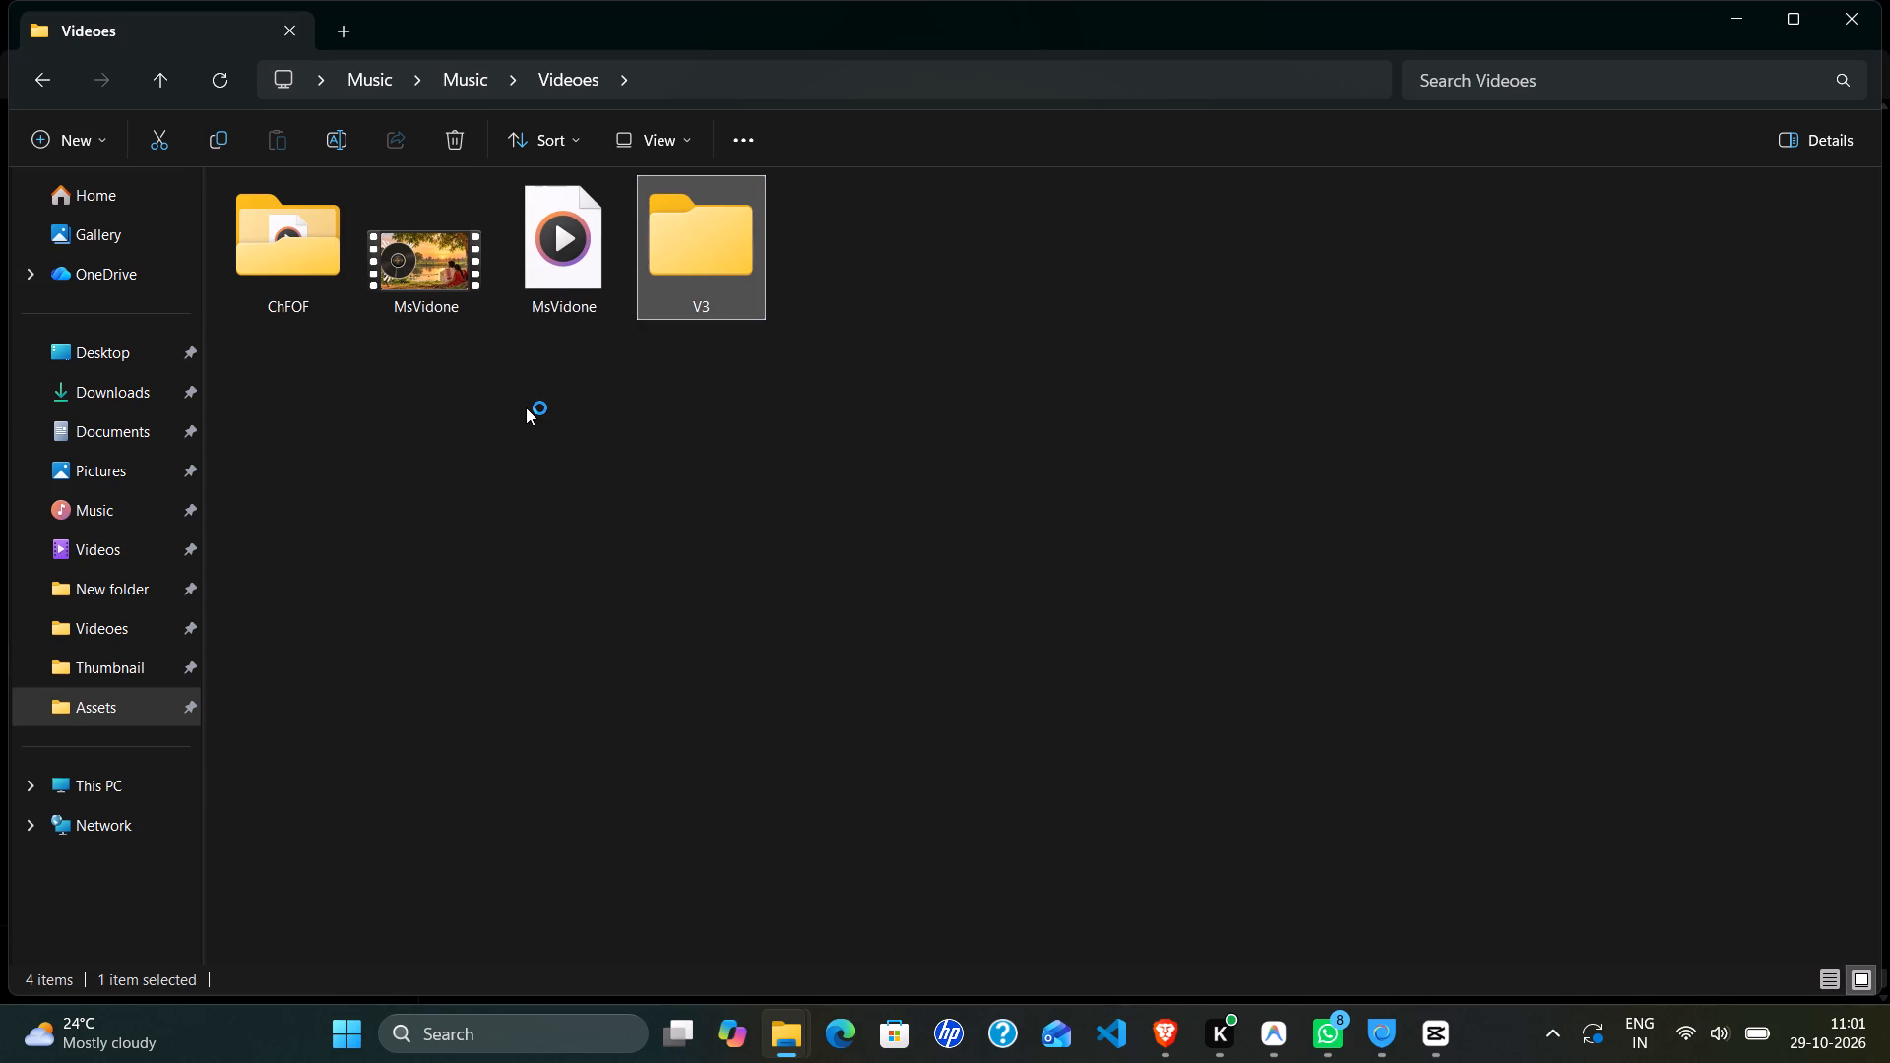
key("ctrl+shift+n")
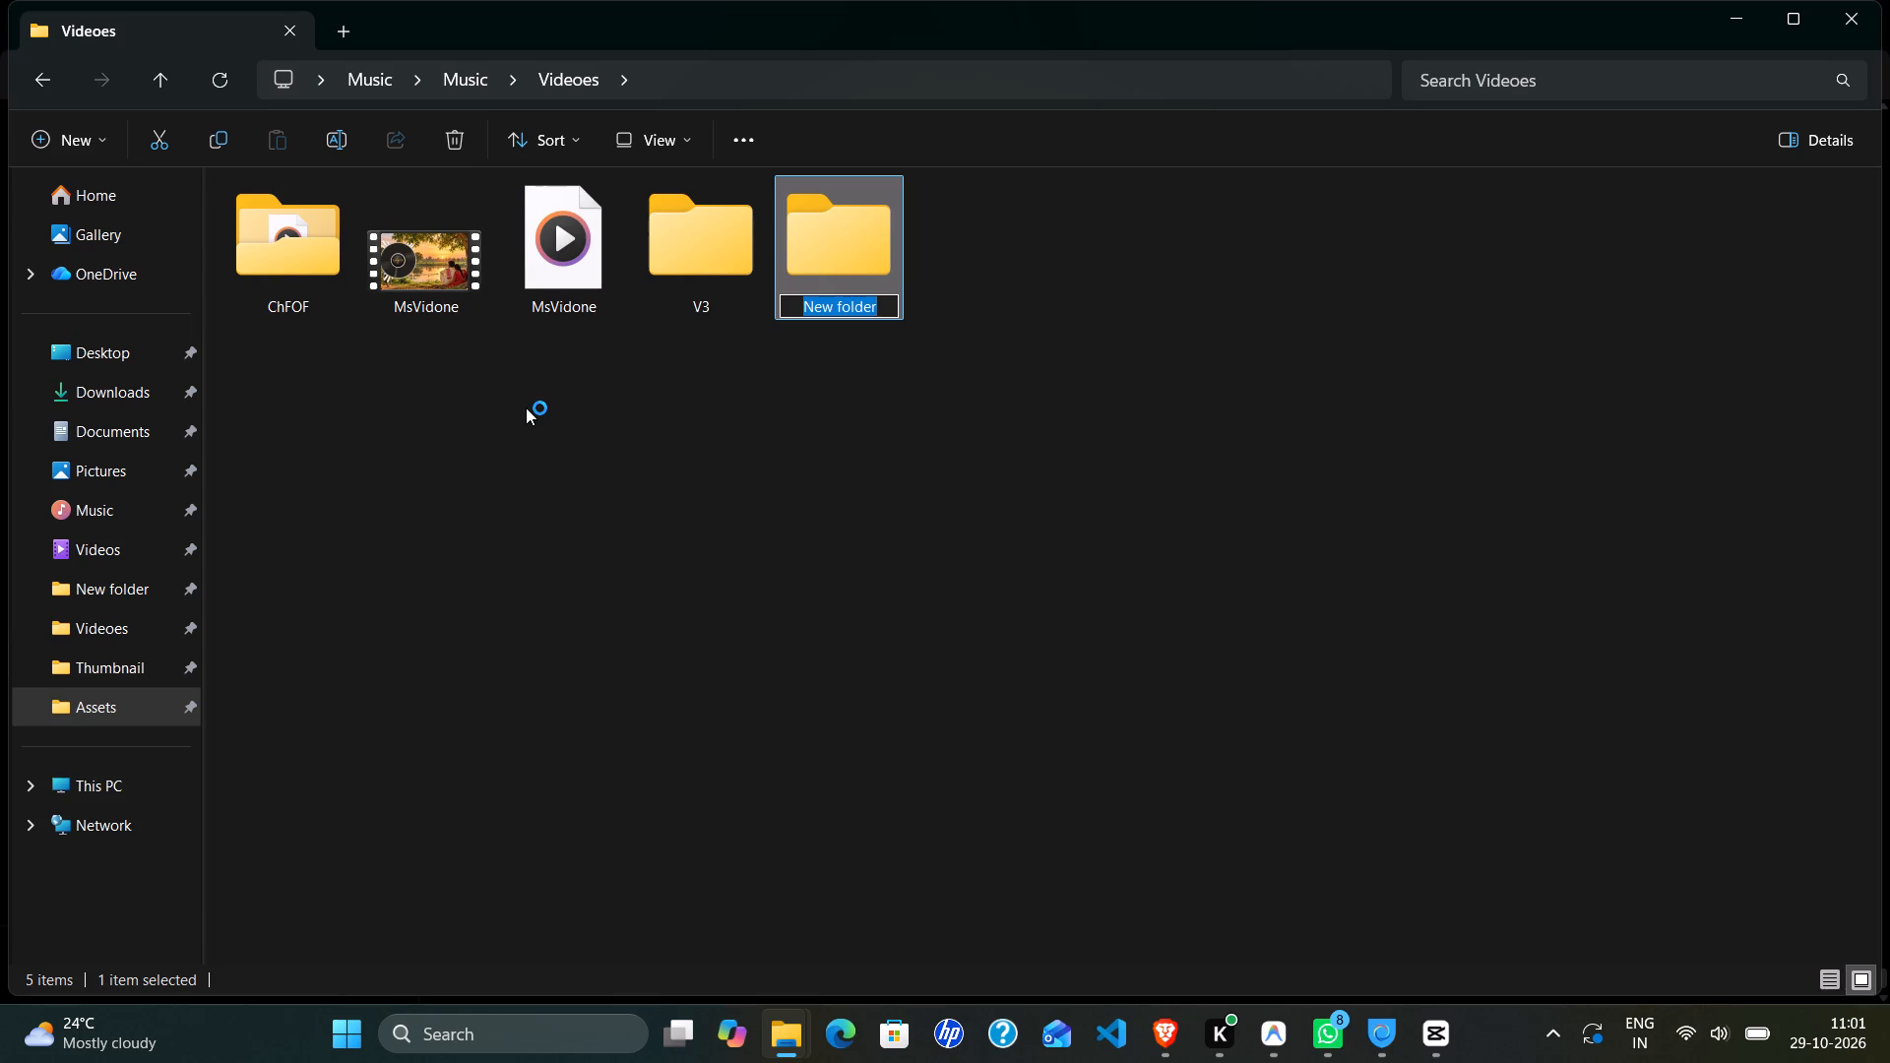
key("shift+v")
key("4")
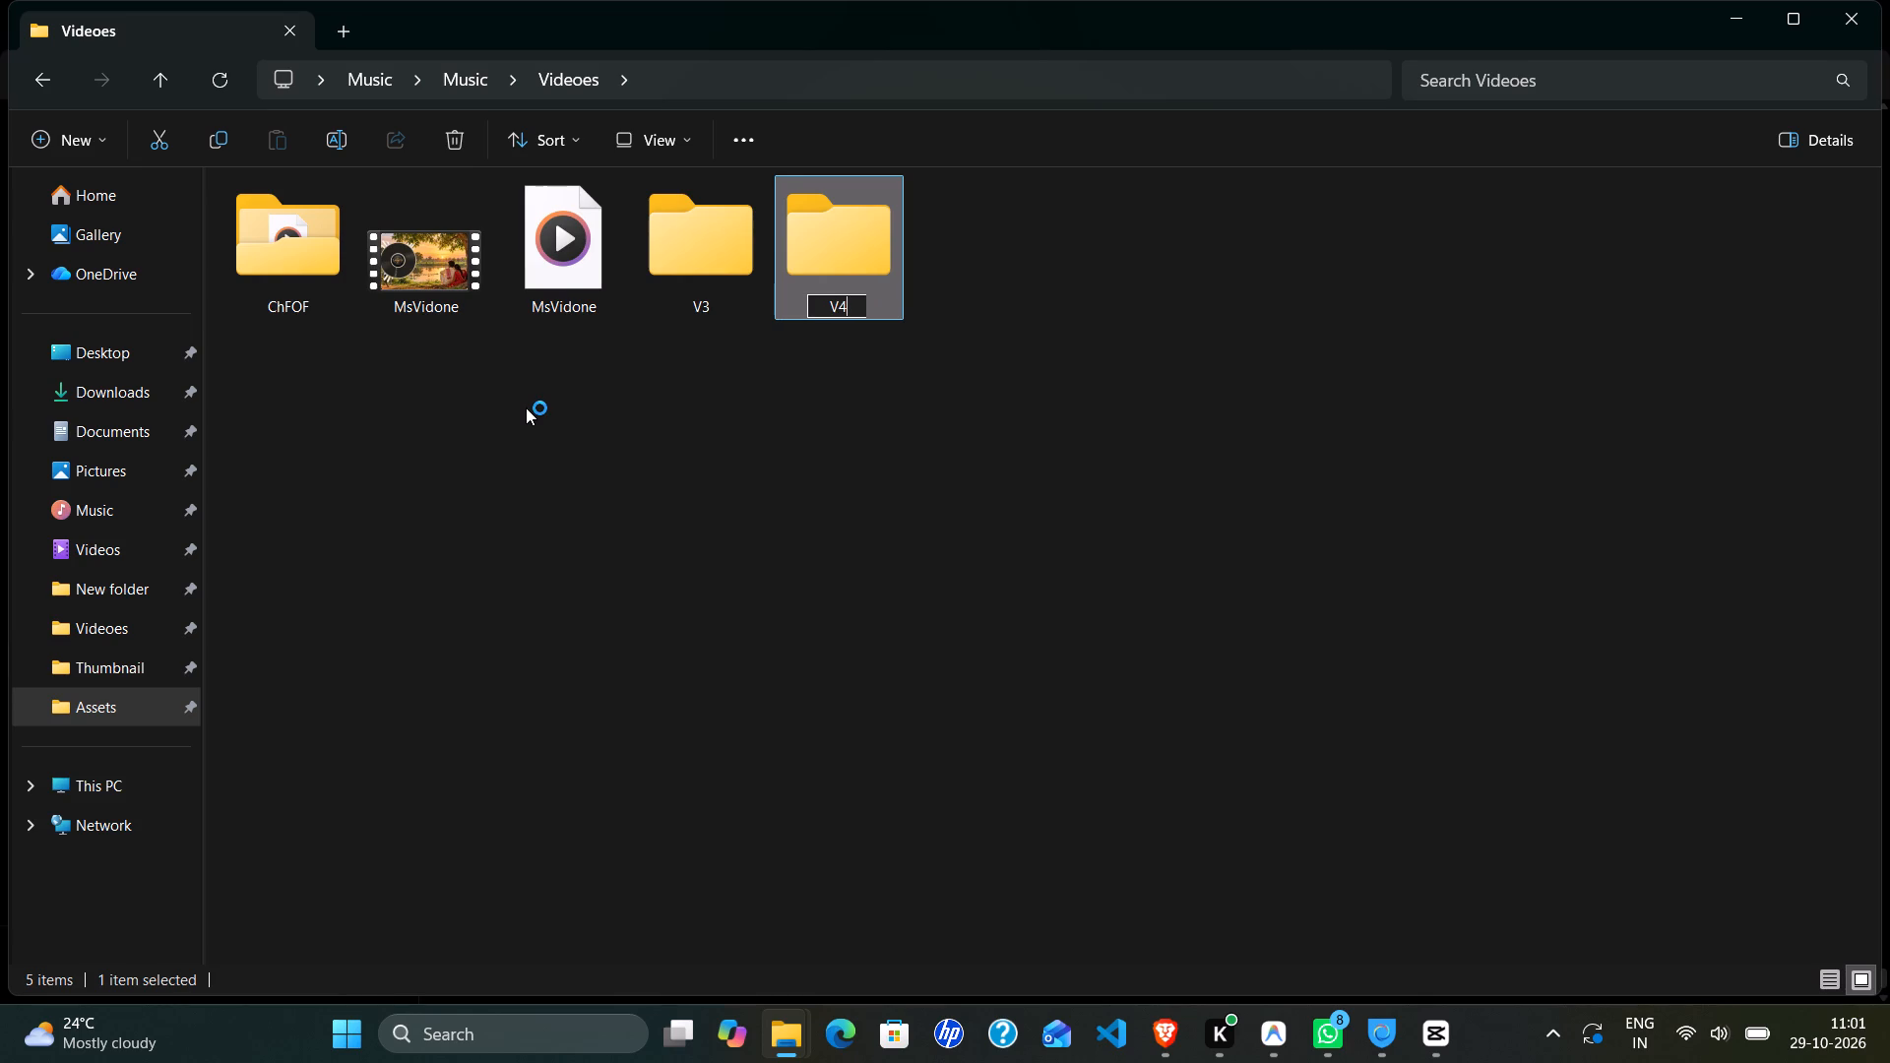
key("Return")
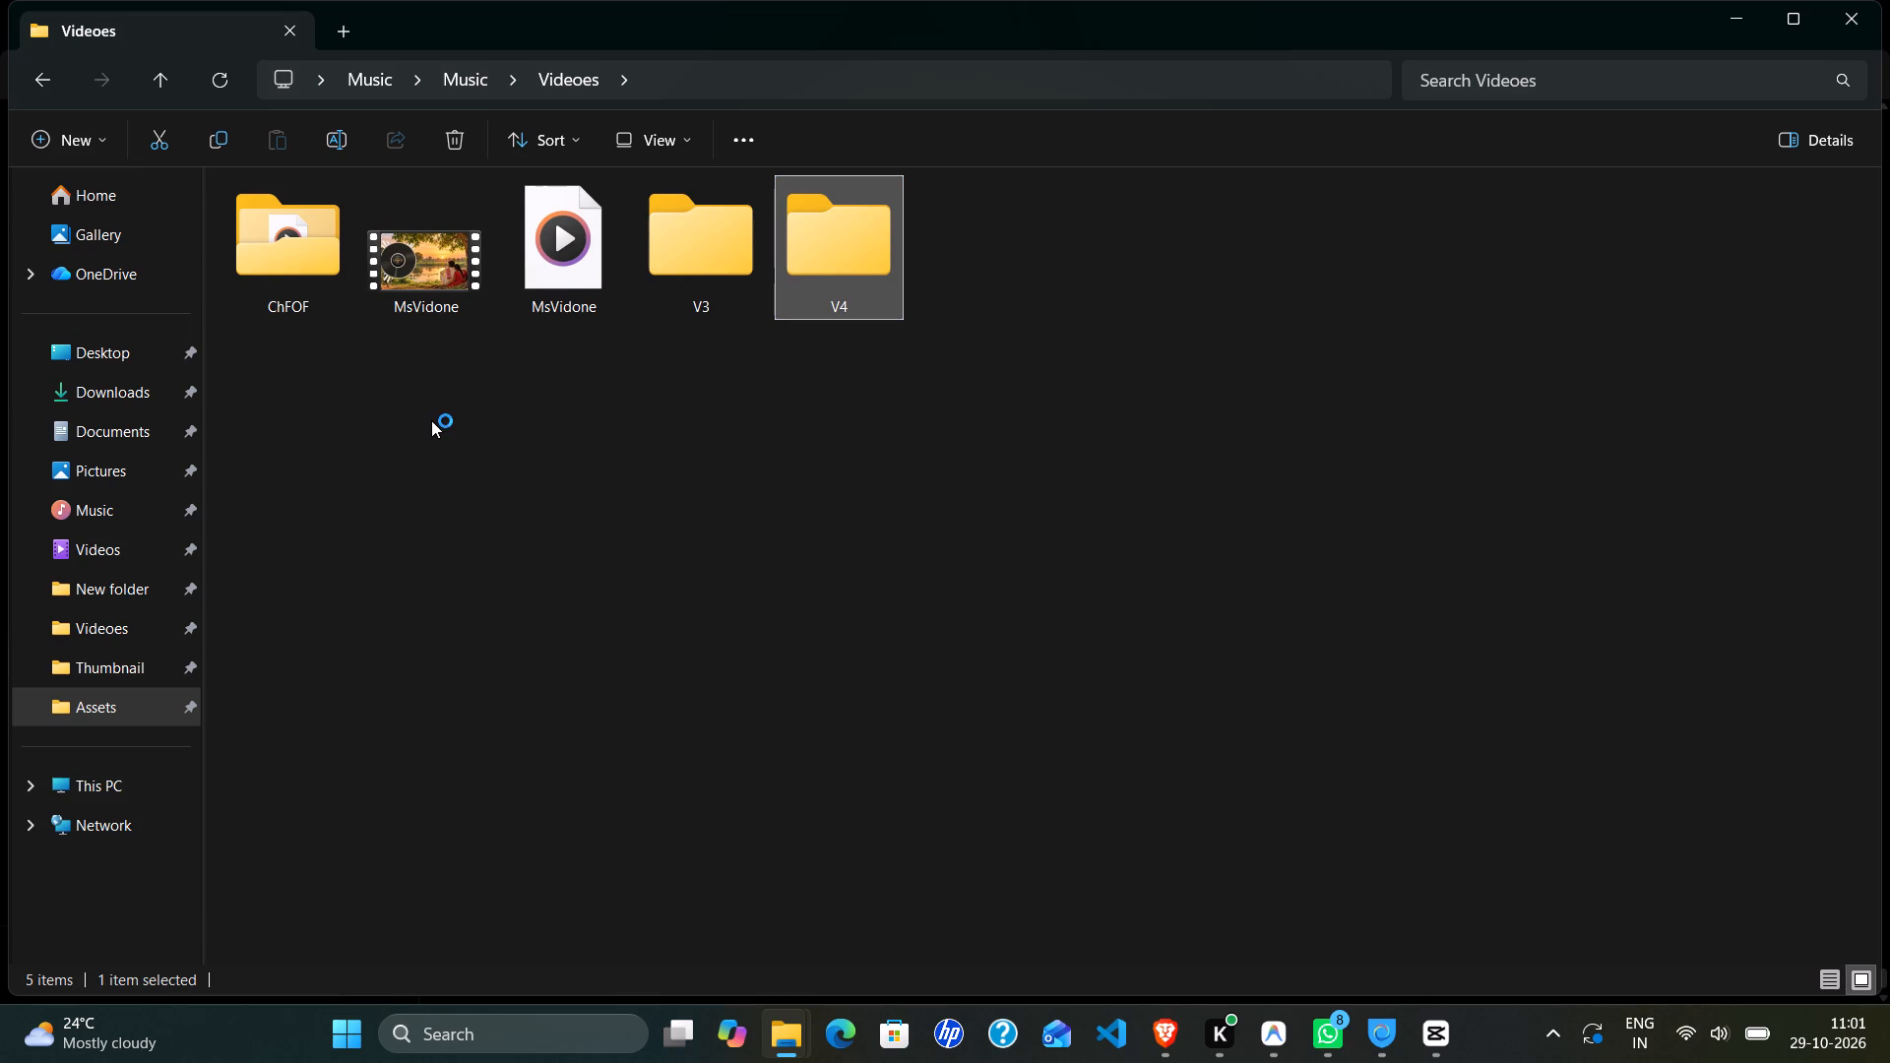
key("ctrl+shift+n")
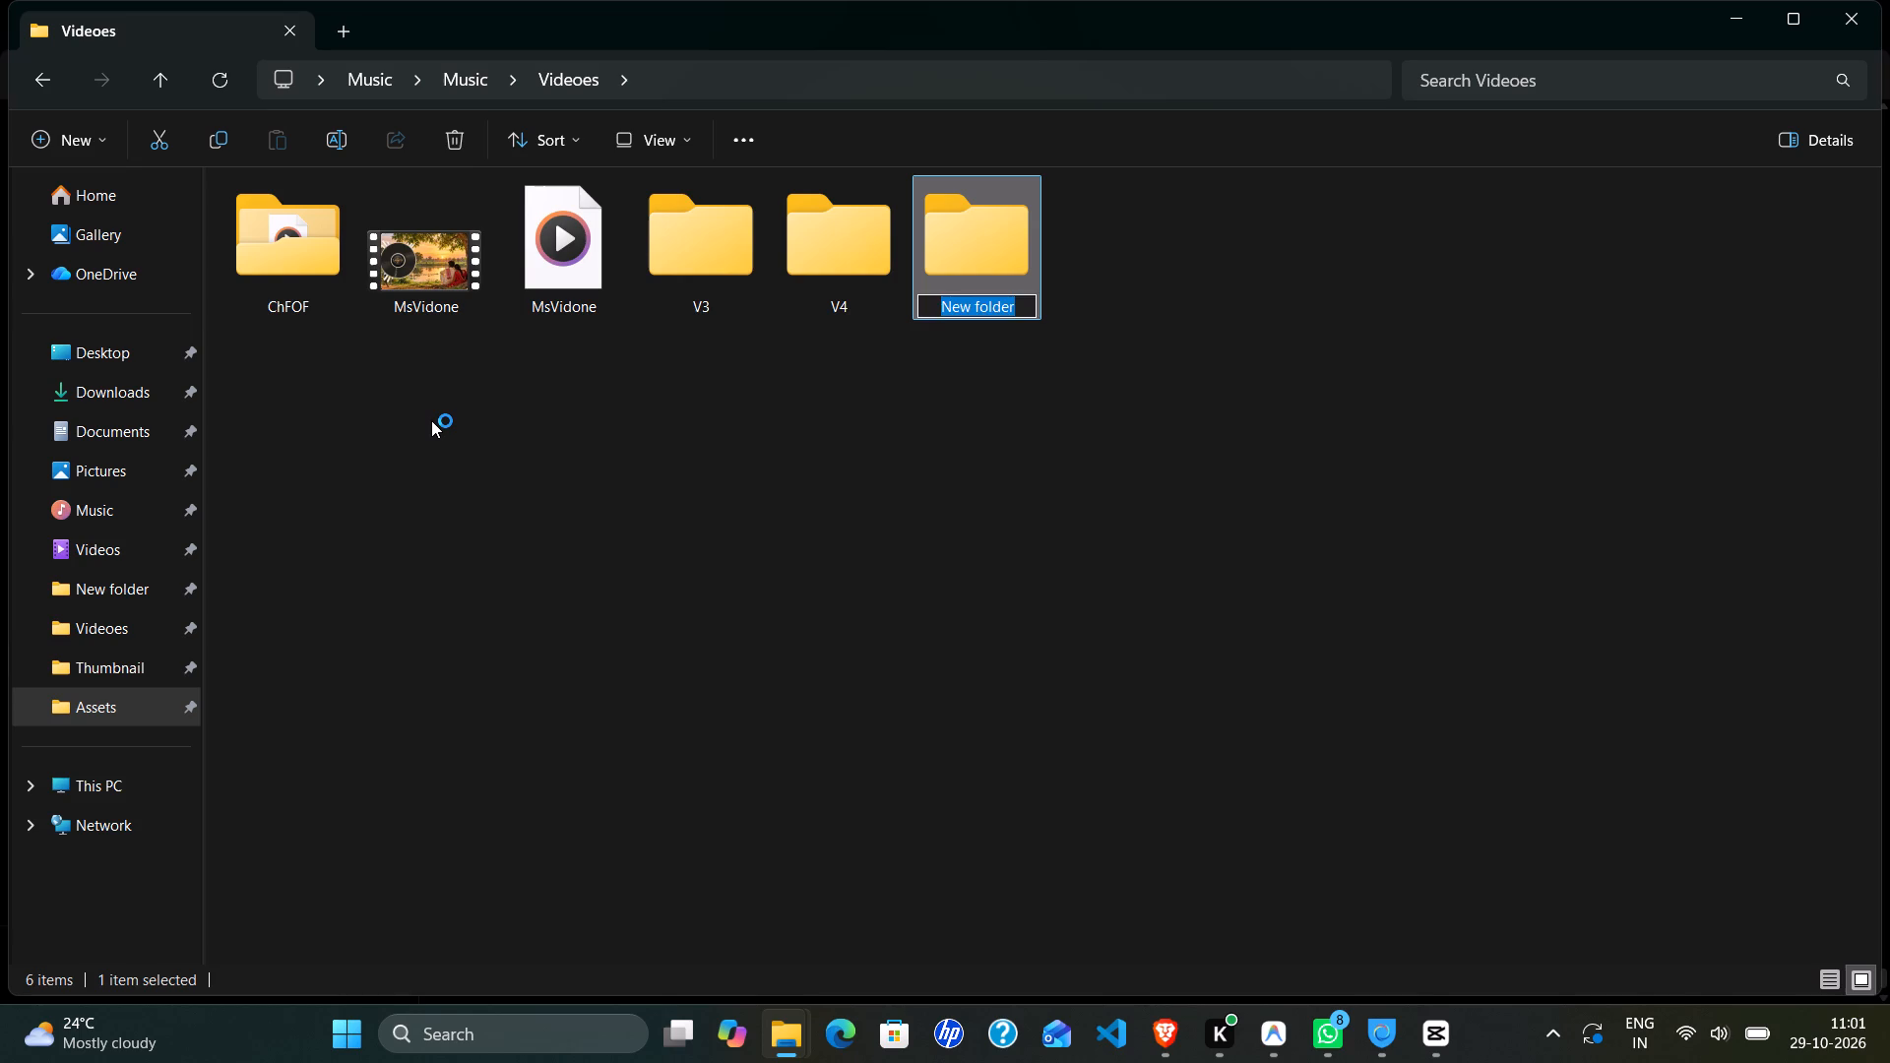
key("shift+v")
key("1")
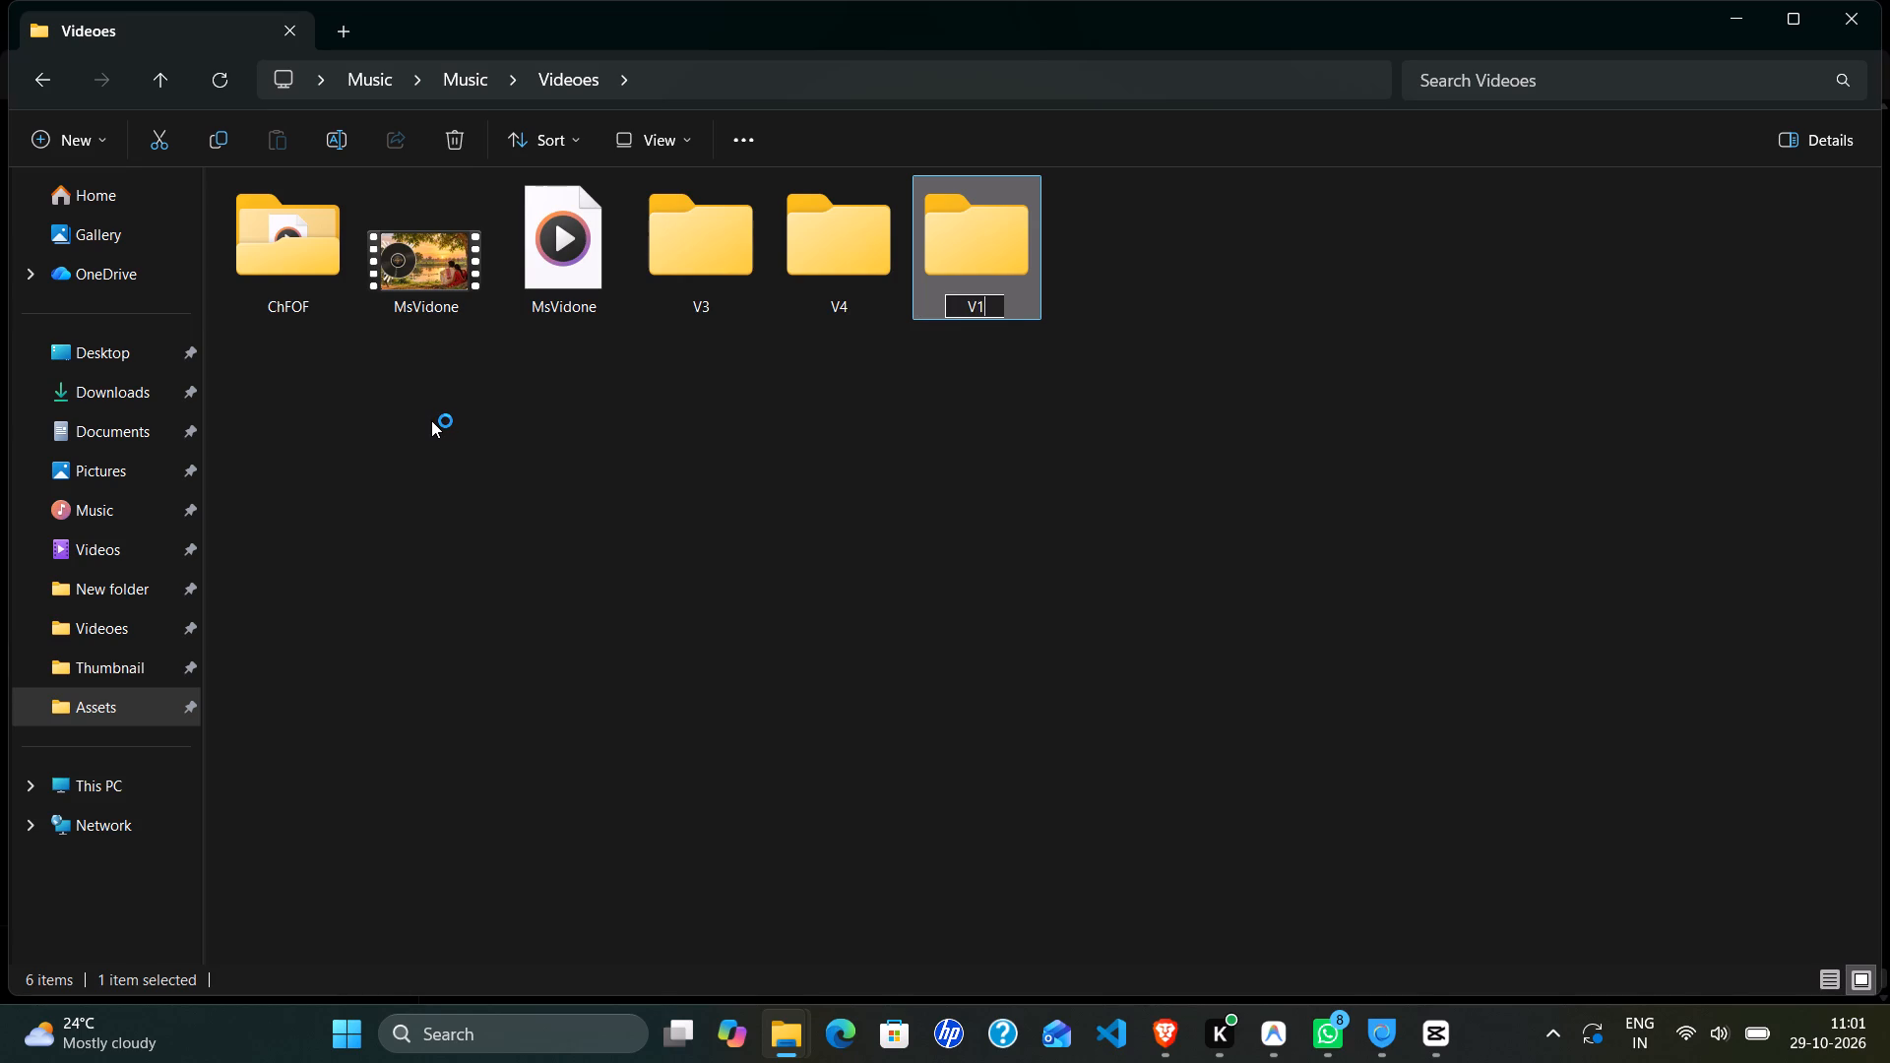
key("Return")
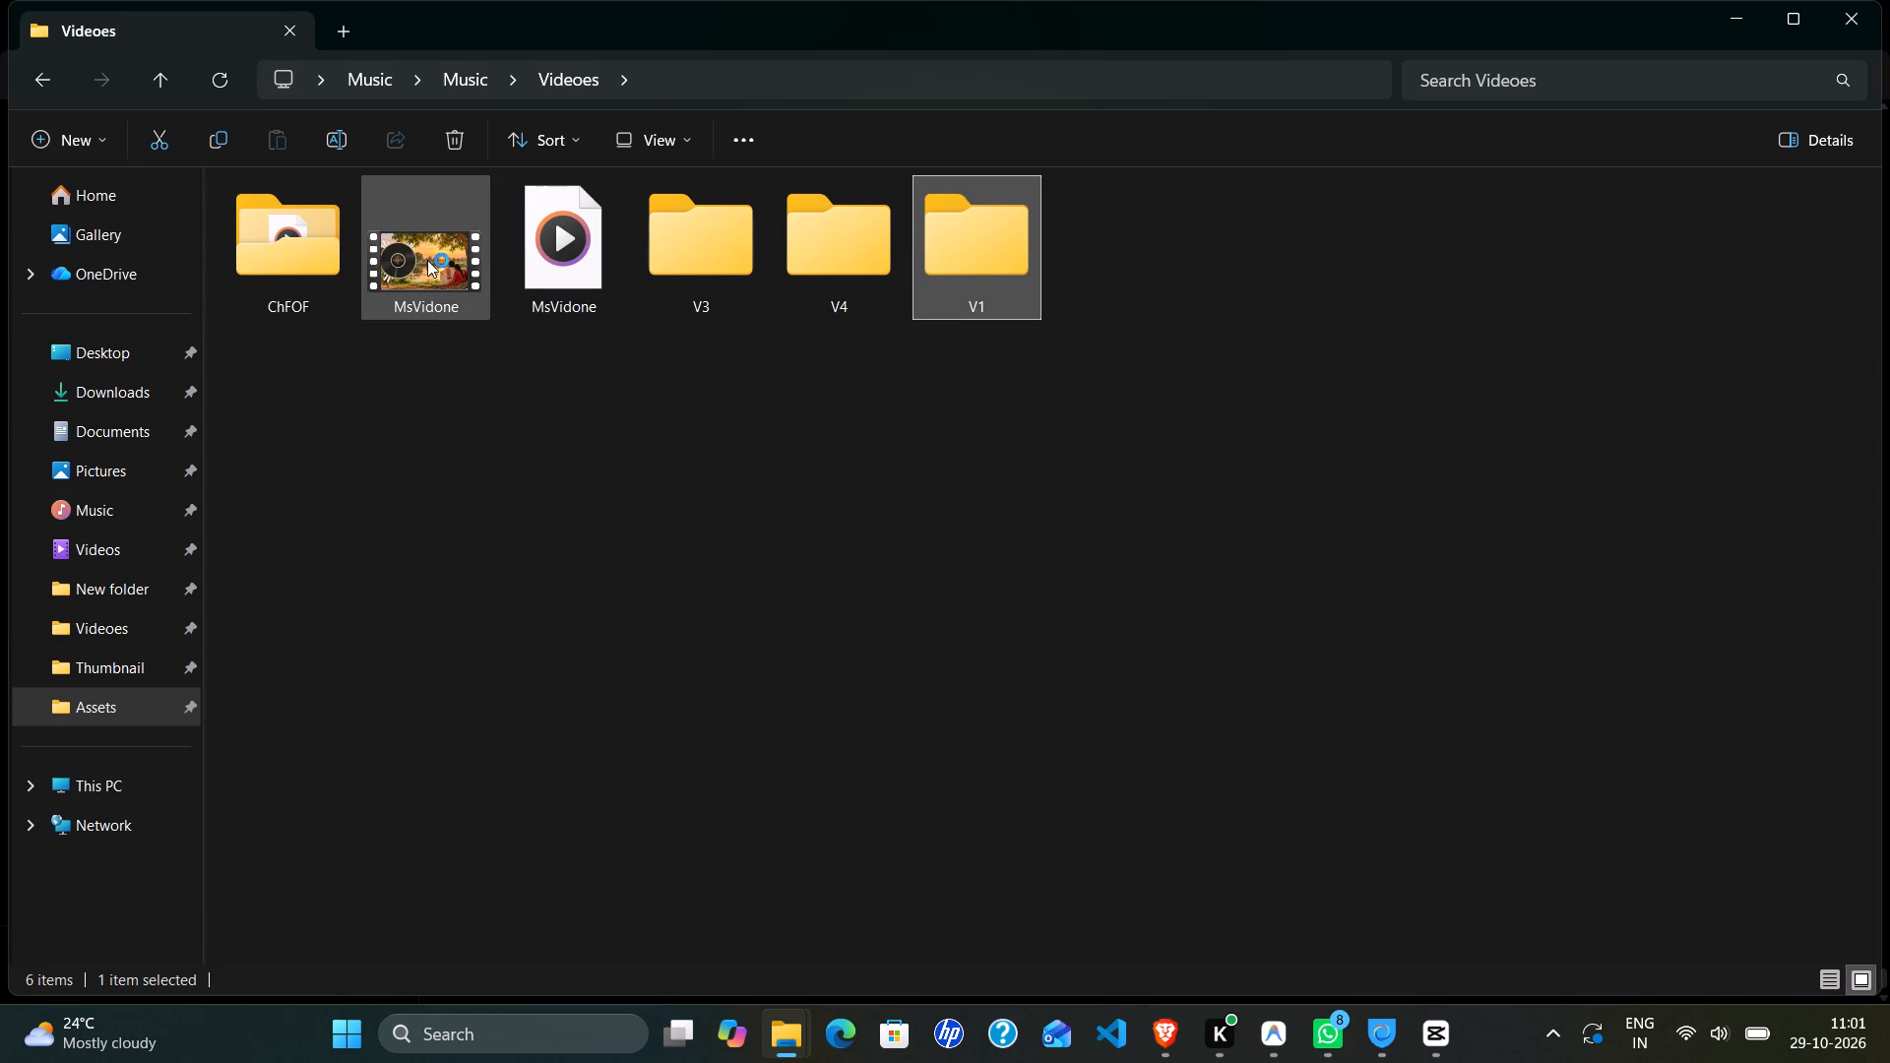
Move both MsVidone files into the V1 folder.
left_click_drag(427, 260, 953, 285)
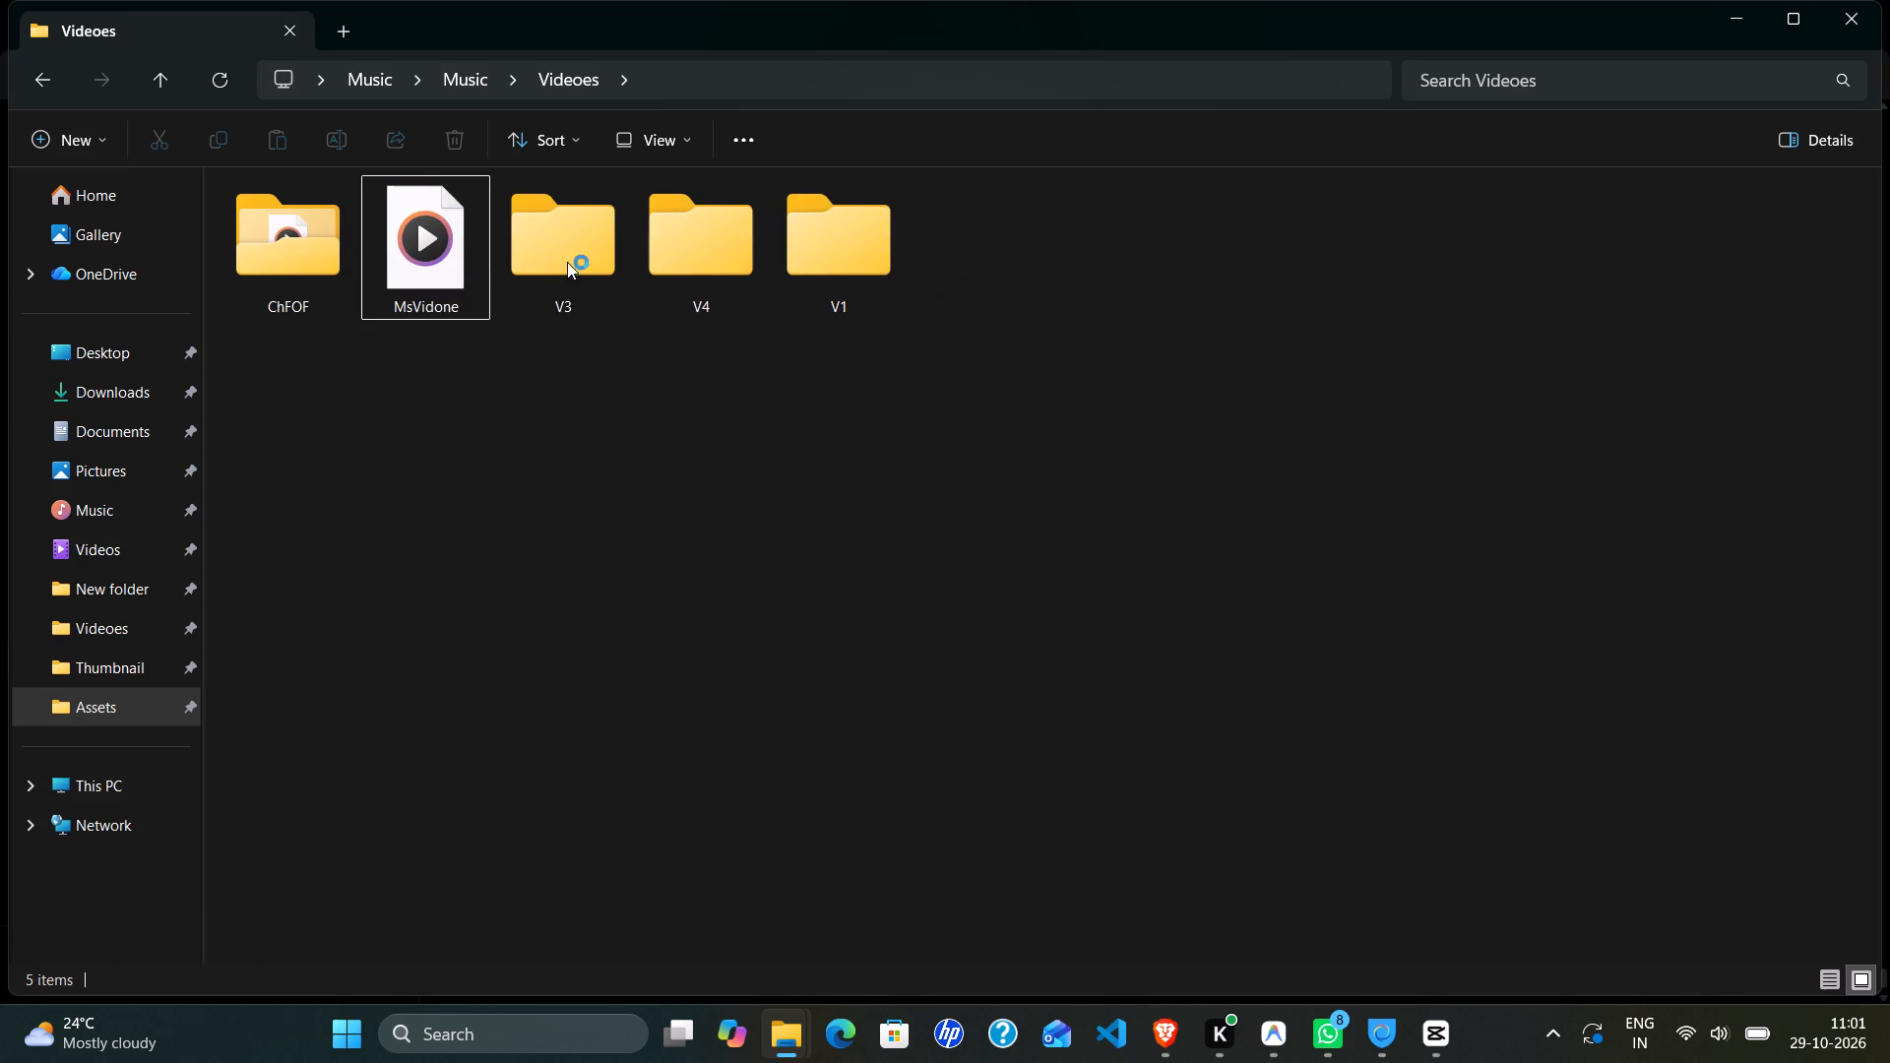
left_click_drag(466, 244, 824, 250)
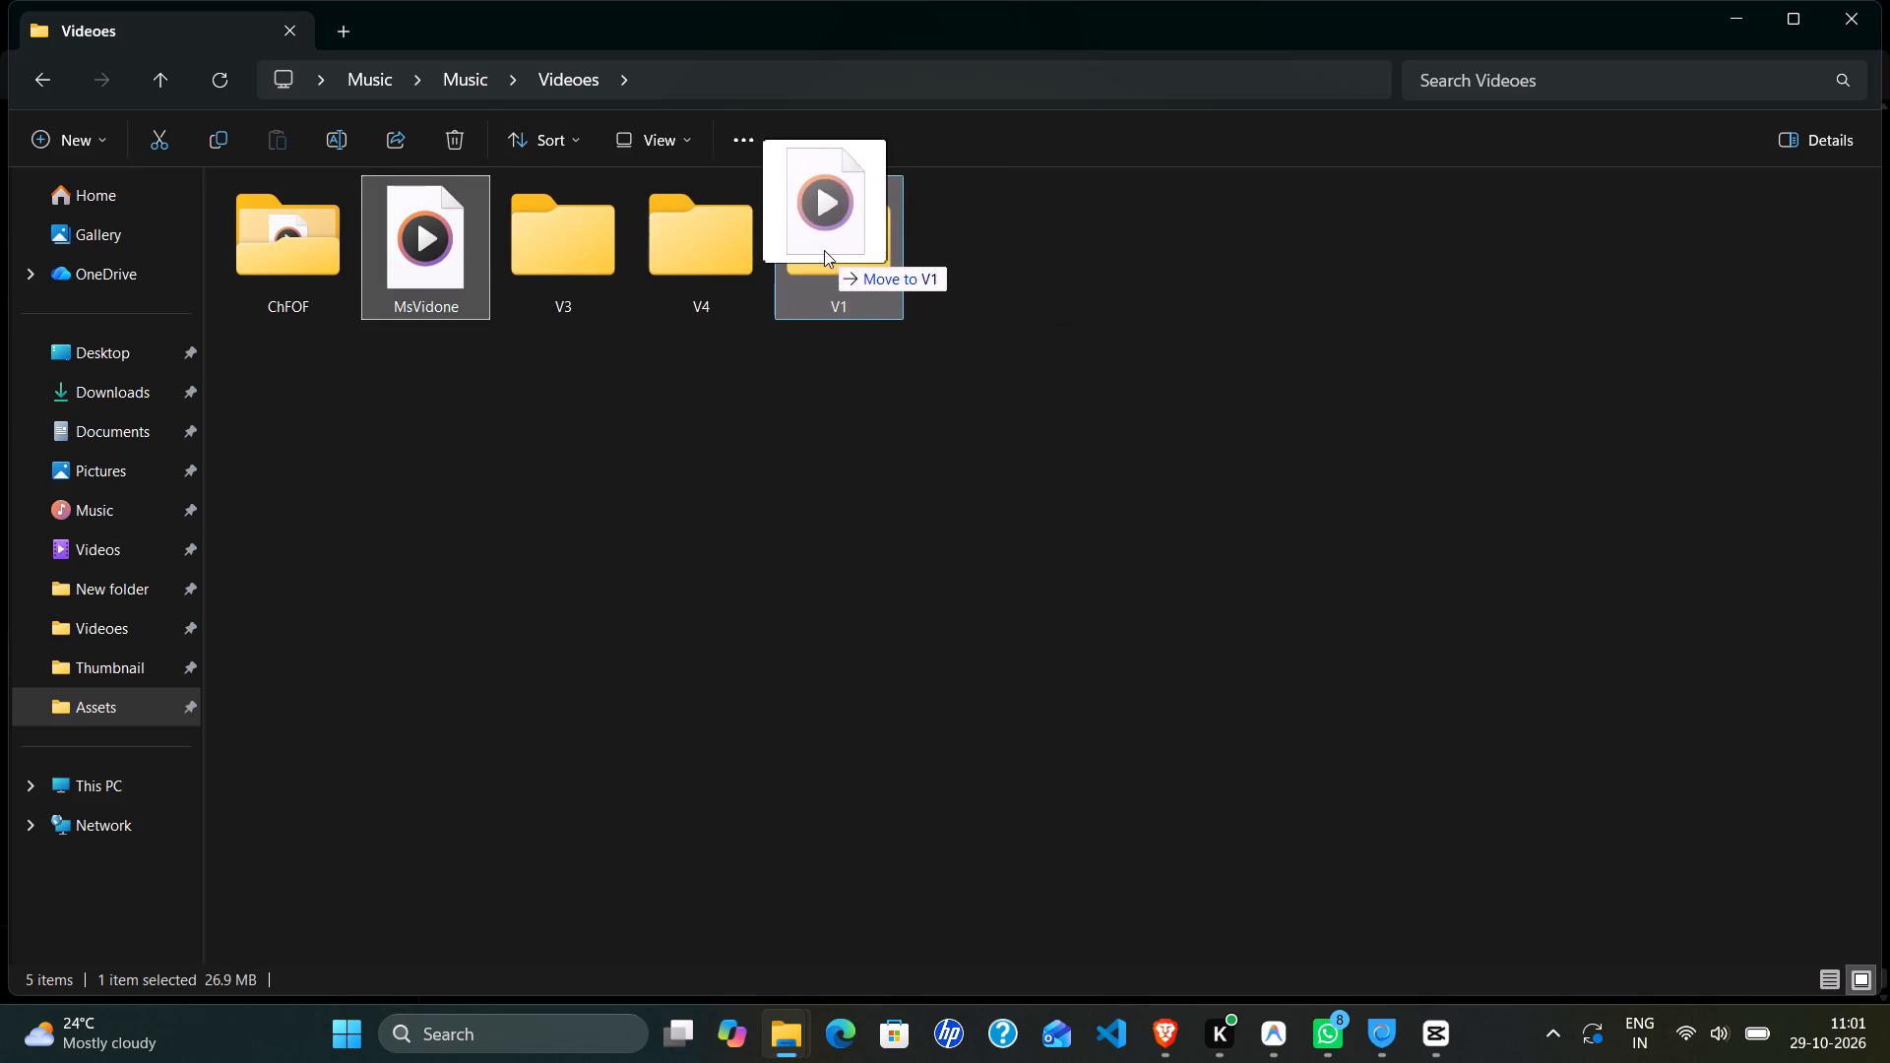
left_click_drag(824, 250, 825, 248)
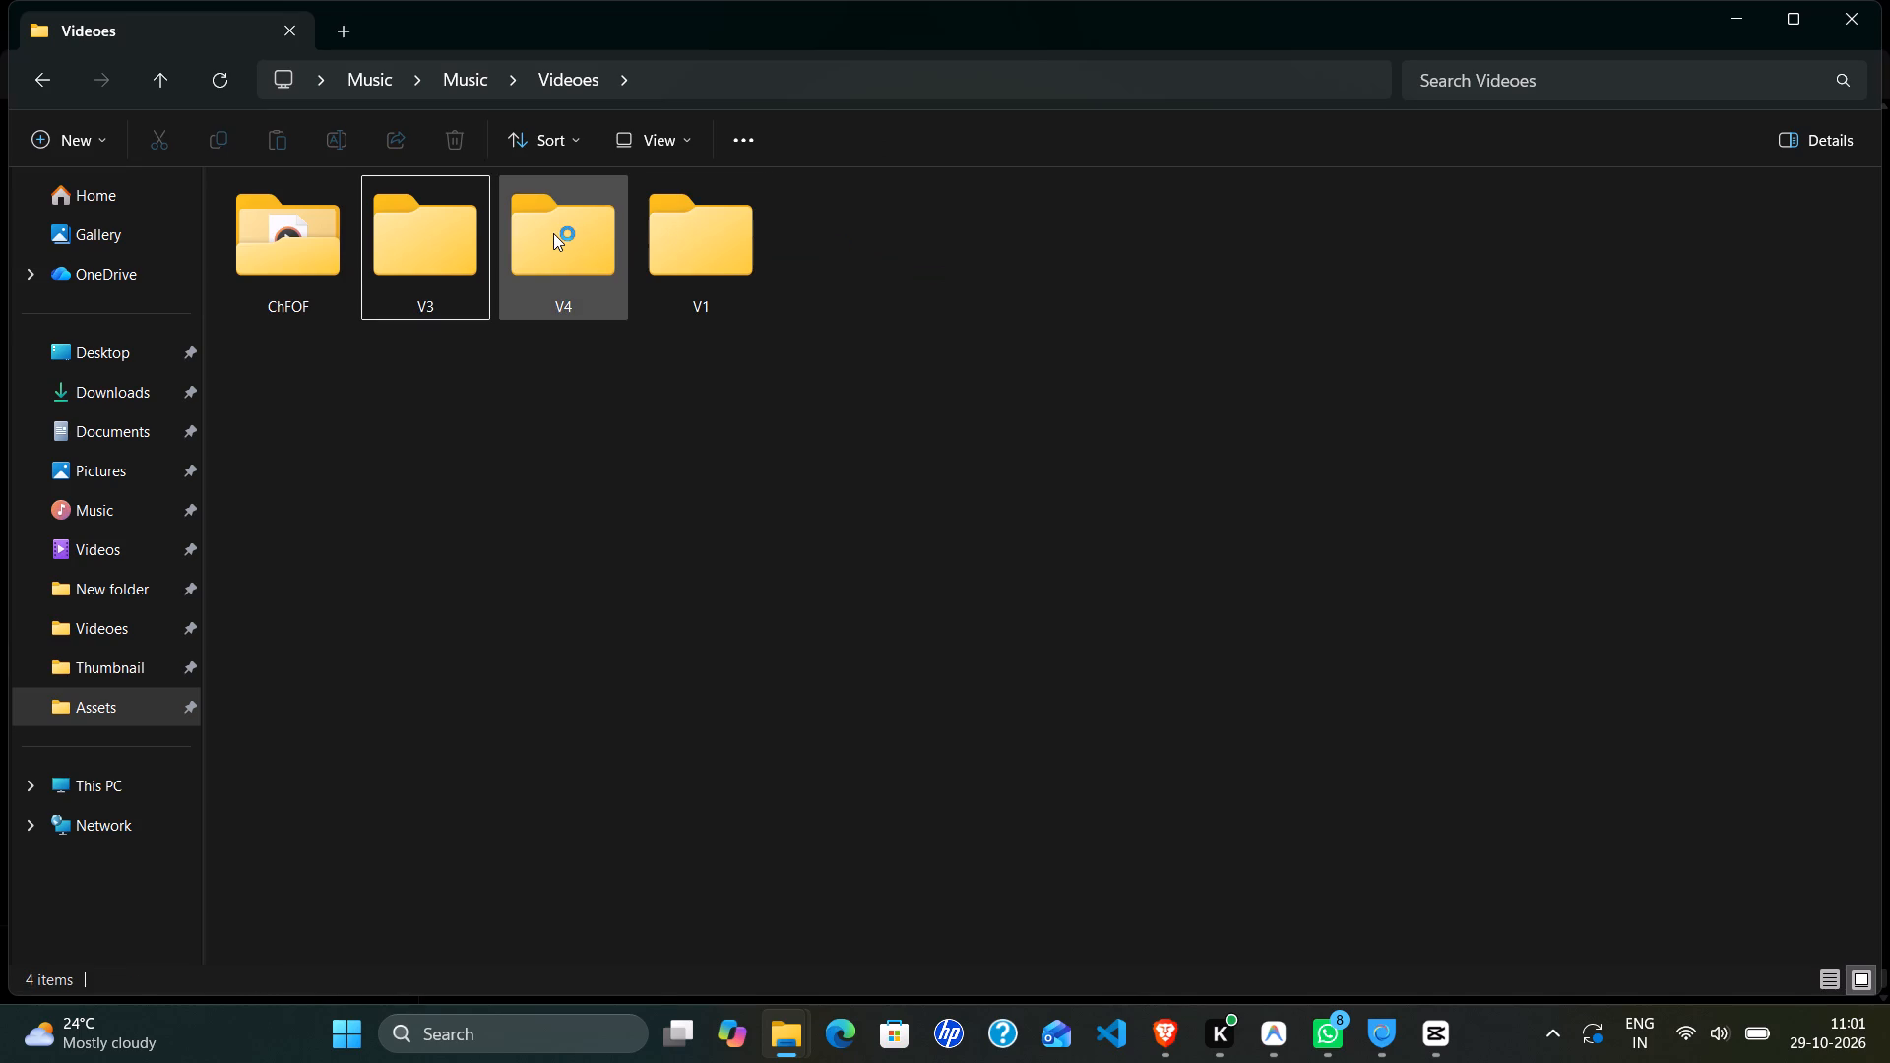
double_click(461, 237)
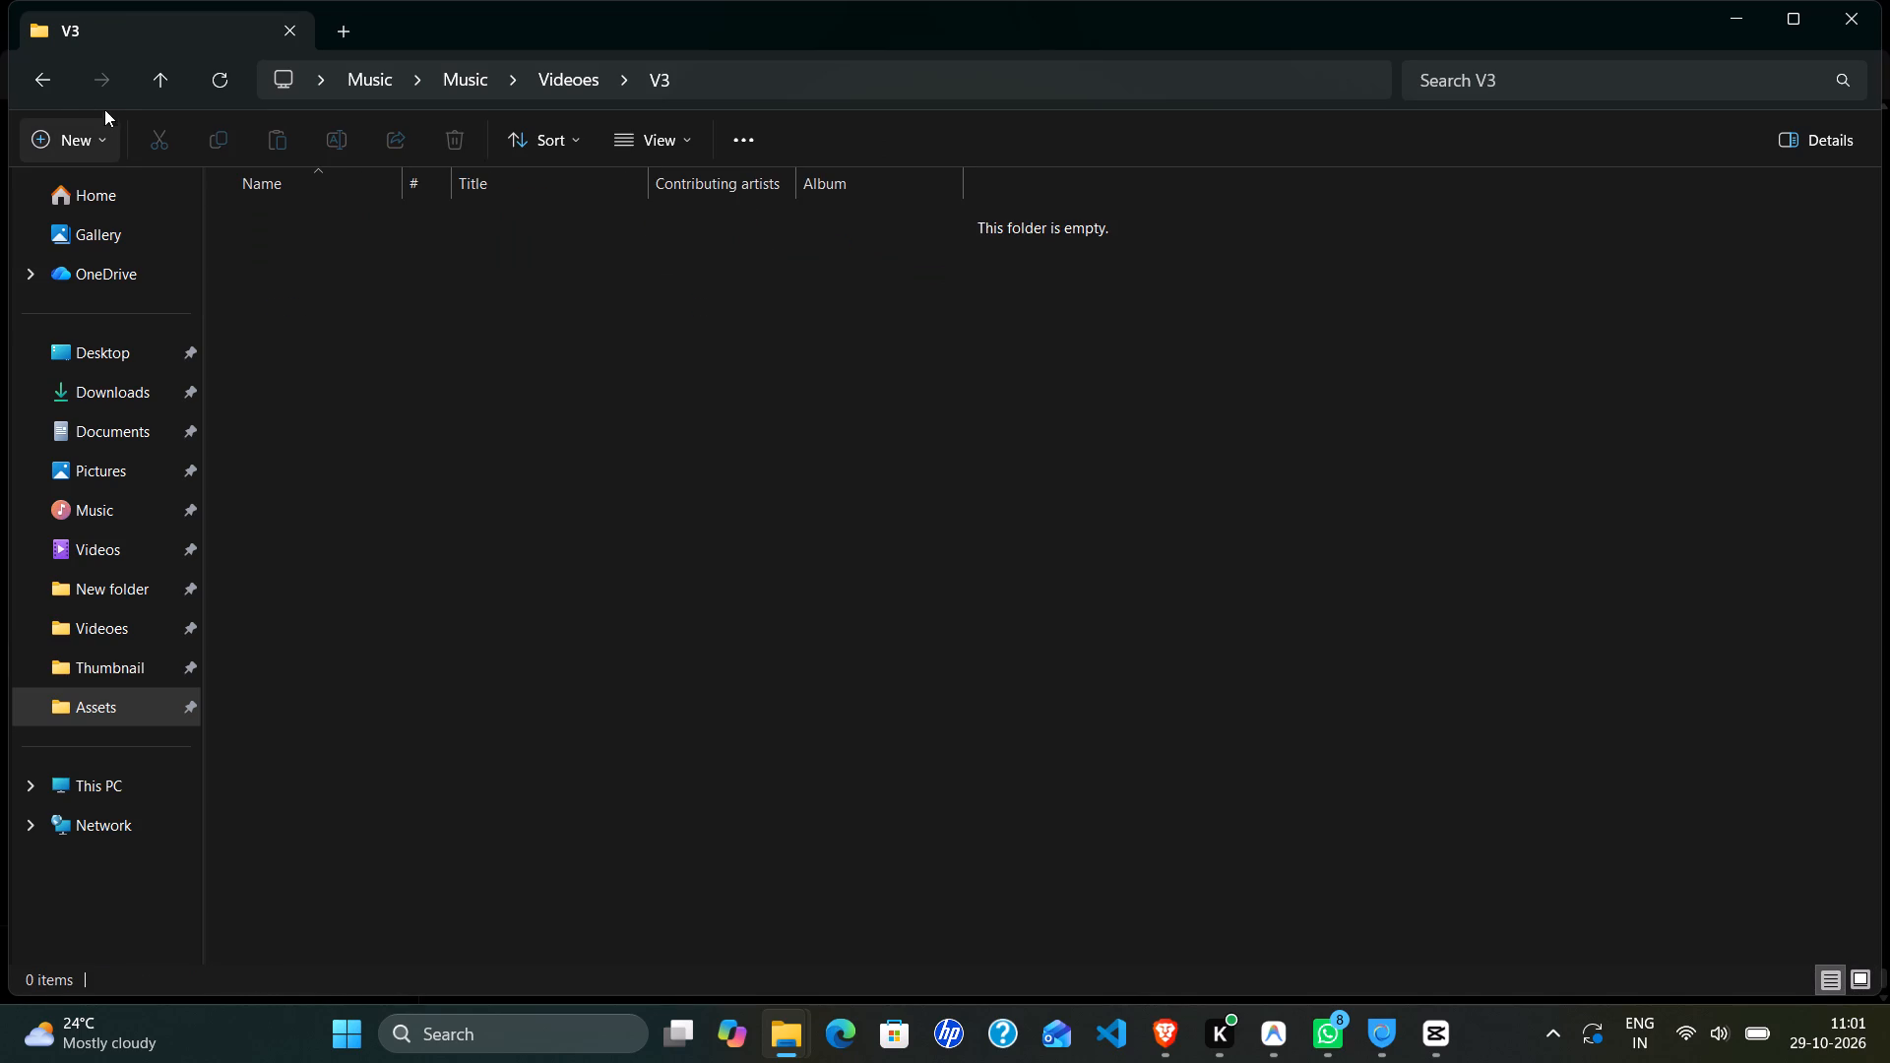
left_click(42, 77)
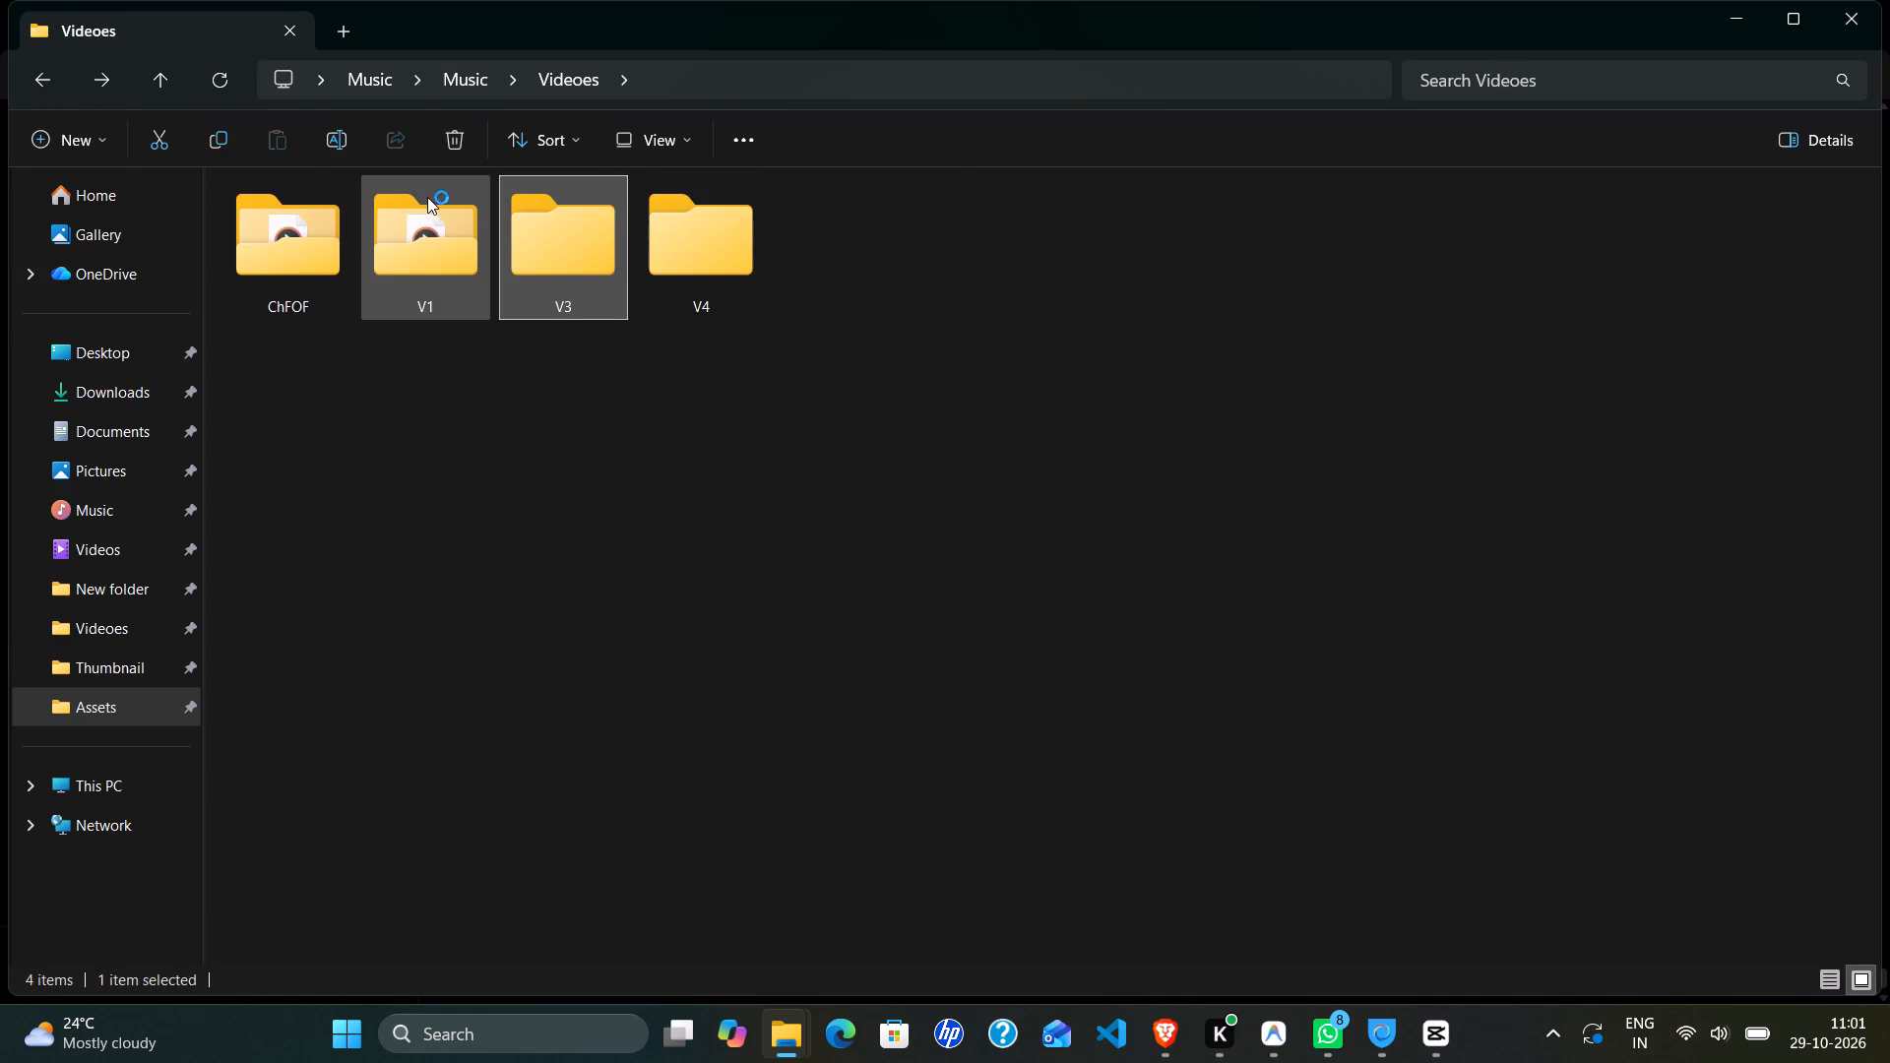
Rename the ChFOF folder as V2.
left_click(304, 241)
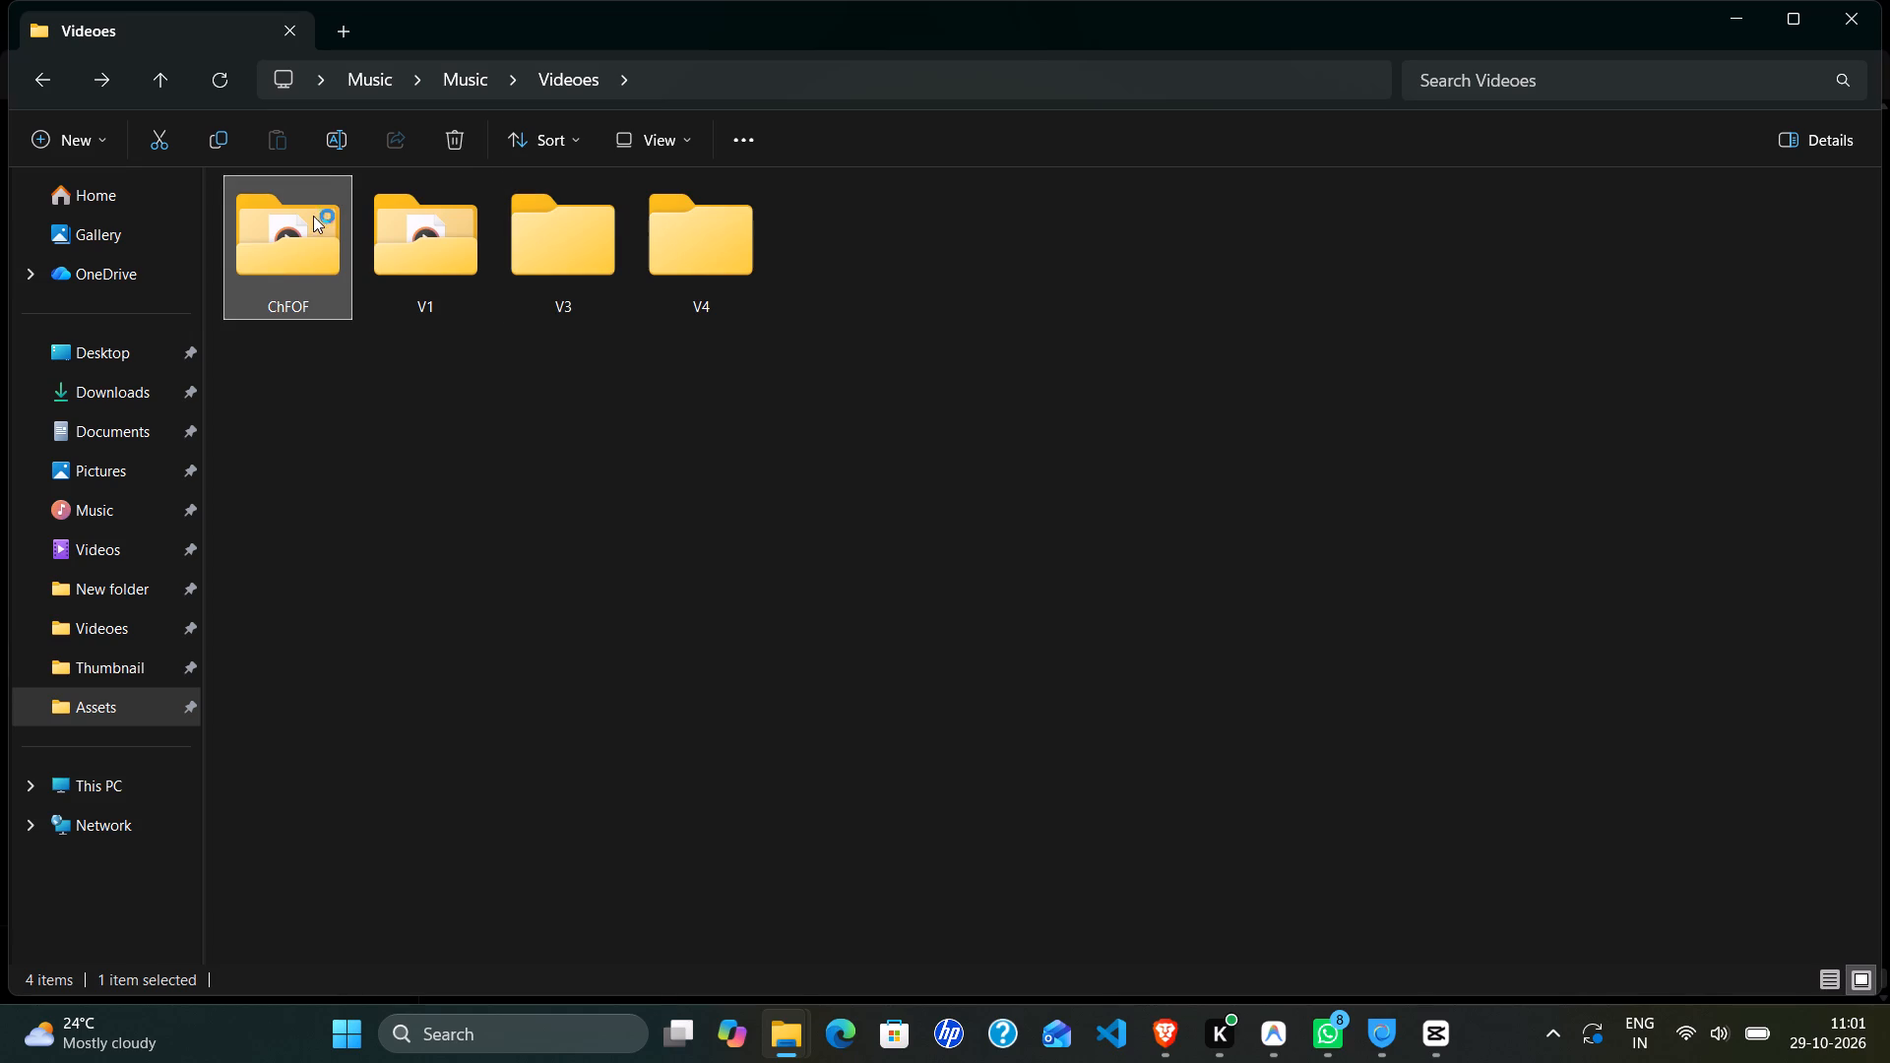
left_click(334, 142)
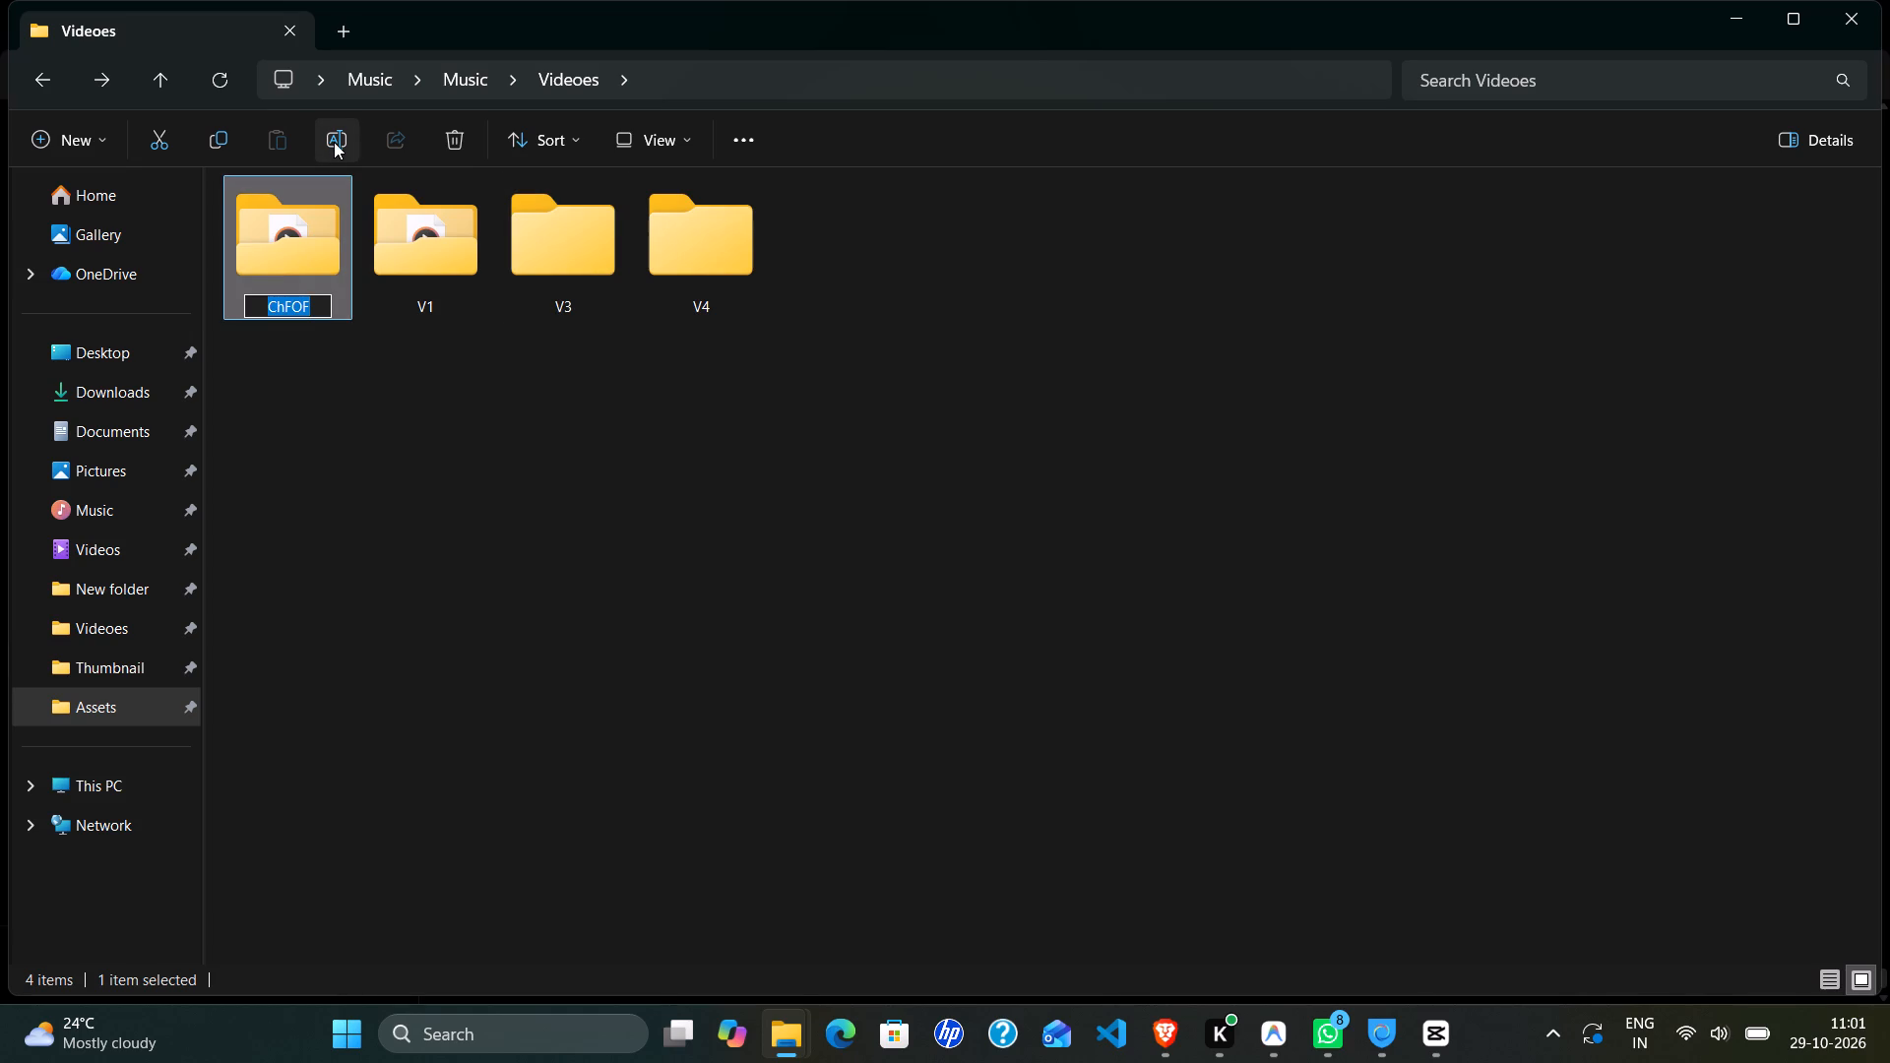
type("V2")
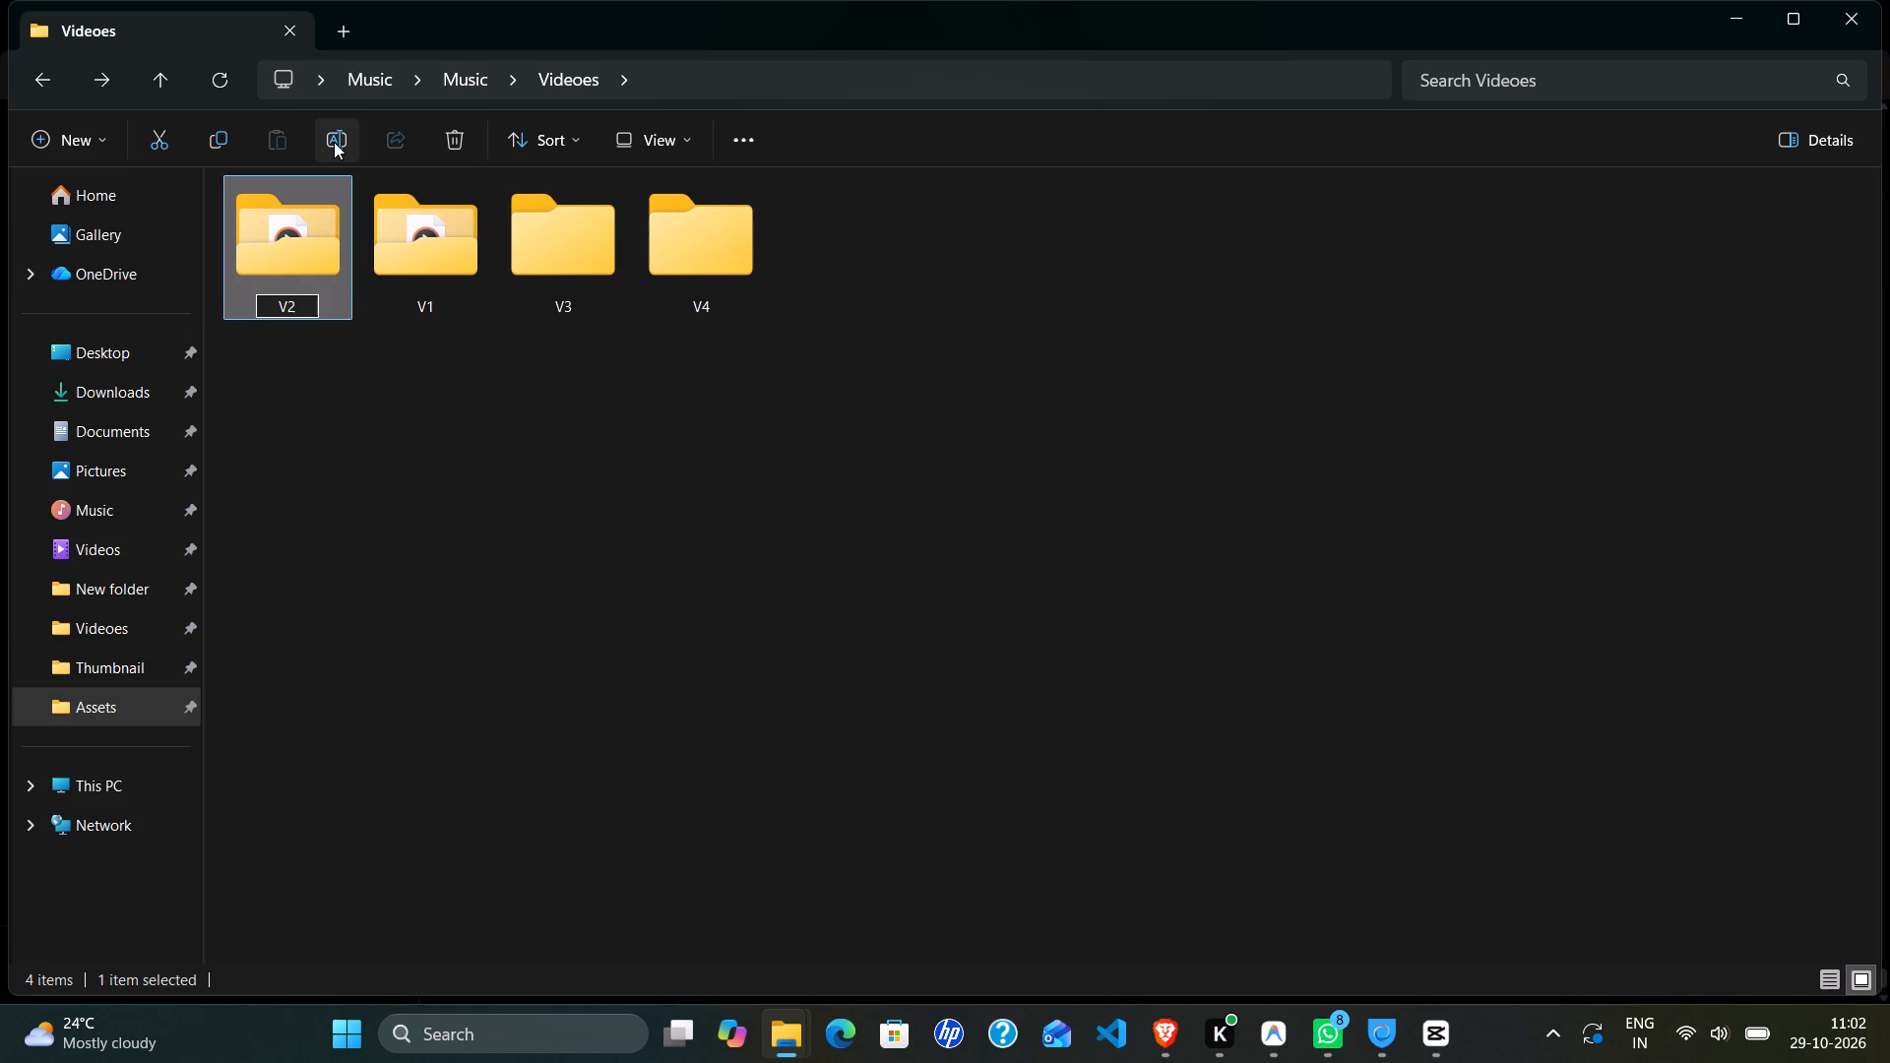
key("Return")
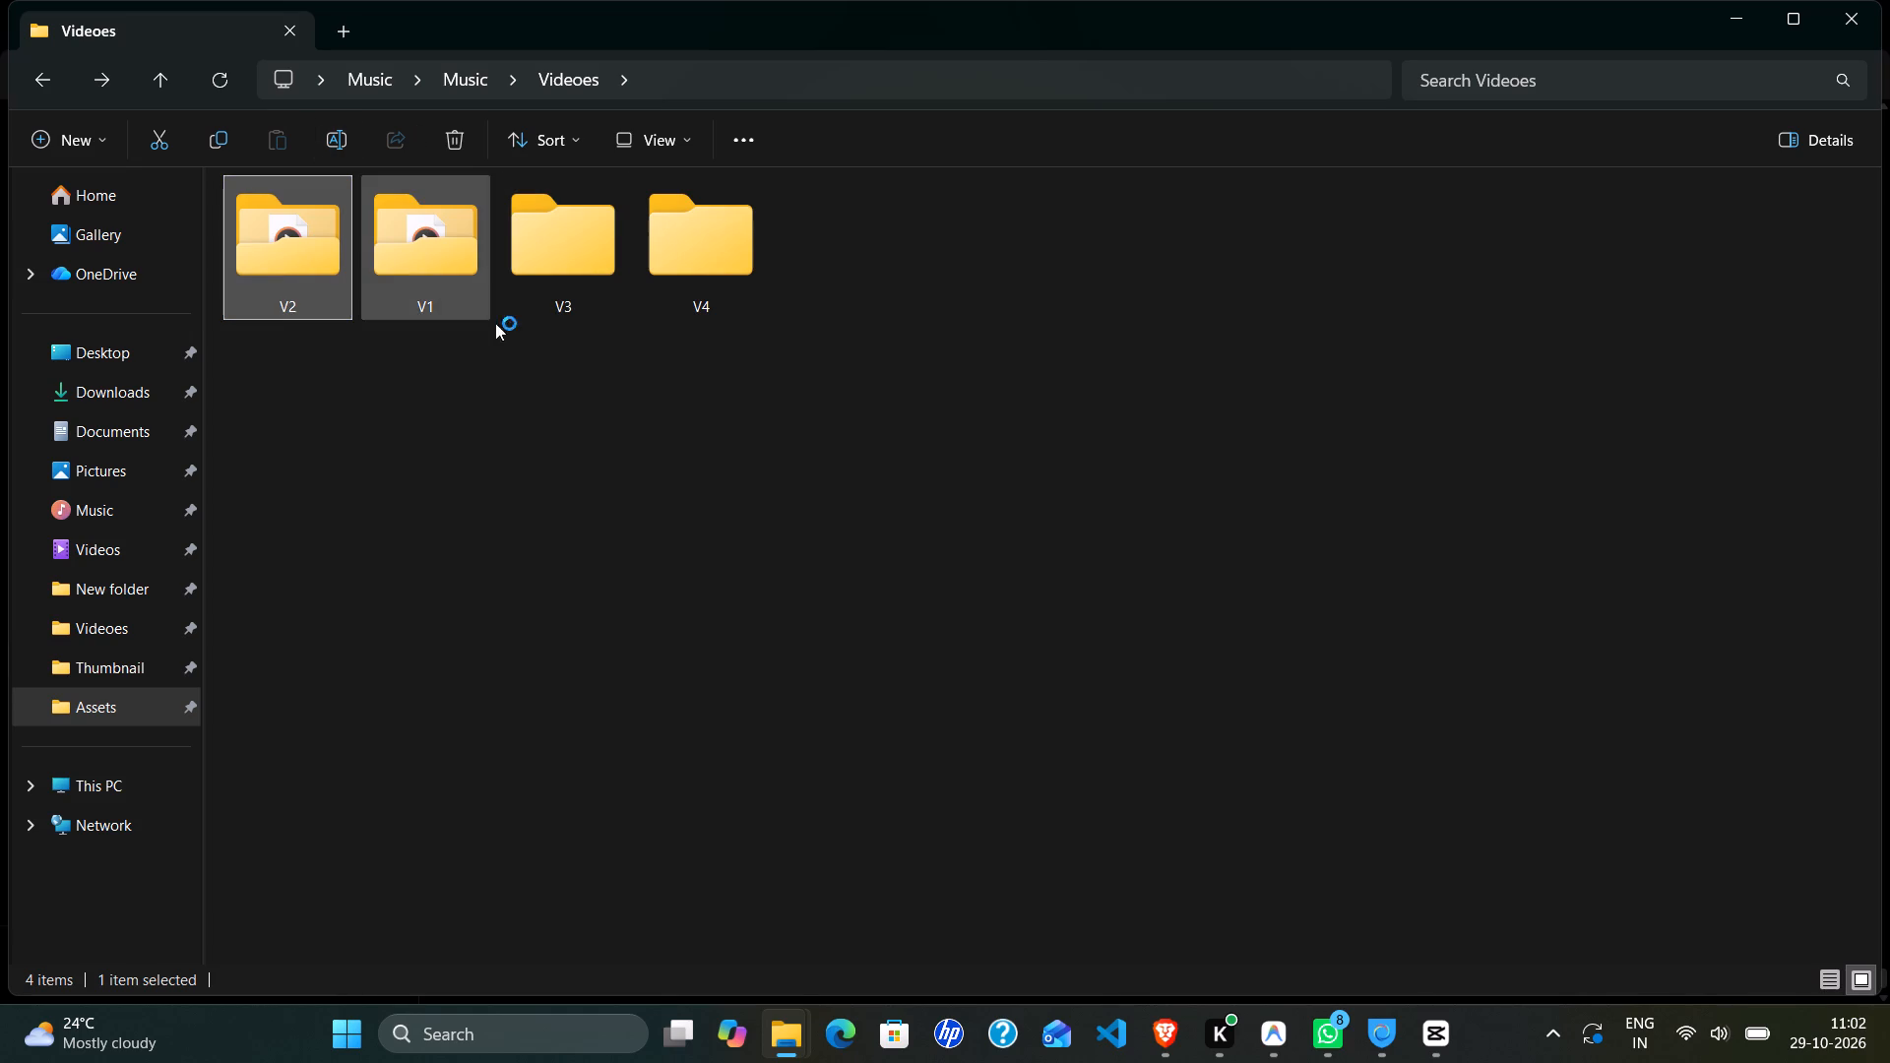
left_click(512, 375)
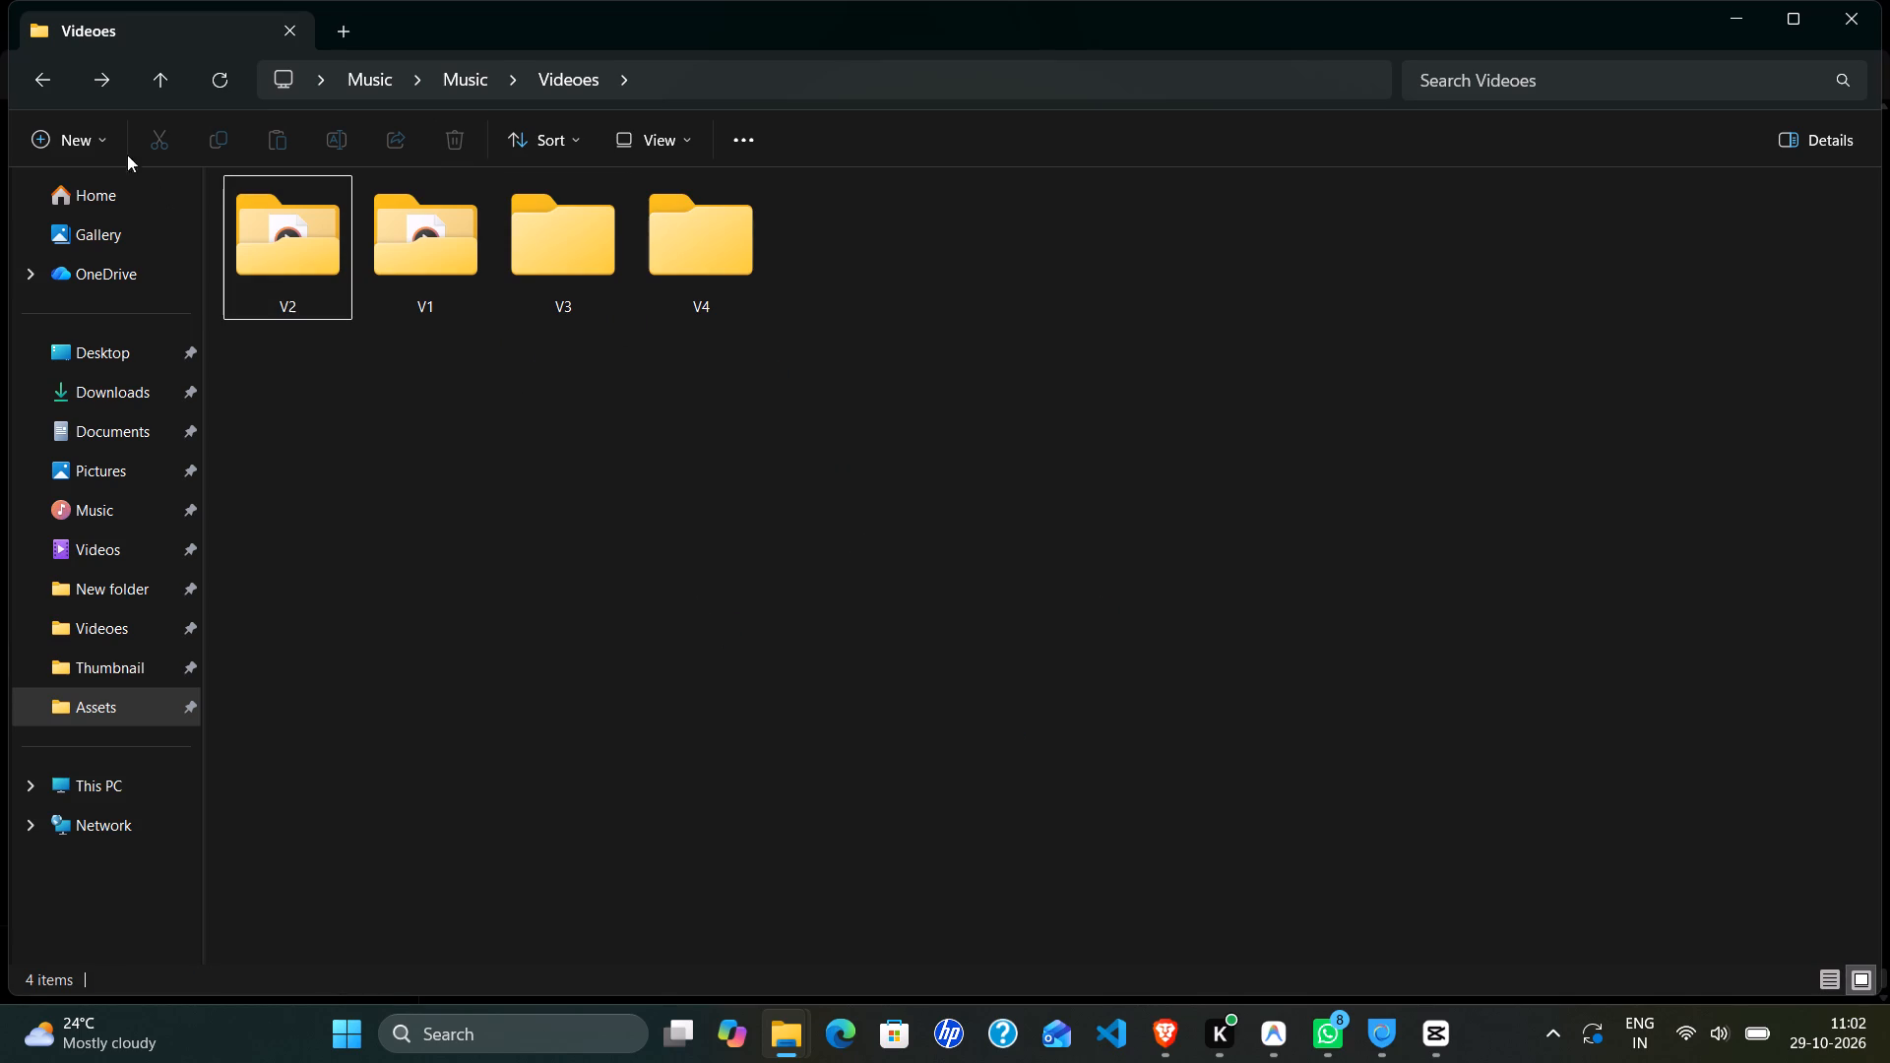
Go back to the parent Music folder and open its Audio folder to check the contents.
left_click(44, 74)
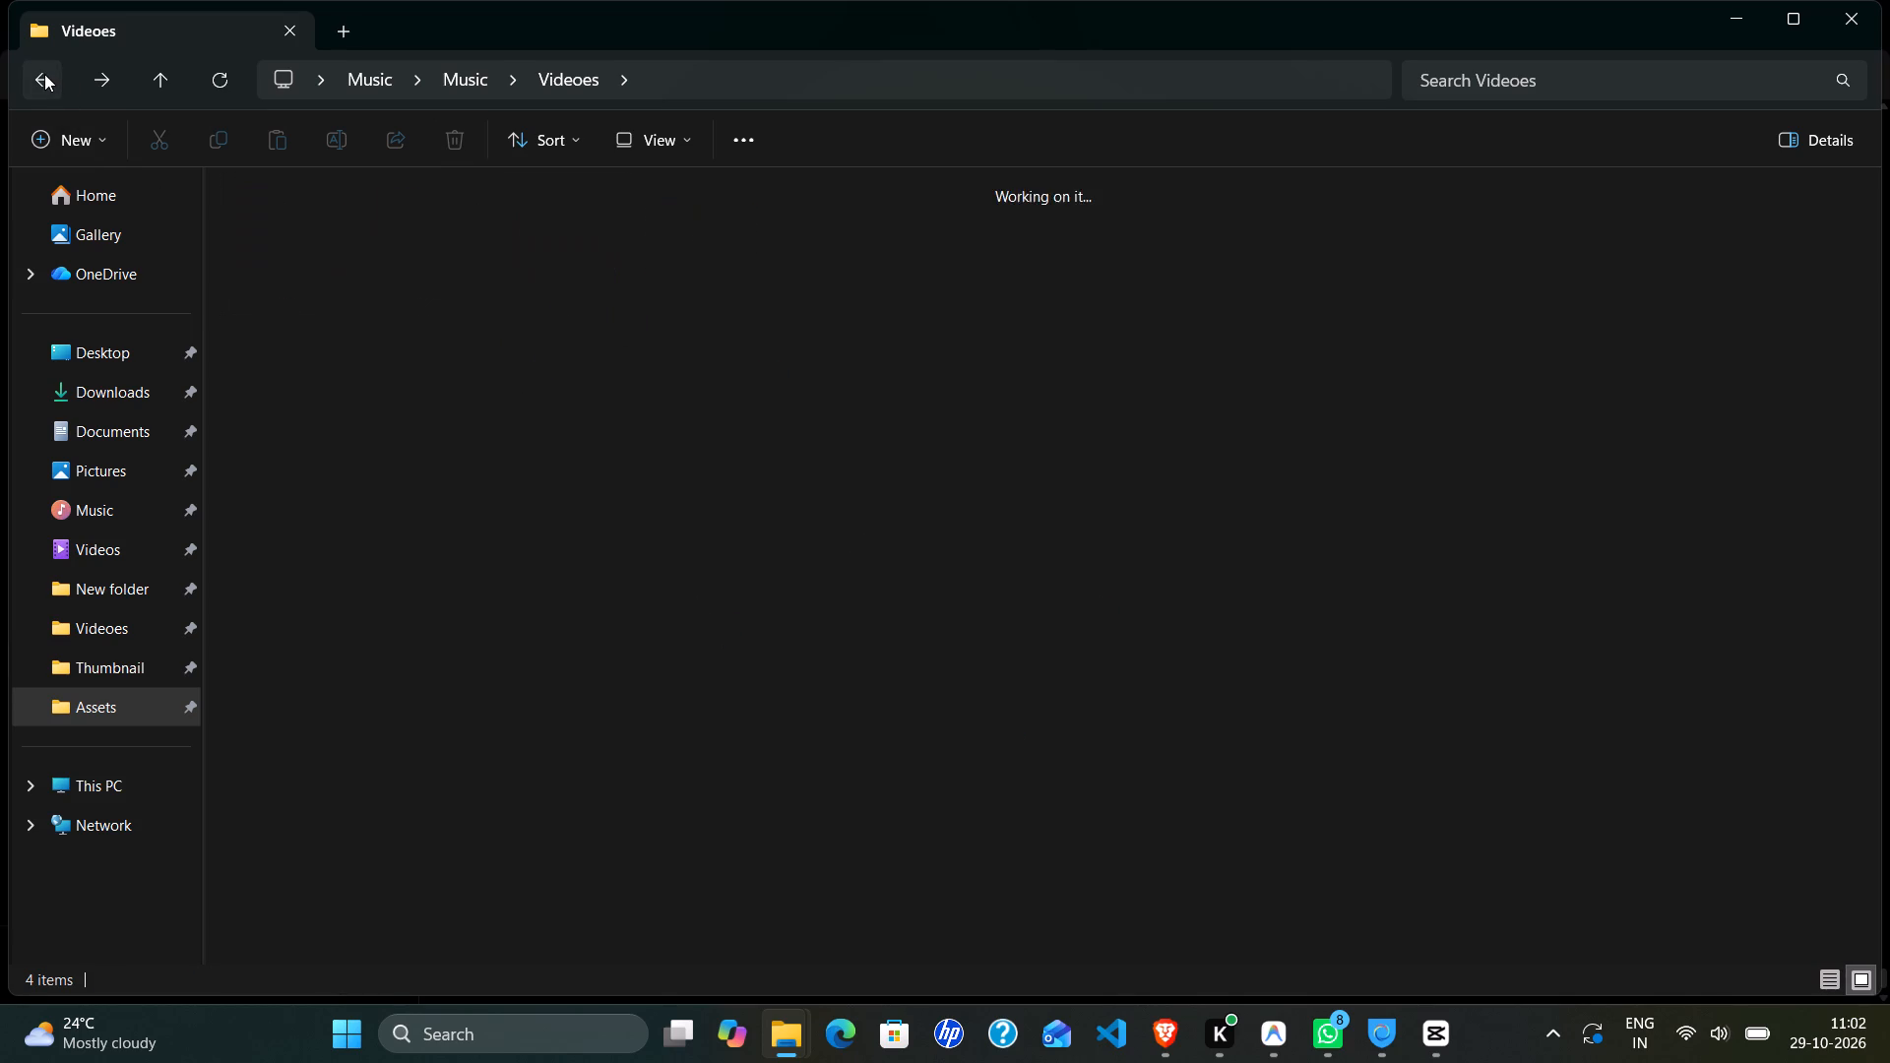
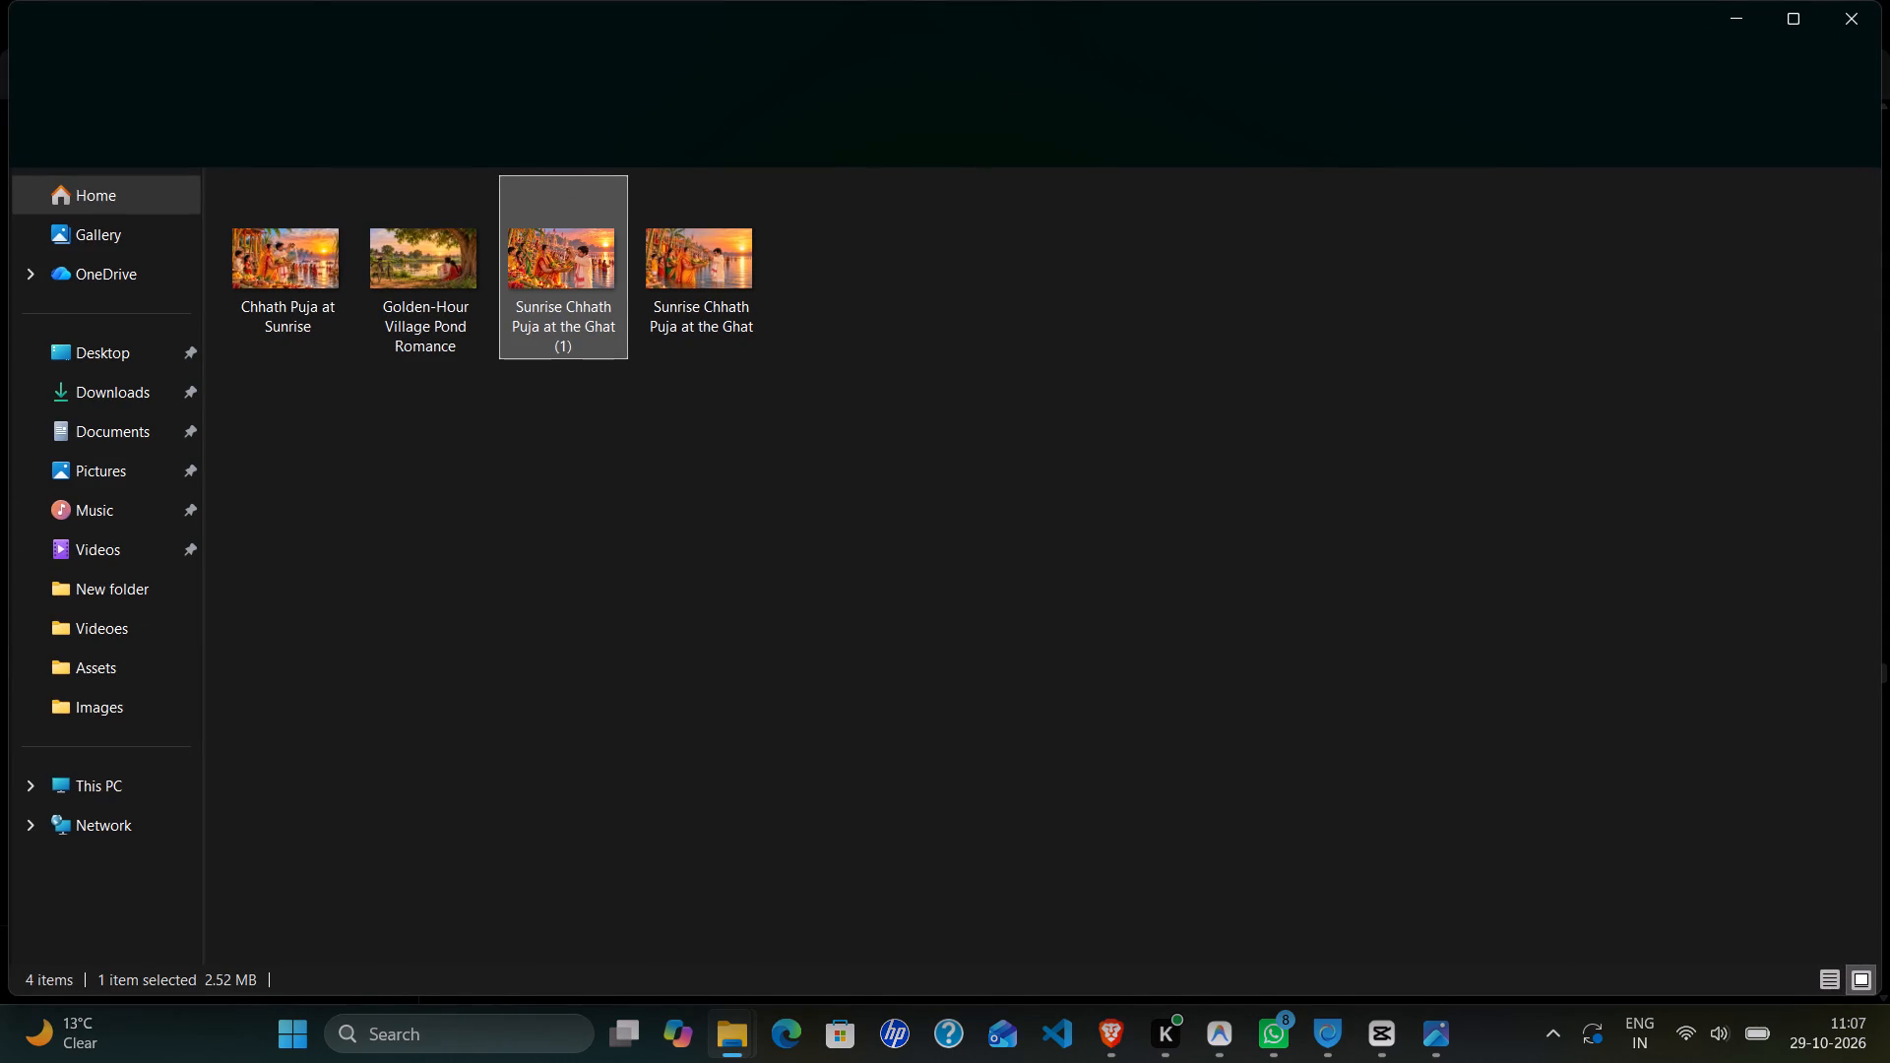
double_click(710, 269)
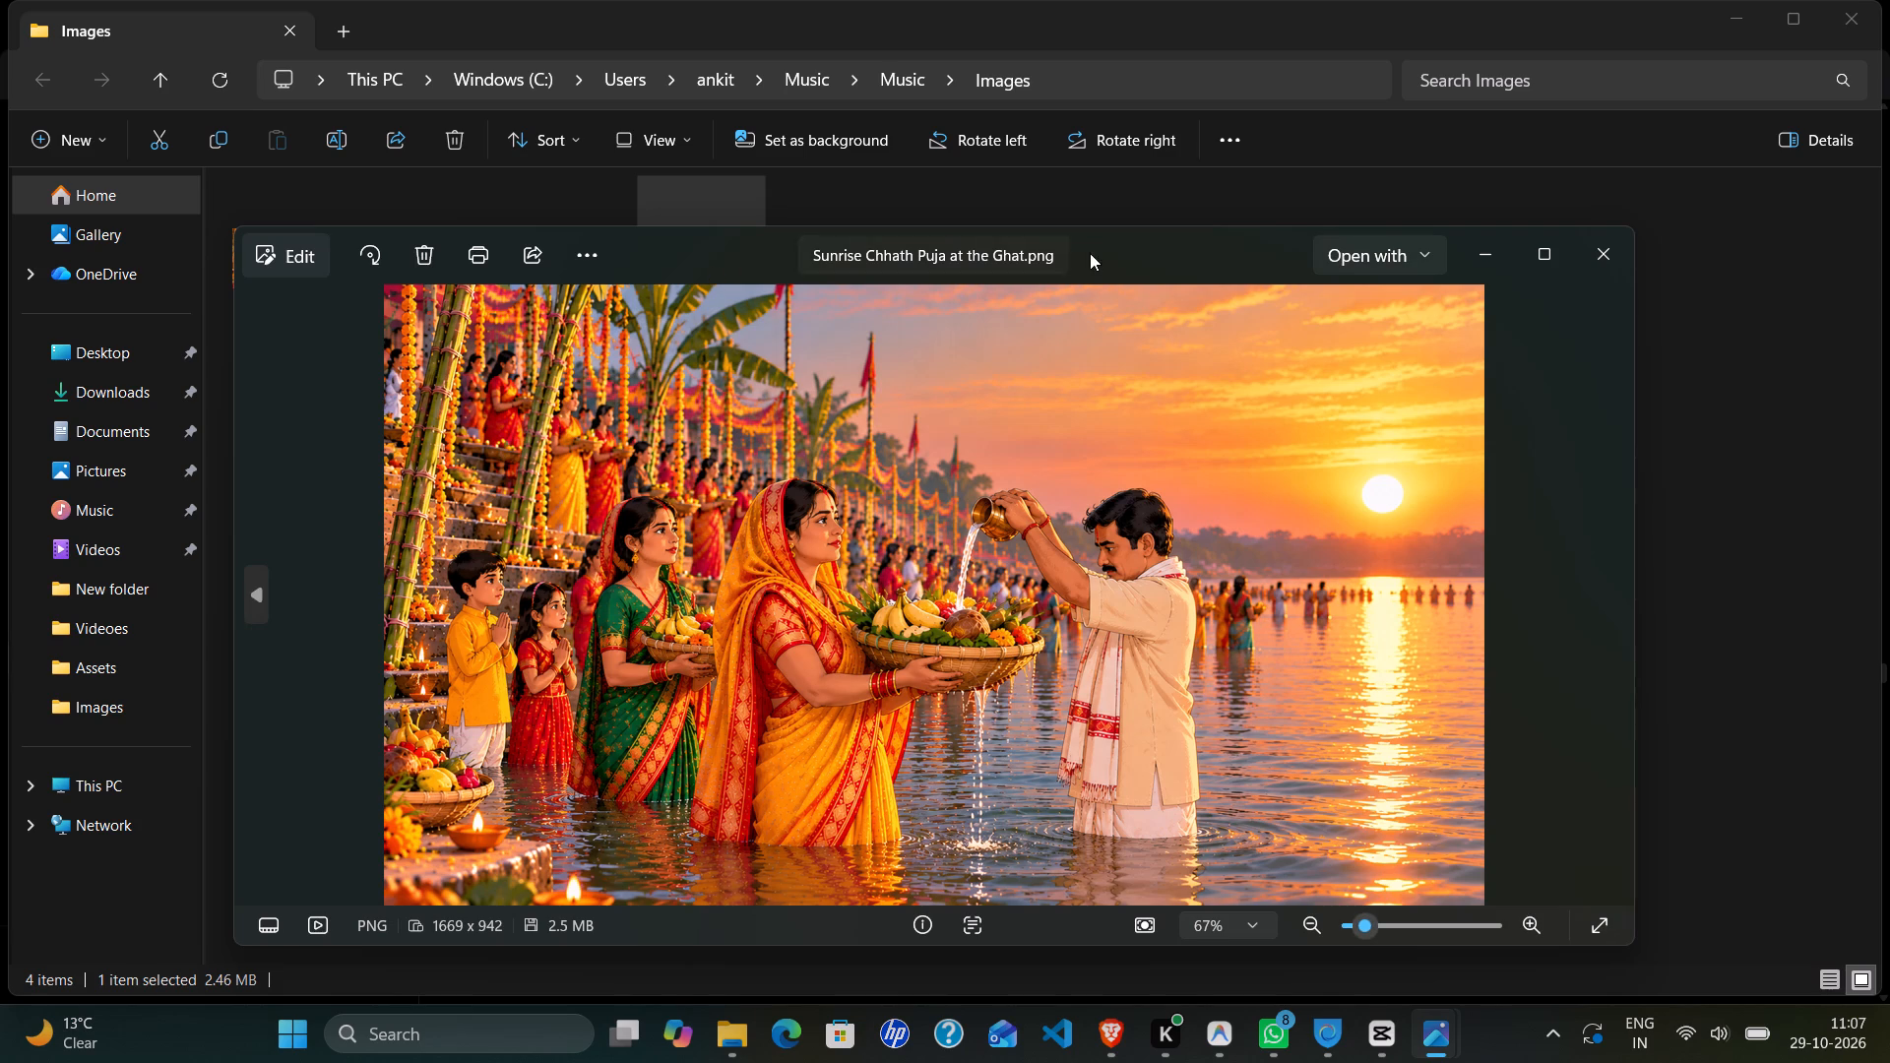
left_click(1596, 263)
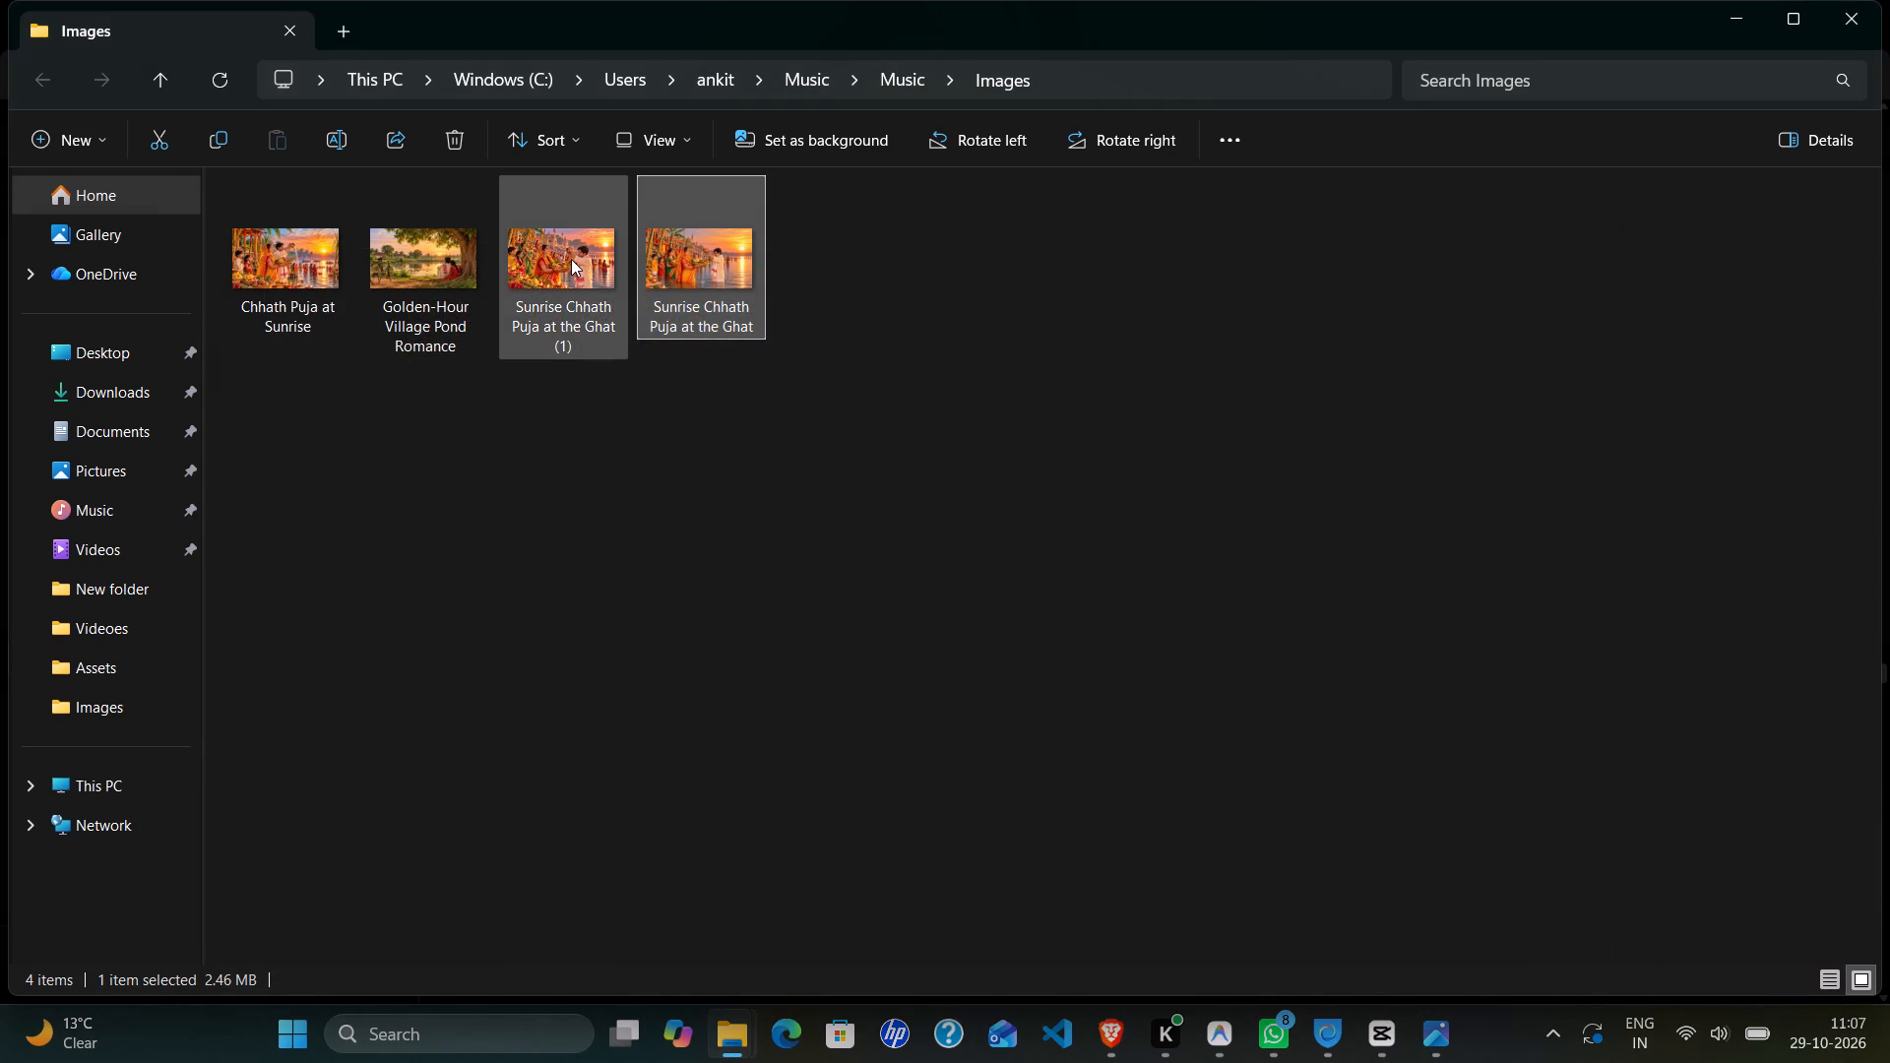
double_click(571, 259)
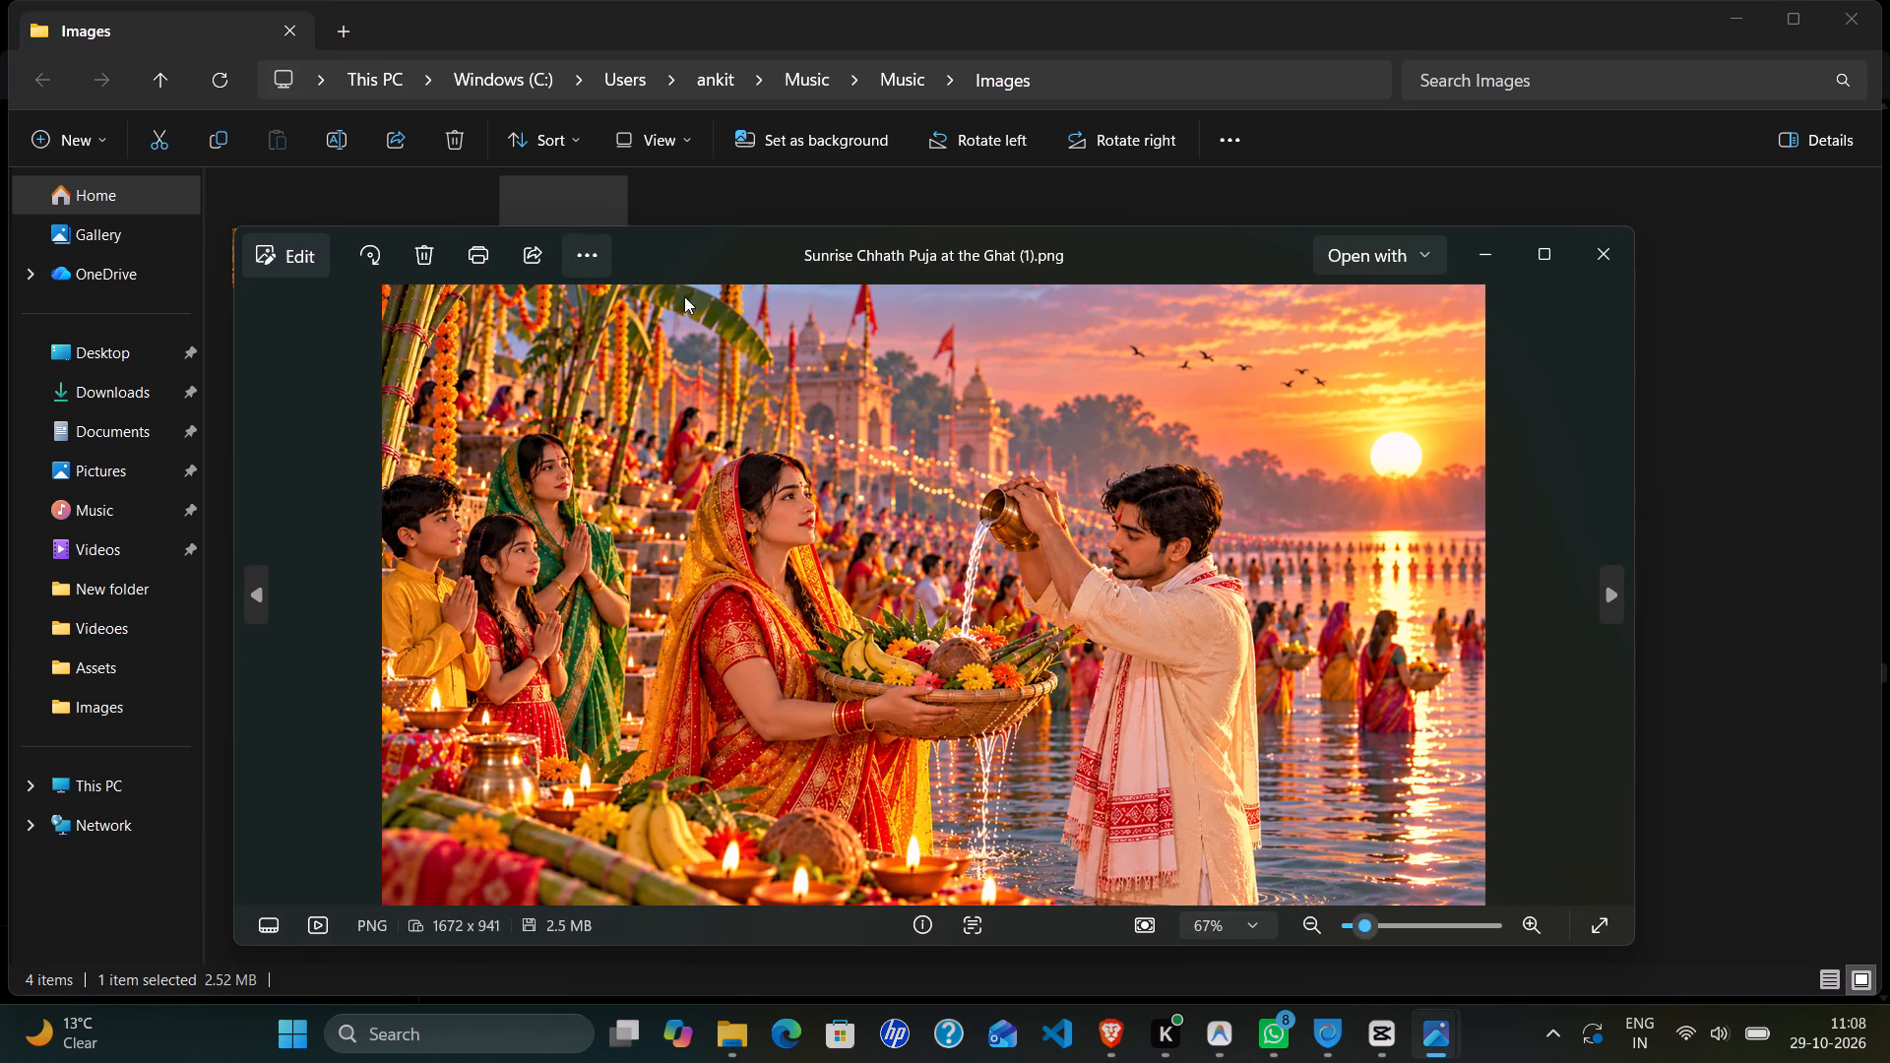
left_click(1589, 251)
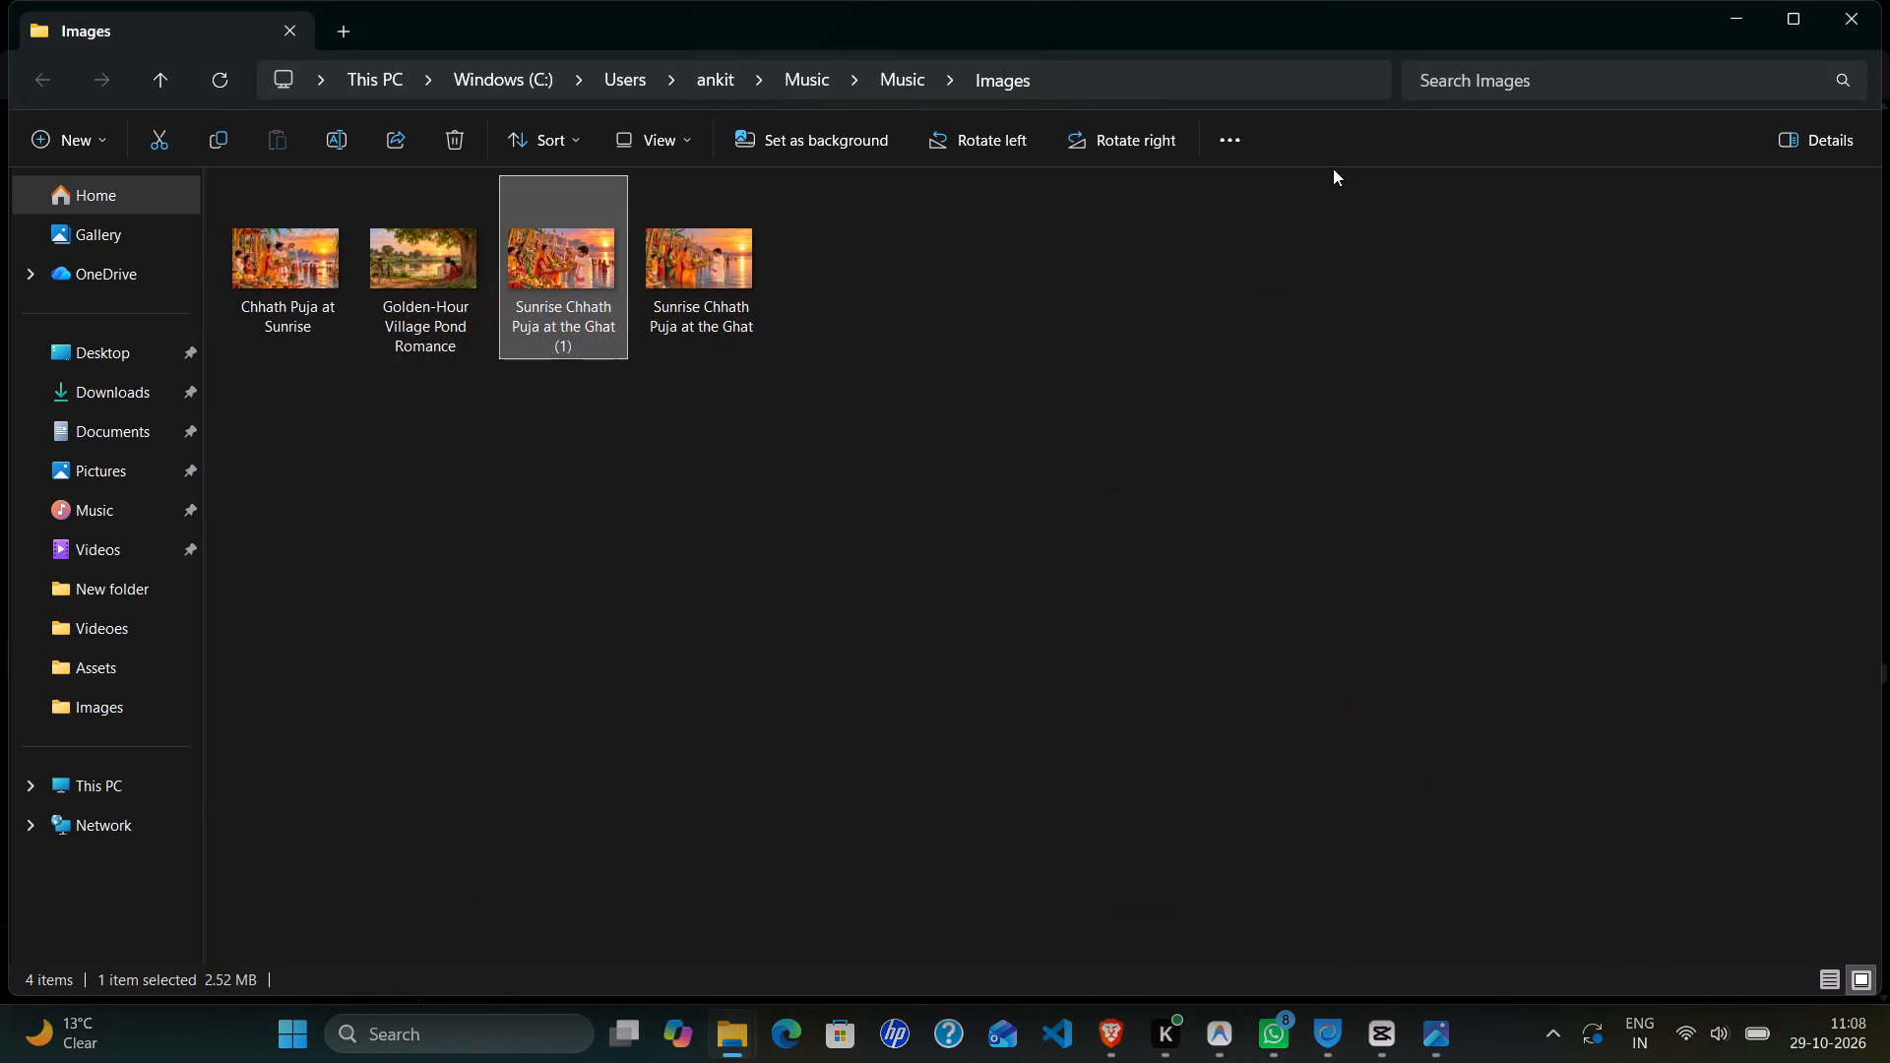
double_click(329, 247)
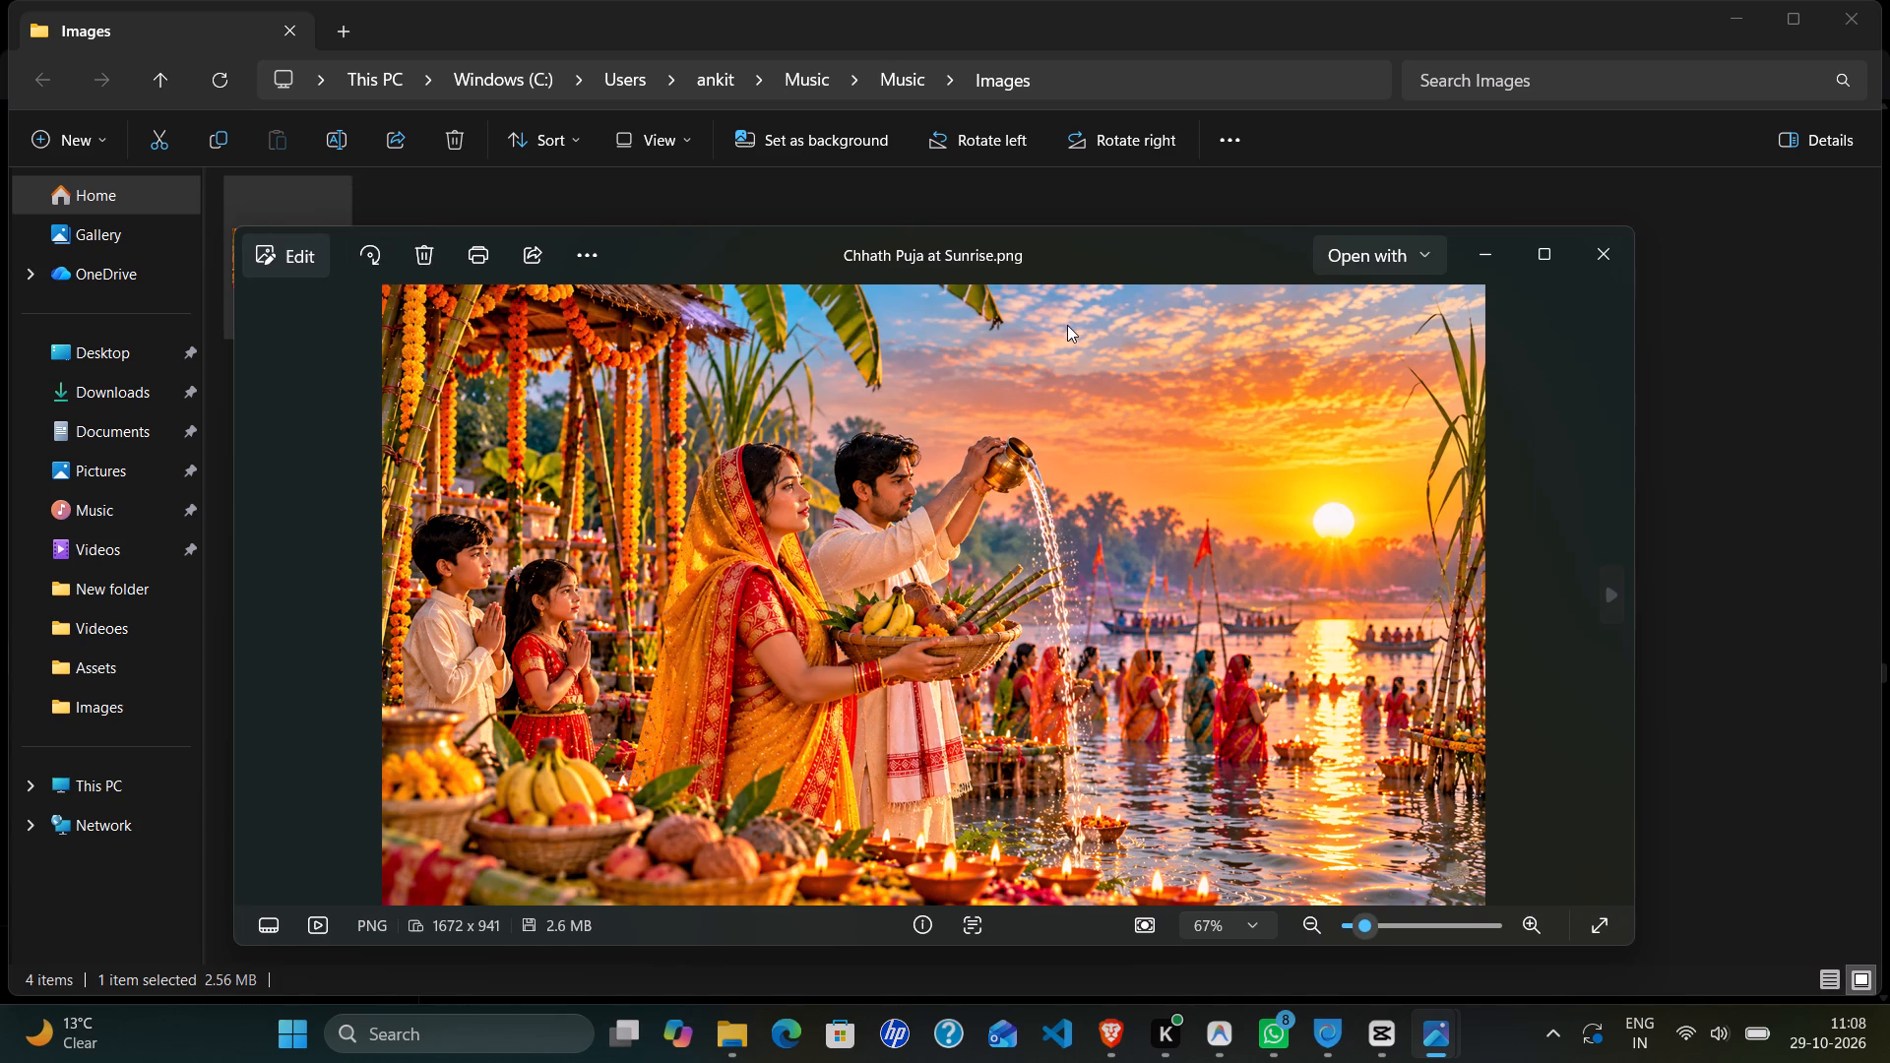
left_click(1600, 261)
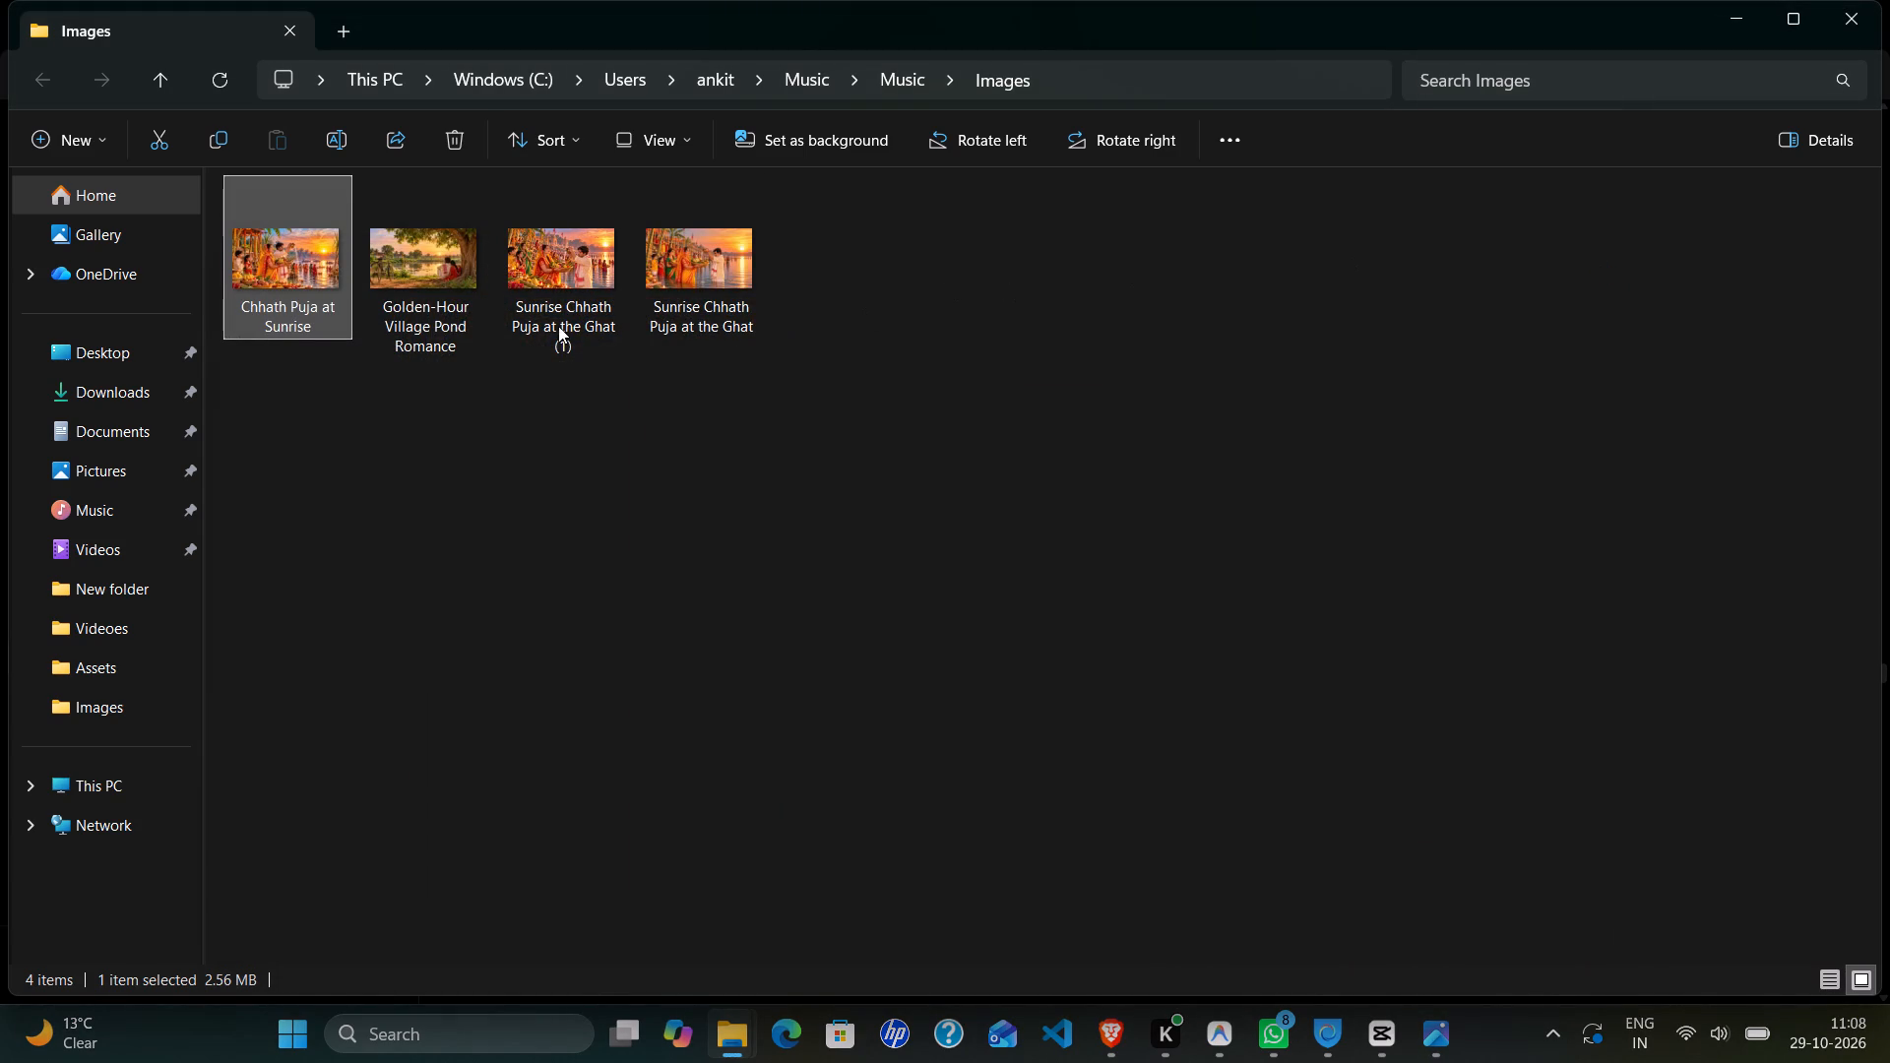
Switch to CapCut and import Chhath Puja at Sunrise and Sunrise Chhath Puja at the Ghat (1) from the Music project's Images folder.
left_click(1390, 1045)
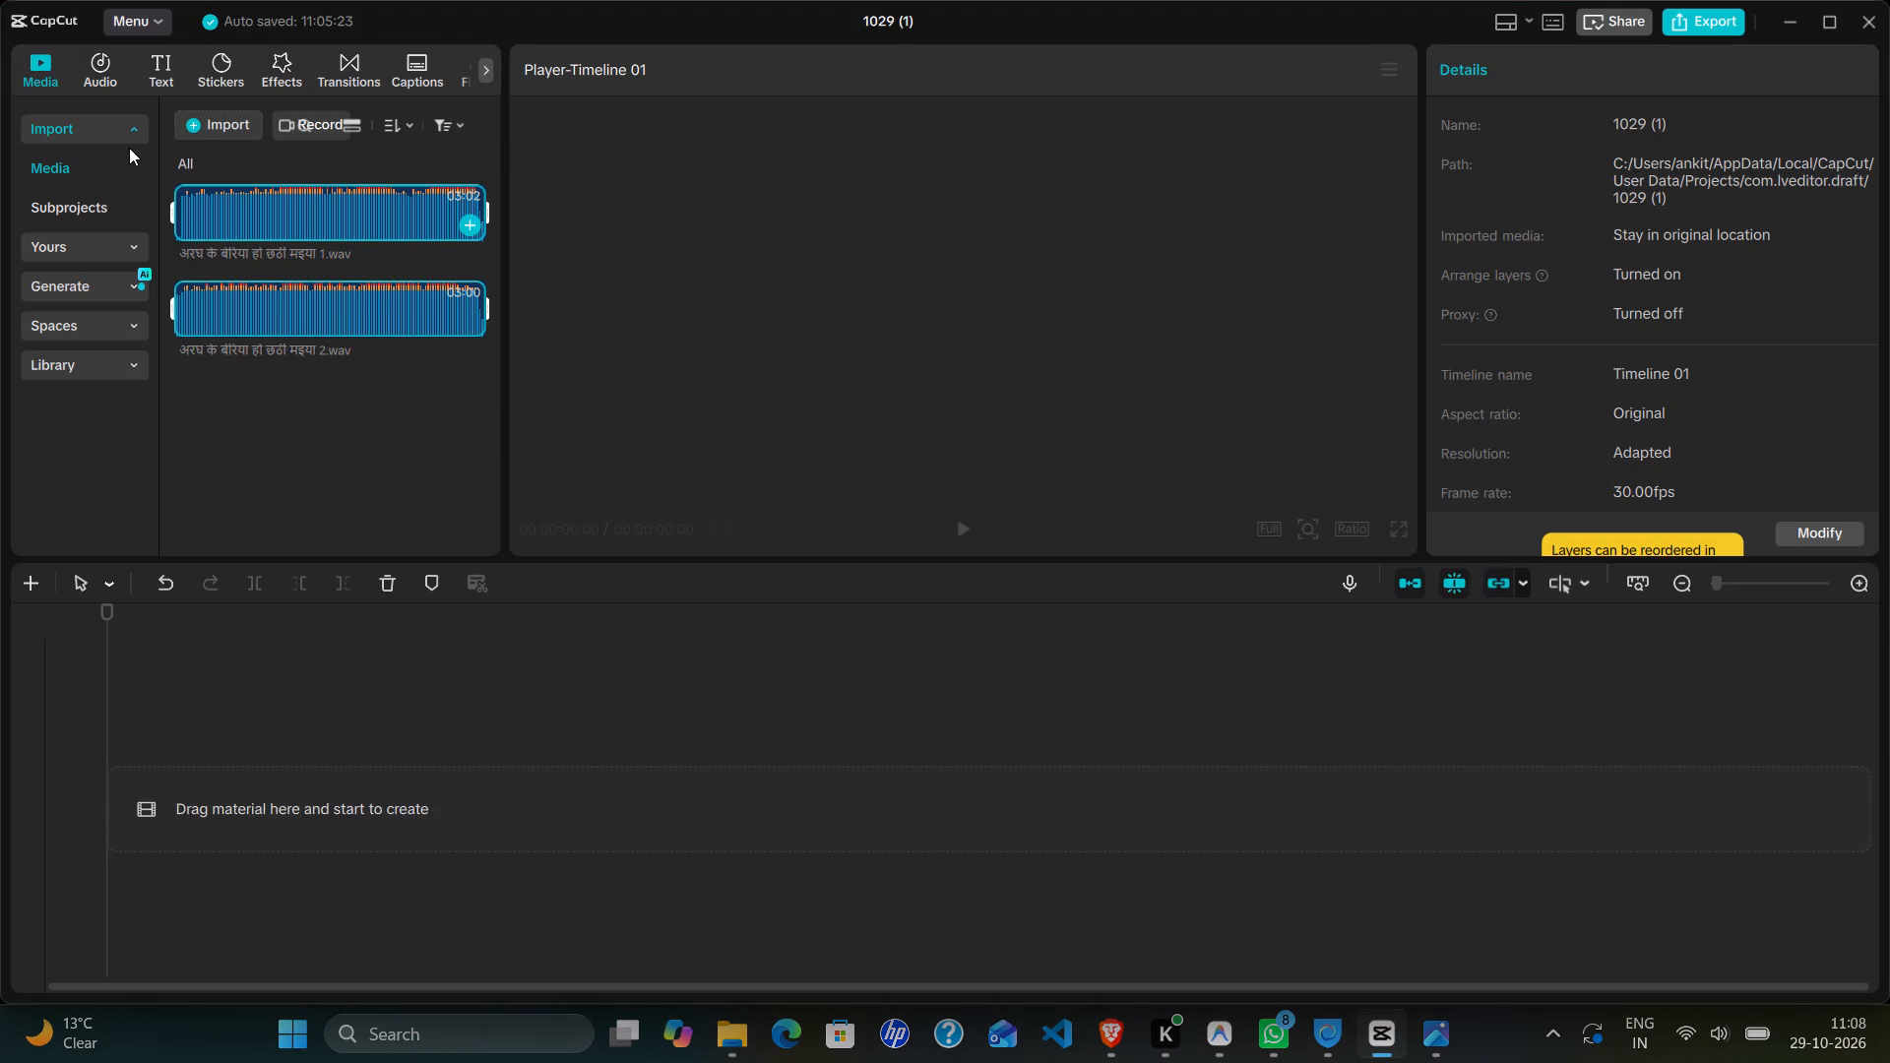
left_click(197, 130)
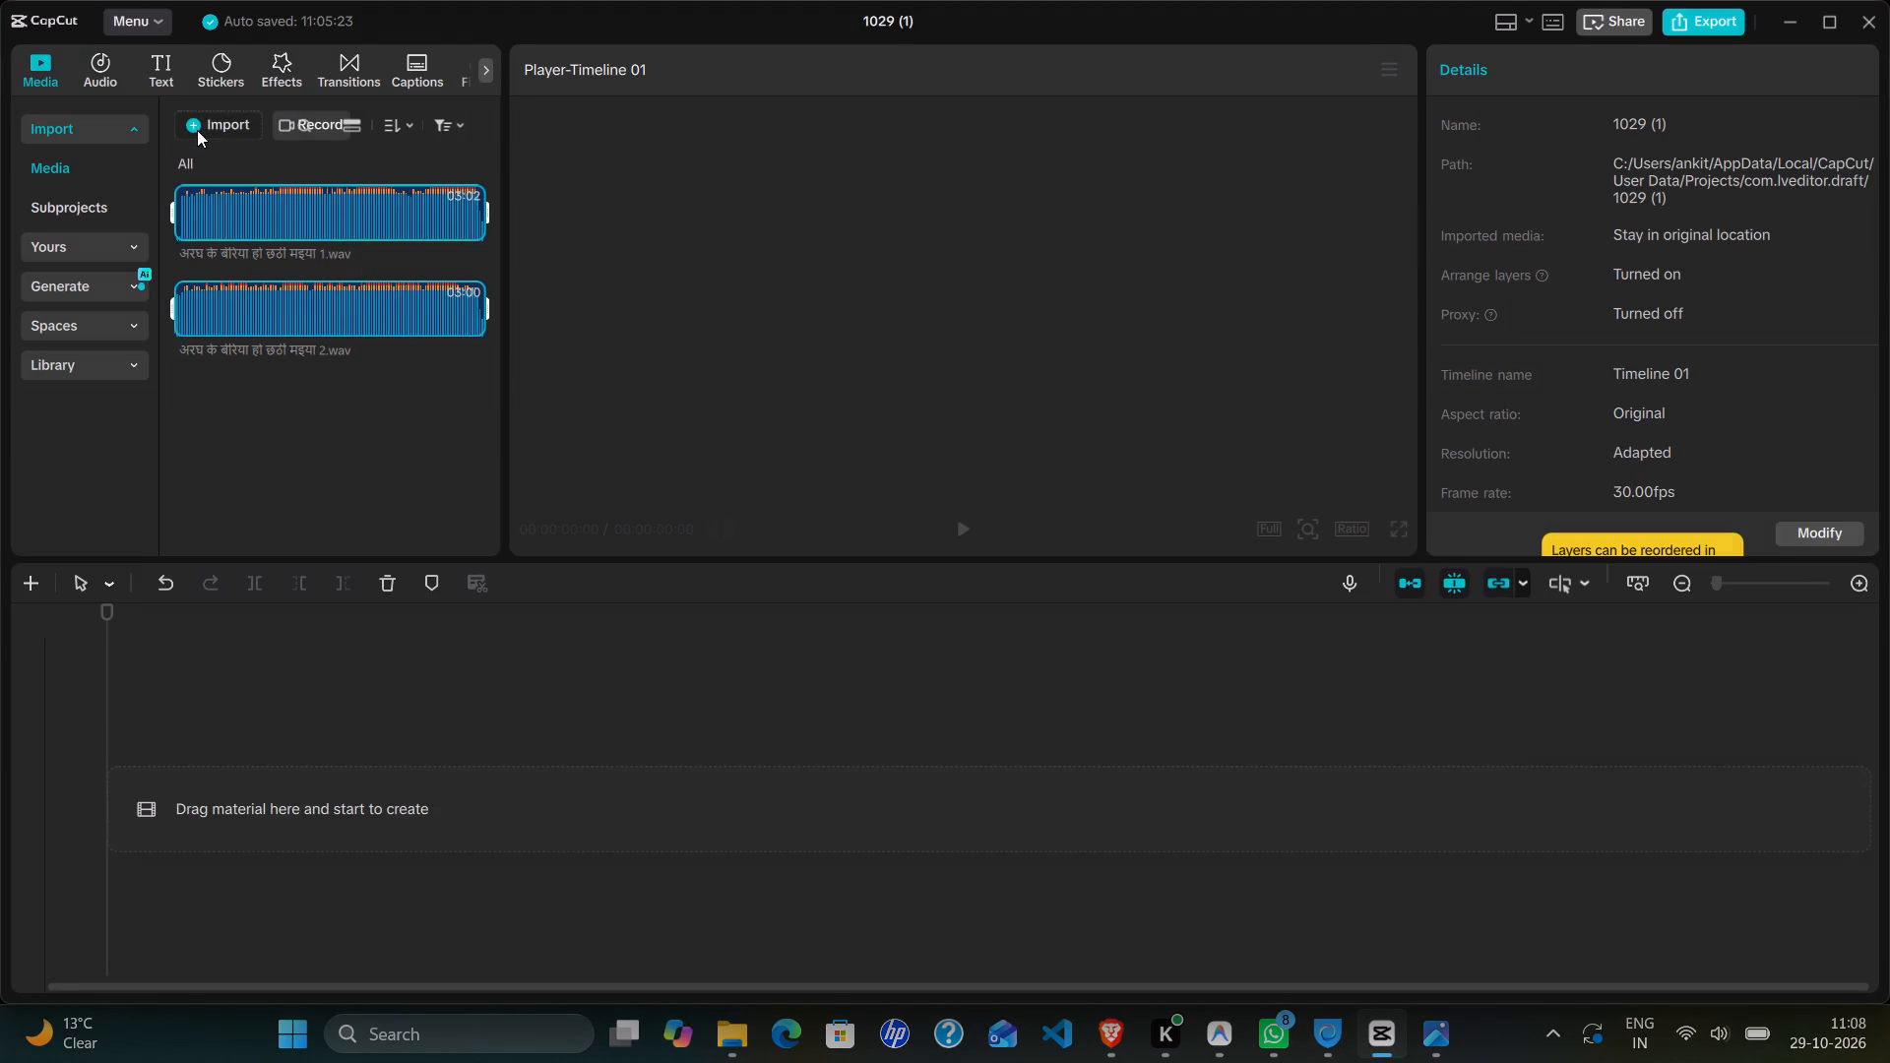
left_click(226, 171)
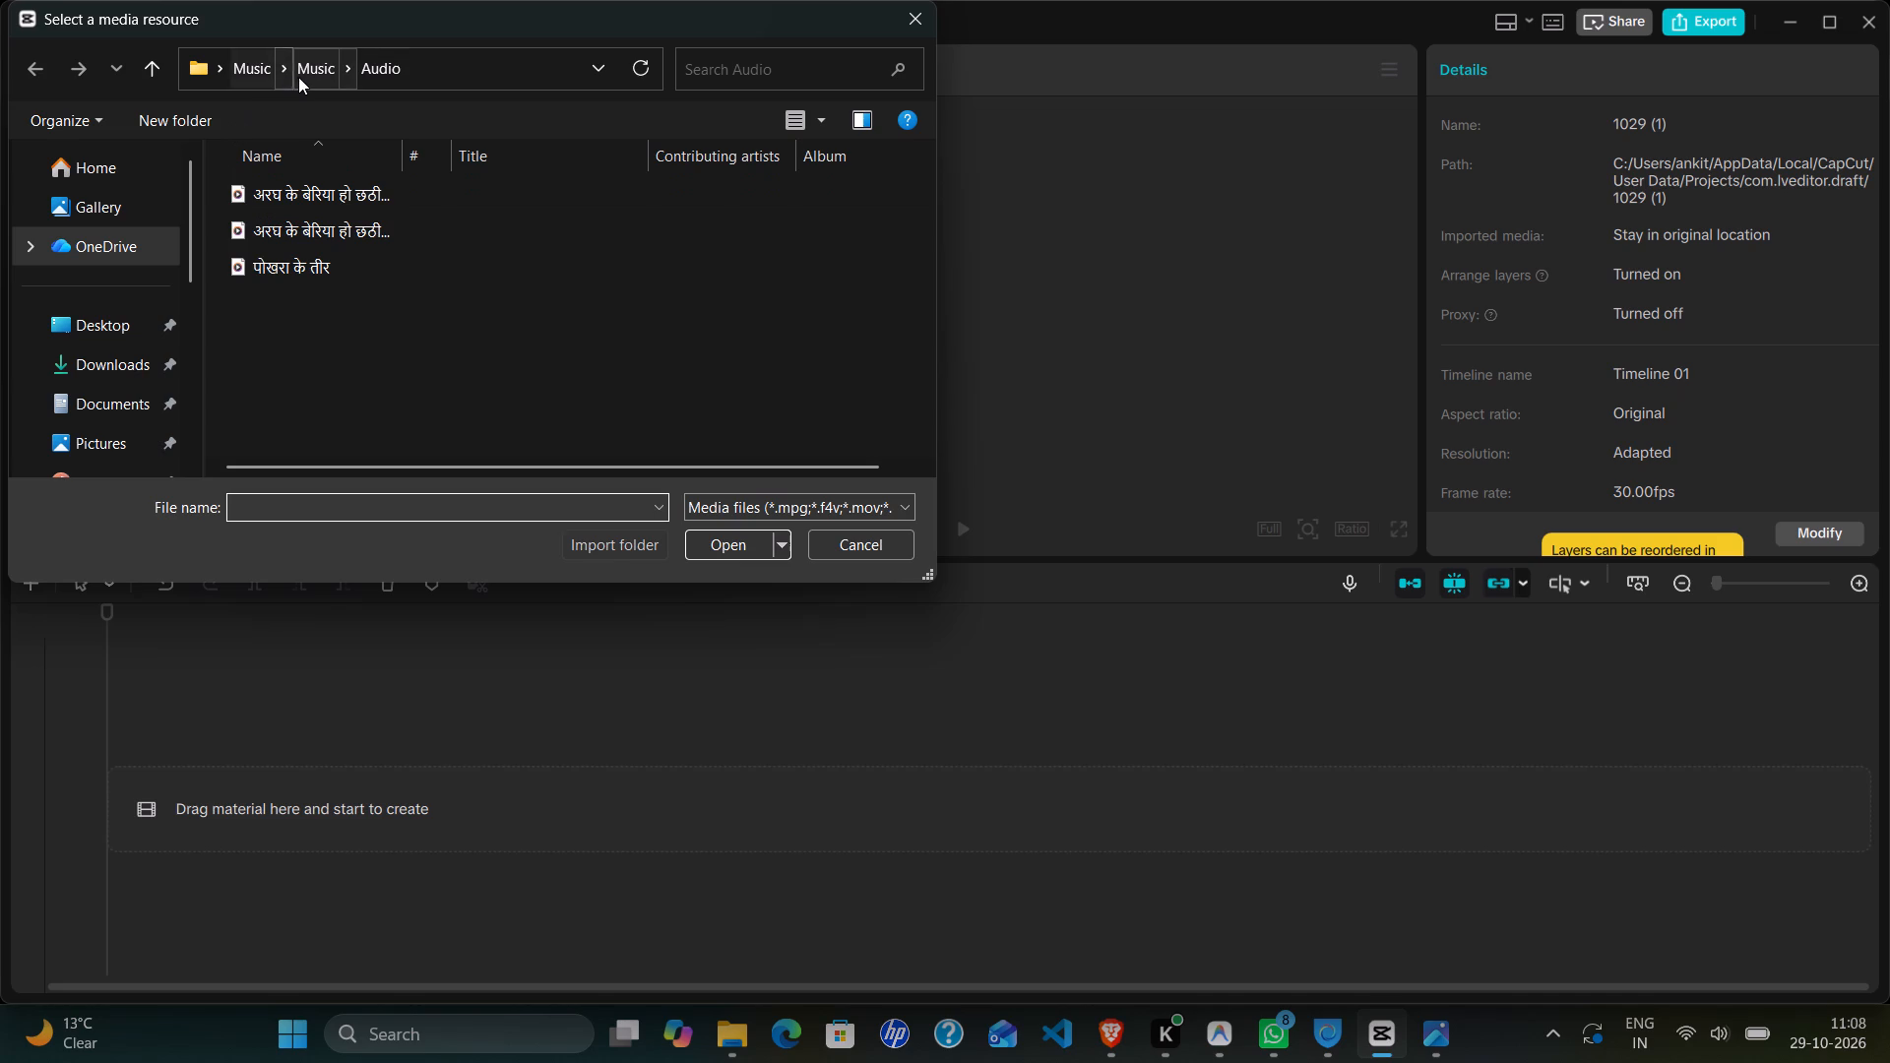
left_click(301, 76)
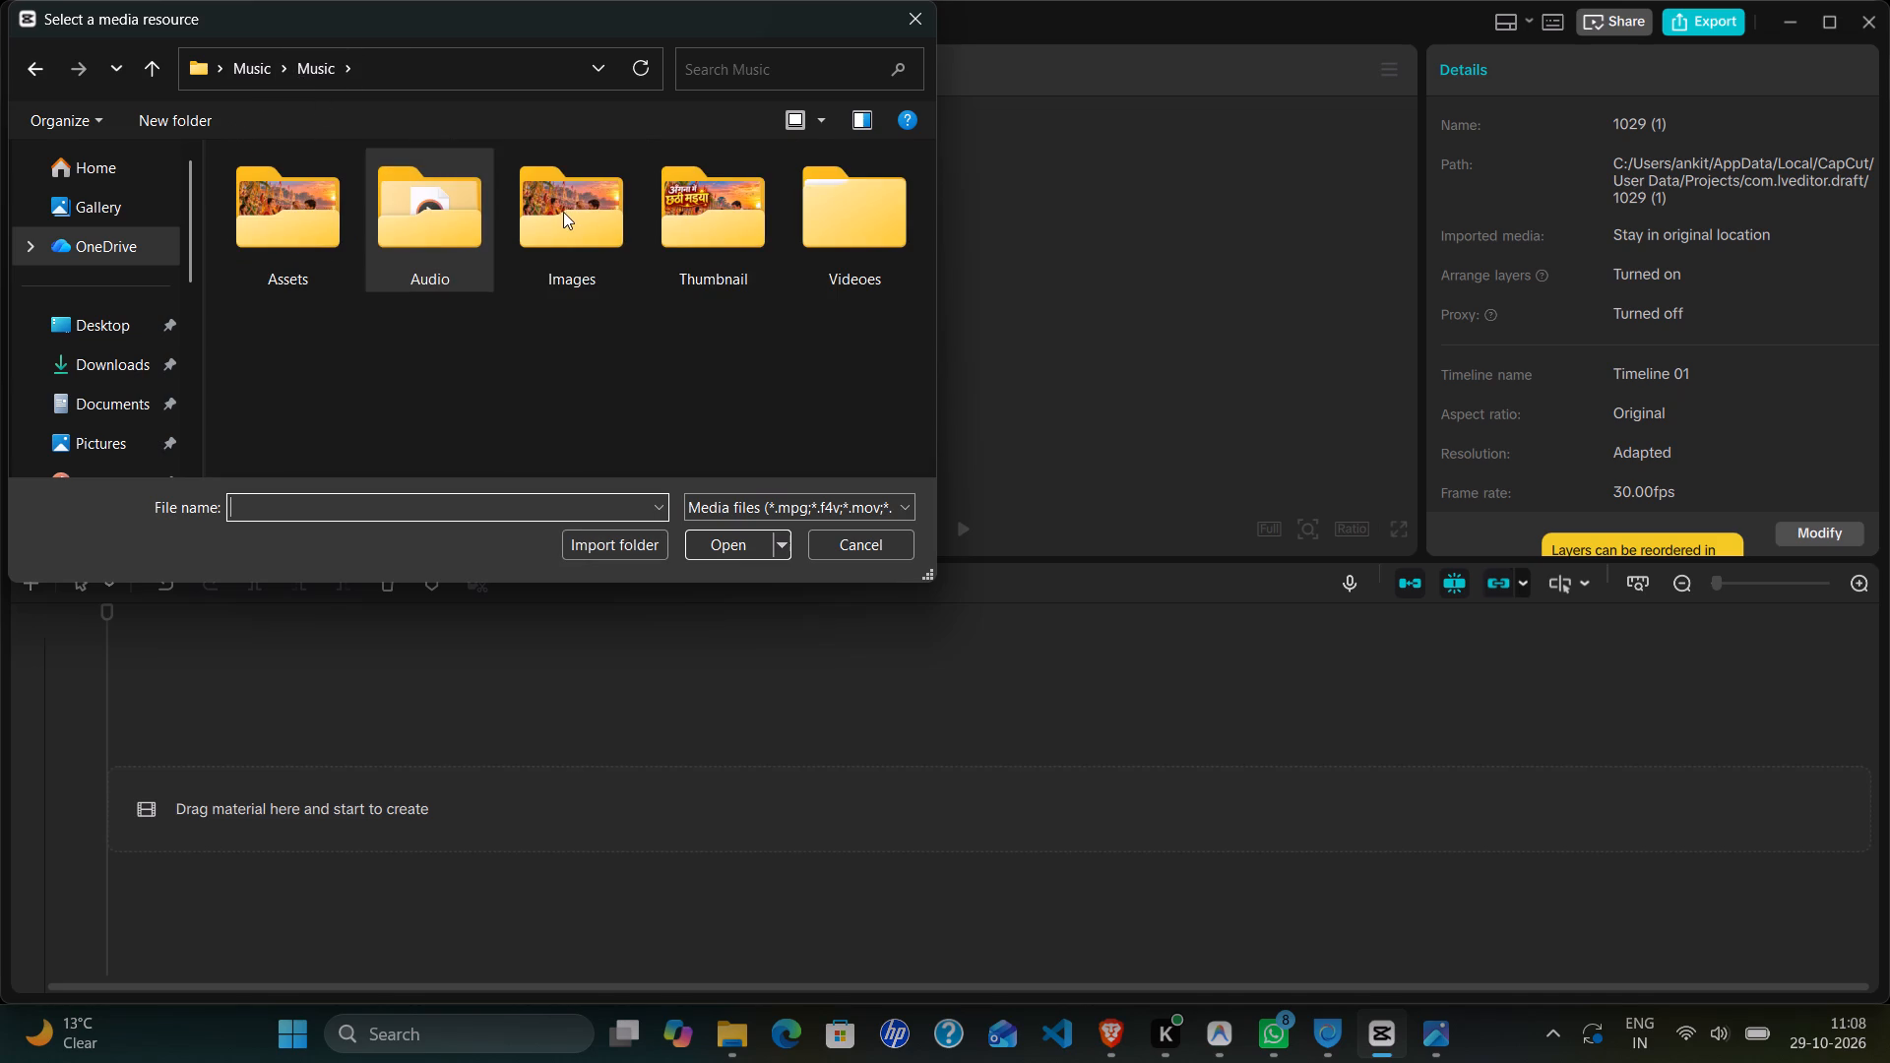
double_click(566, 213)
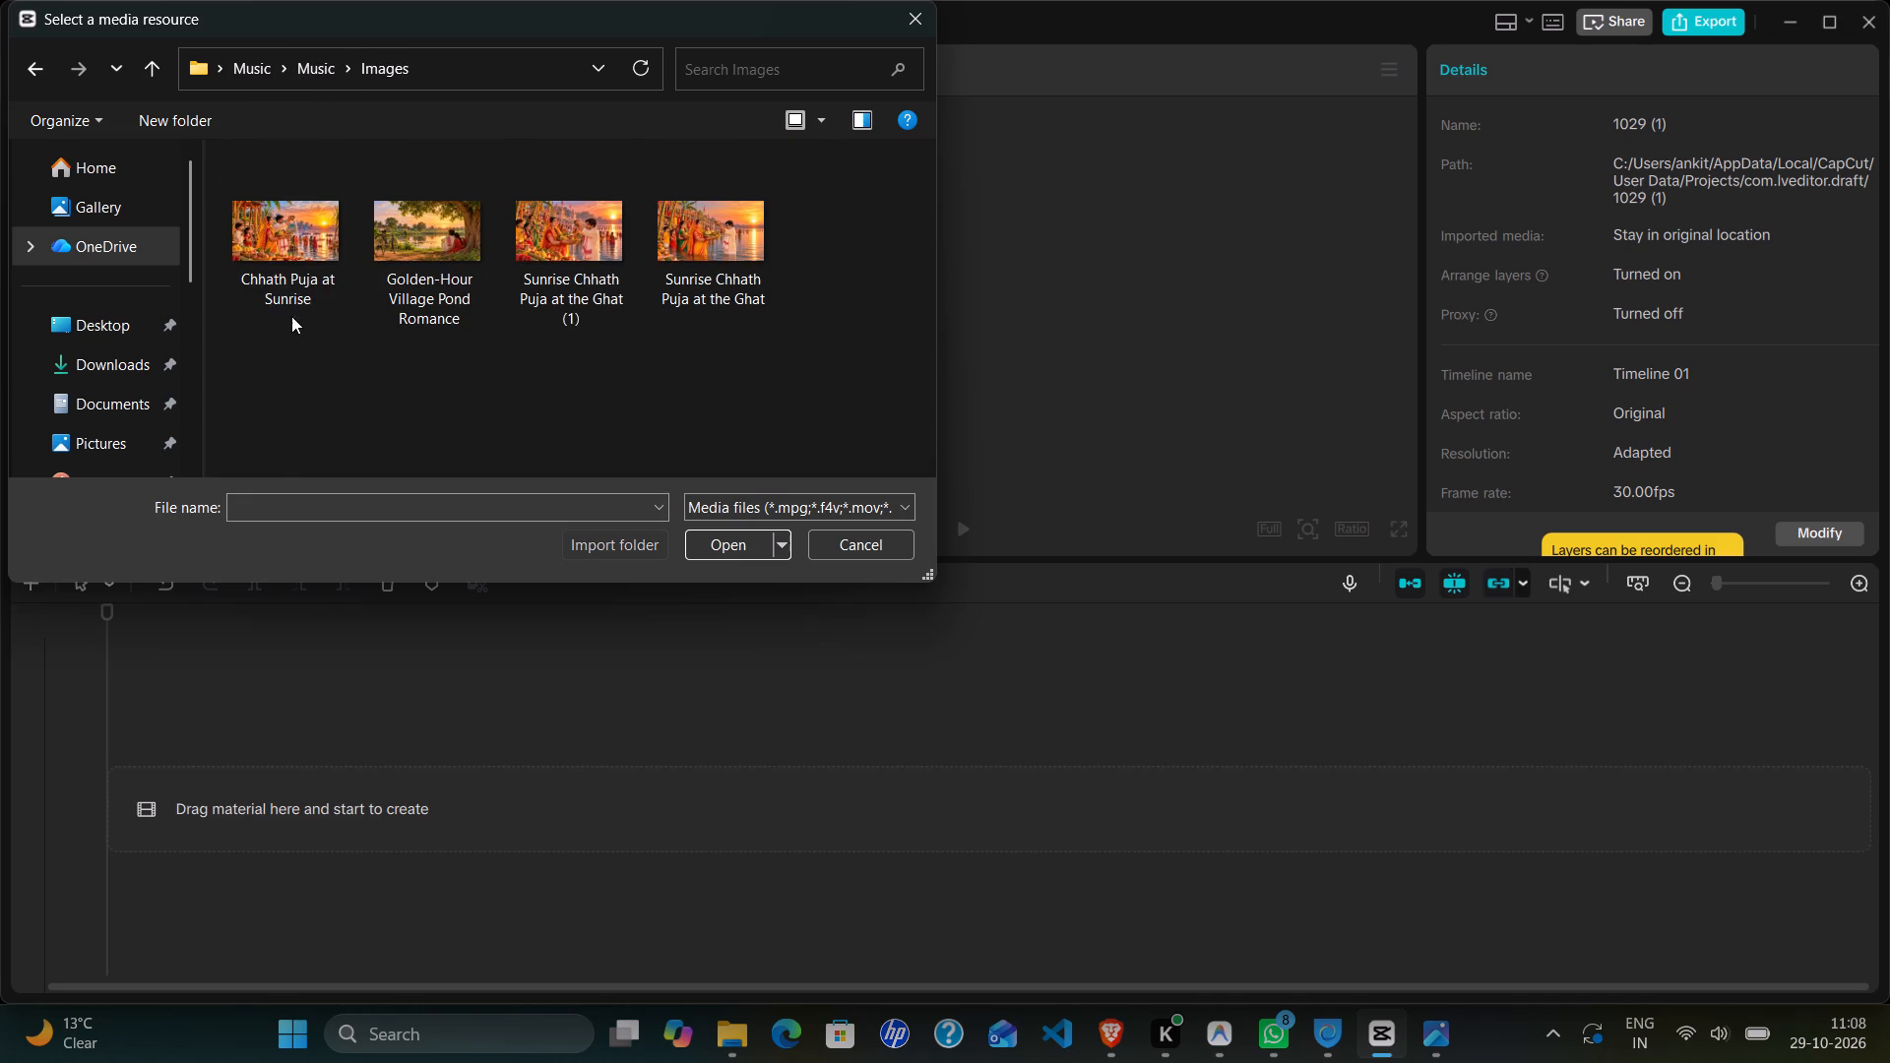
left_click(281, 280)
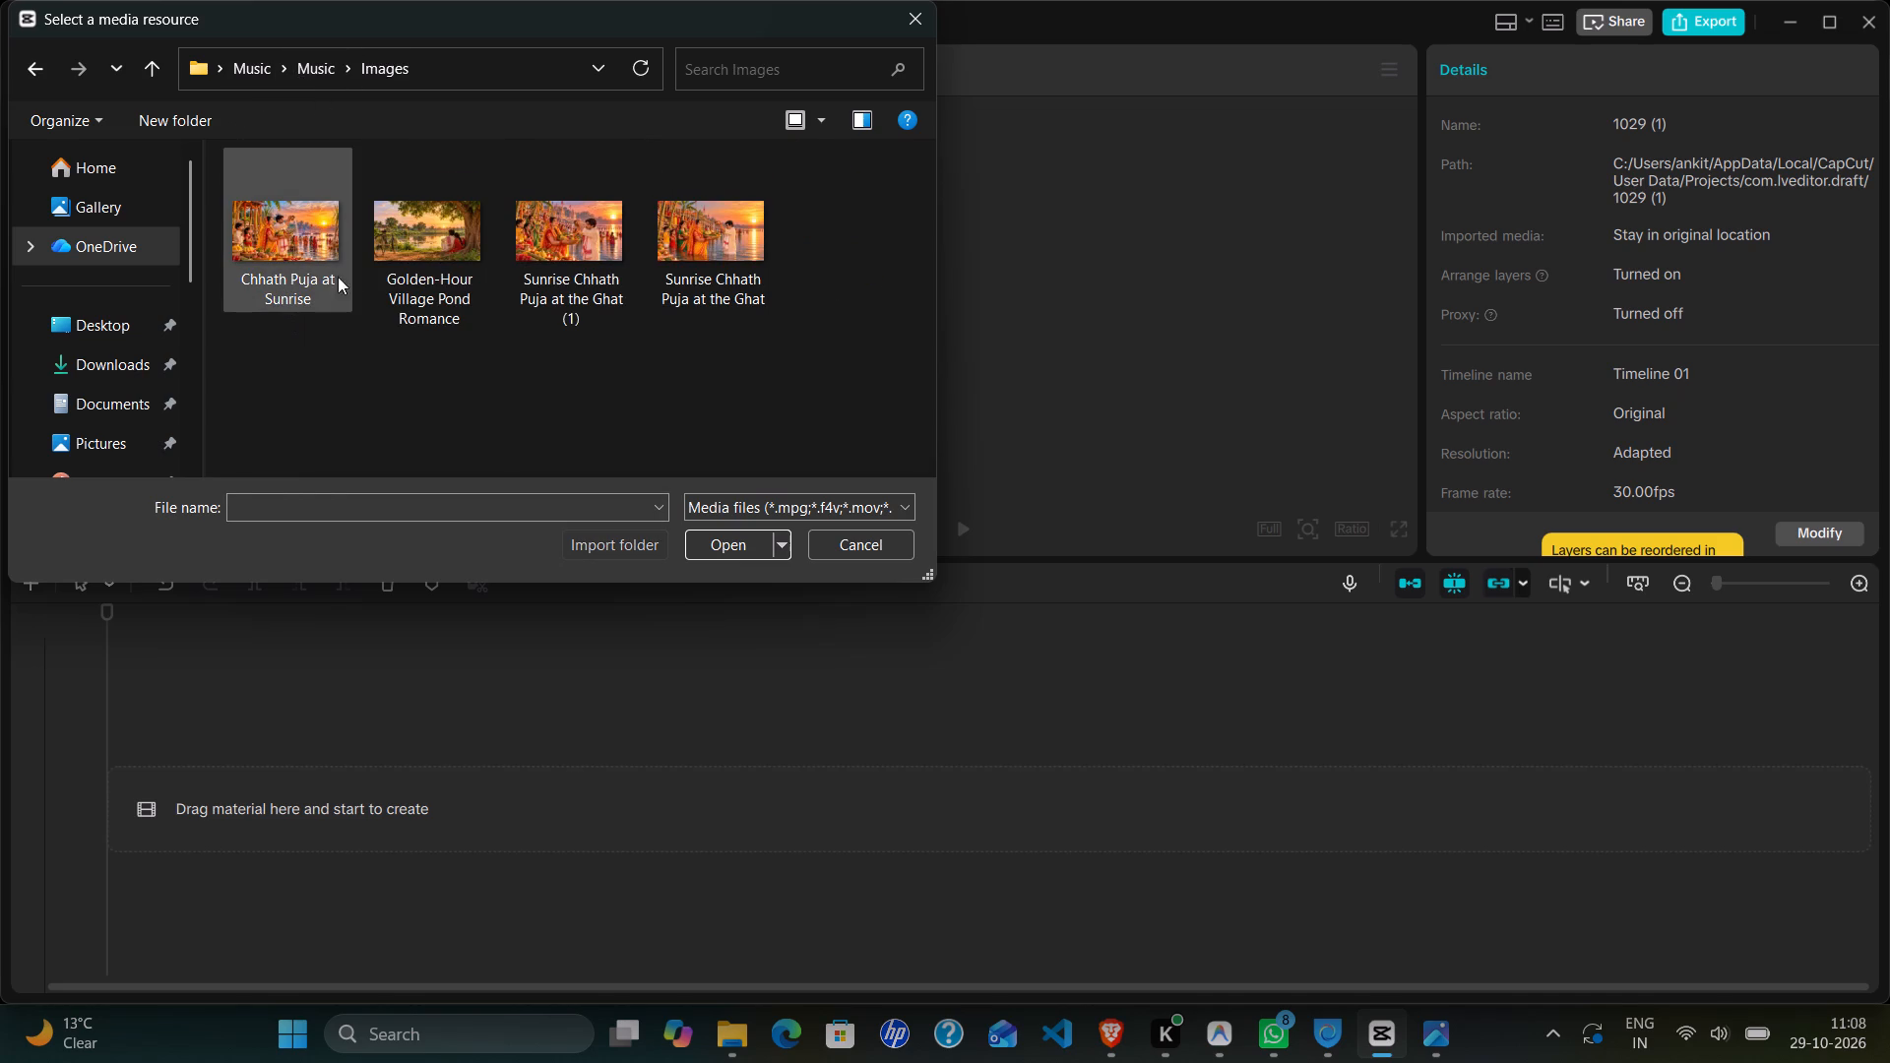
left_click(550, 271, "ctrl")
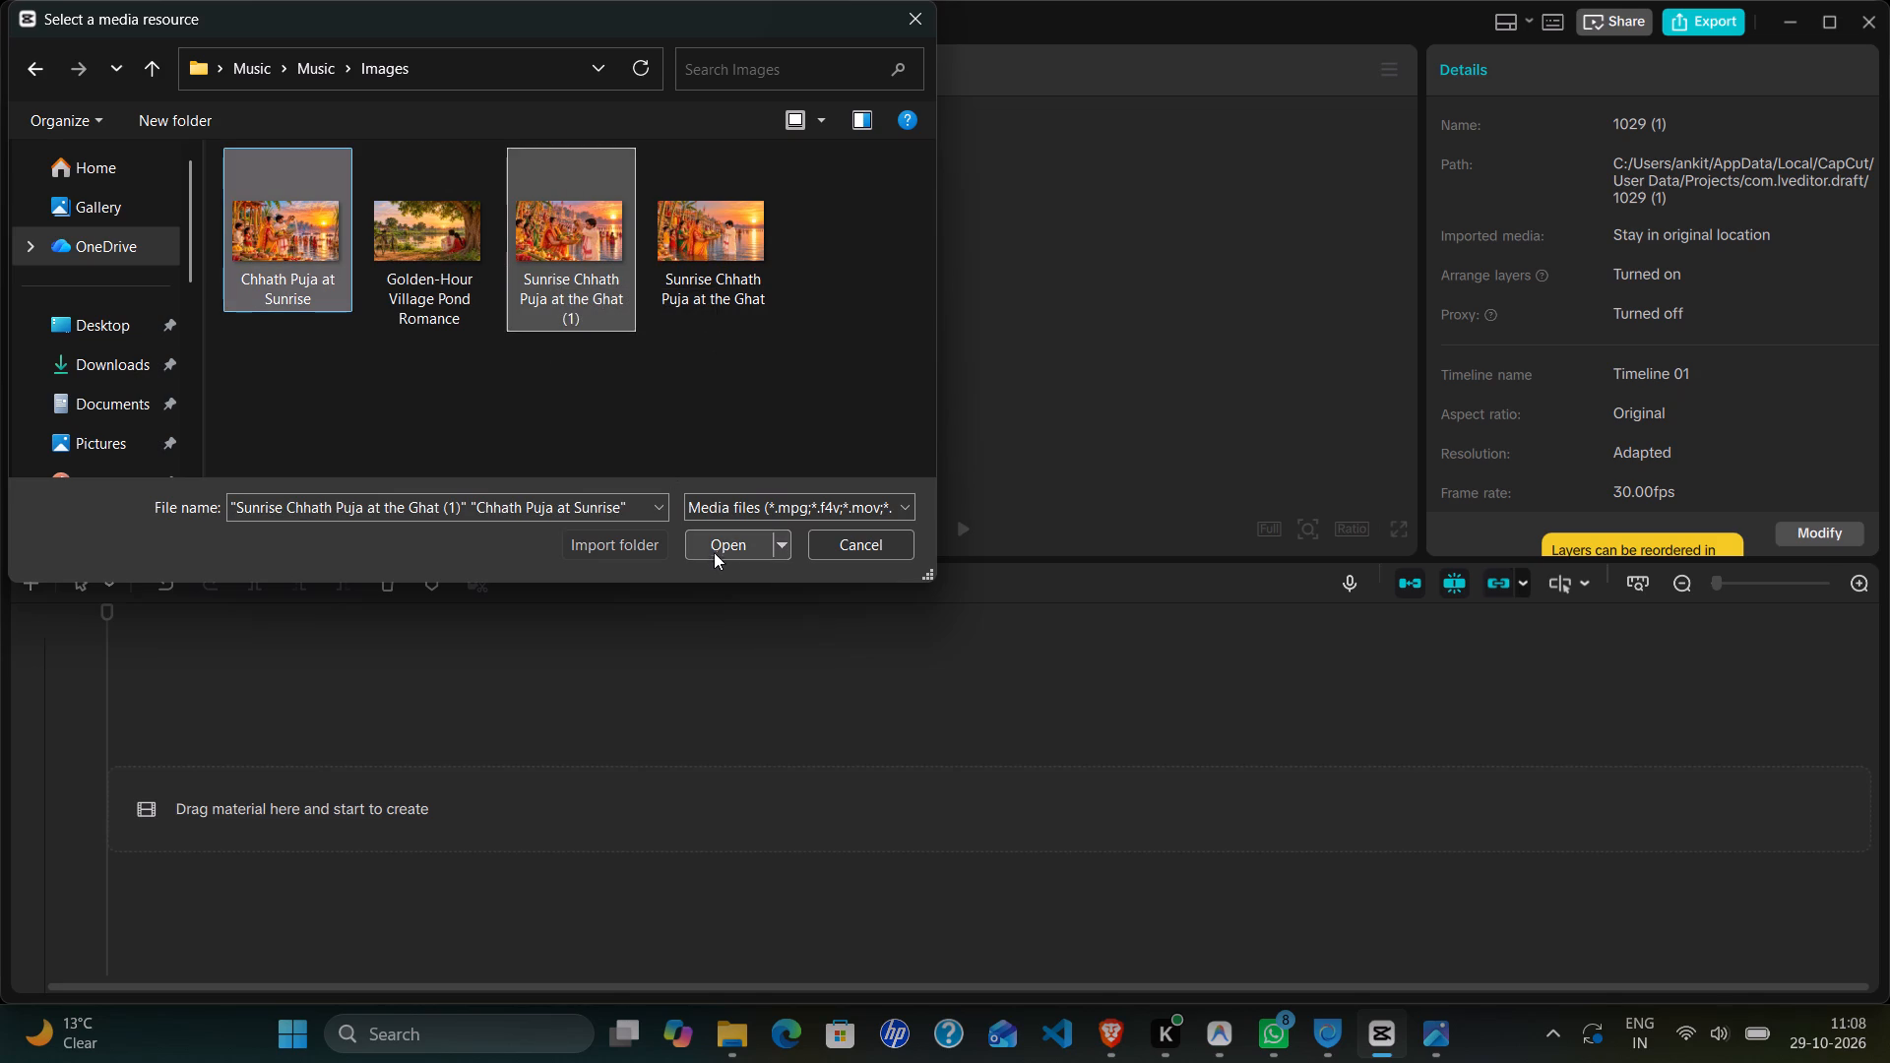
left_click(715, 549)
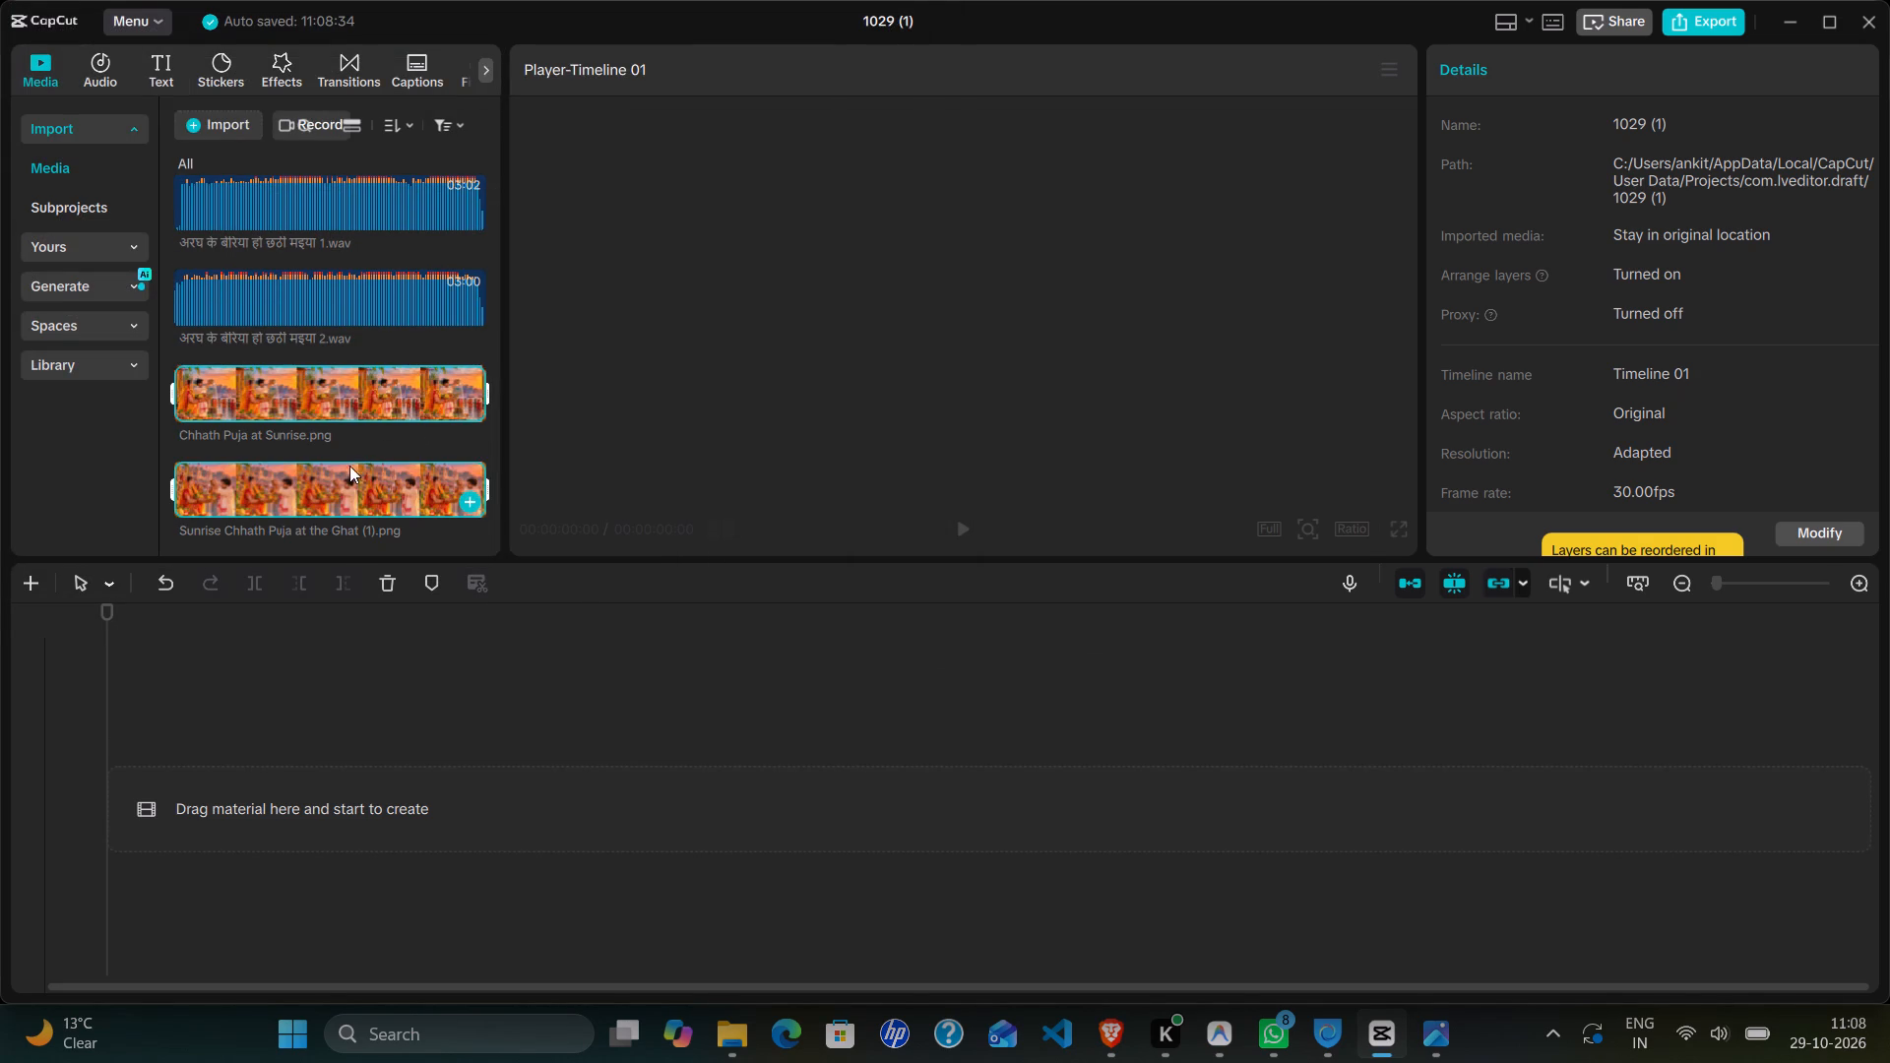
Import the chhath_environment_loop_6s video from the Music project's Assets folder into the project media.
scroll(390, 378, "down", 1)
scroll(390, 378, "up", 1, "ctrl")
scroll(390, 378, "down", 1, "ctrl")
scroll(390, 378, "down", 1)
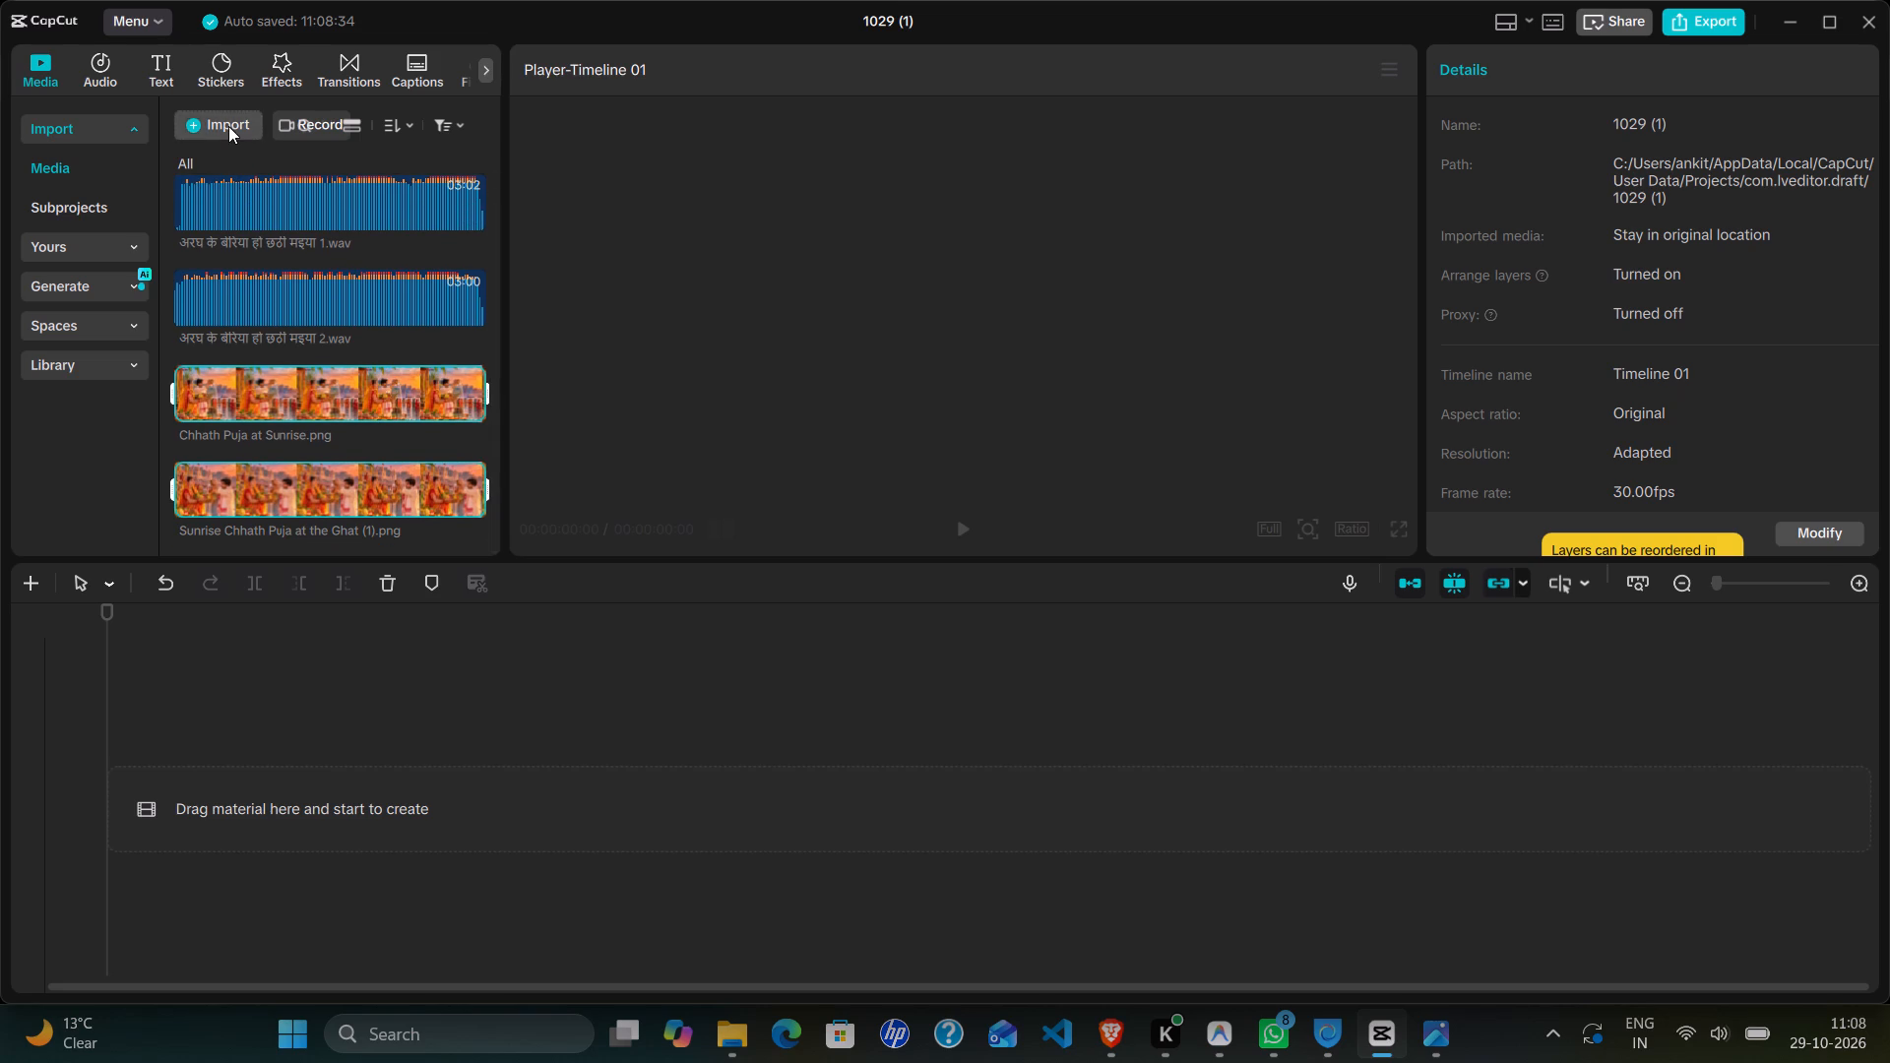
left_click(228, 126)
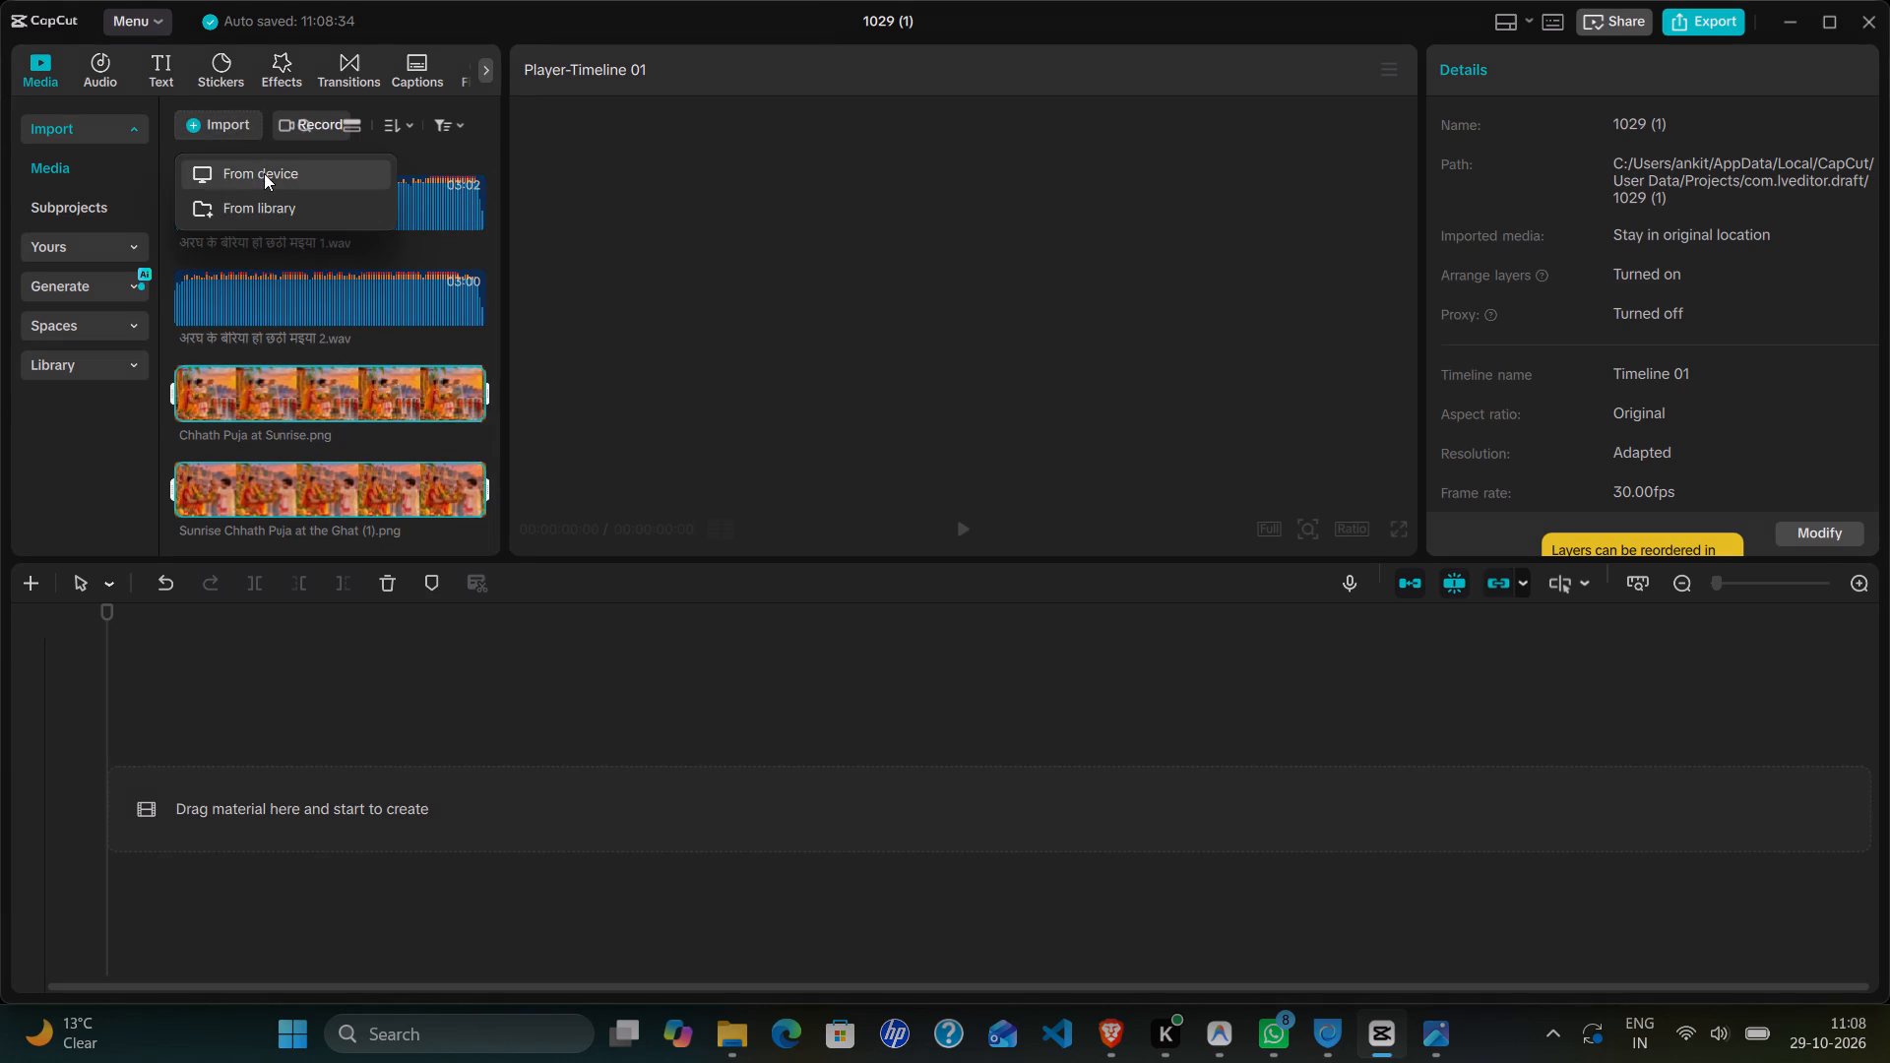
left_click(264, 173)
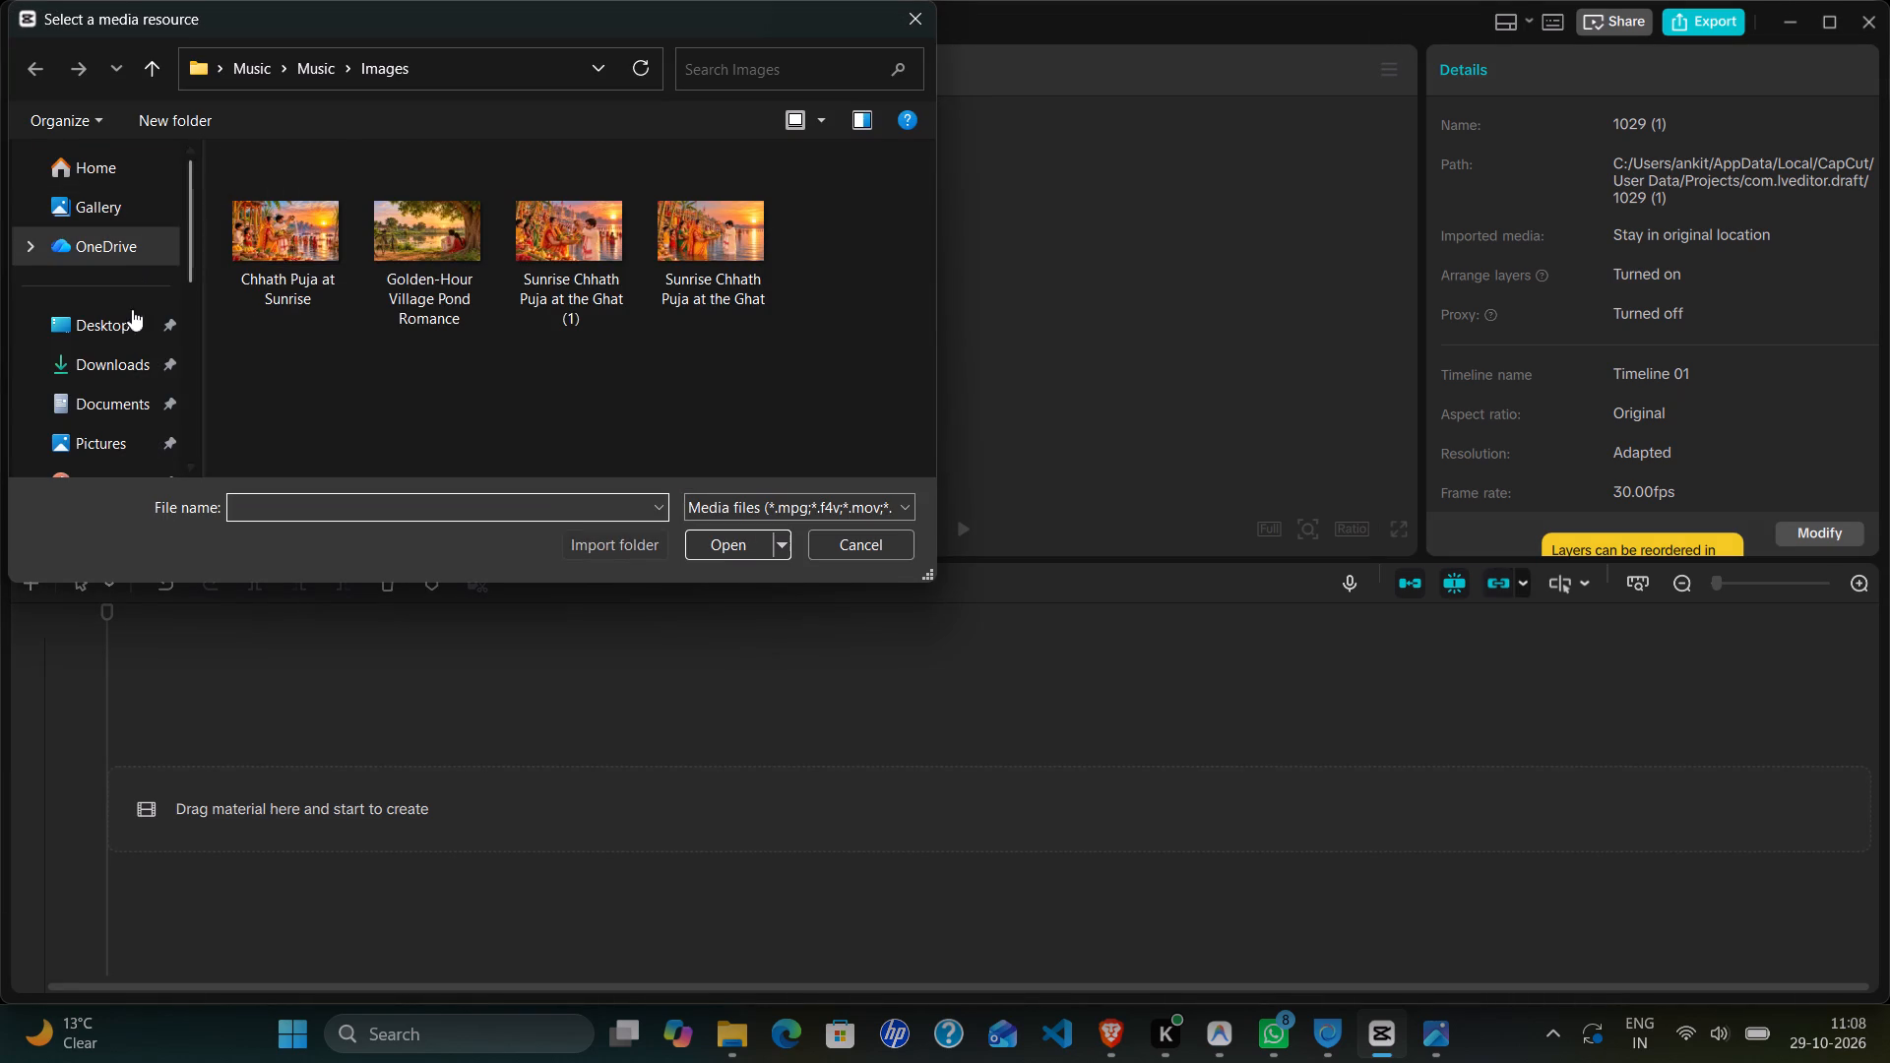
left_click(317, 78)
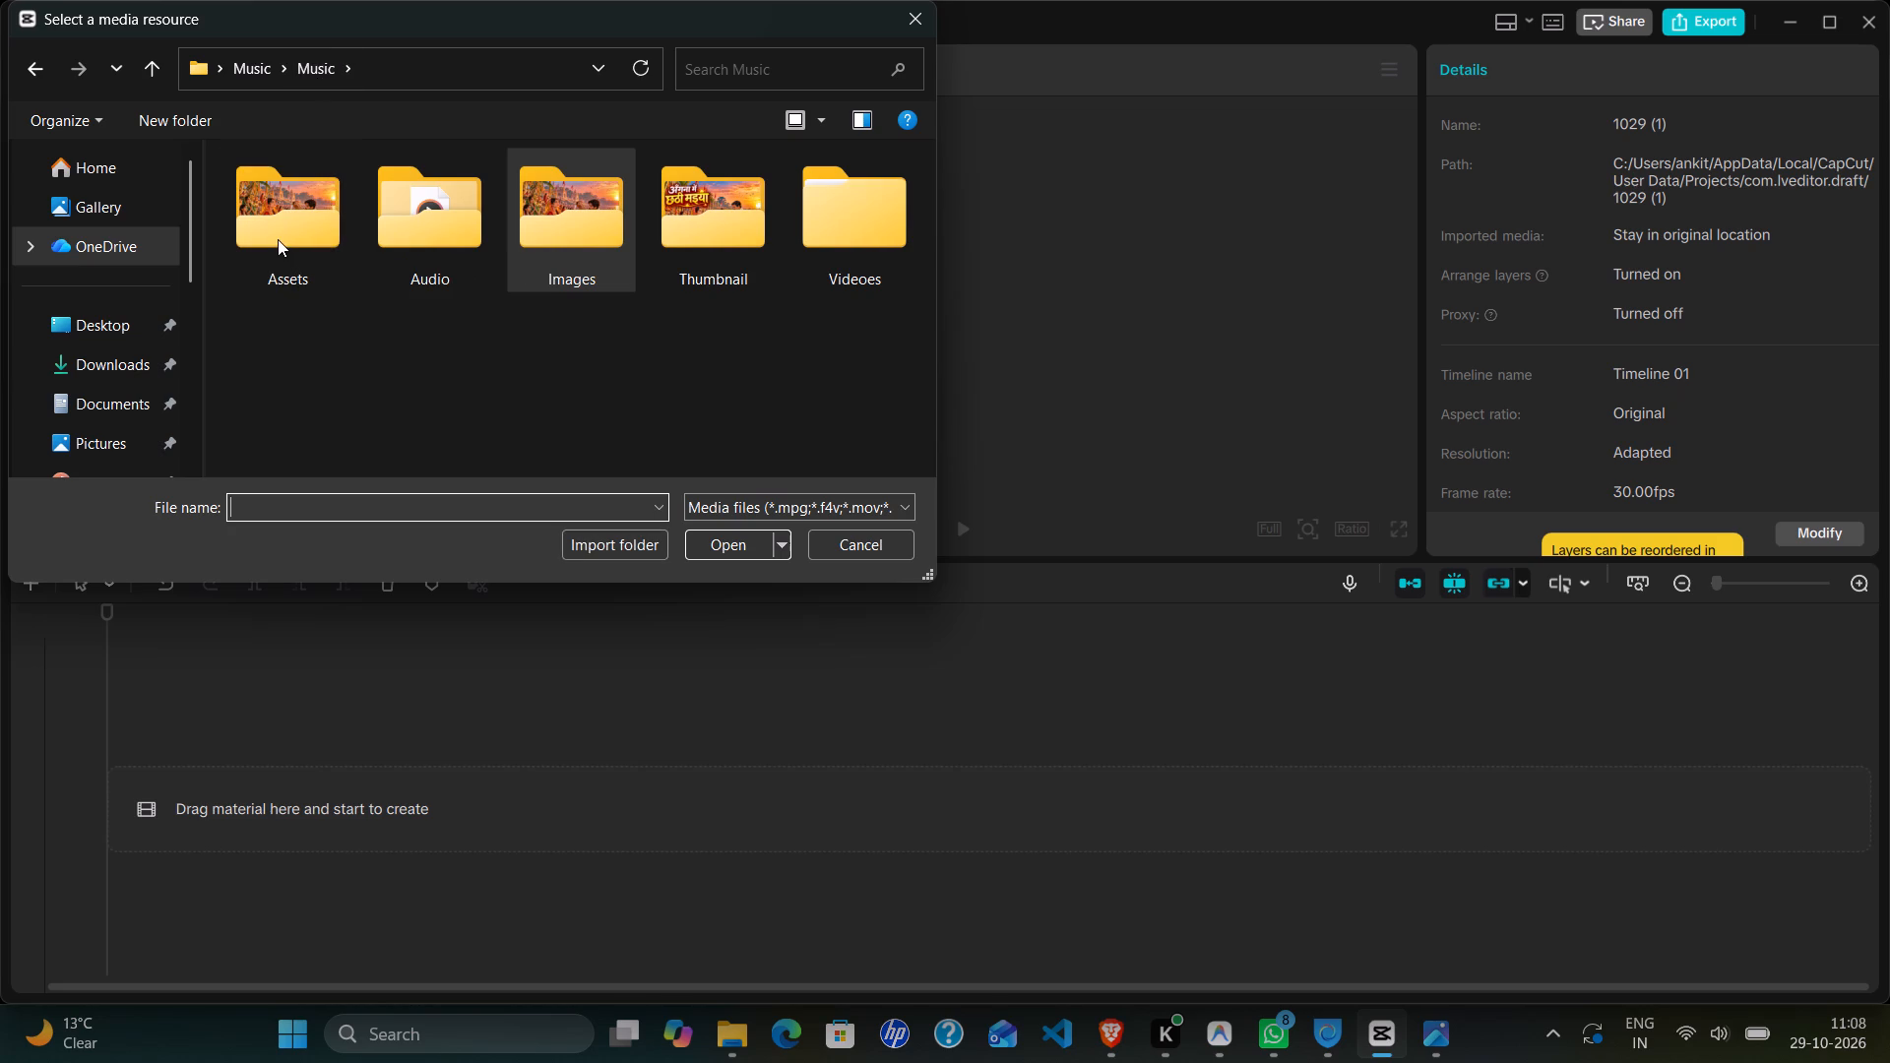
double_click(278, 239)
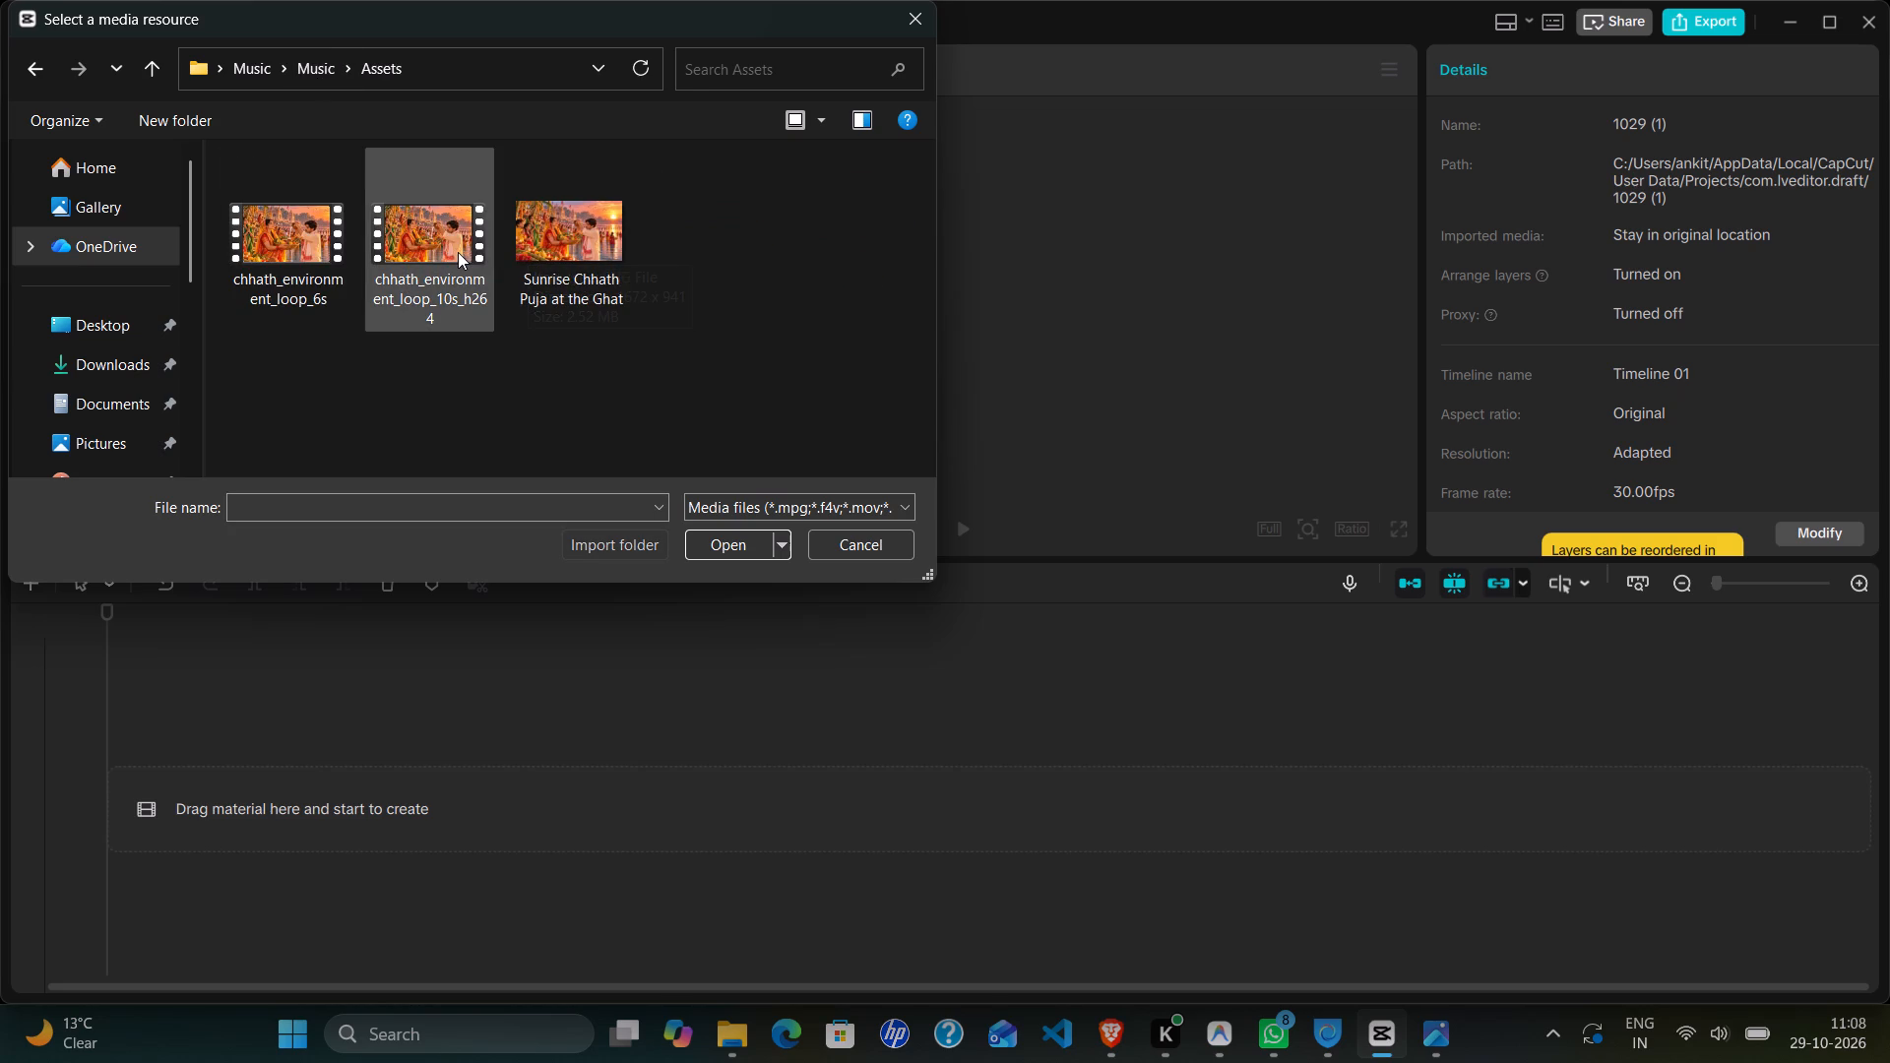
double_click(294, 246)
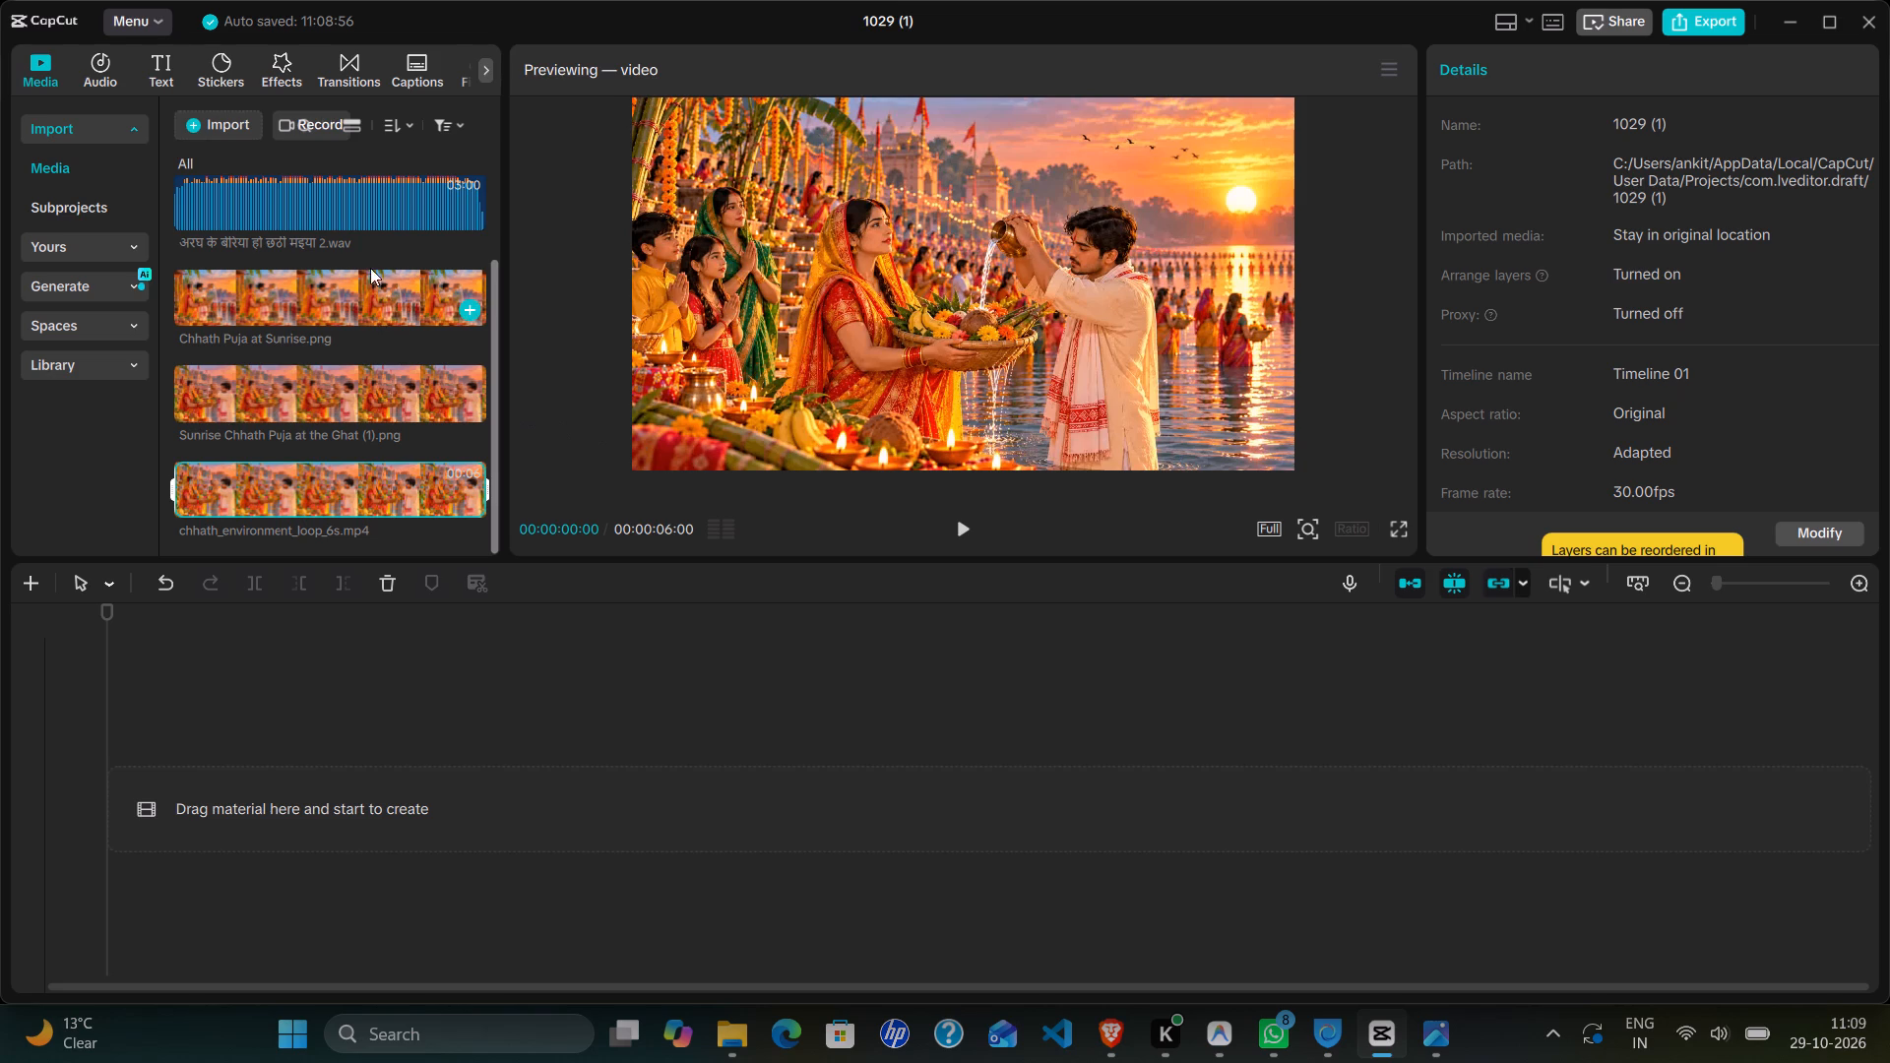
Add the song take अरघ के बेरिया हो छठी मइया 1.wav and the chhath_environment_loop_6s video to the start of the timeline.
scroll(367, 253, "up", 1)
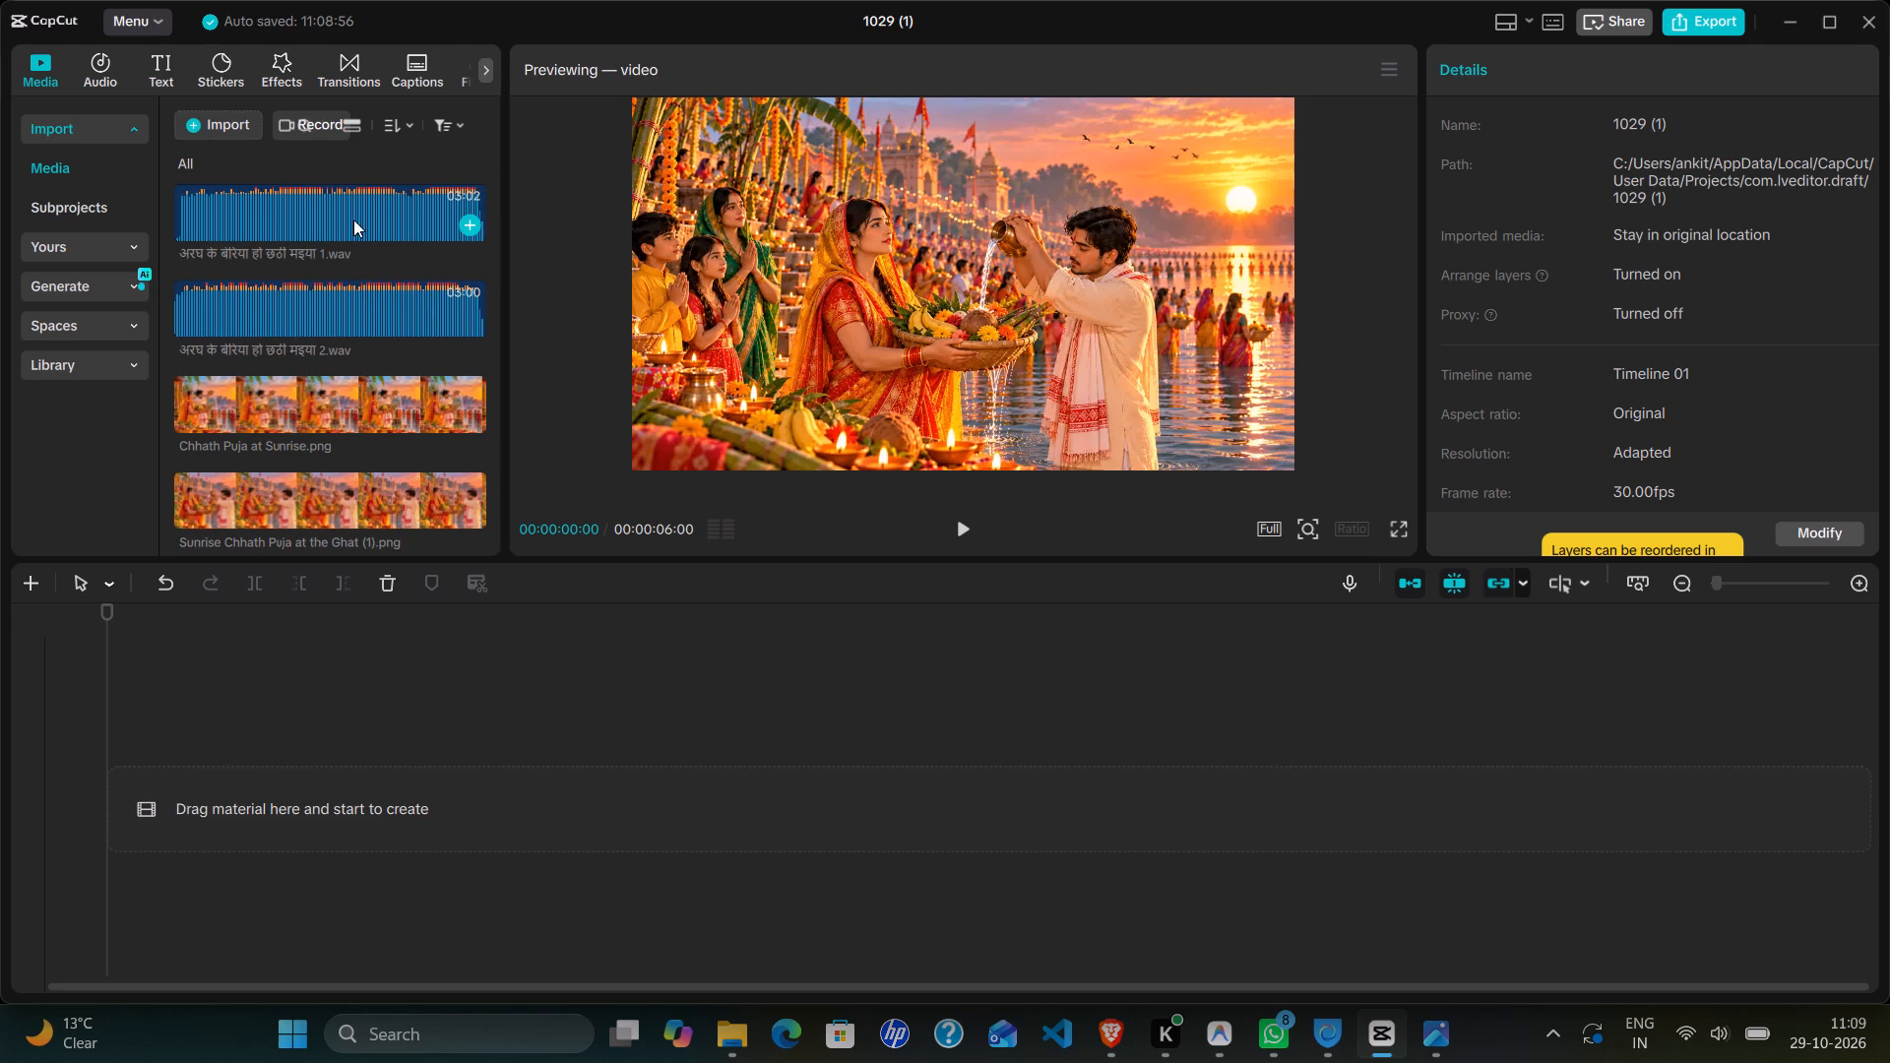
left_click(351, 219)
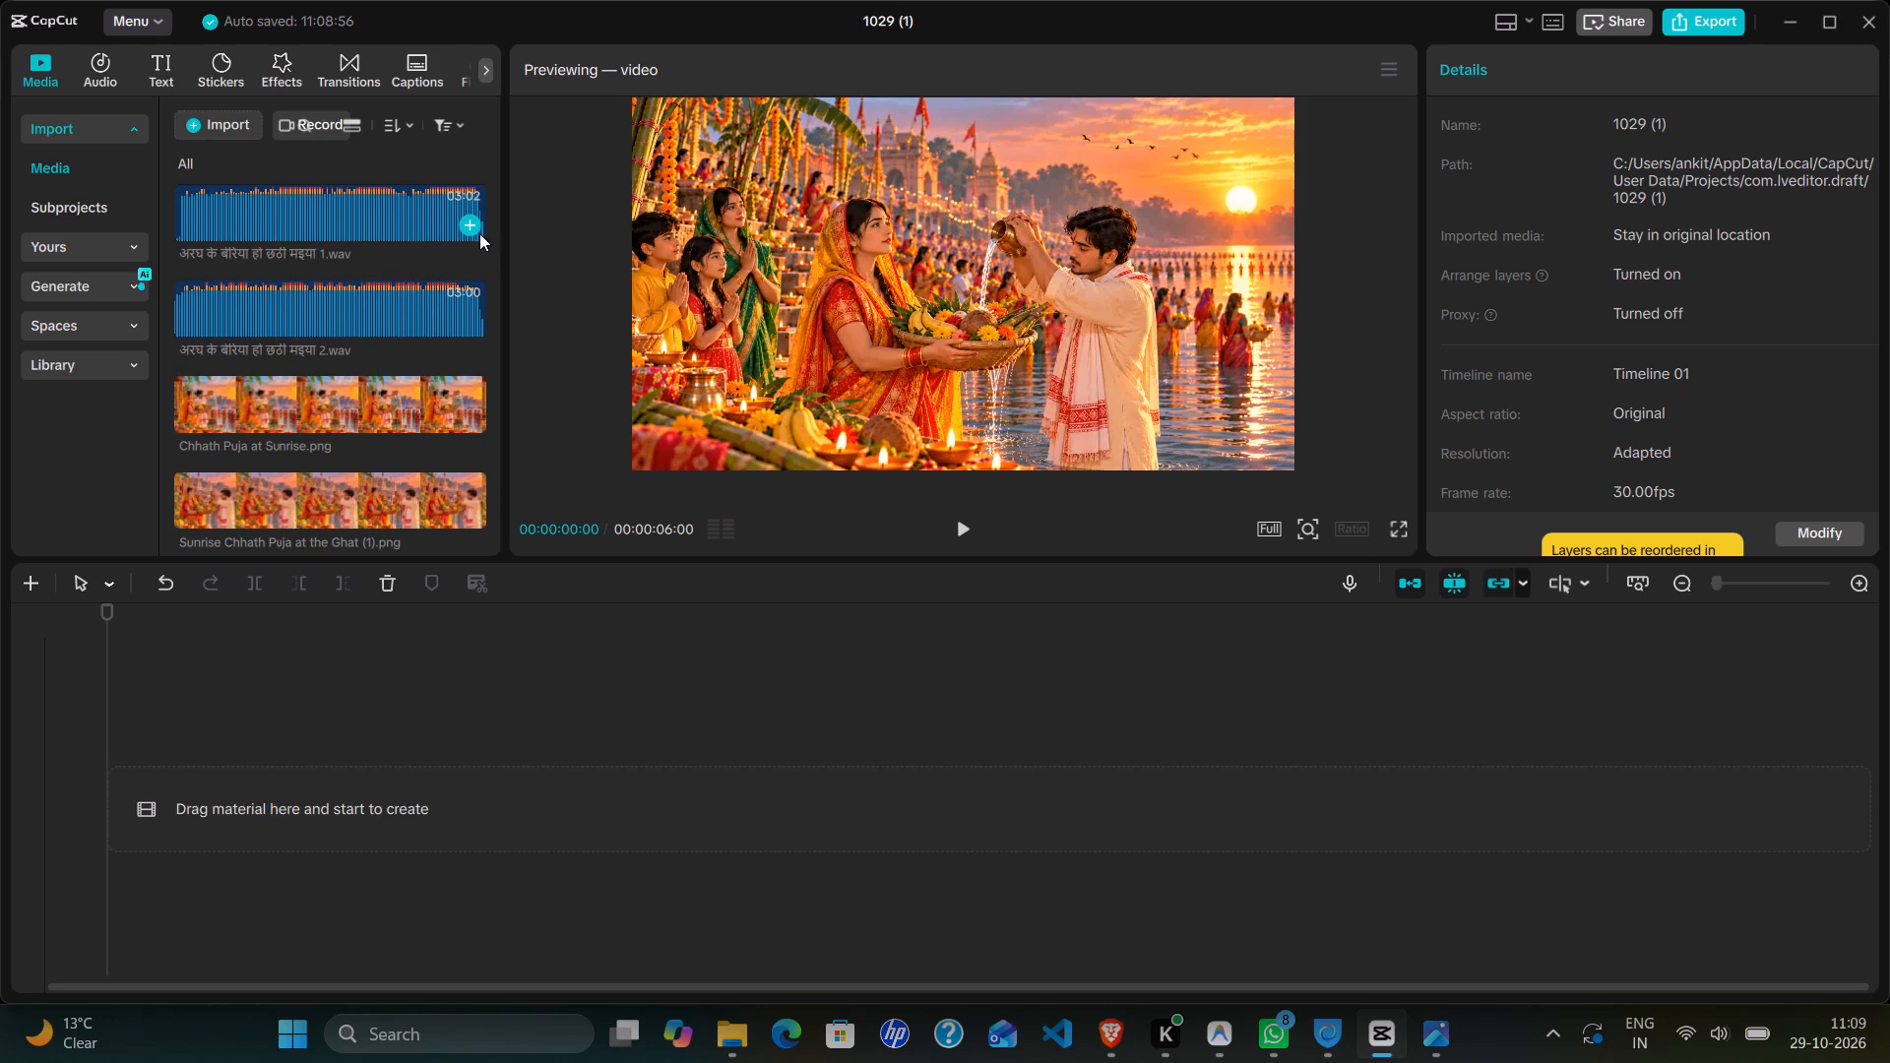
left_click(473, 223)
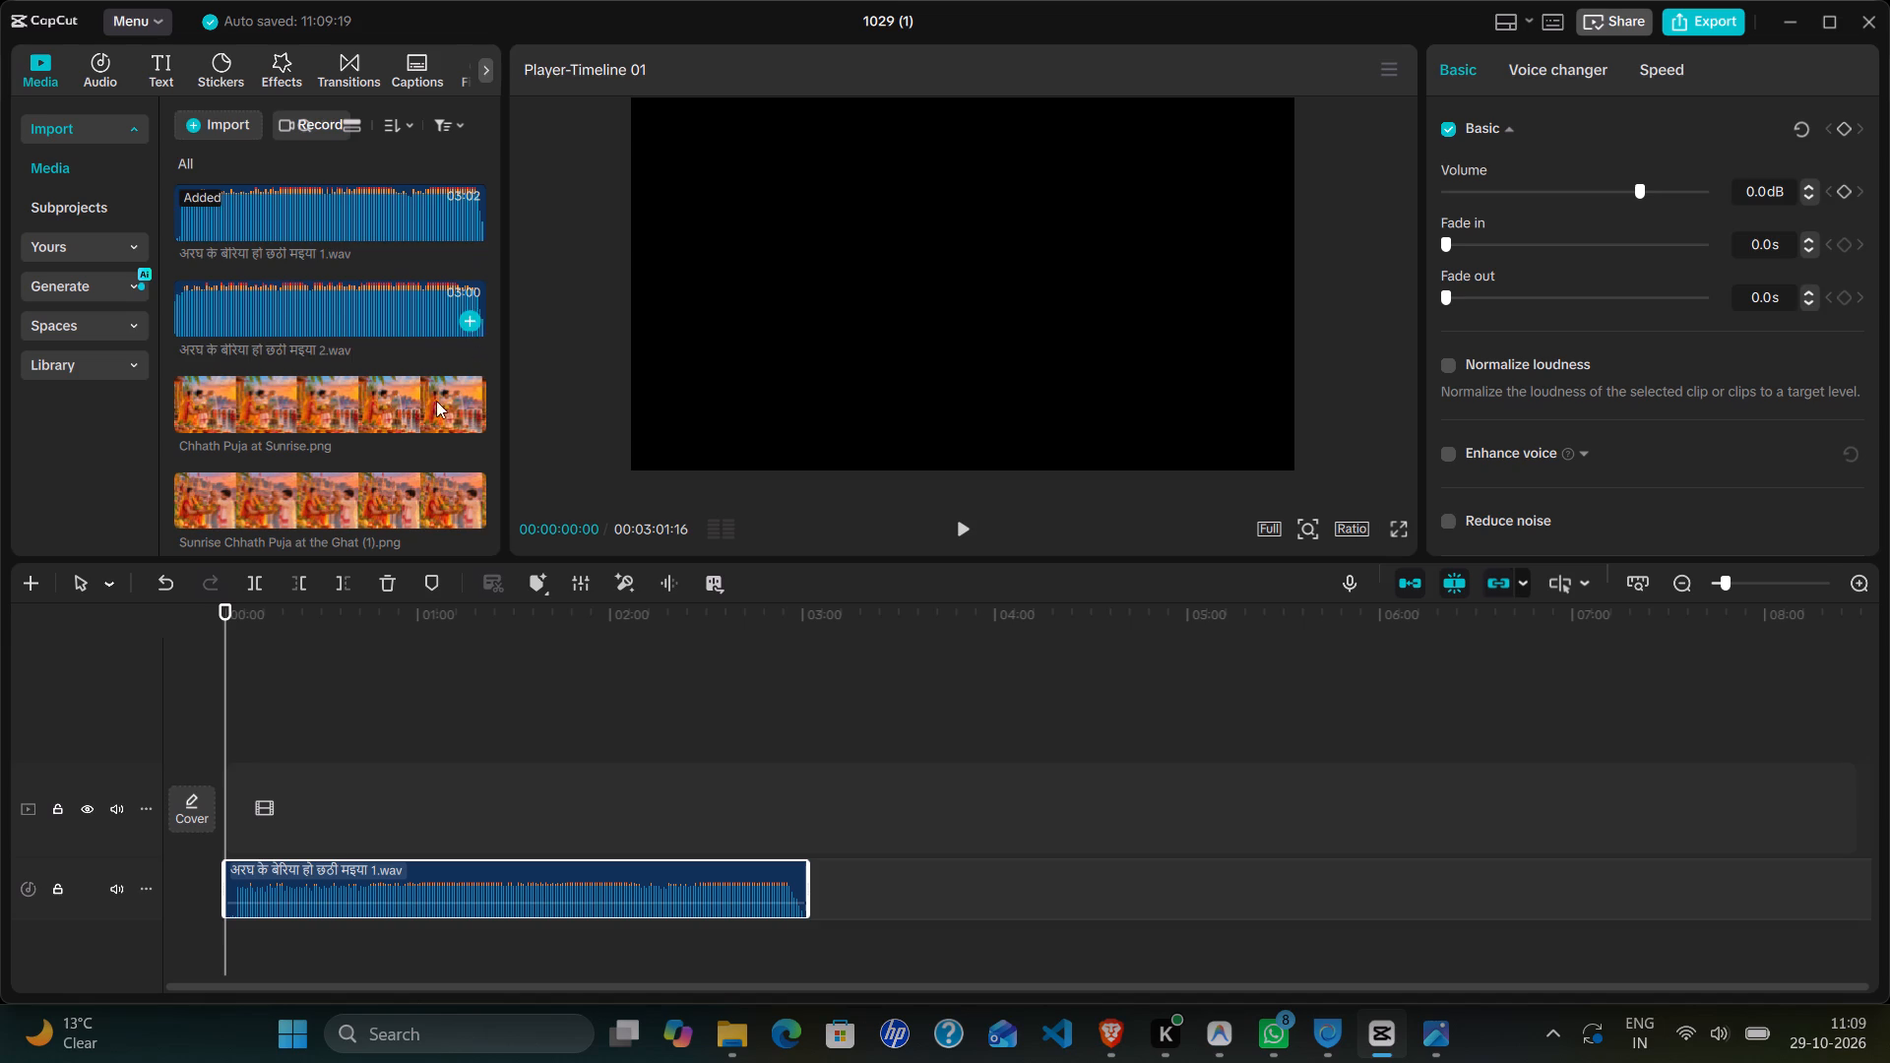
scroll(386, 452, "down", 3)
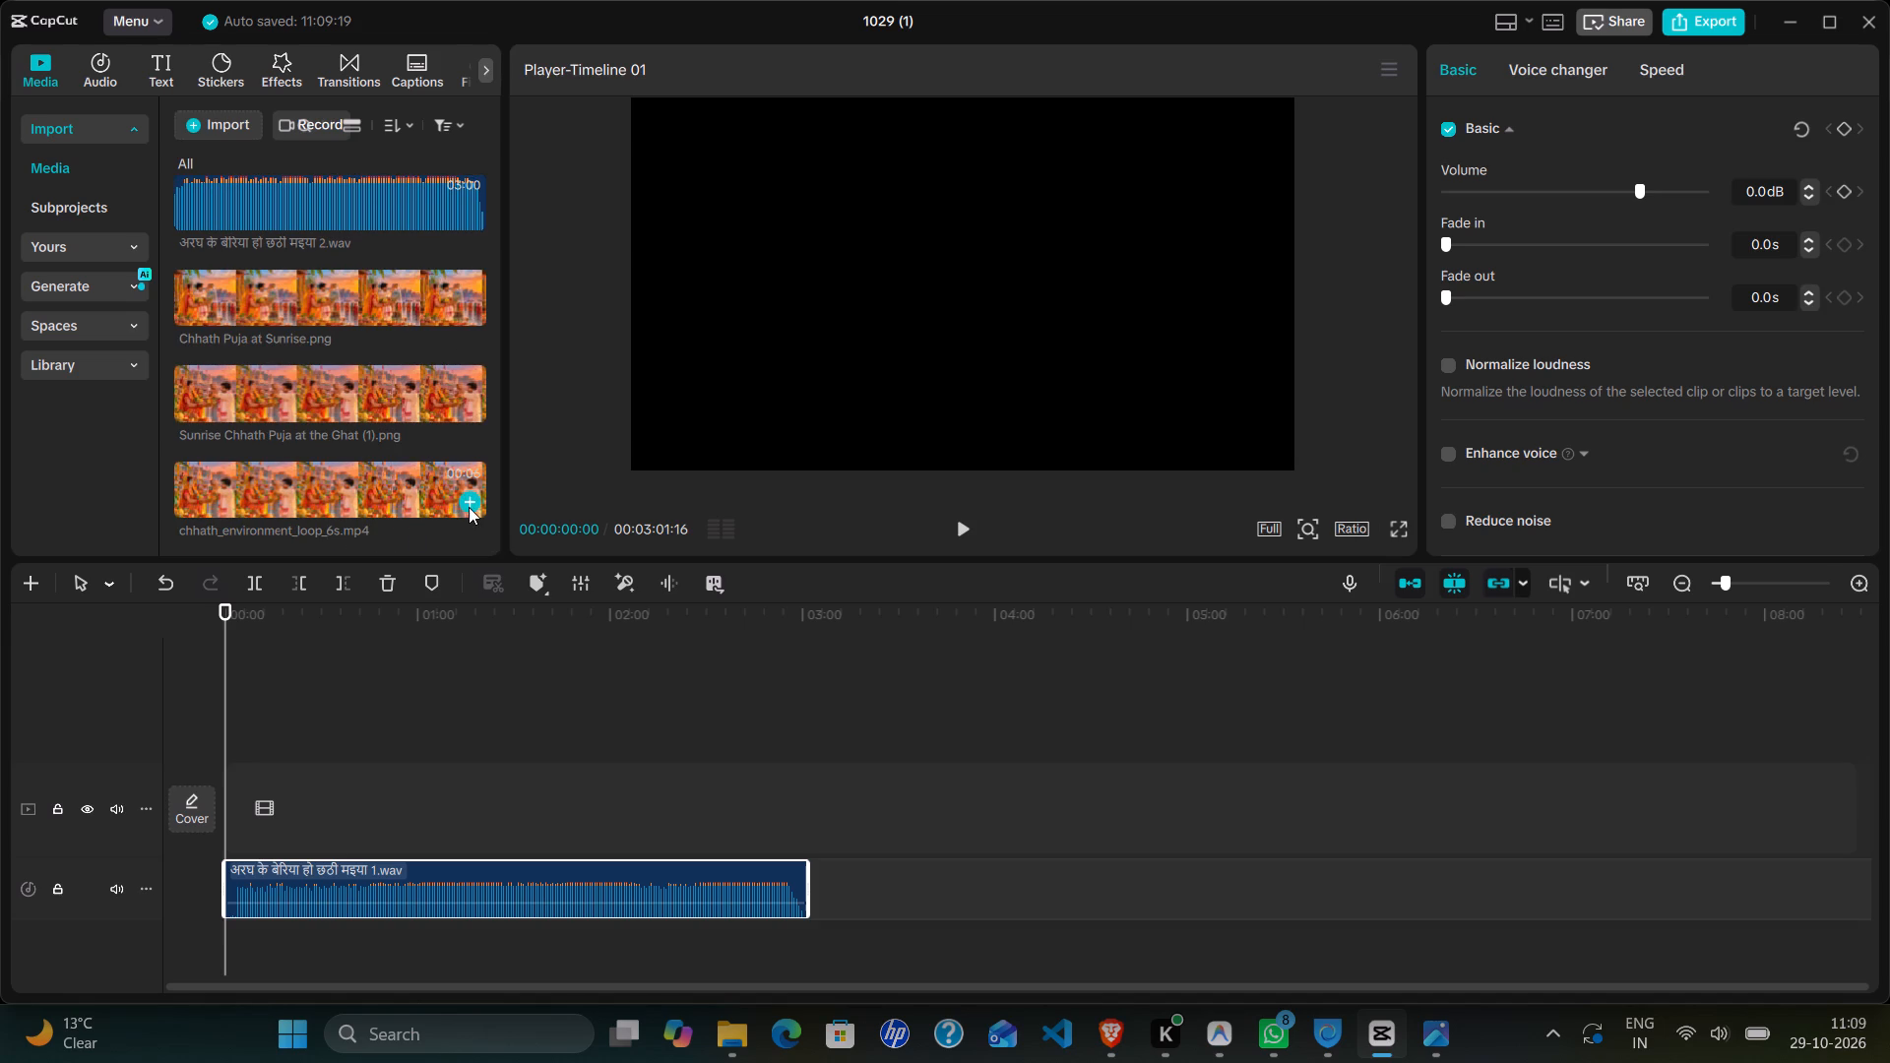
left_click(472, 501)
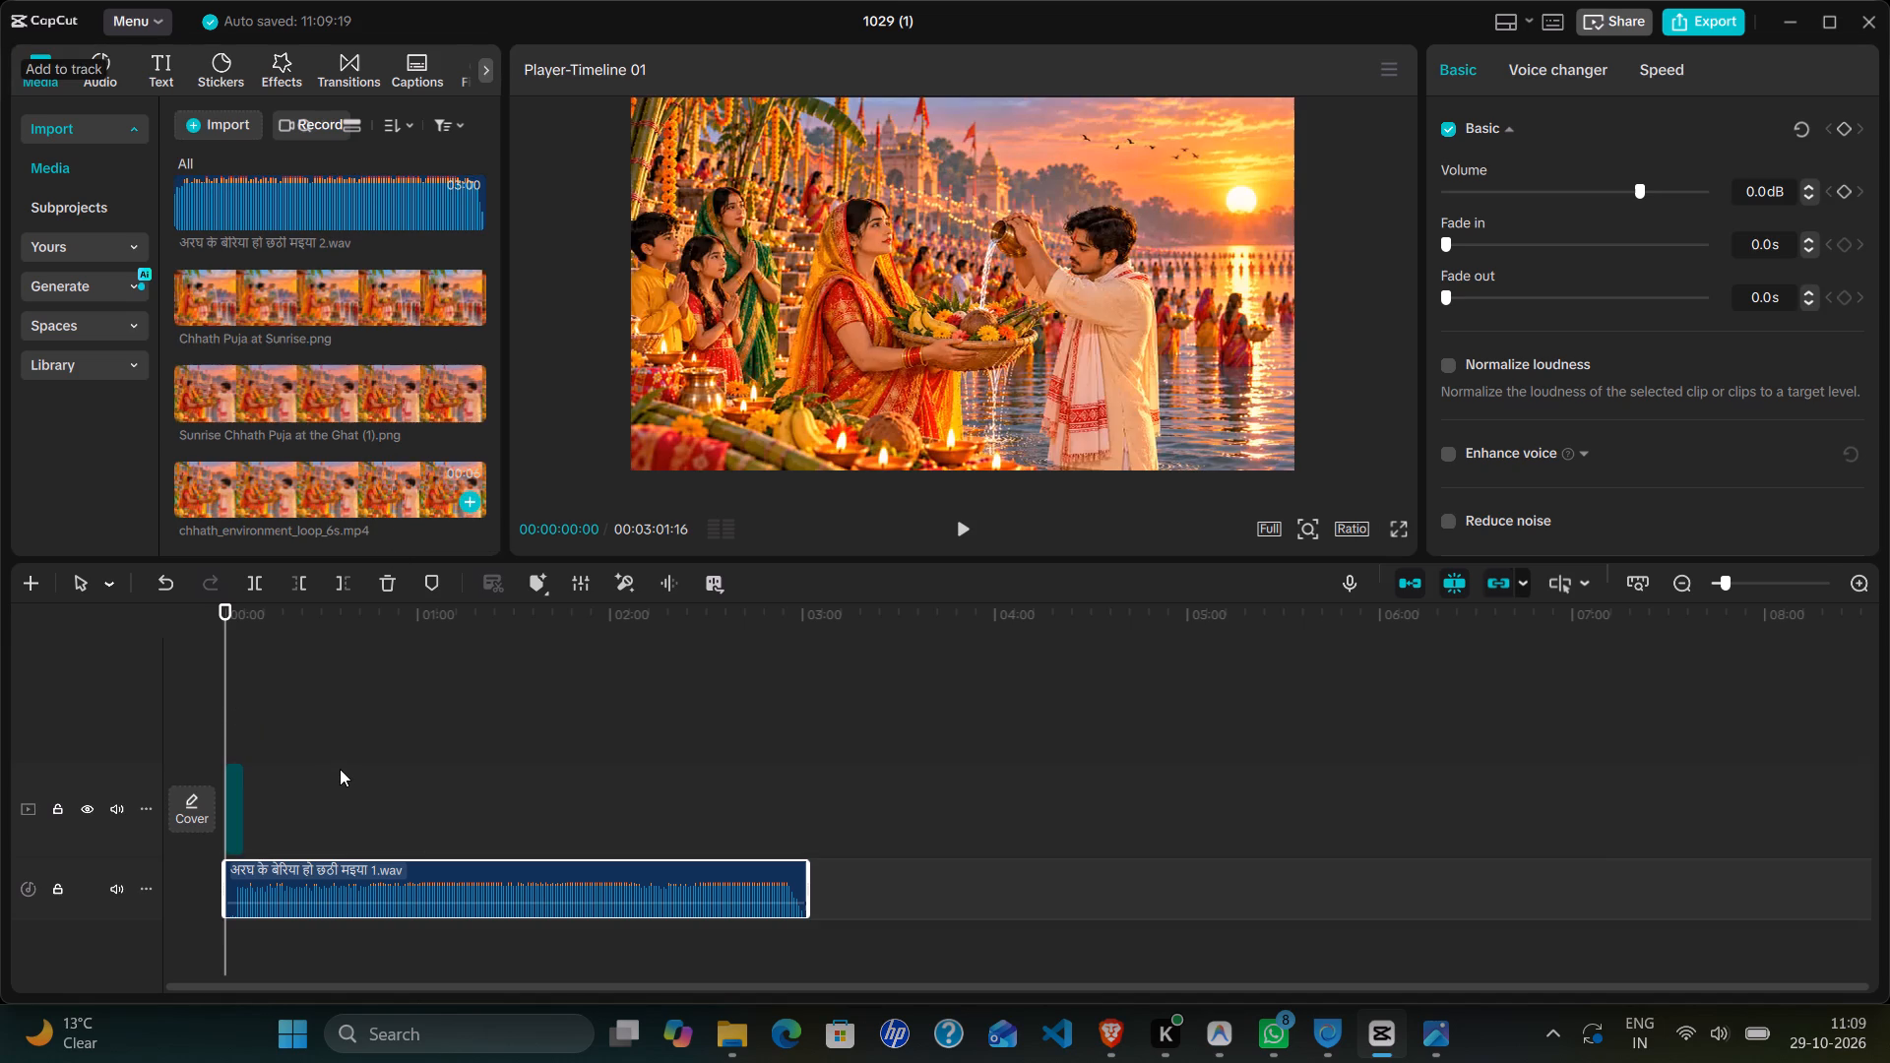
Copy the chhath_environment_loop_6s clip and place two pasted copies end to end behind it on the main video track.
scroll(458, 777, "up", 2, "ctrl")
left_click(459, 772)
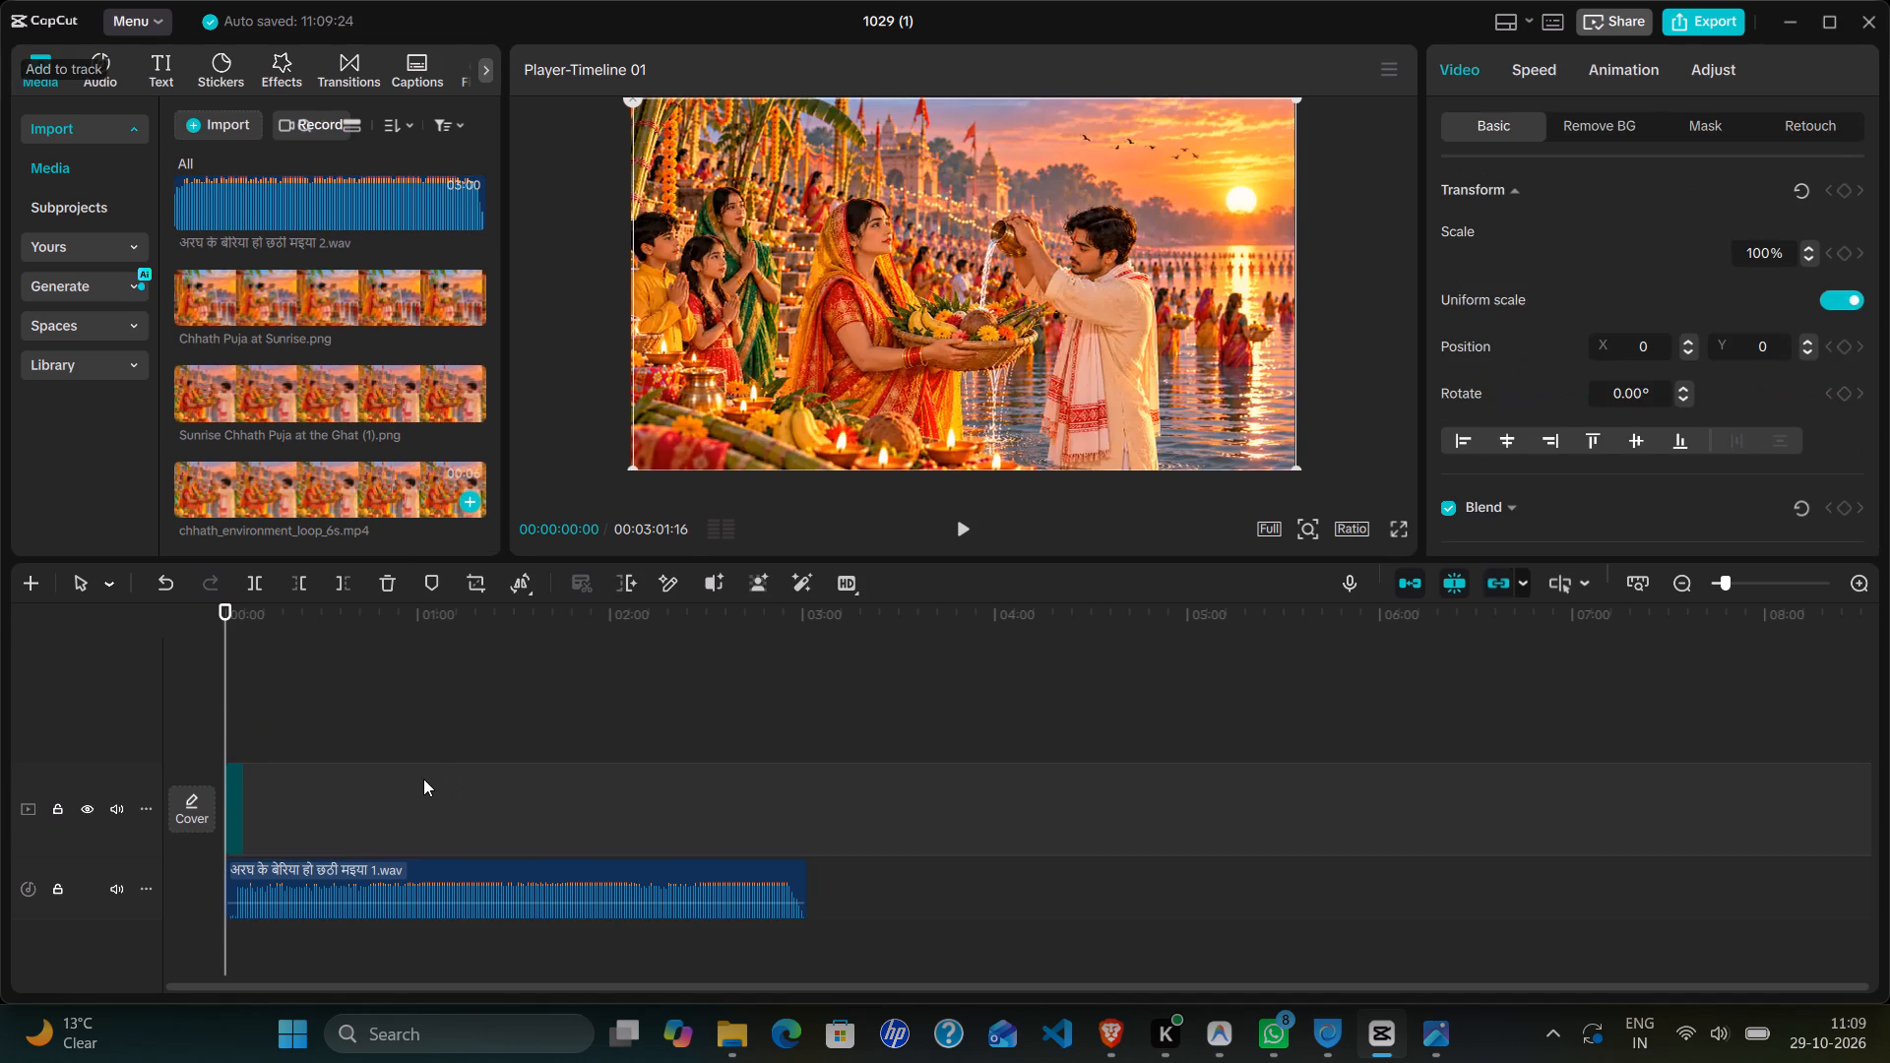
scroll(423, 779, "up", 8, "ctrl")
scroll(375, 787, "right", 1)
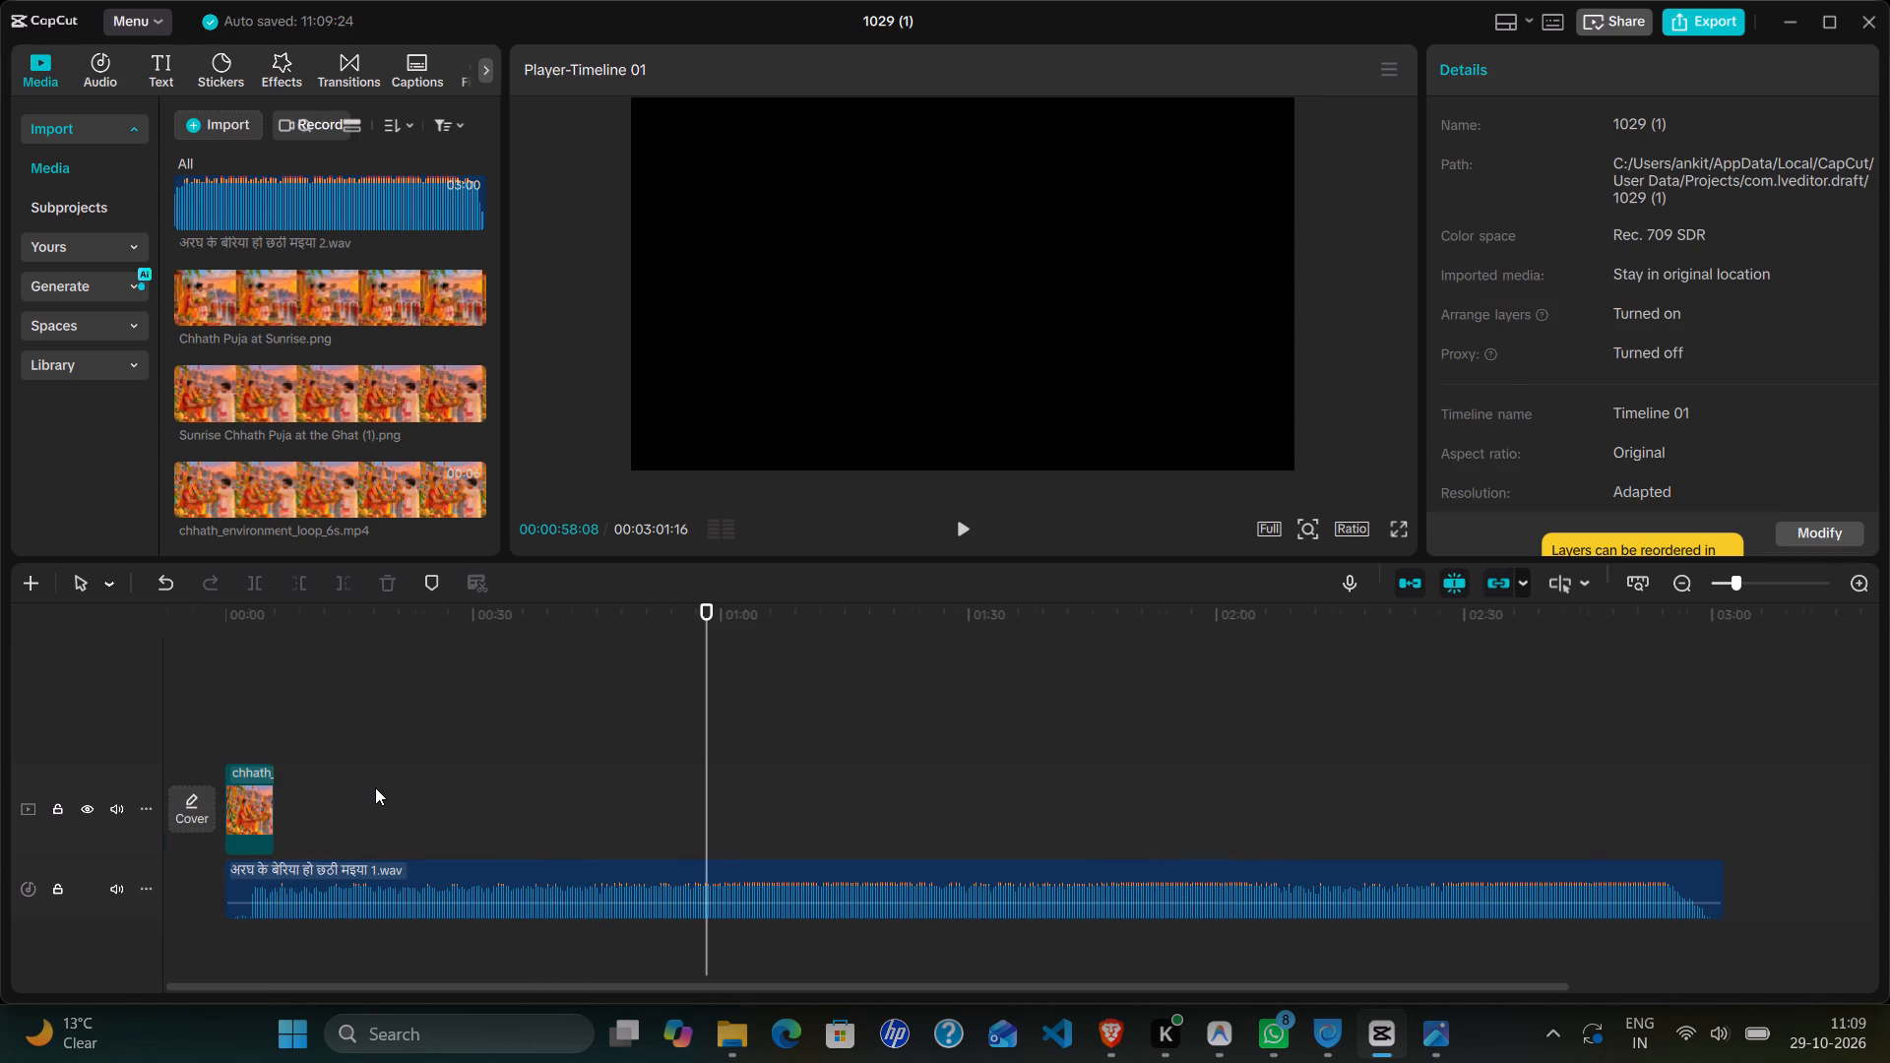
scroll(375, 787, "right", 3)
left_click(251, 818)
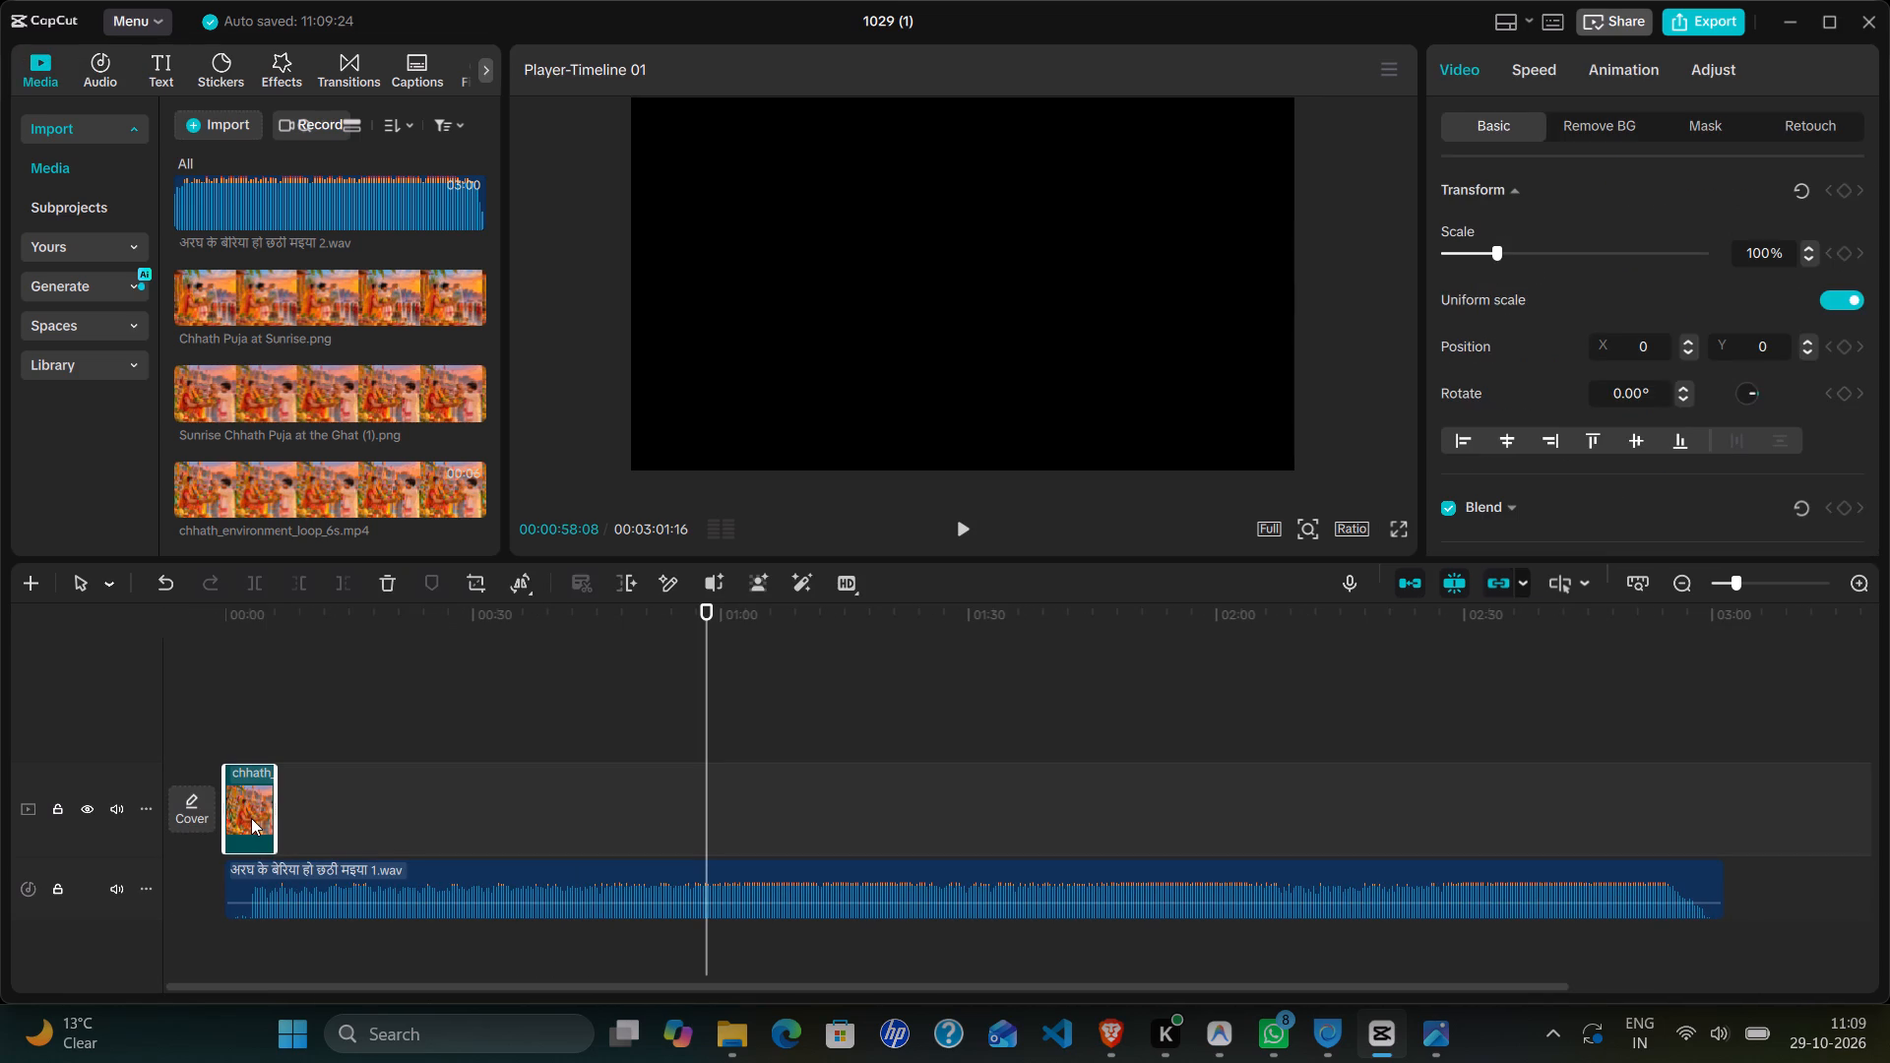
key("ctrl+c")
key("ctrl+v")
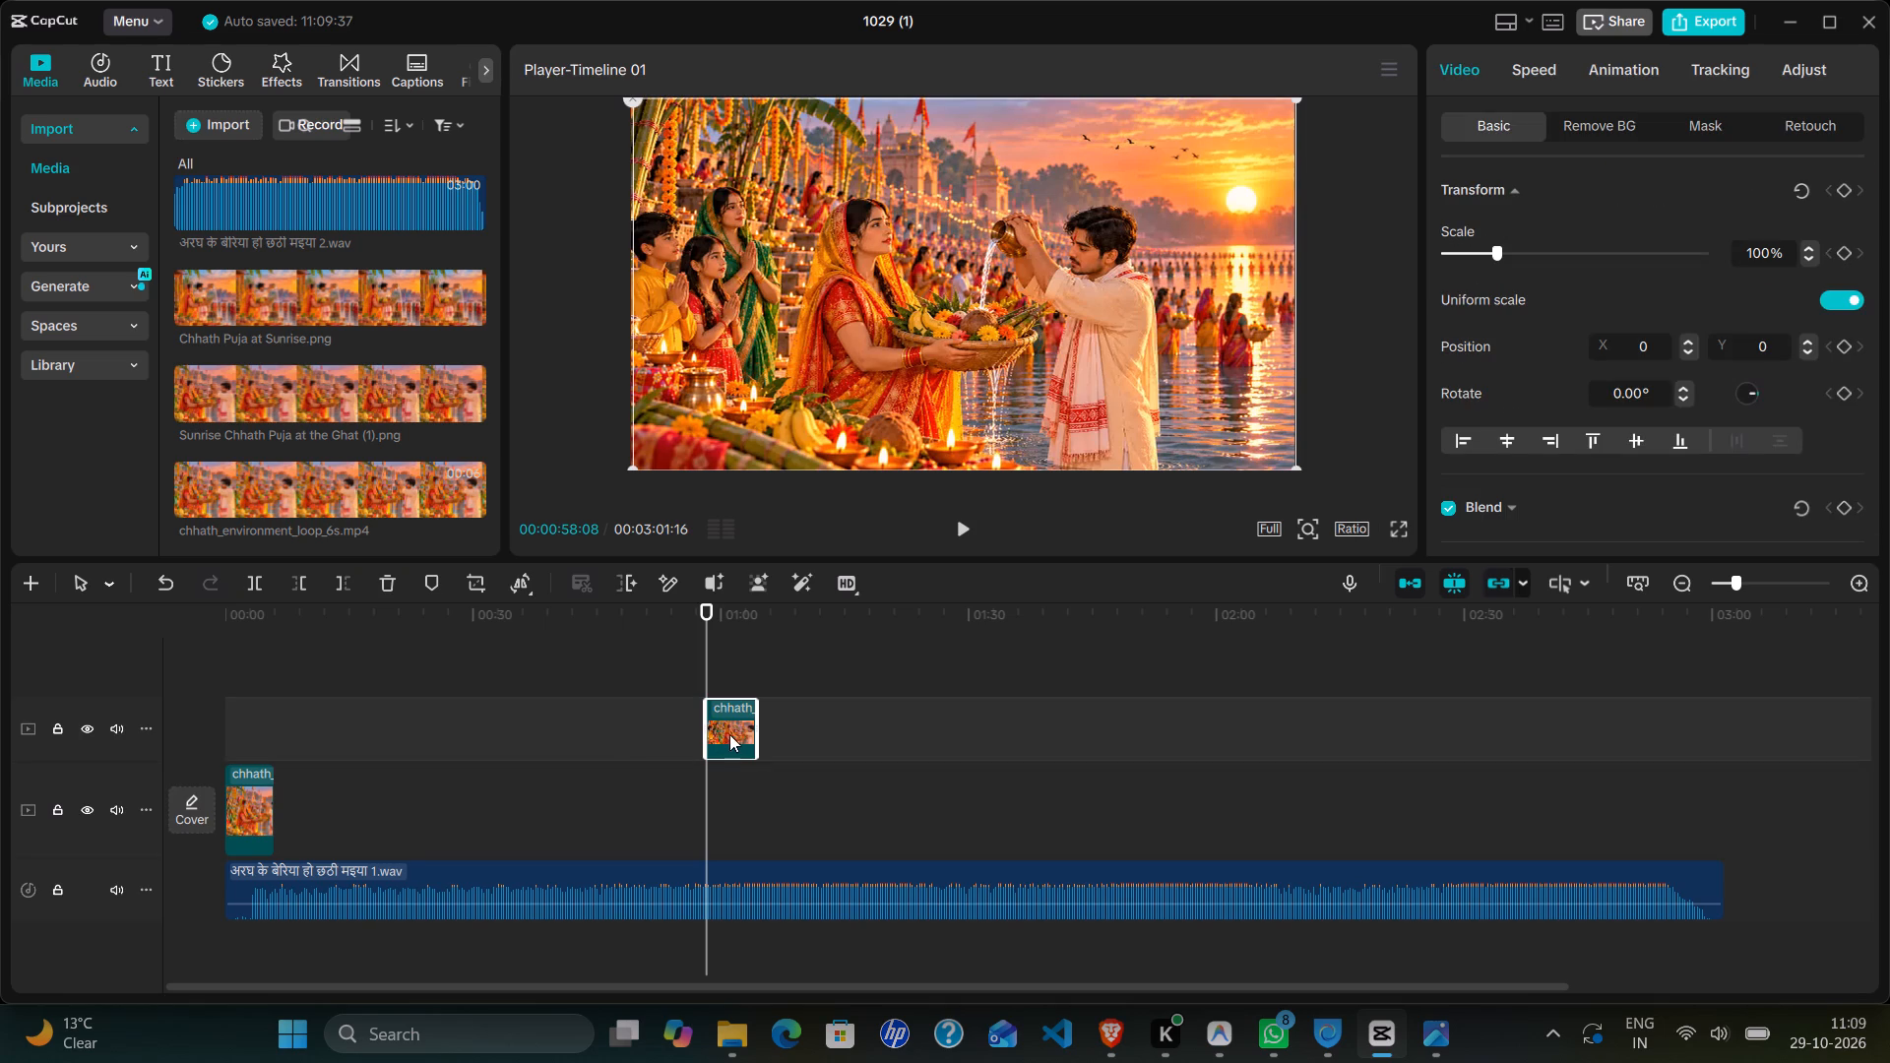
left_click_drag(730, 733, 321, 819)
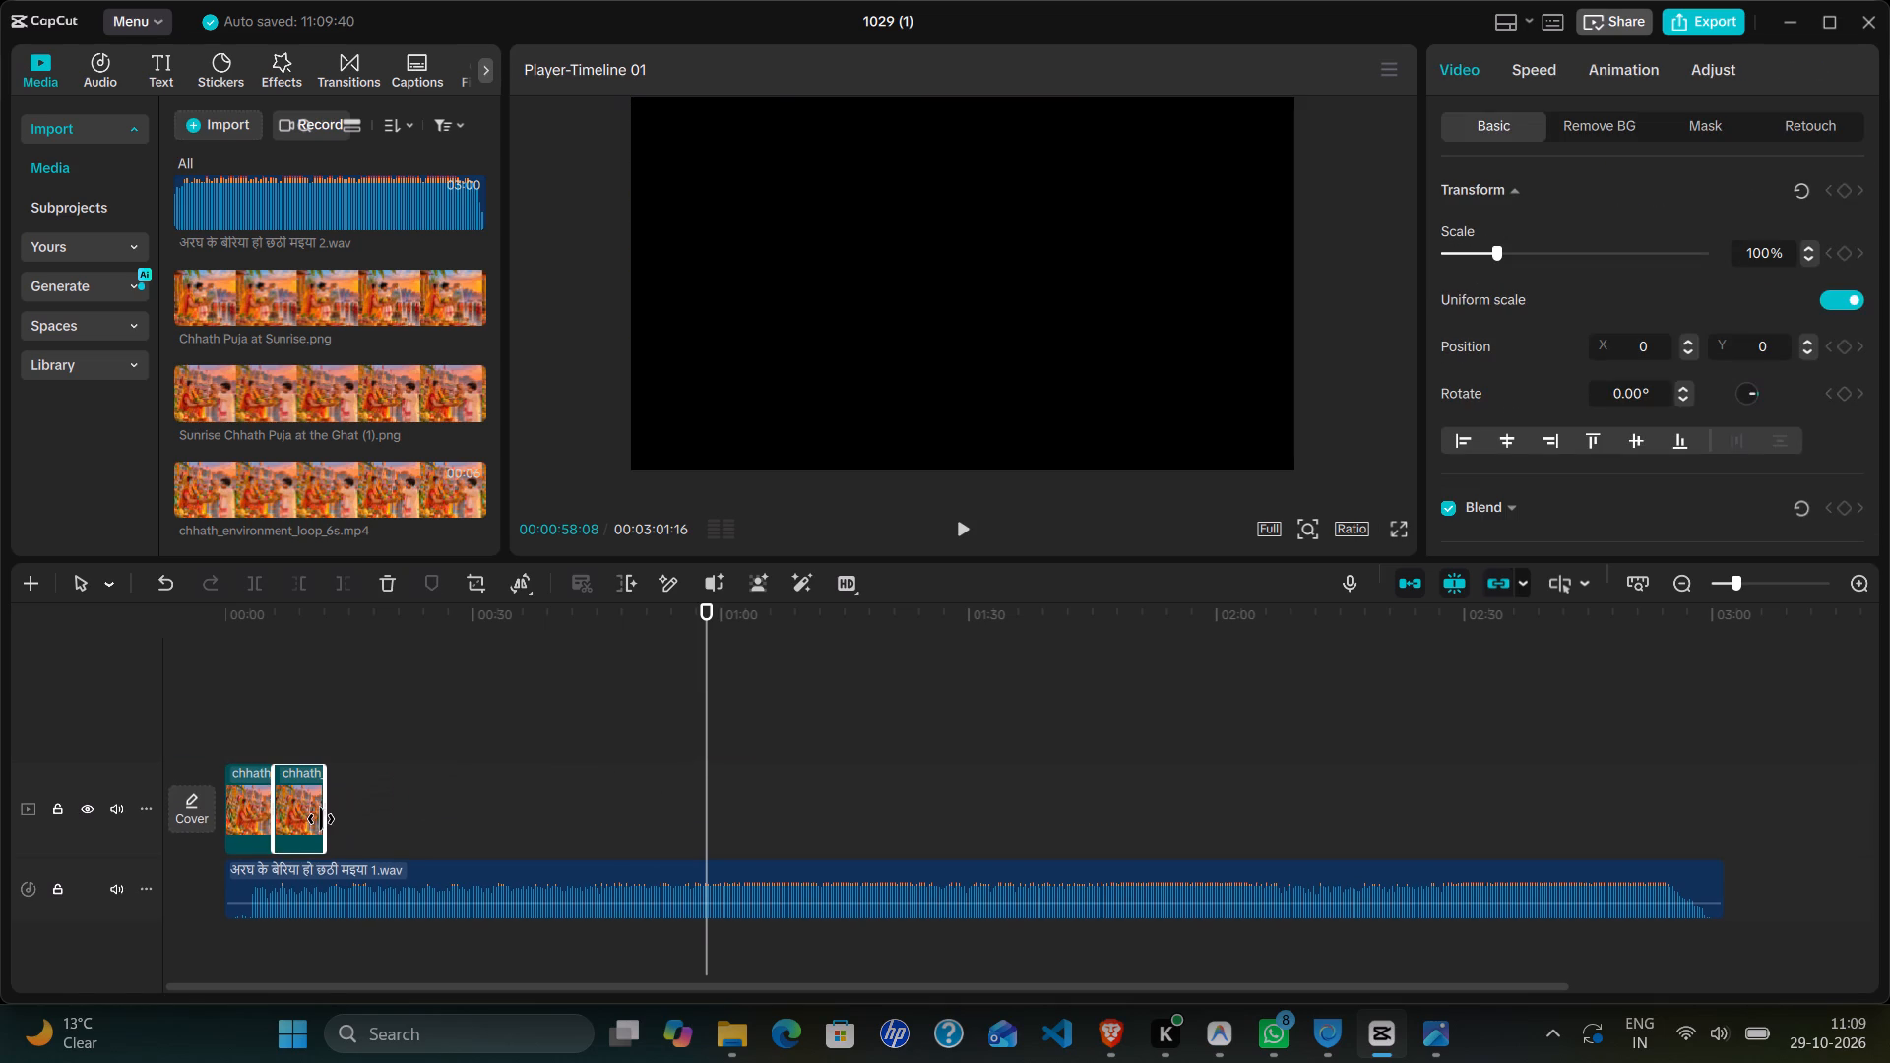
key("ctrl+v")
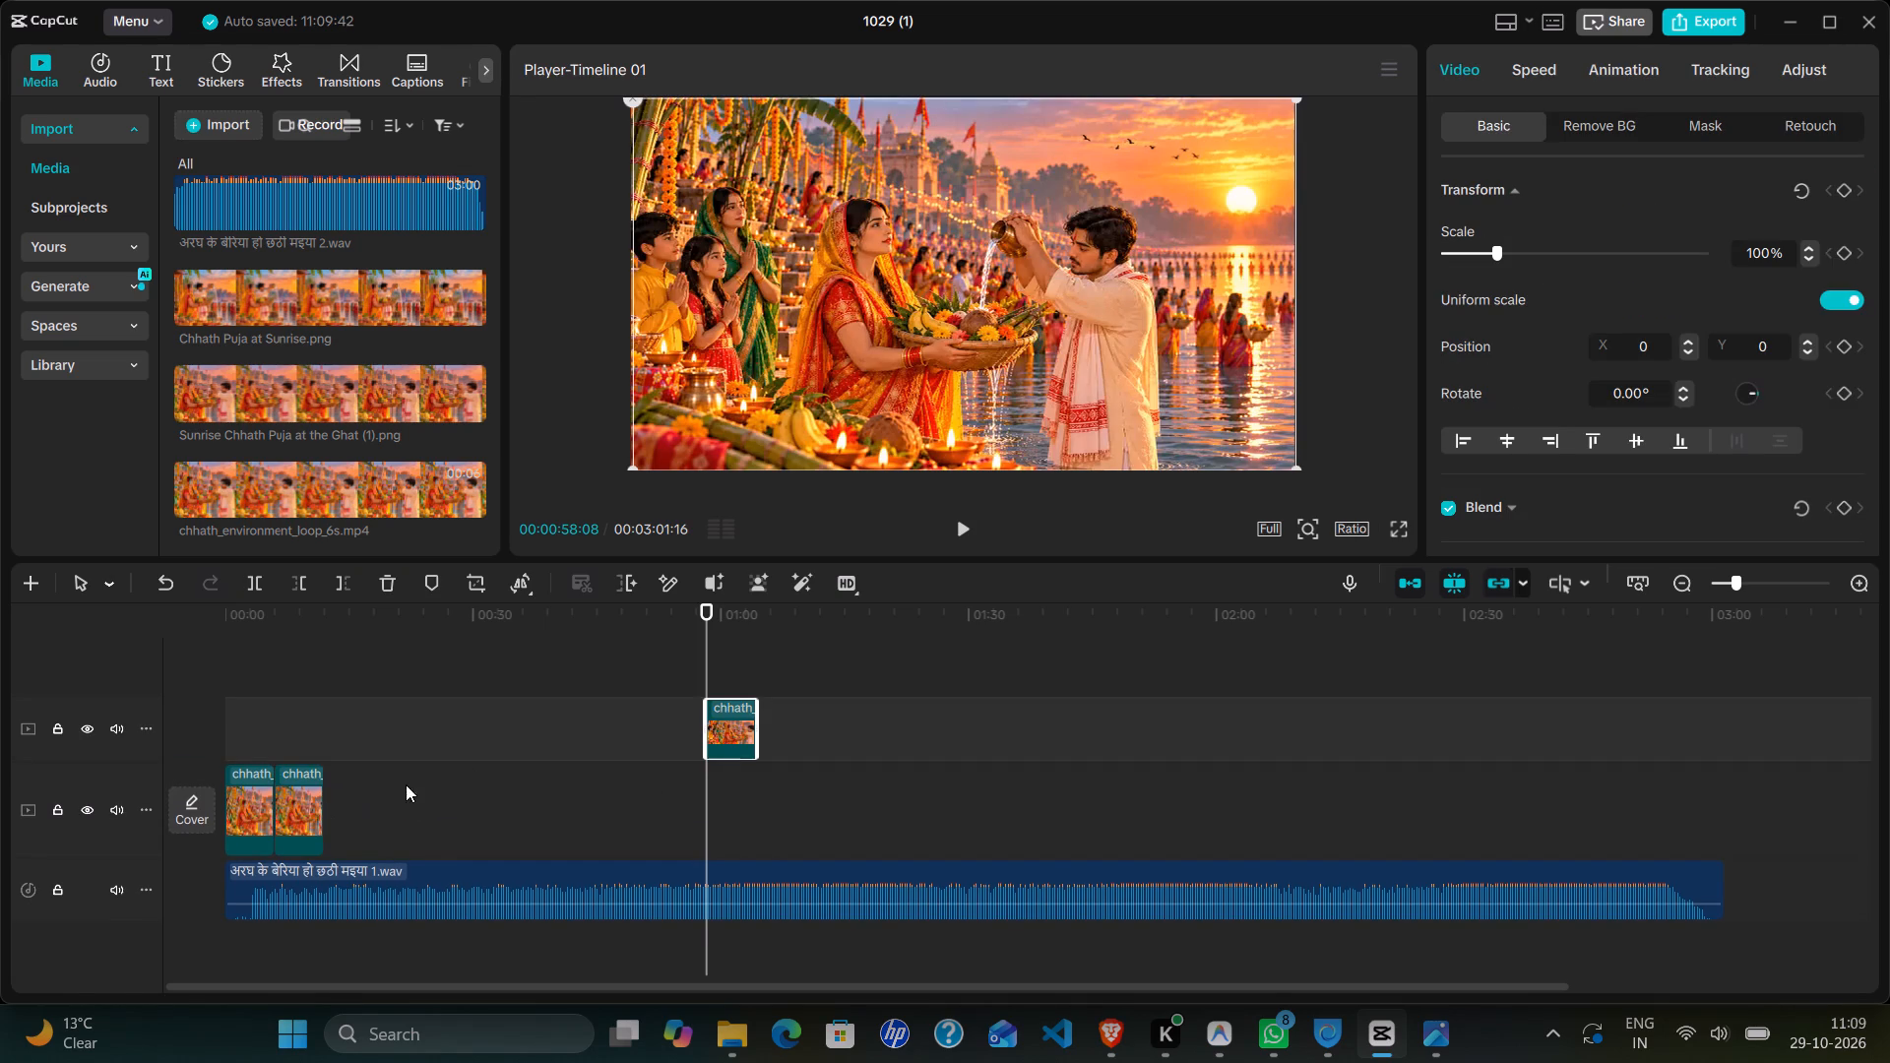
left_click_drag(724, 721, 379, 793)
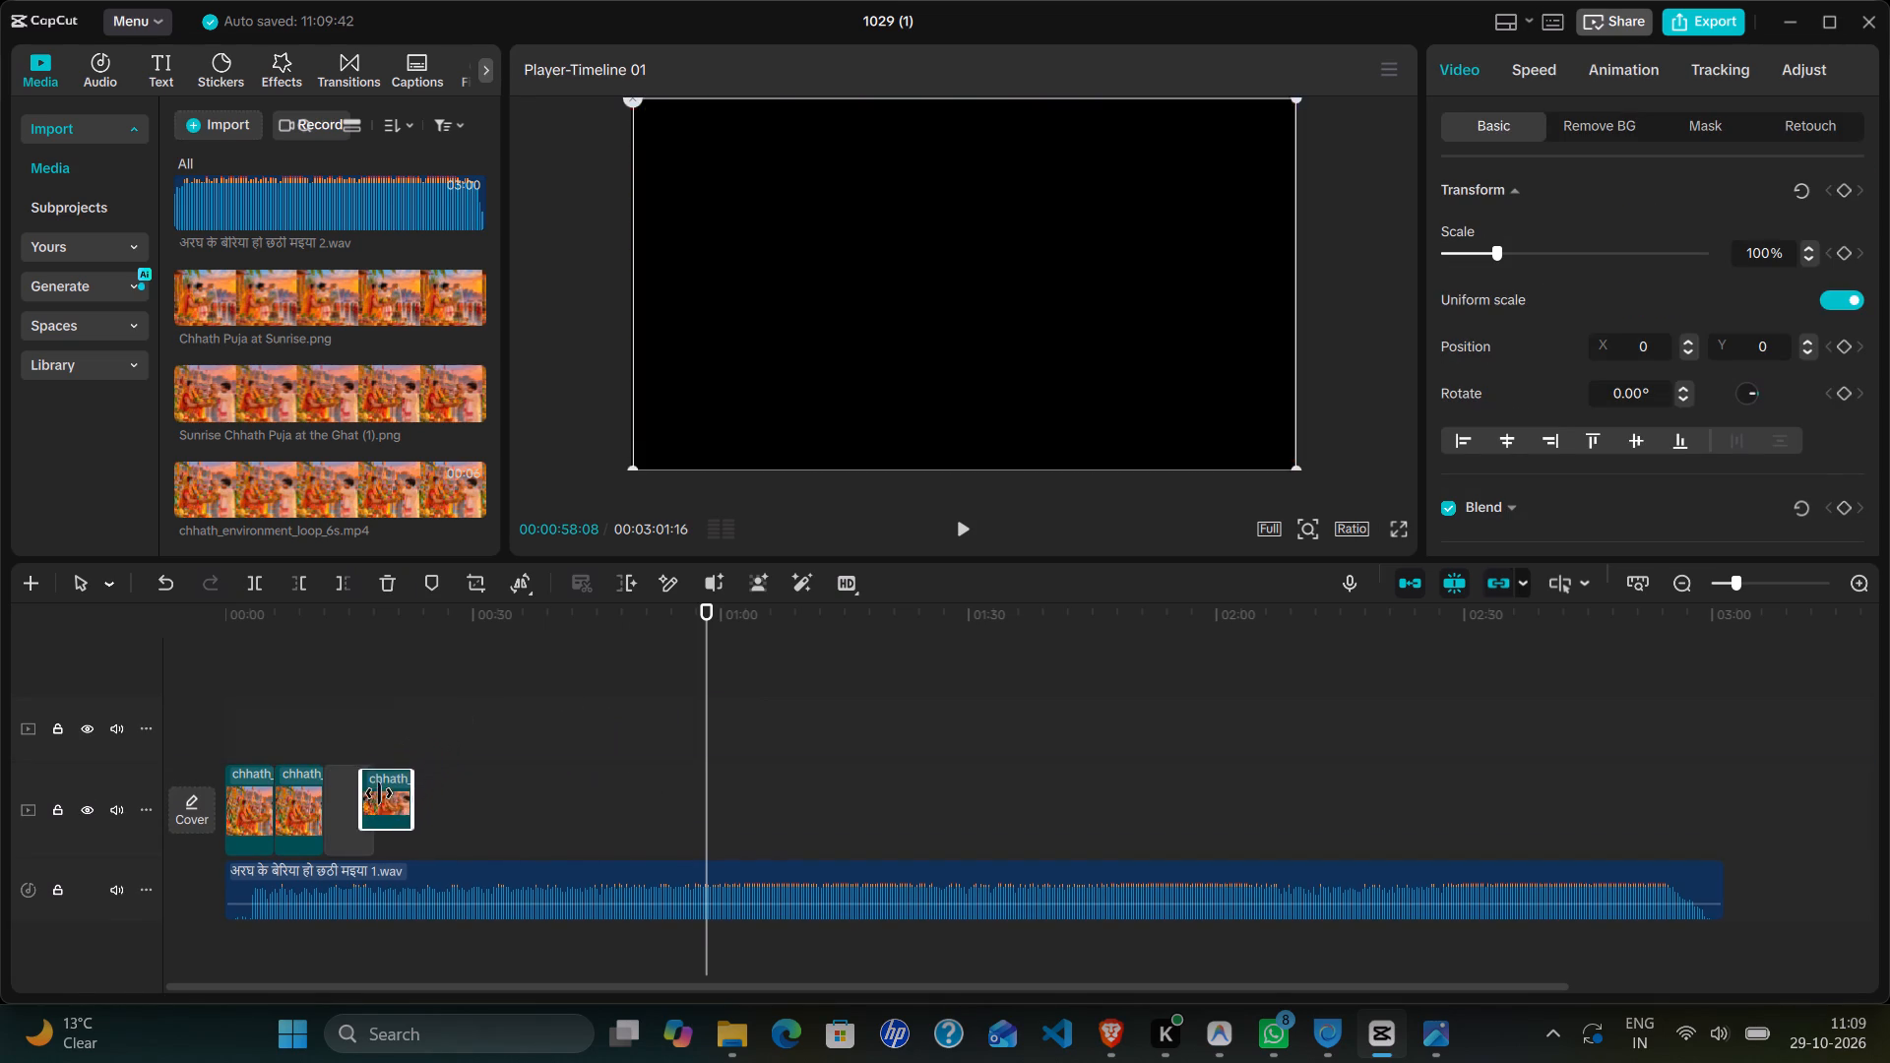
Paste four more copies of the loop clip and line them up on the main track to make seven in a row.
left_click(405, 660)
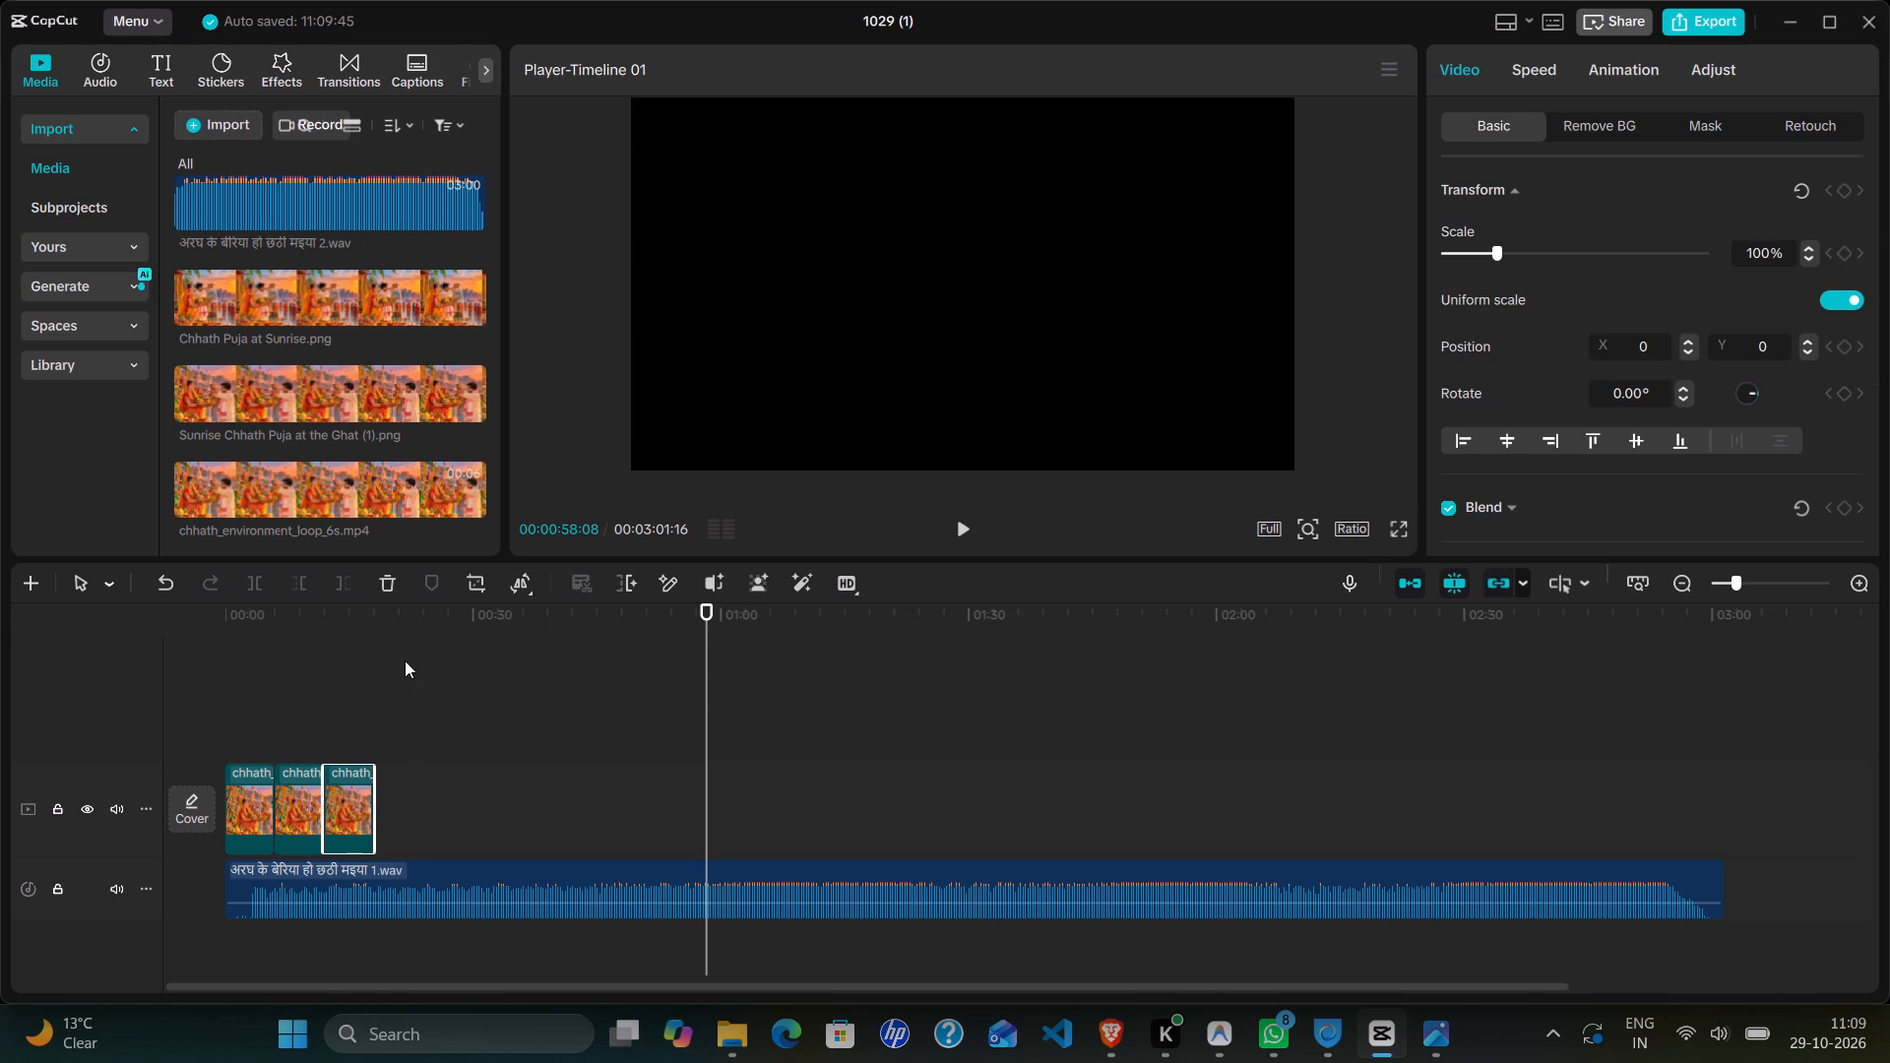
key("ctrl+v")
key("ctrl+v")
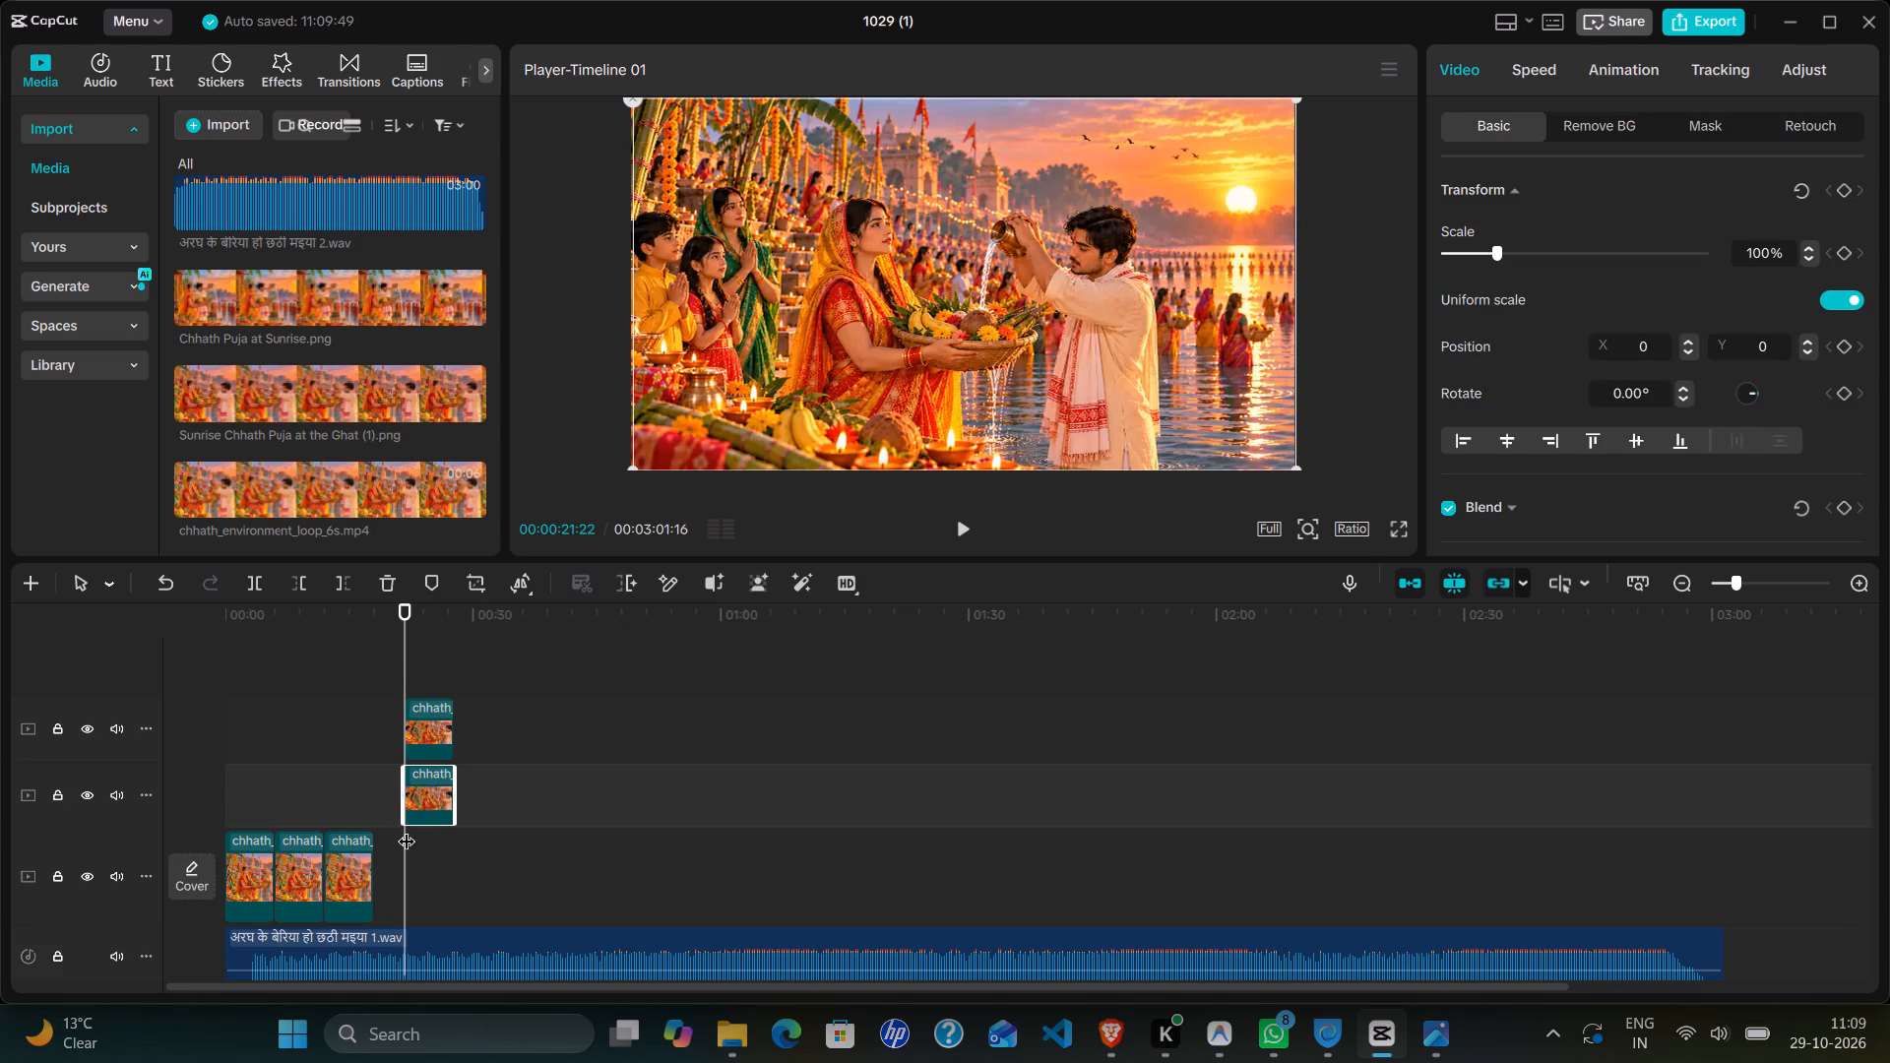
left_click_drag(442, 810, 417, 882)
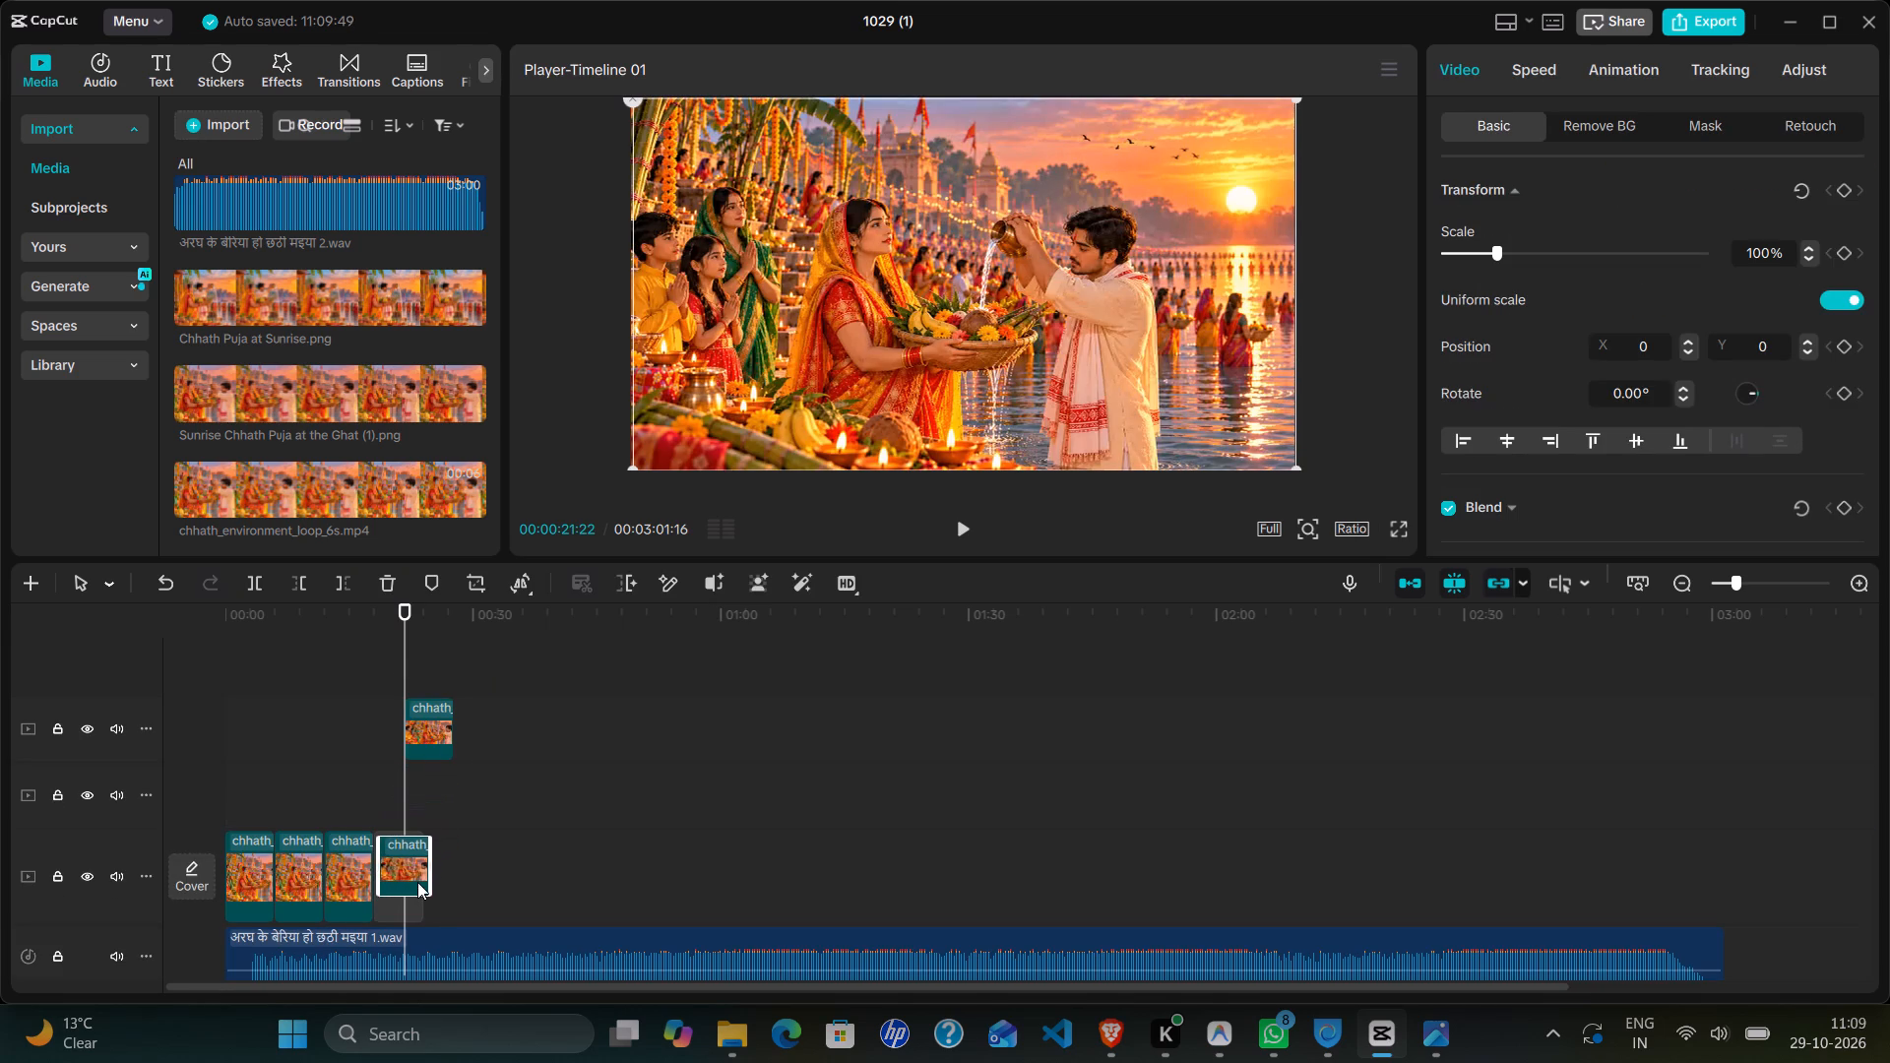
left_click(419, 731)
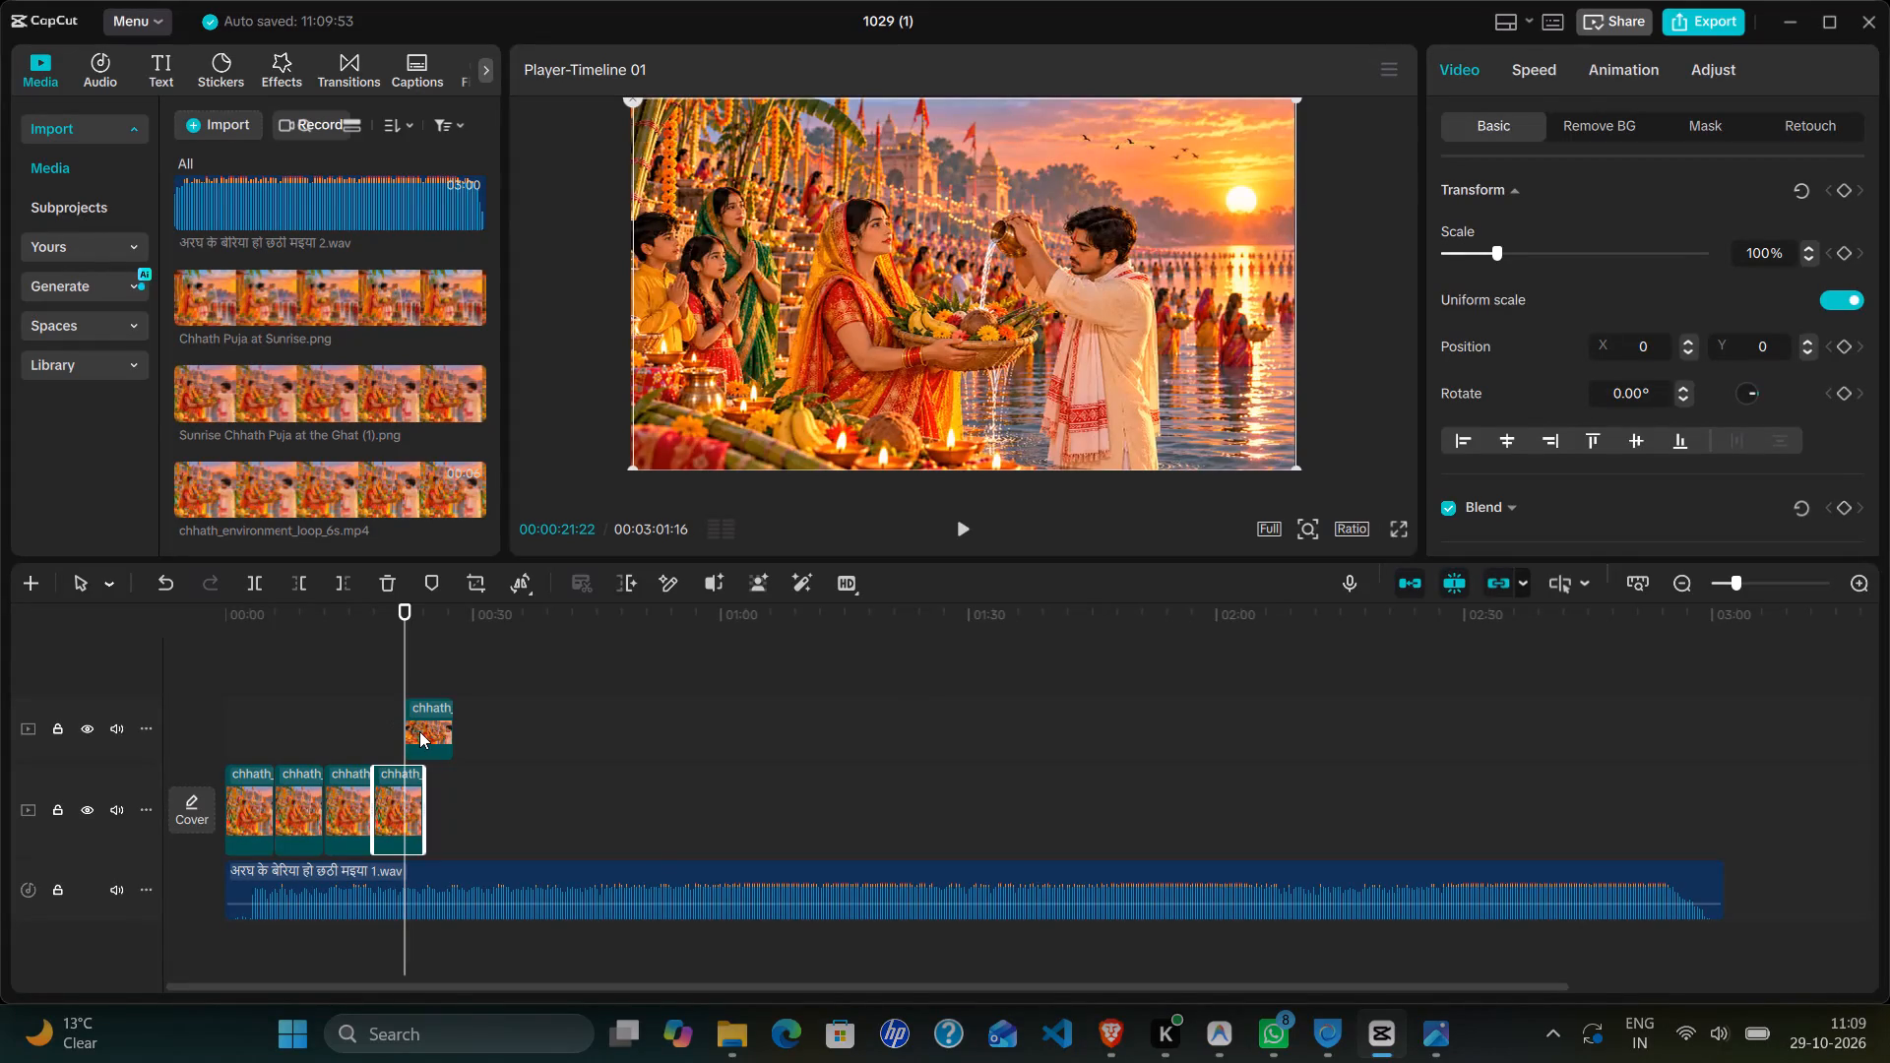
left_click_drag(419, 731, 453, 801)
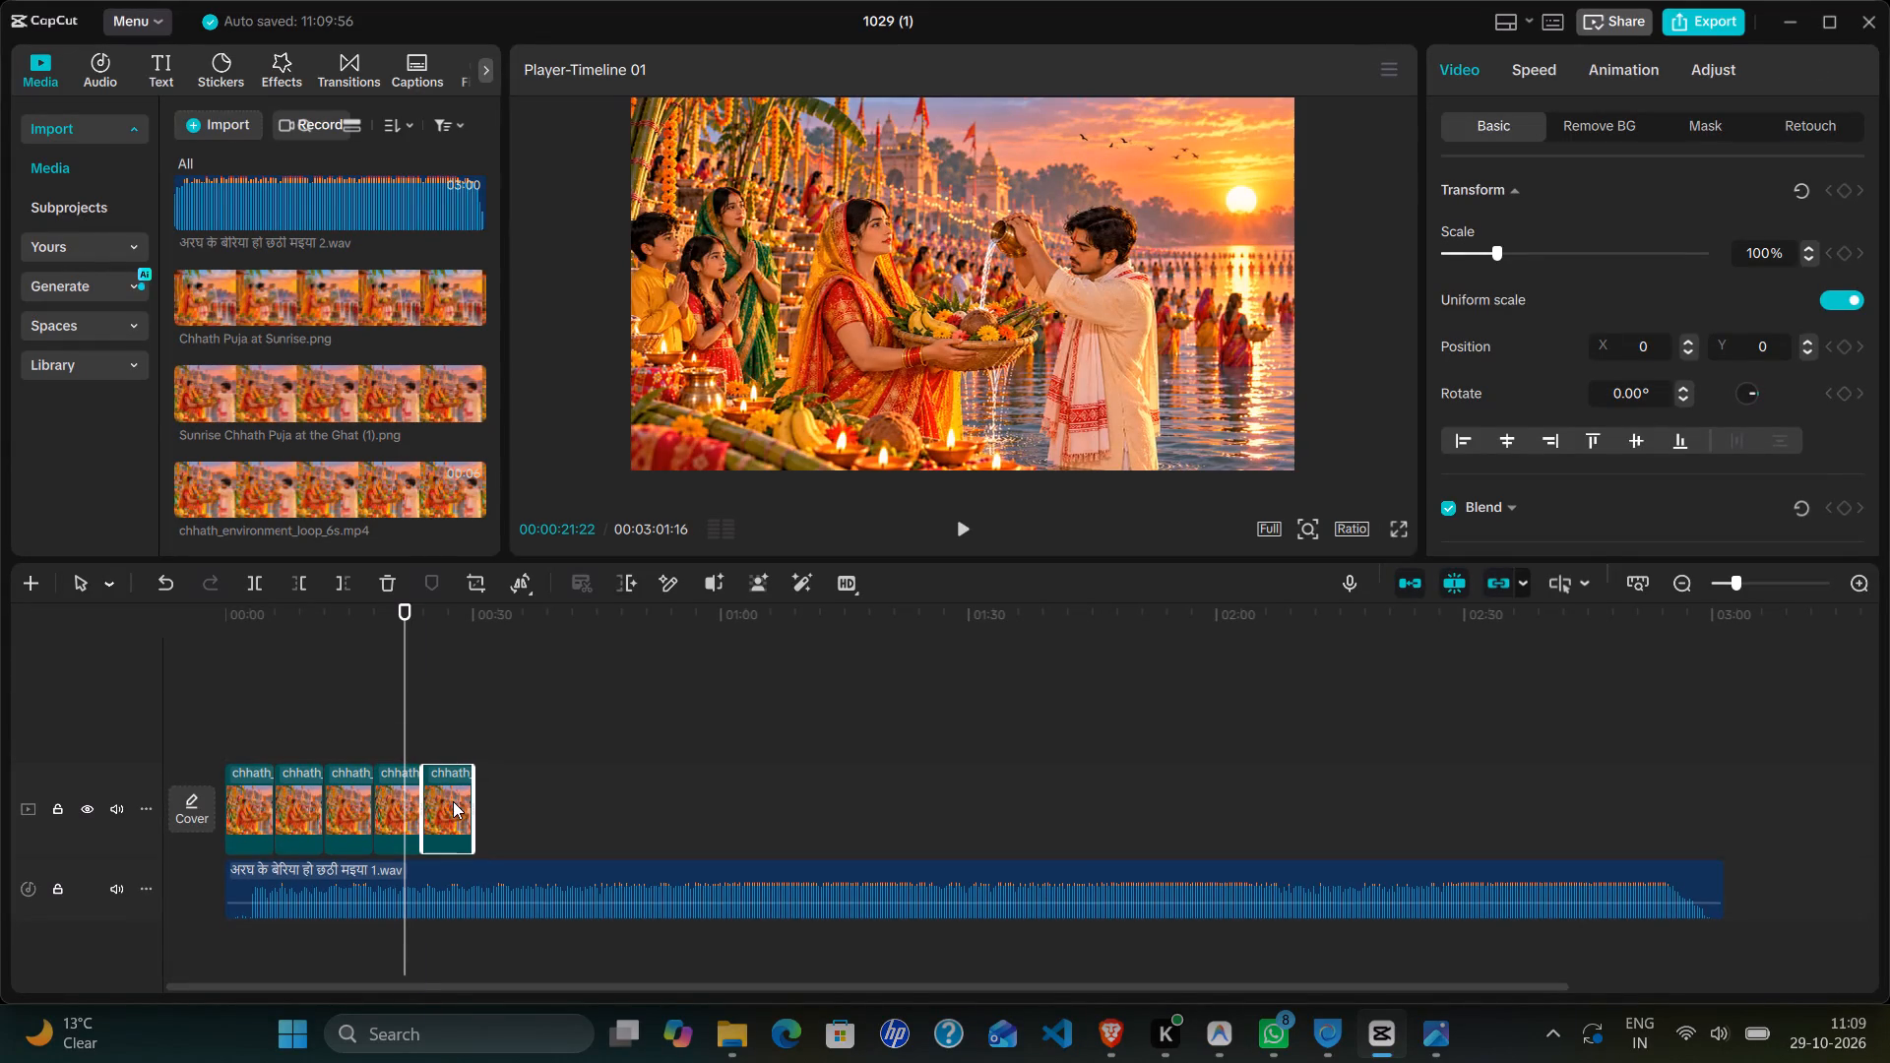
key("ctrl+v")
key("ctrl+v")
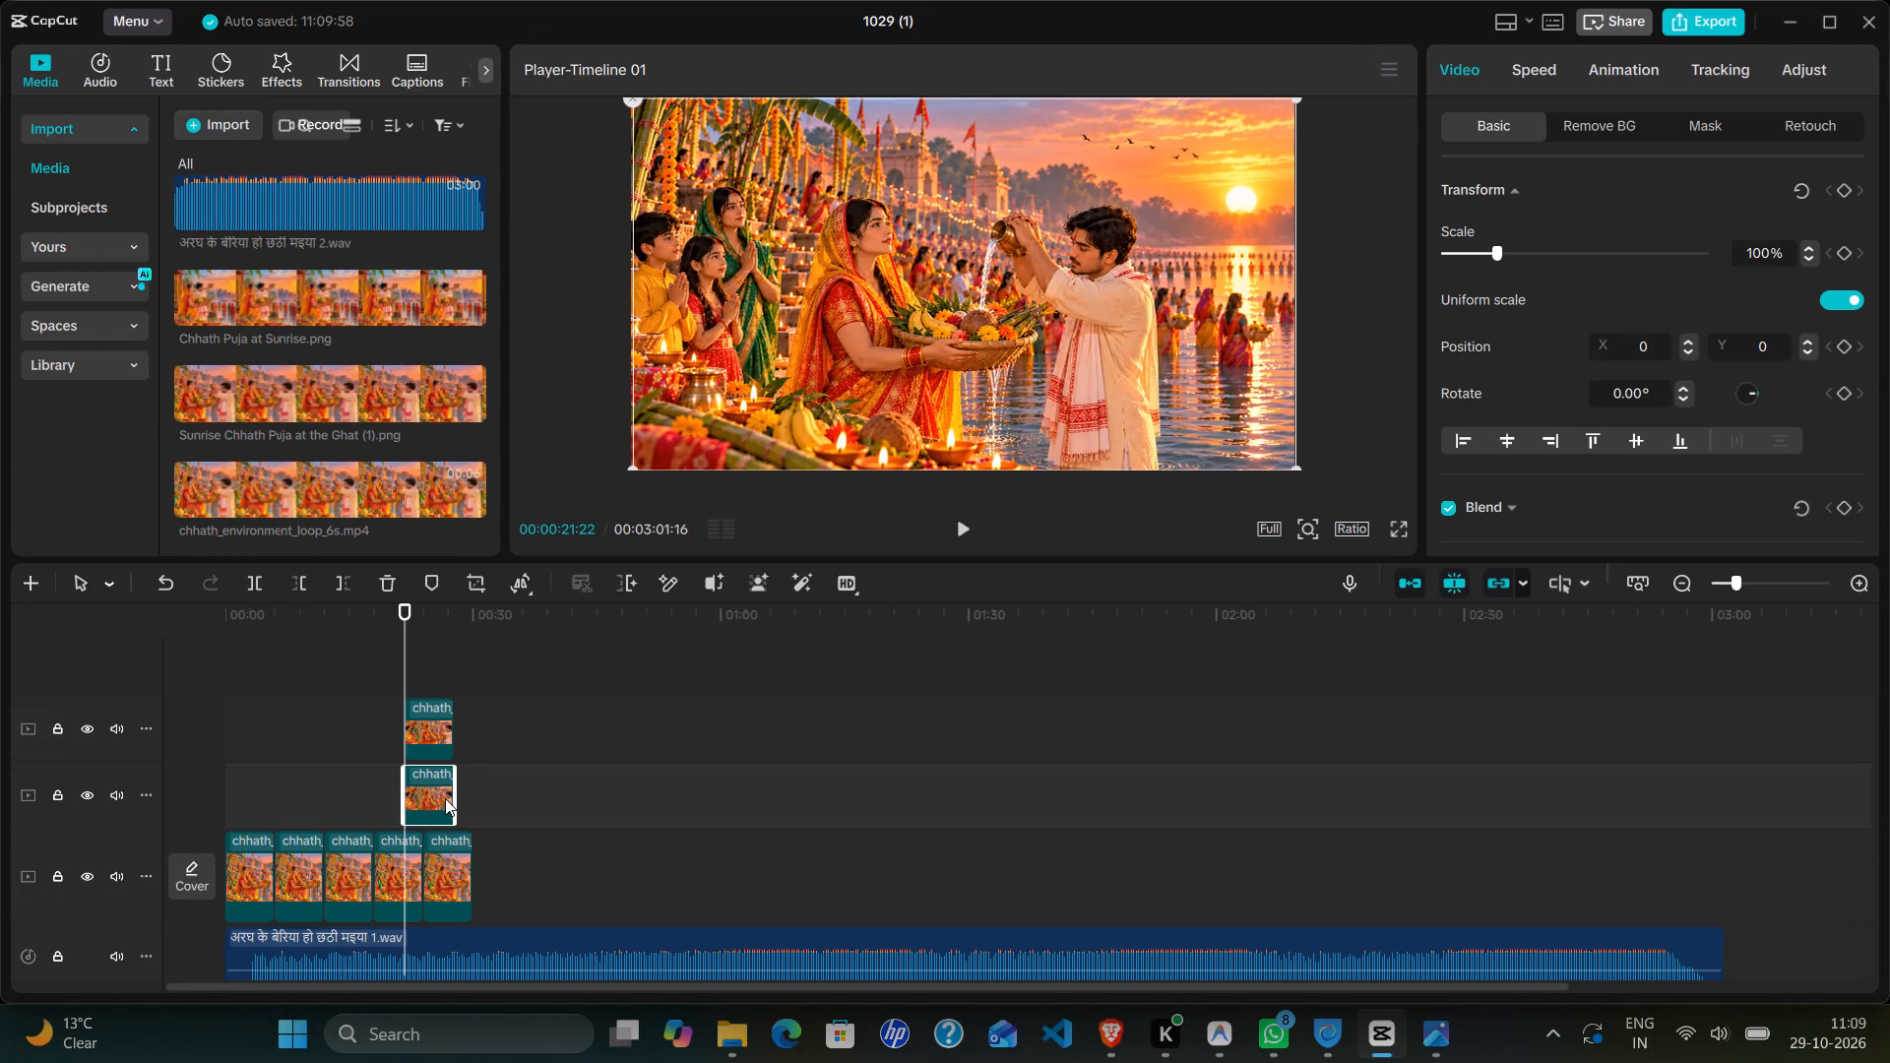
left_click_drag(441, 796, 501, 860)
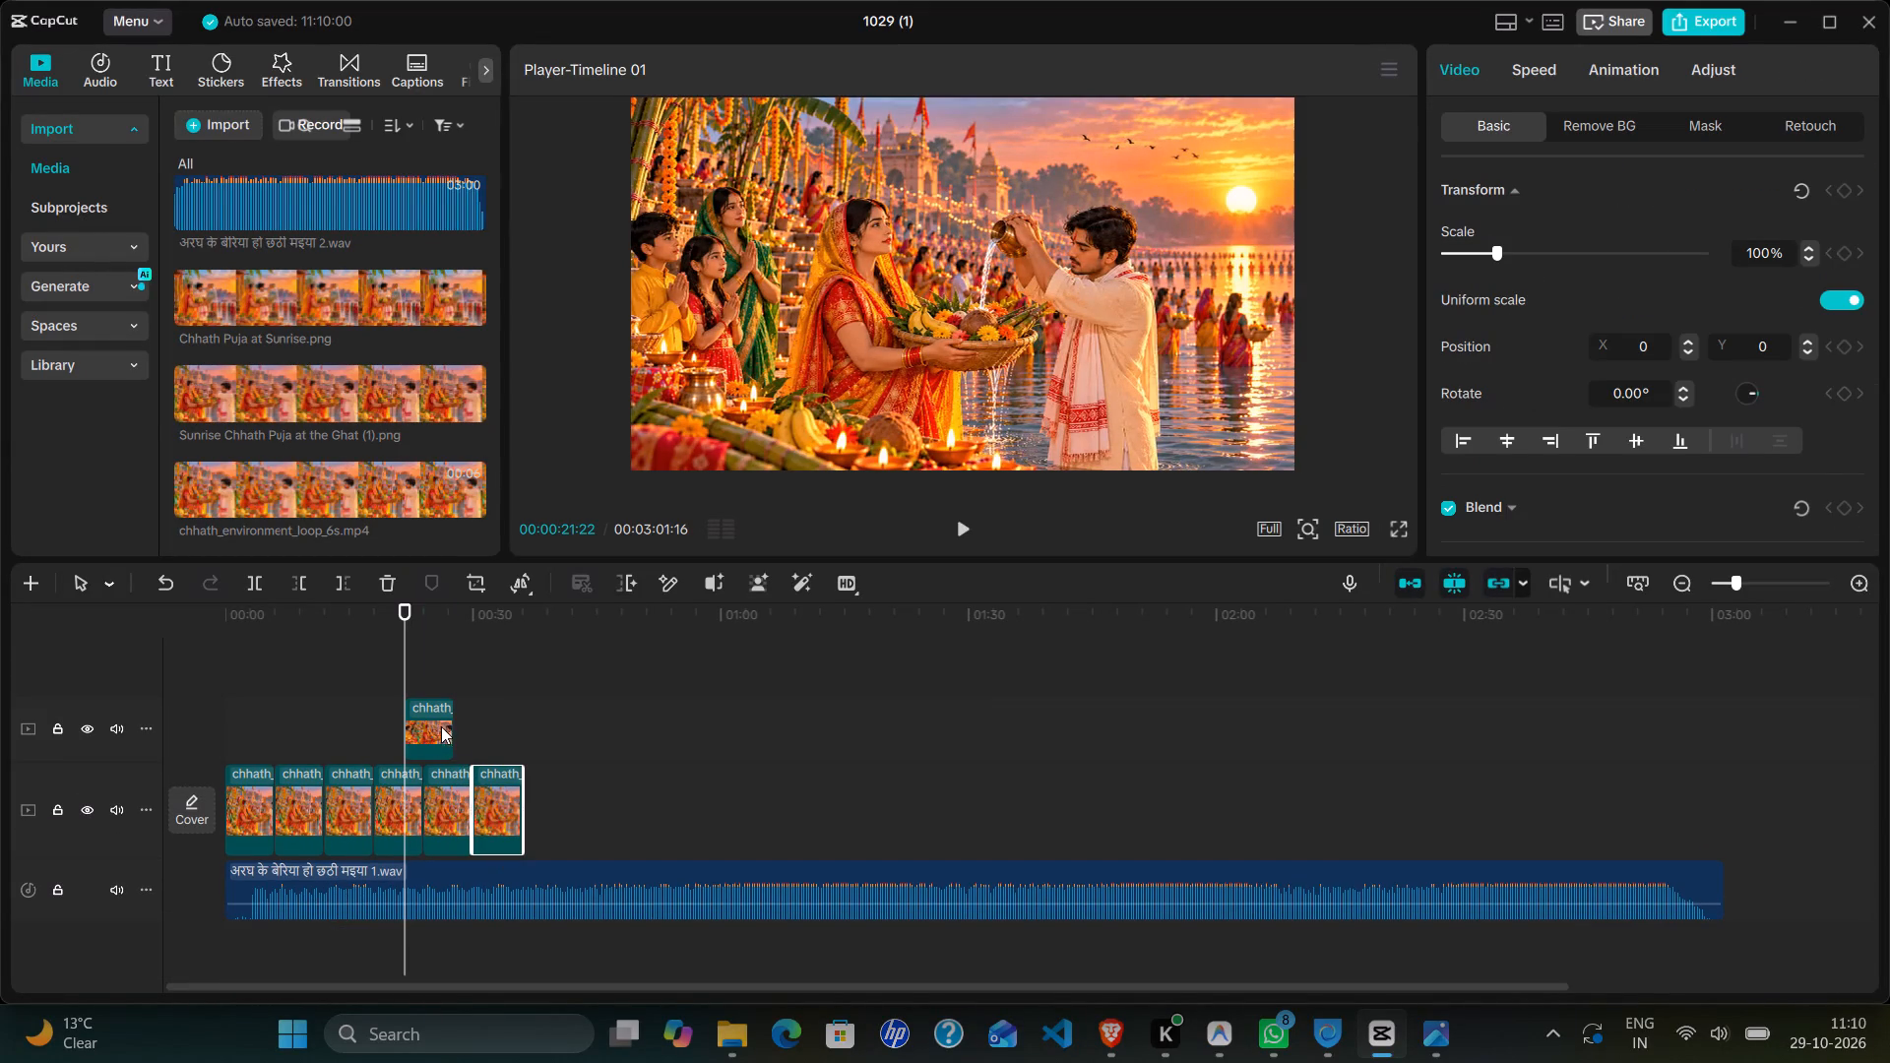
left_click_drag(440, 723, 551, 798)
Select all seven loop clips on the main track and combine them into one compound clip.
left_click_drag(612, 808, 268, 800)
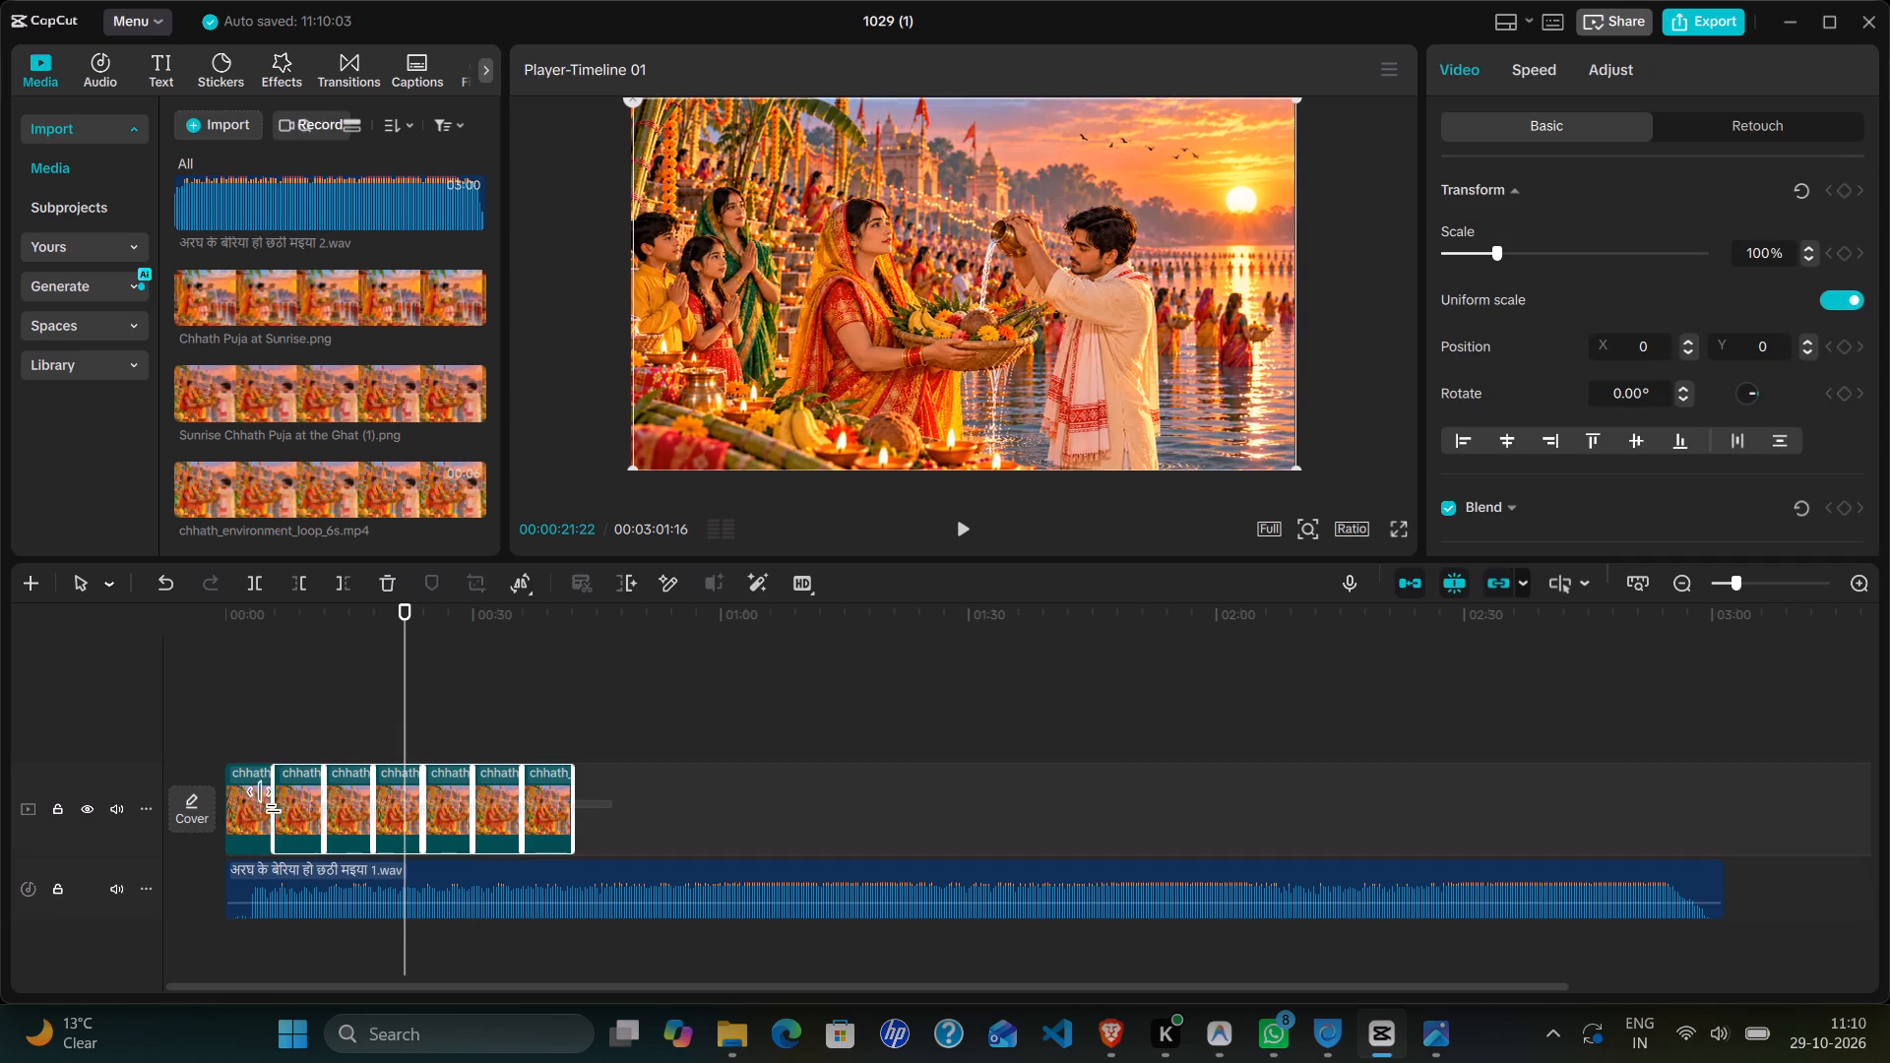
left_click_drag(268, 800, 254, 800)
right_click(254, 800)
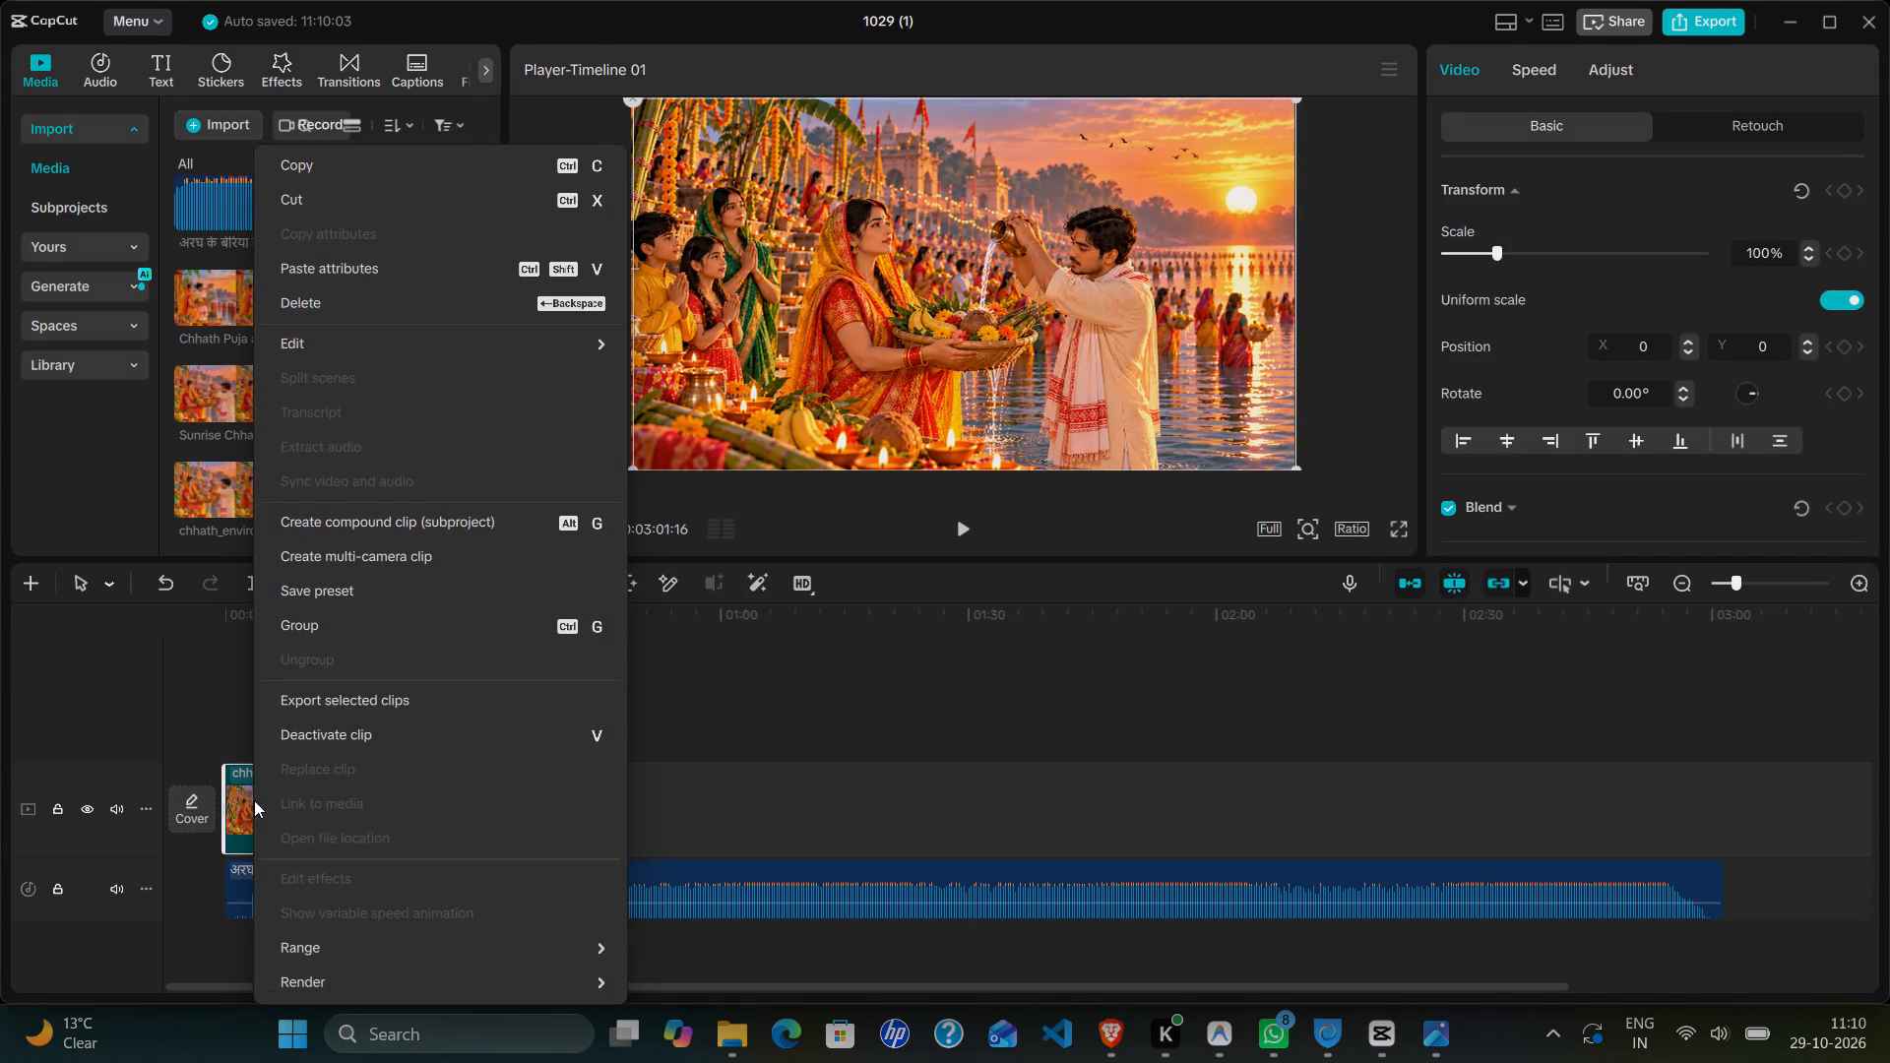
left_click(503, 534)
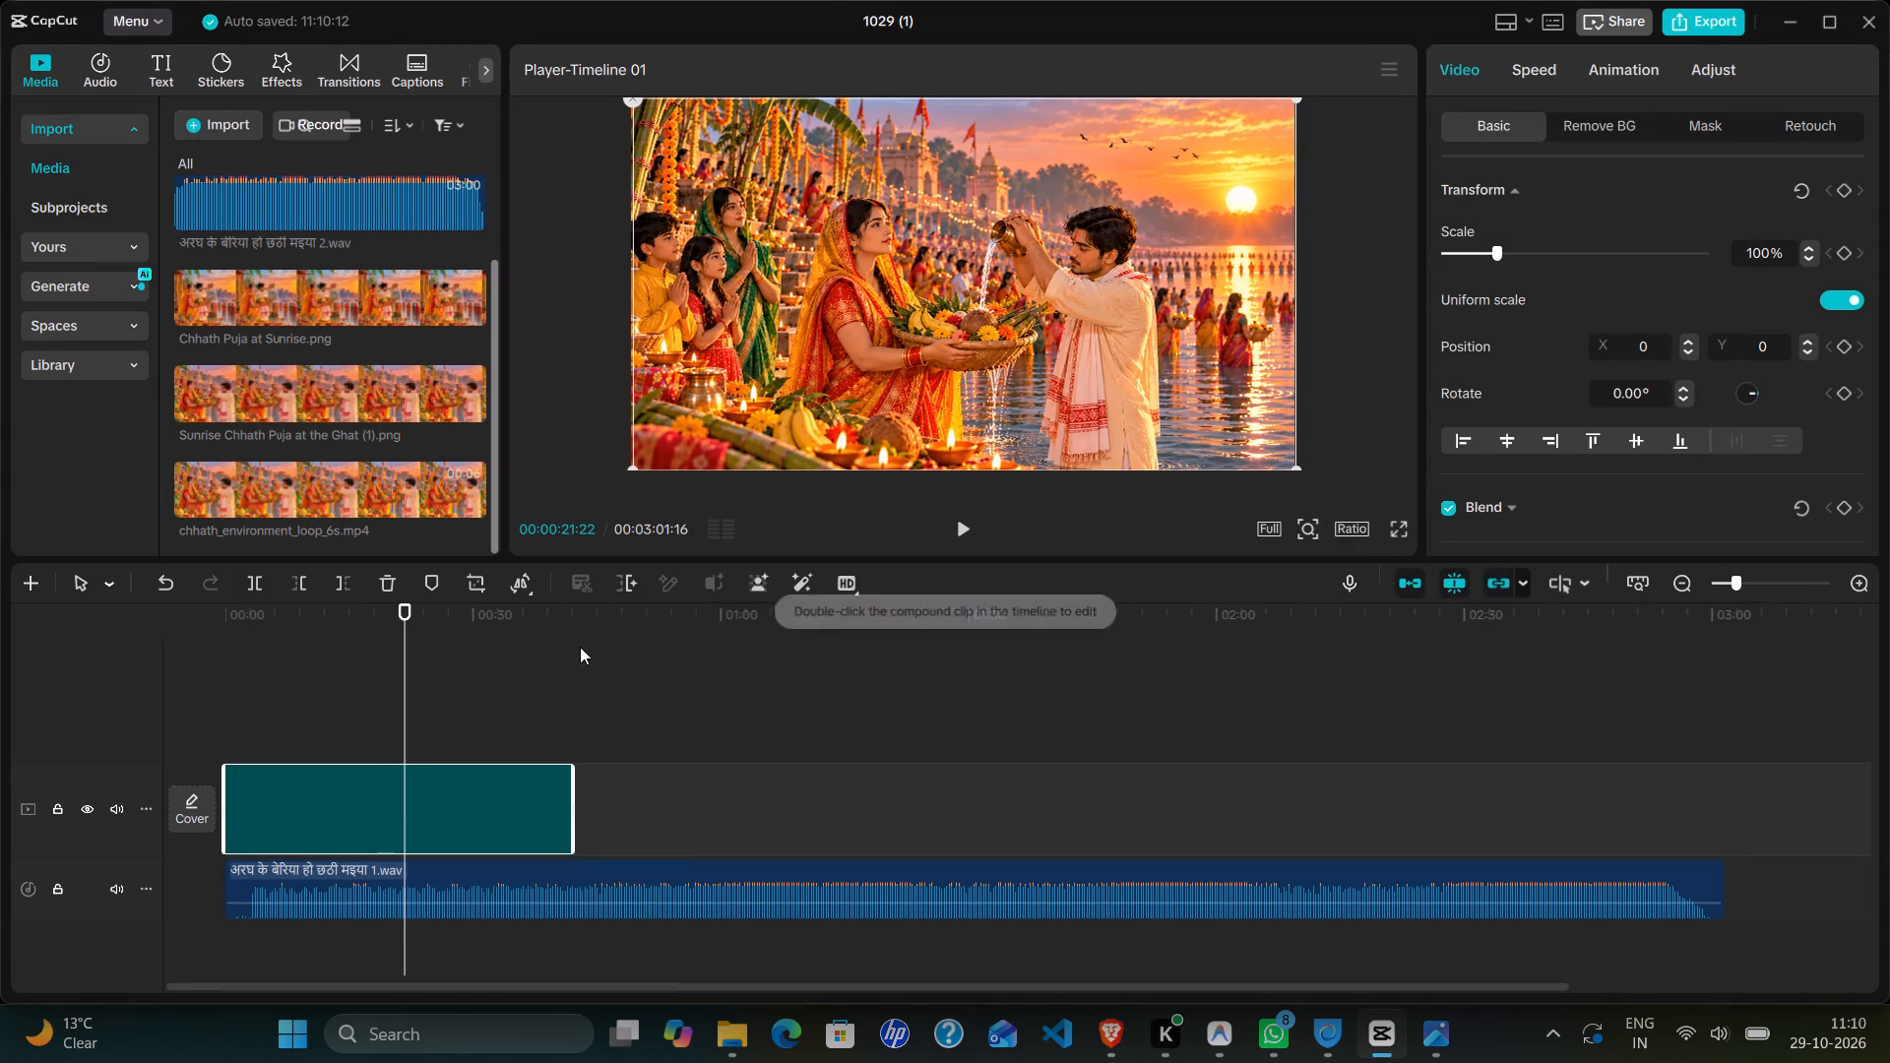
Copy the compound clip and place four pasted copies end to end behind it, covering the full length of the song.
key("ctrl+c")
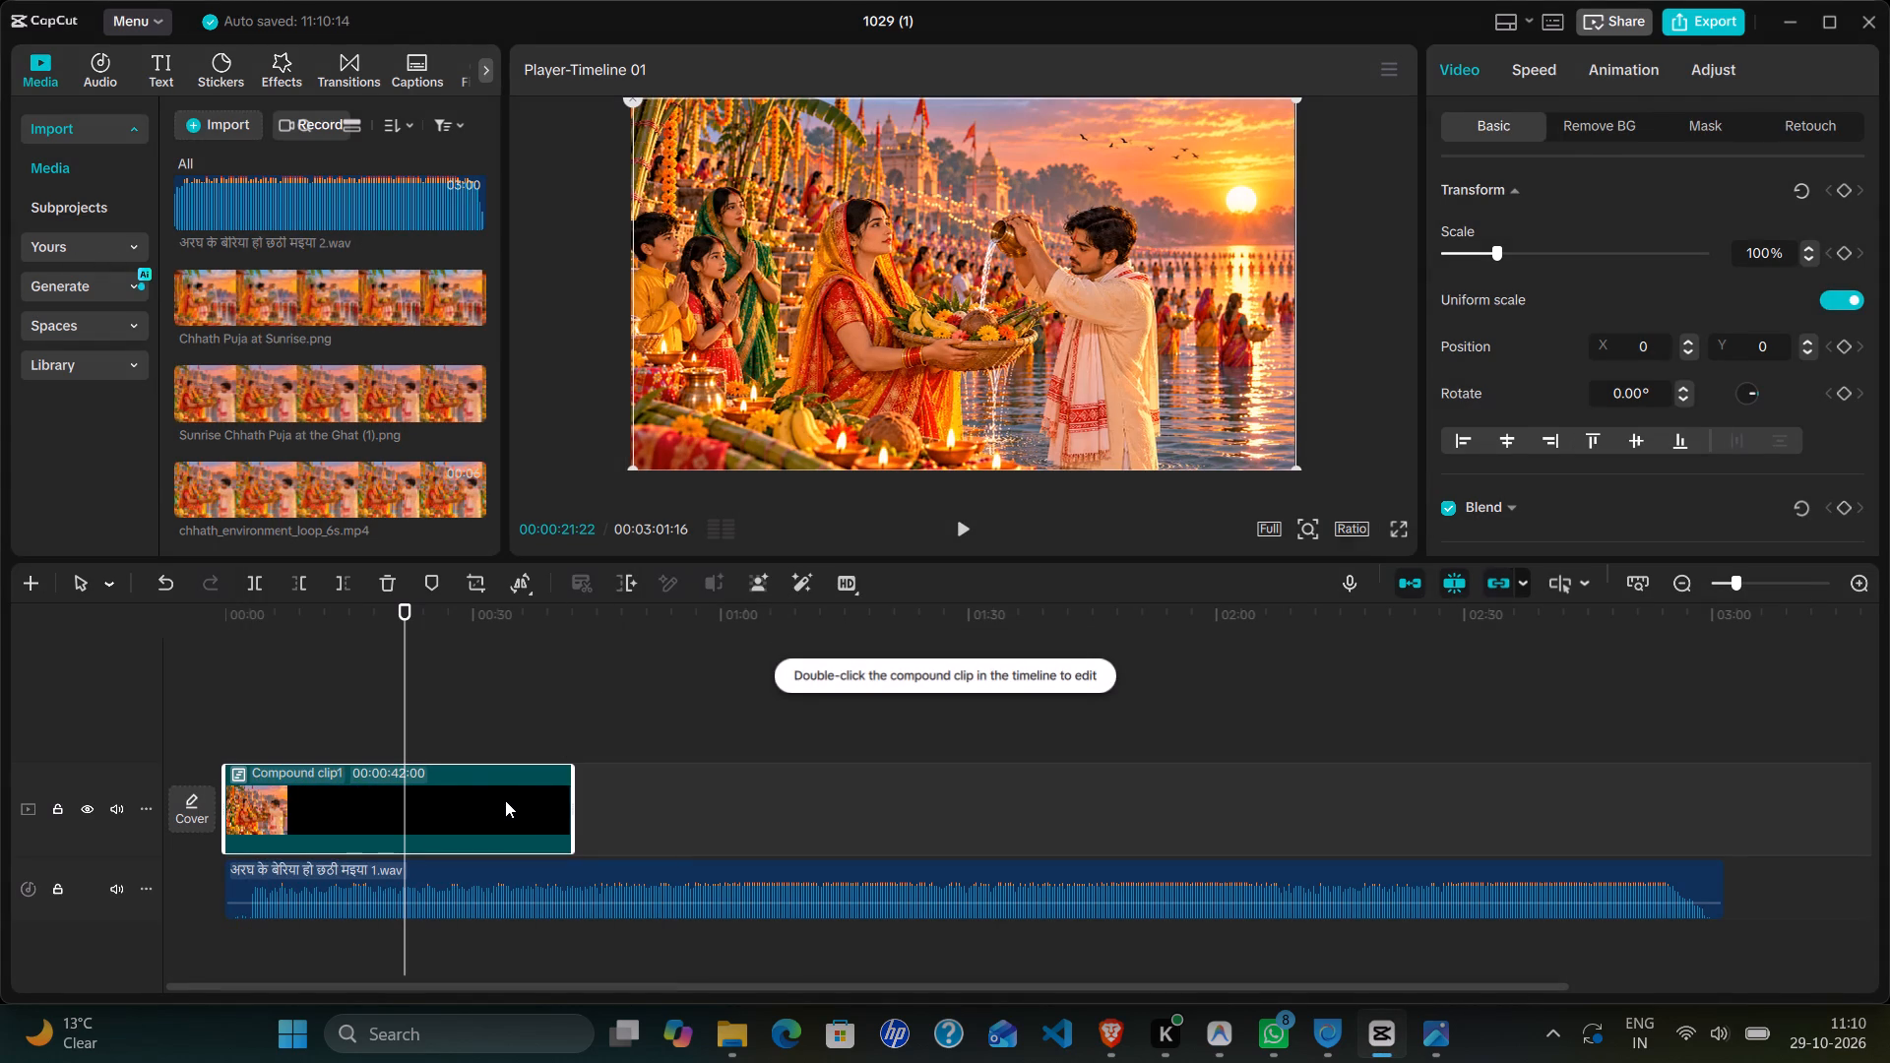
key("ctrl+v")
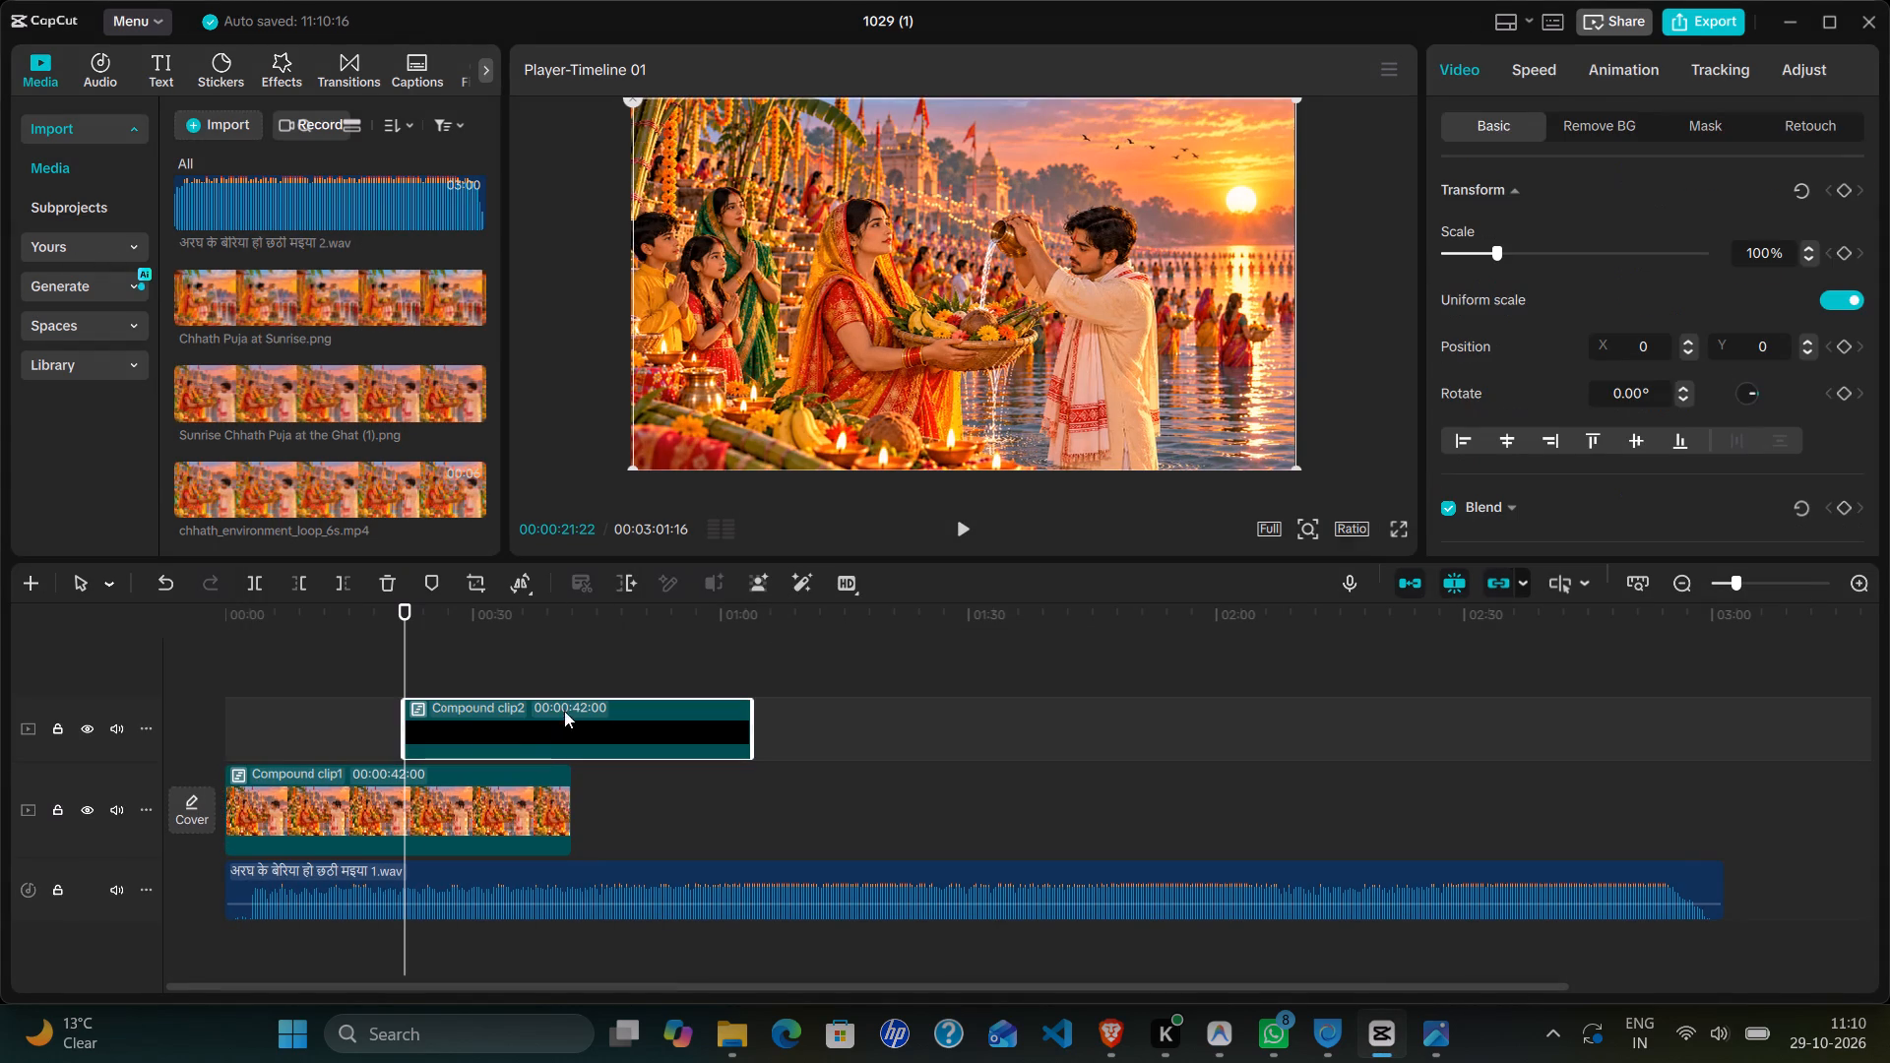
left_click_drag(576, 703, 729, 787)
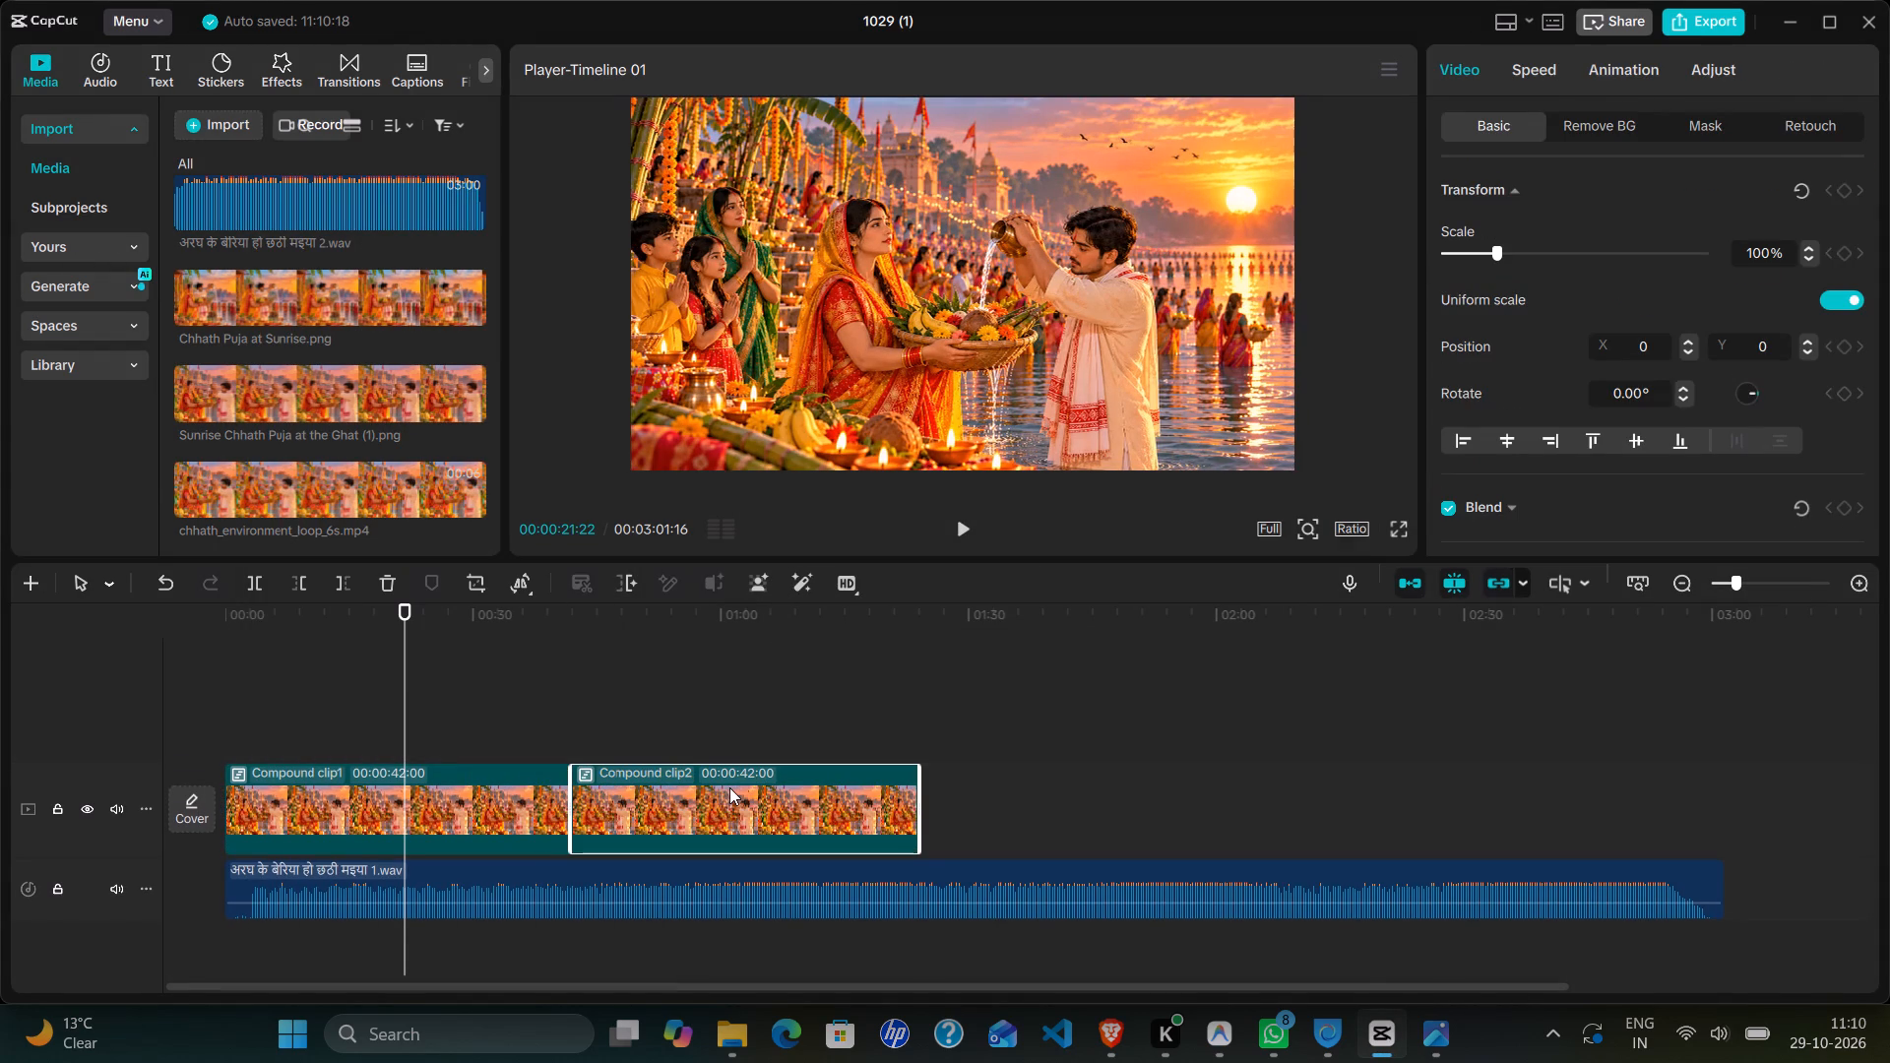
key("ctrl+v")
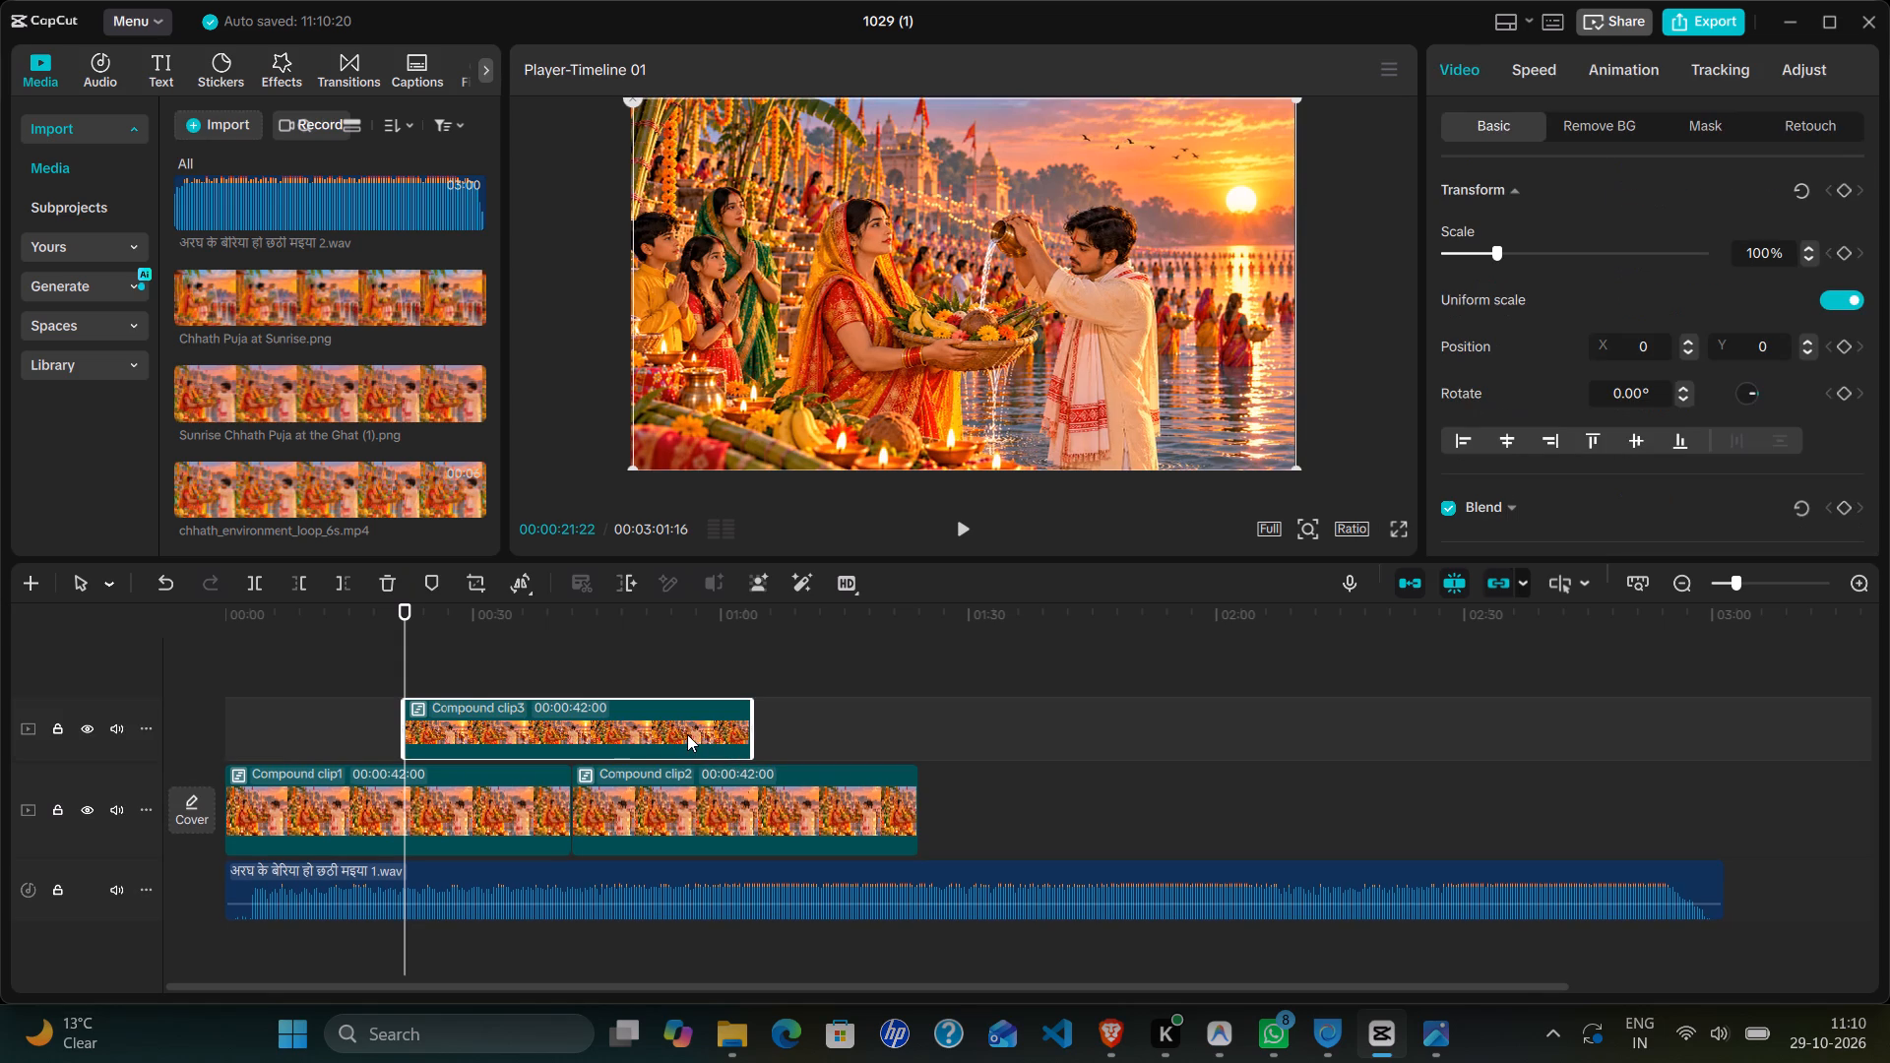
left_click_drag(687, 734, 1168, 828)
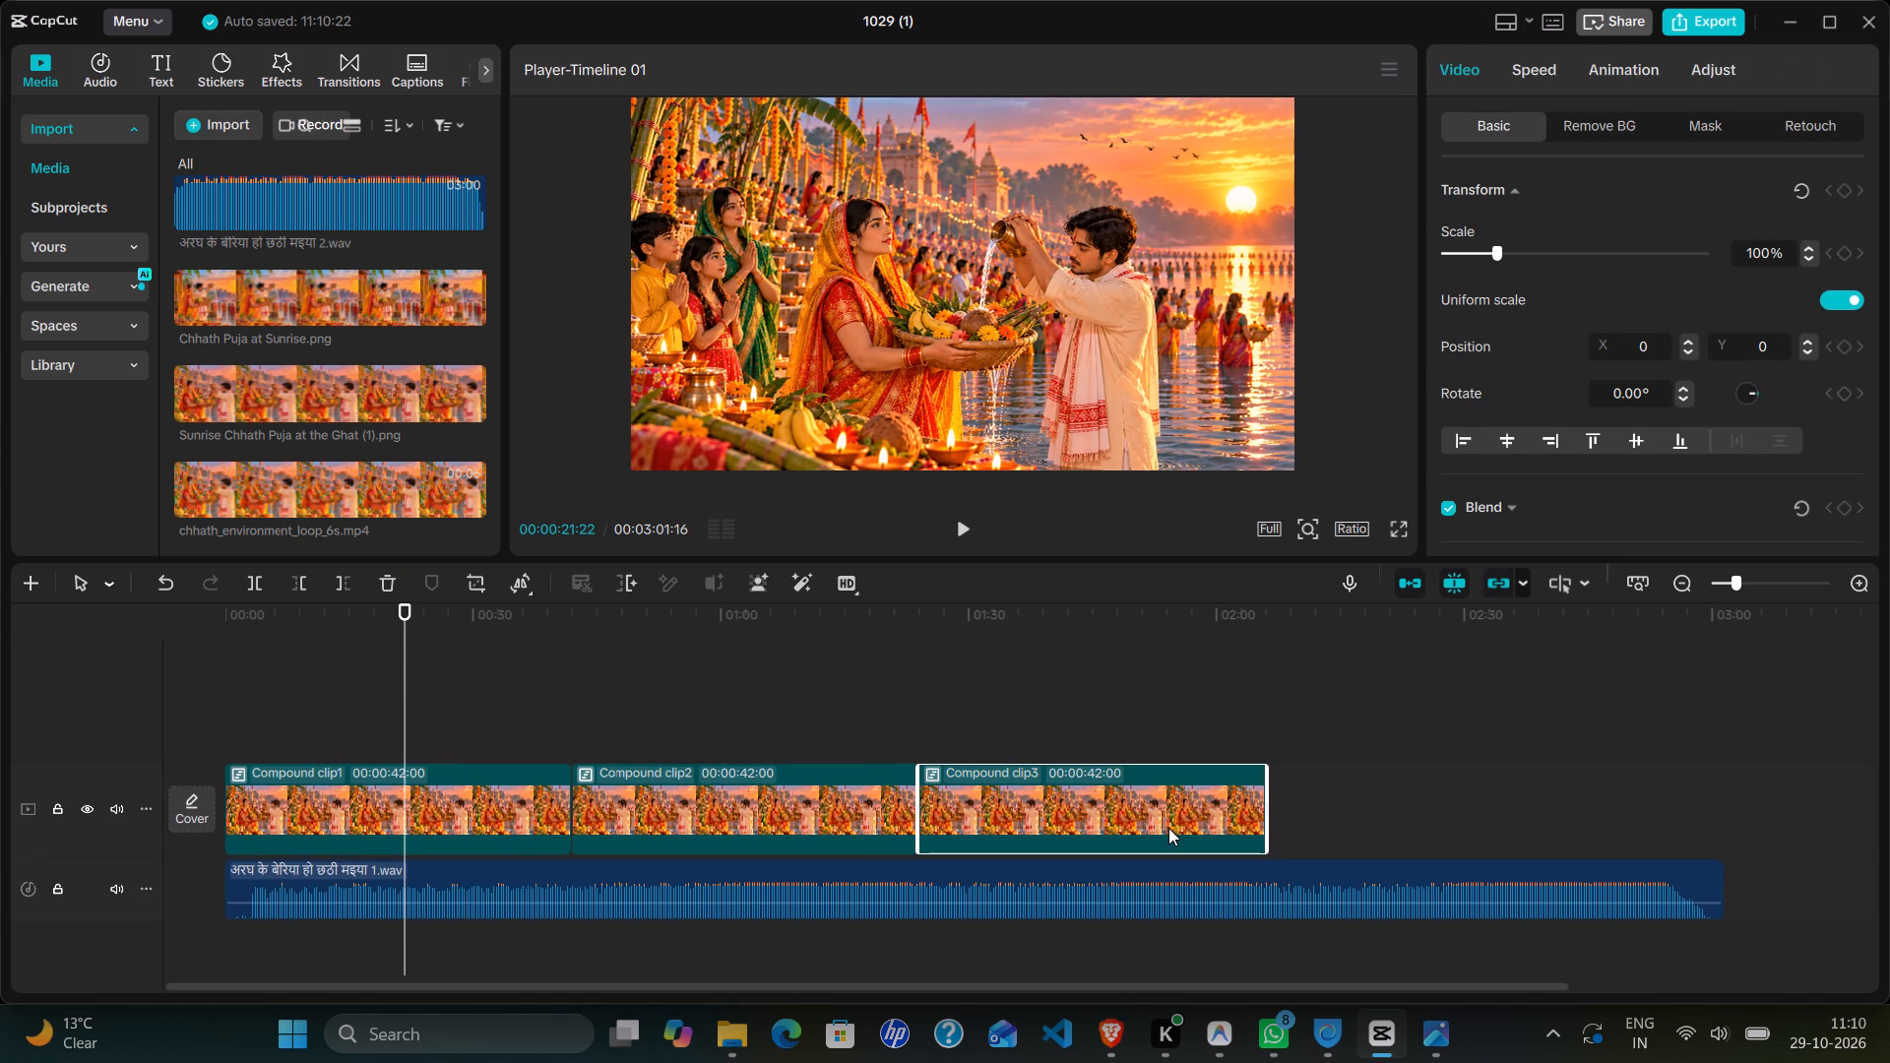
key("ctrl+v")
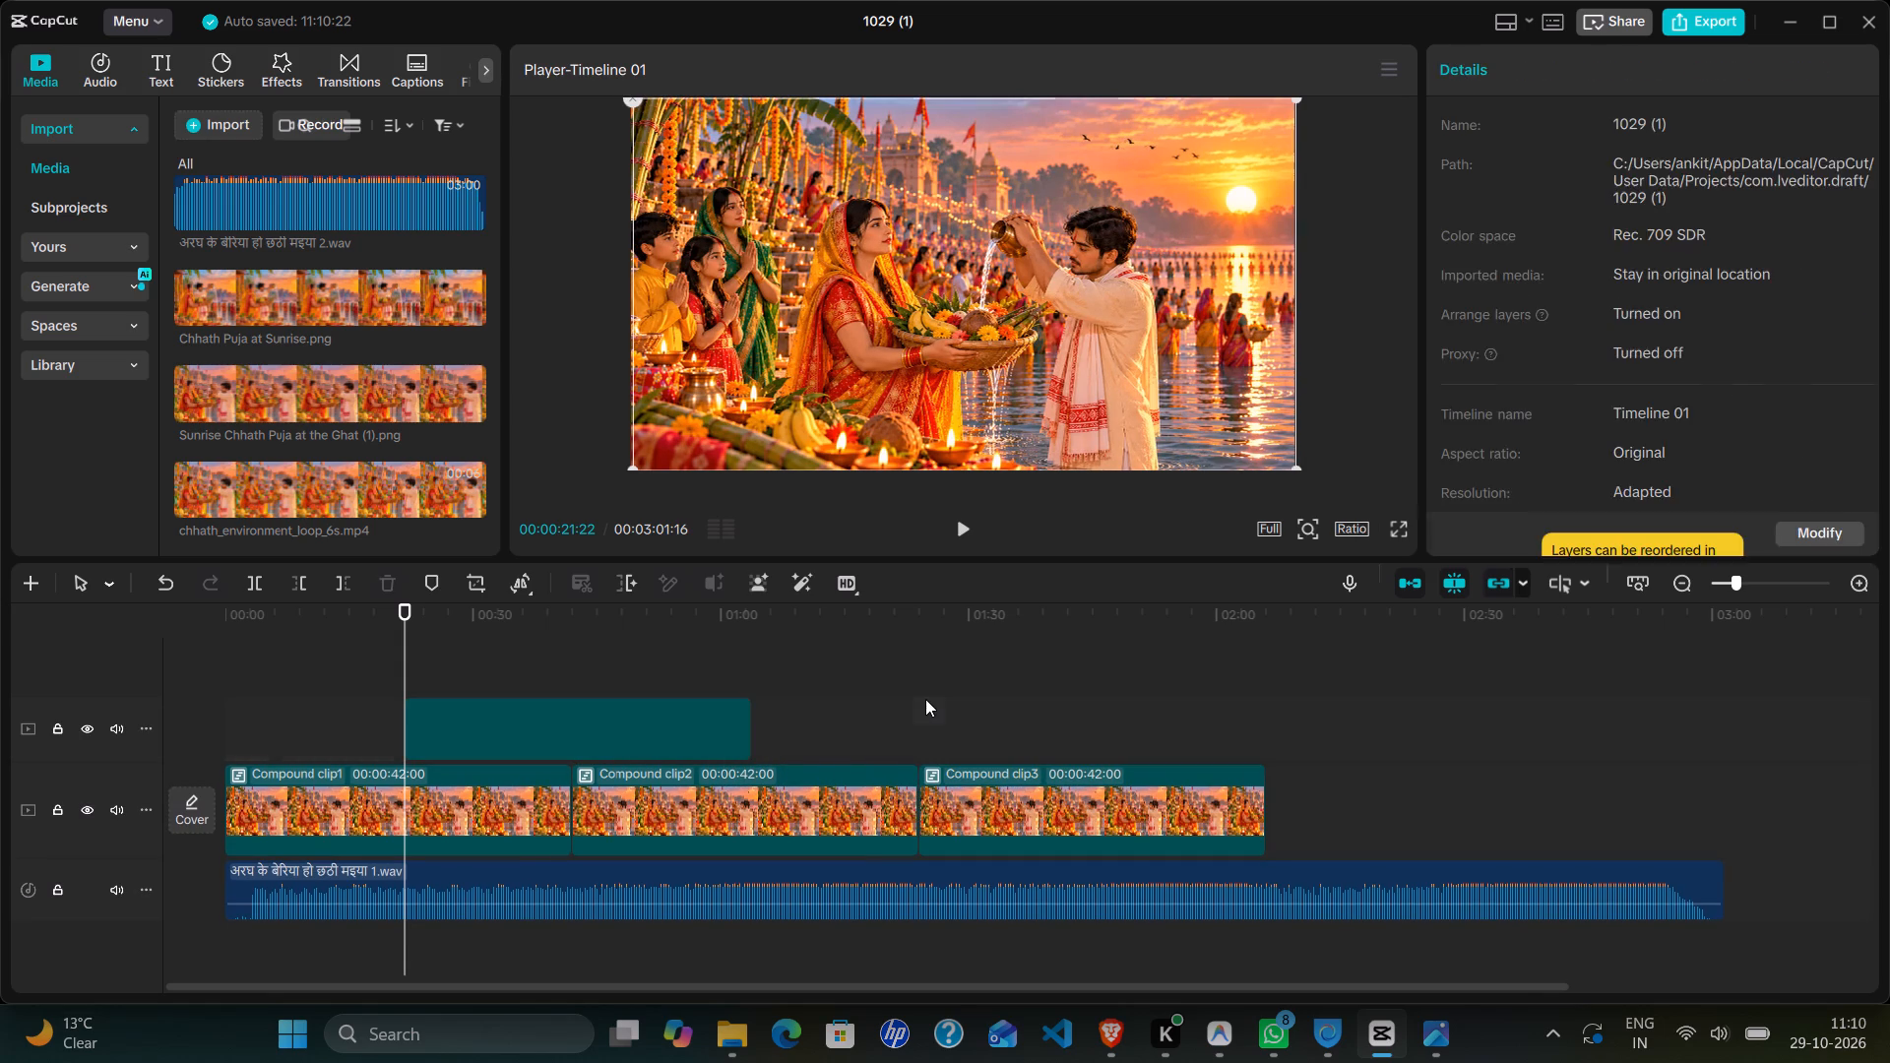
left_click_drag(701, 733, 1586, 792)
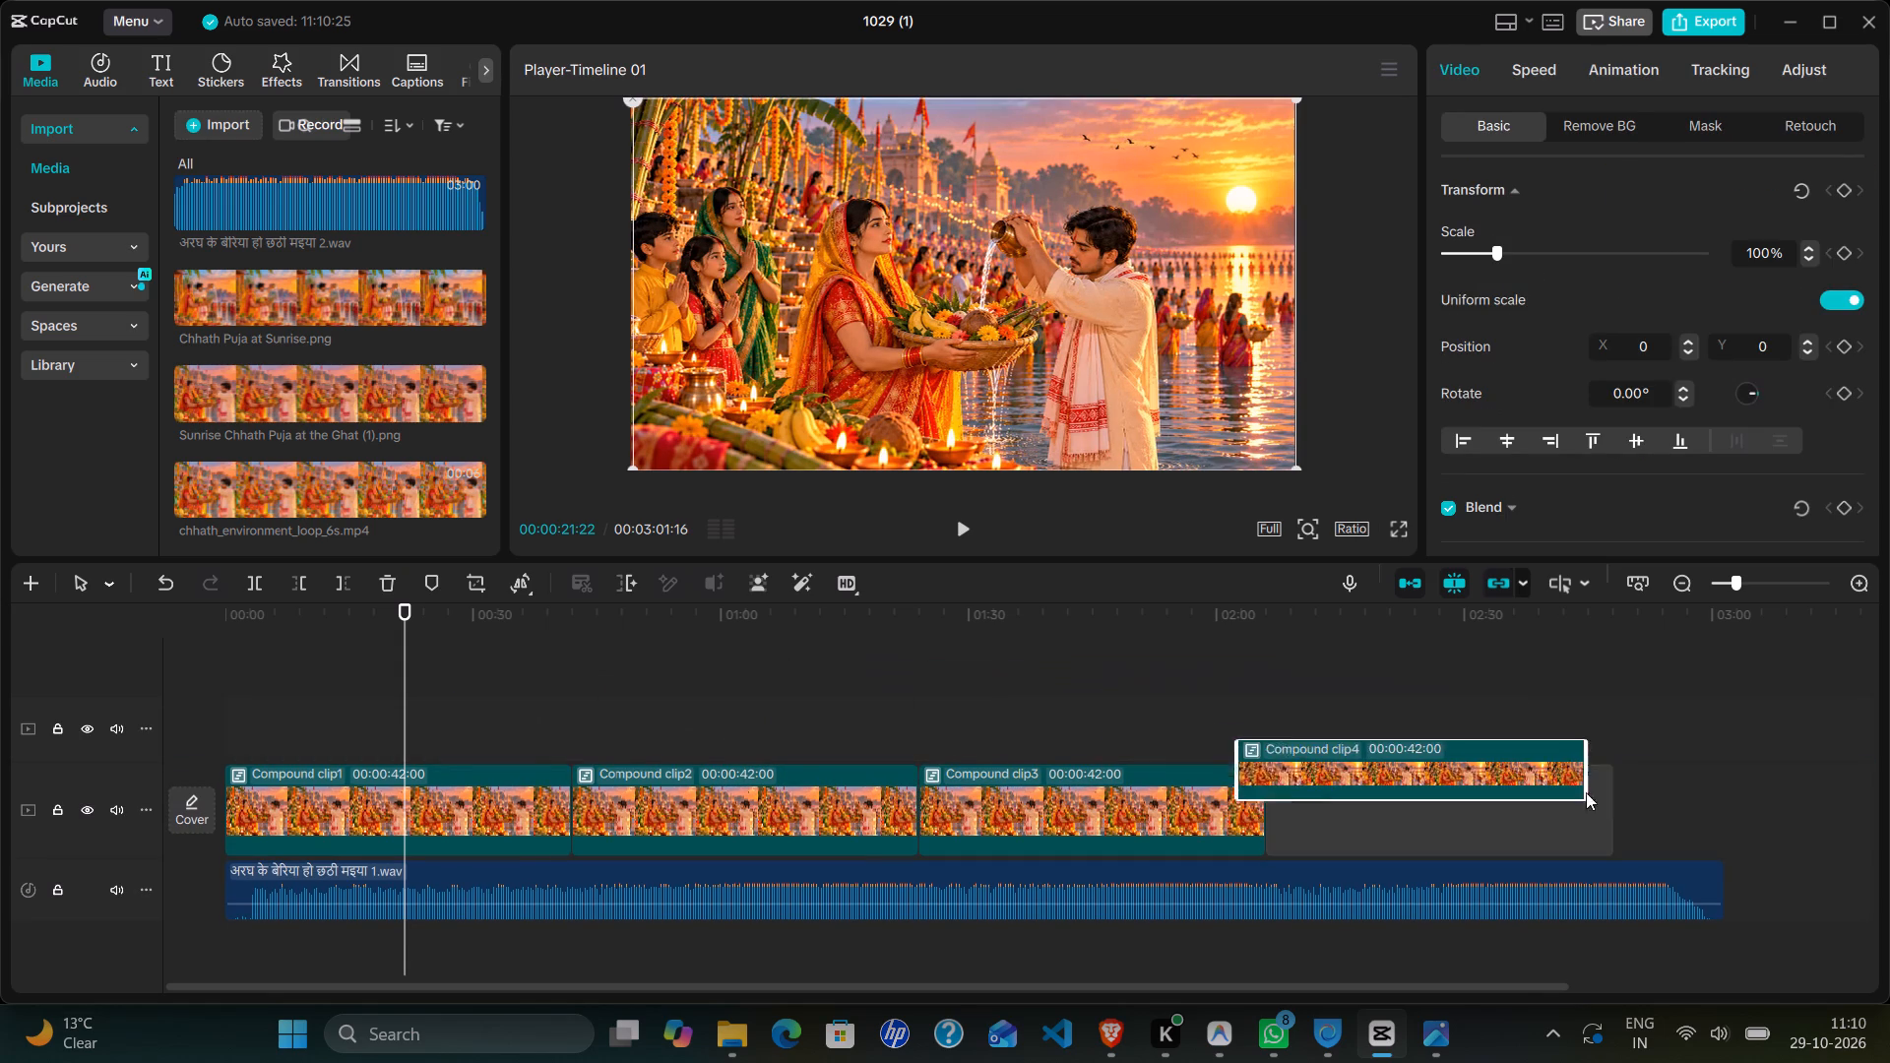
left_click_drag(1586, 792, 1689, 799)
key("ctrl+v")
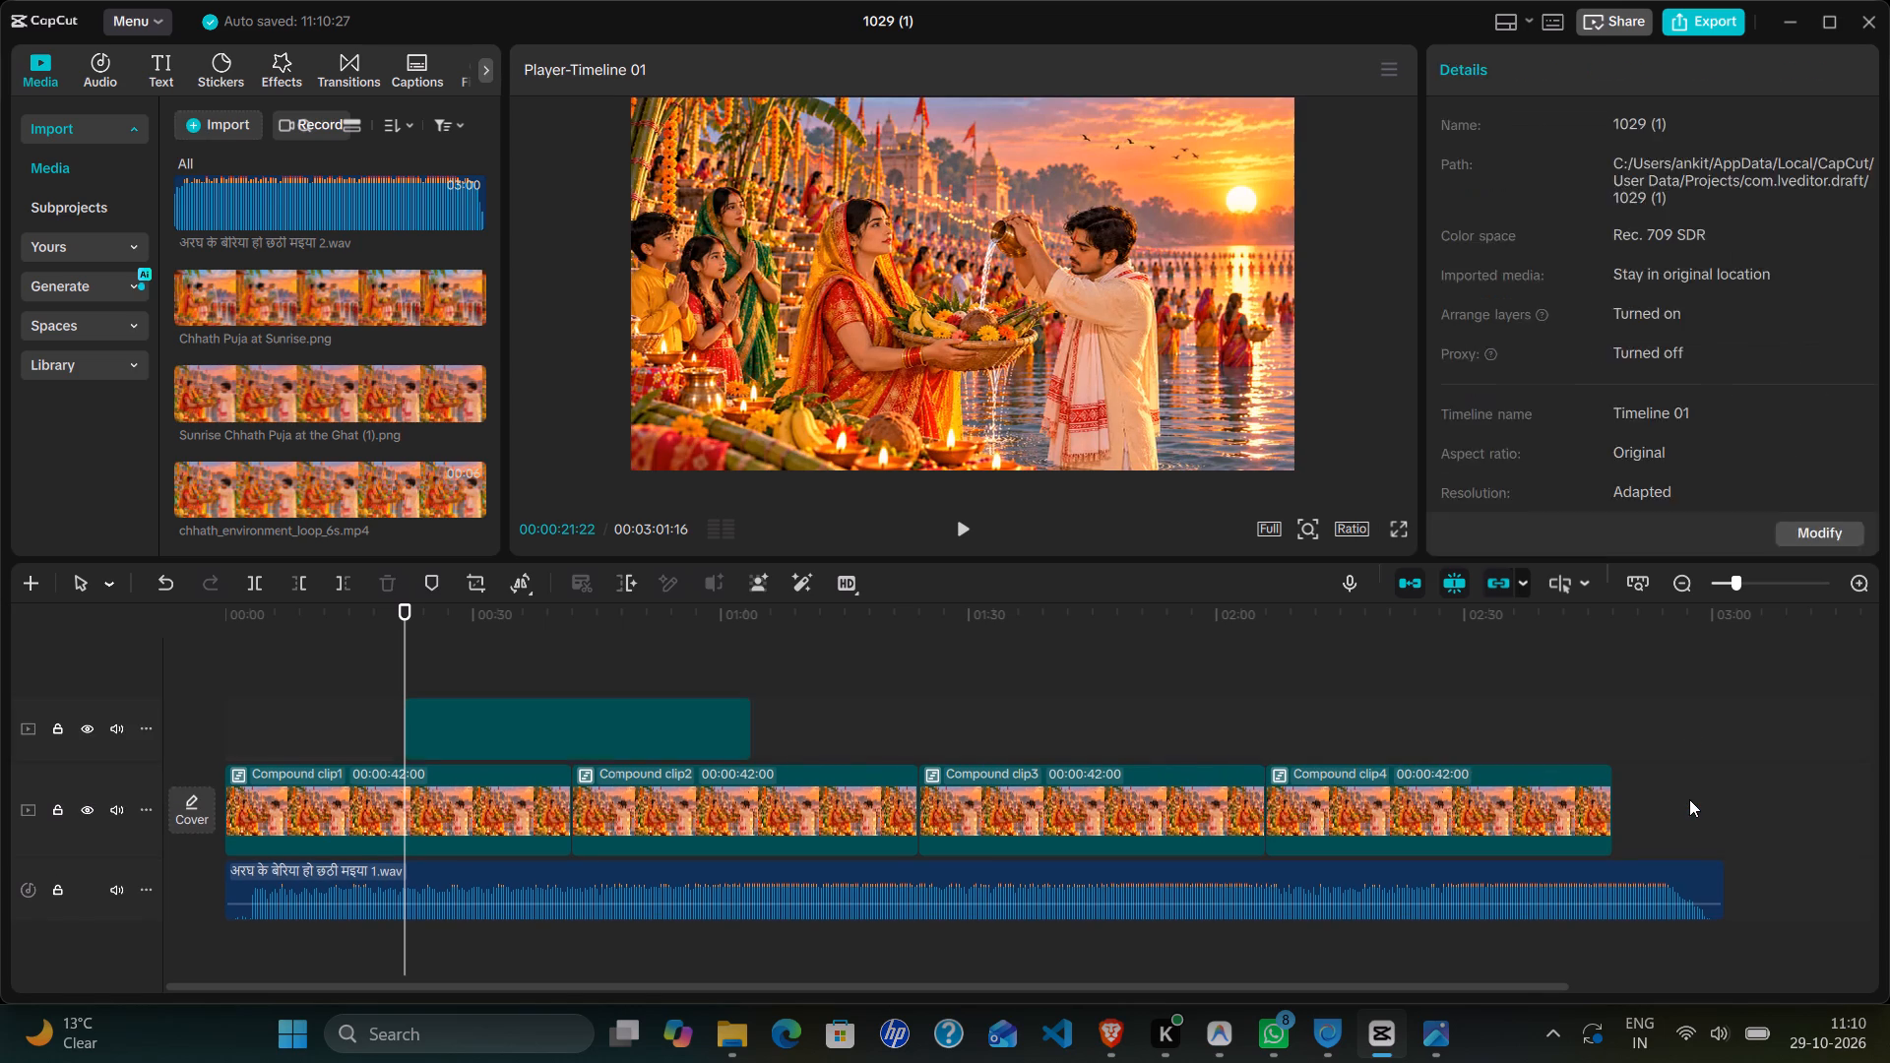
left_click_drag(714, 721, 1764, 798)
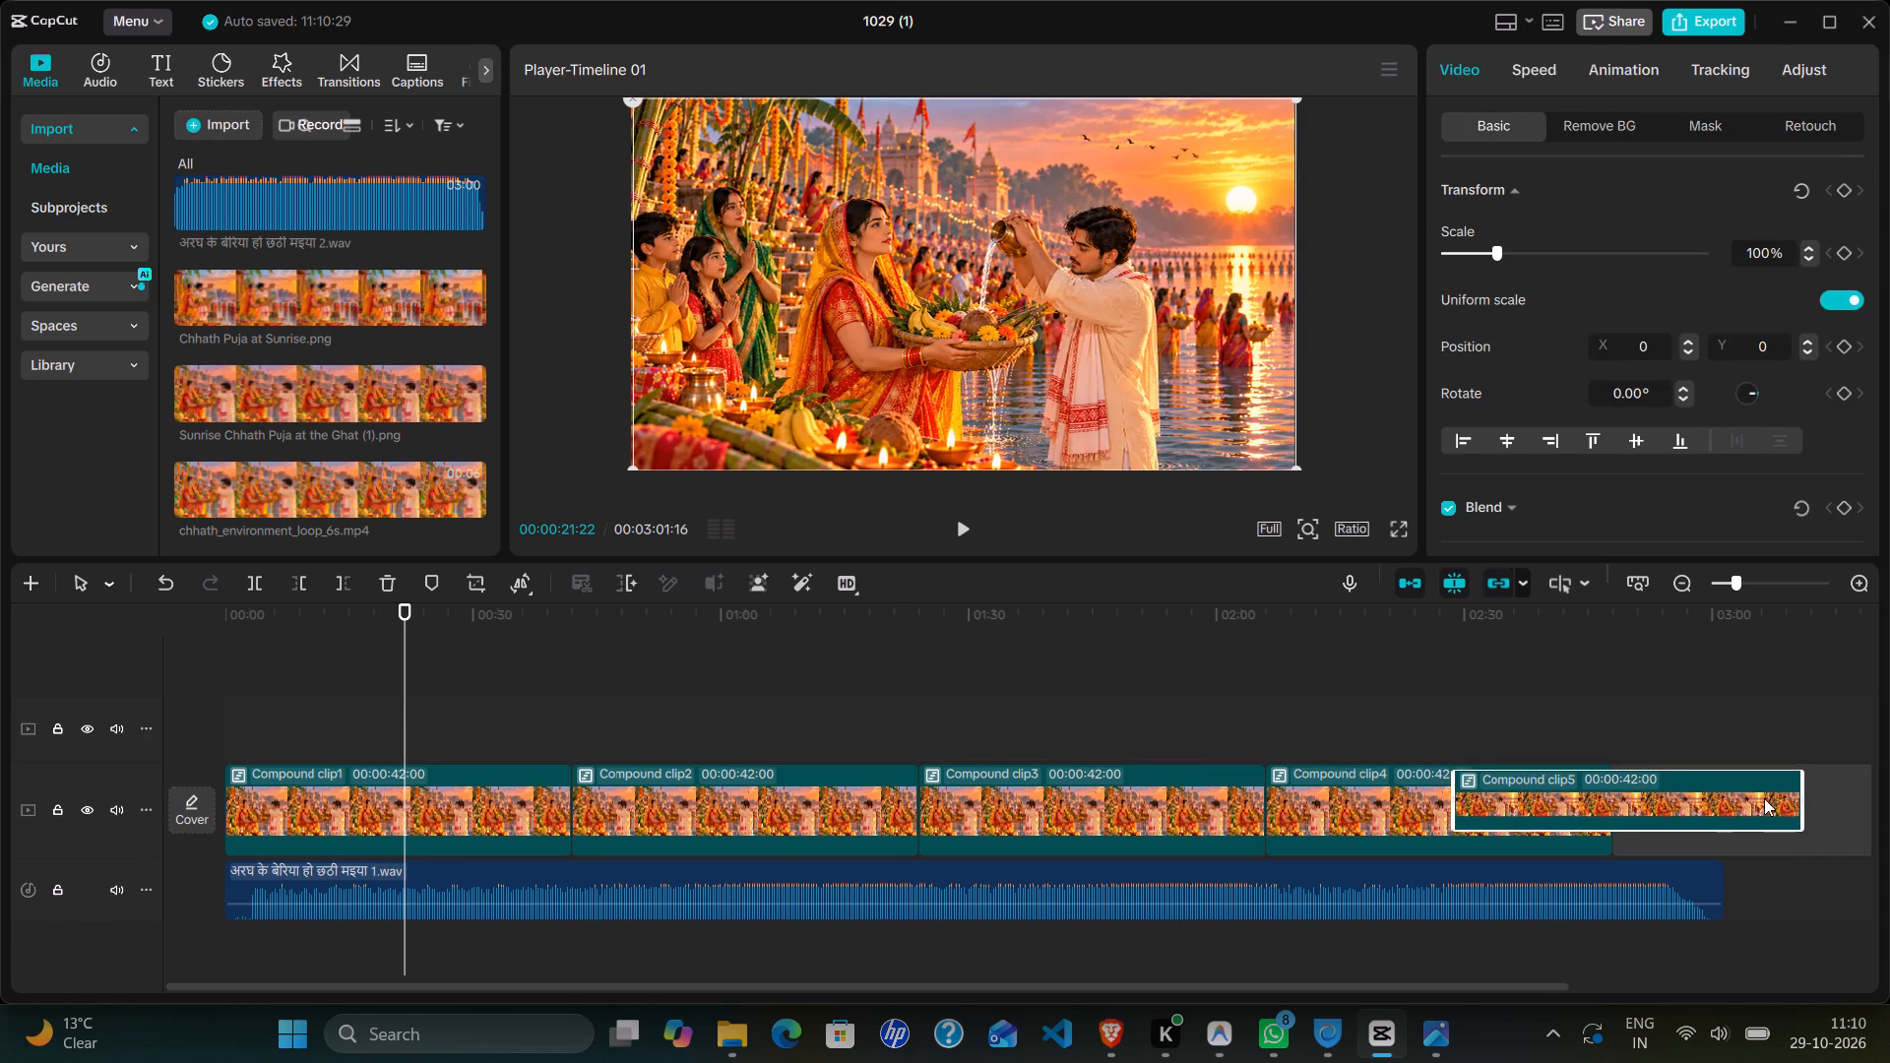
left_click_drag(1764, 798, 1701, 787)
Trim the end of the last compound clip to the end of the song at 00:03:01:16.
scroll(1701, 787, "left", 1)
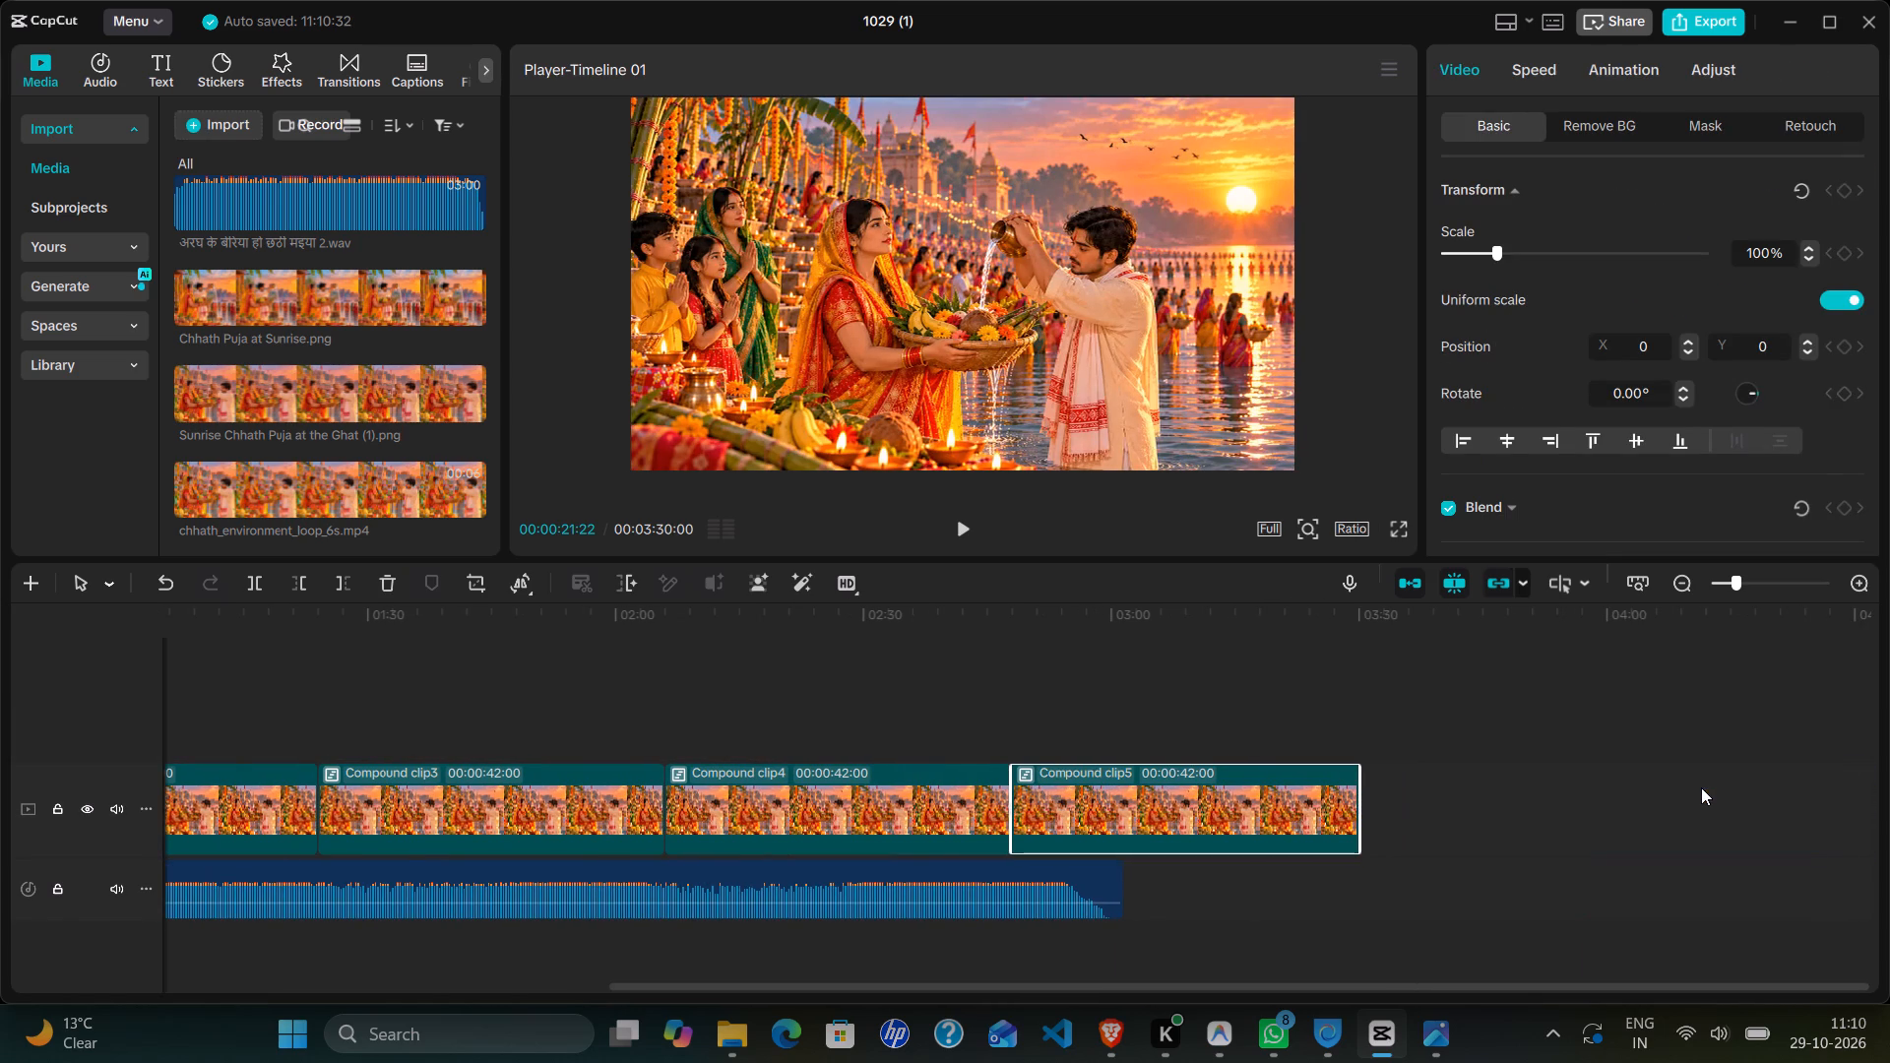
scroll(1701, 787, "left", 1)
left_click(1131, 707)
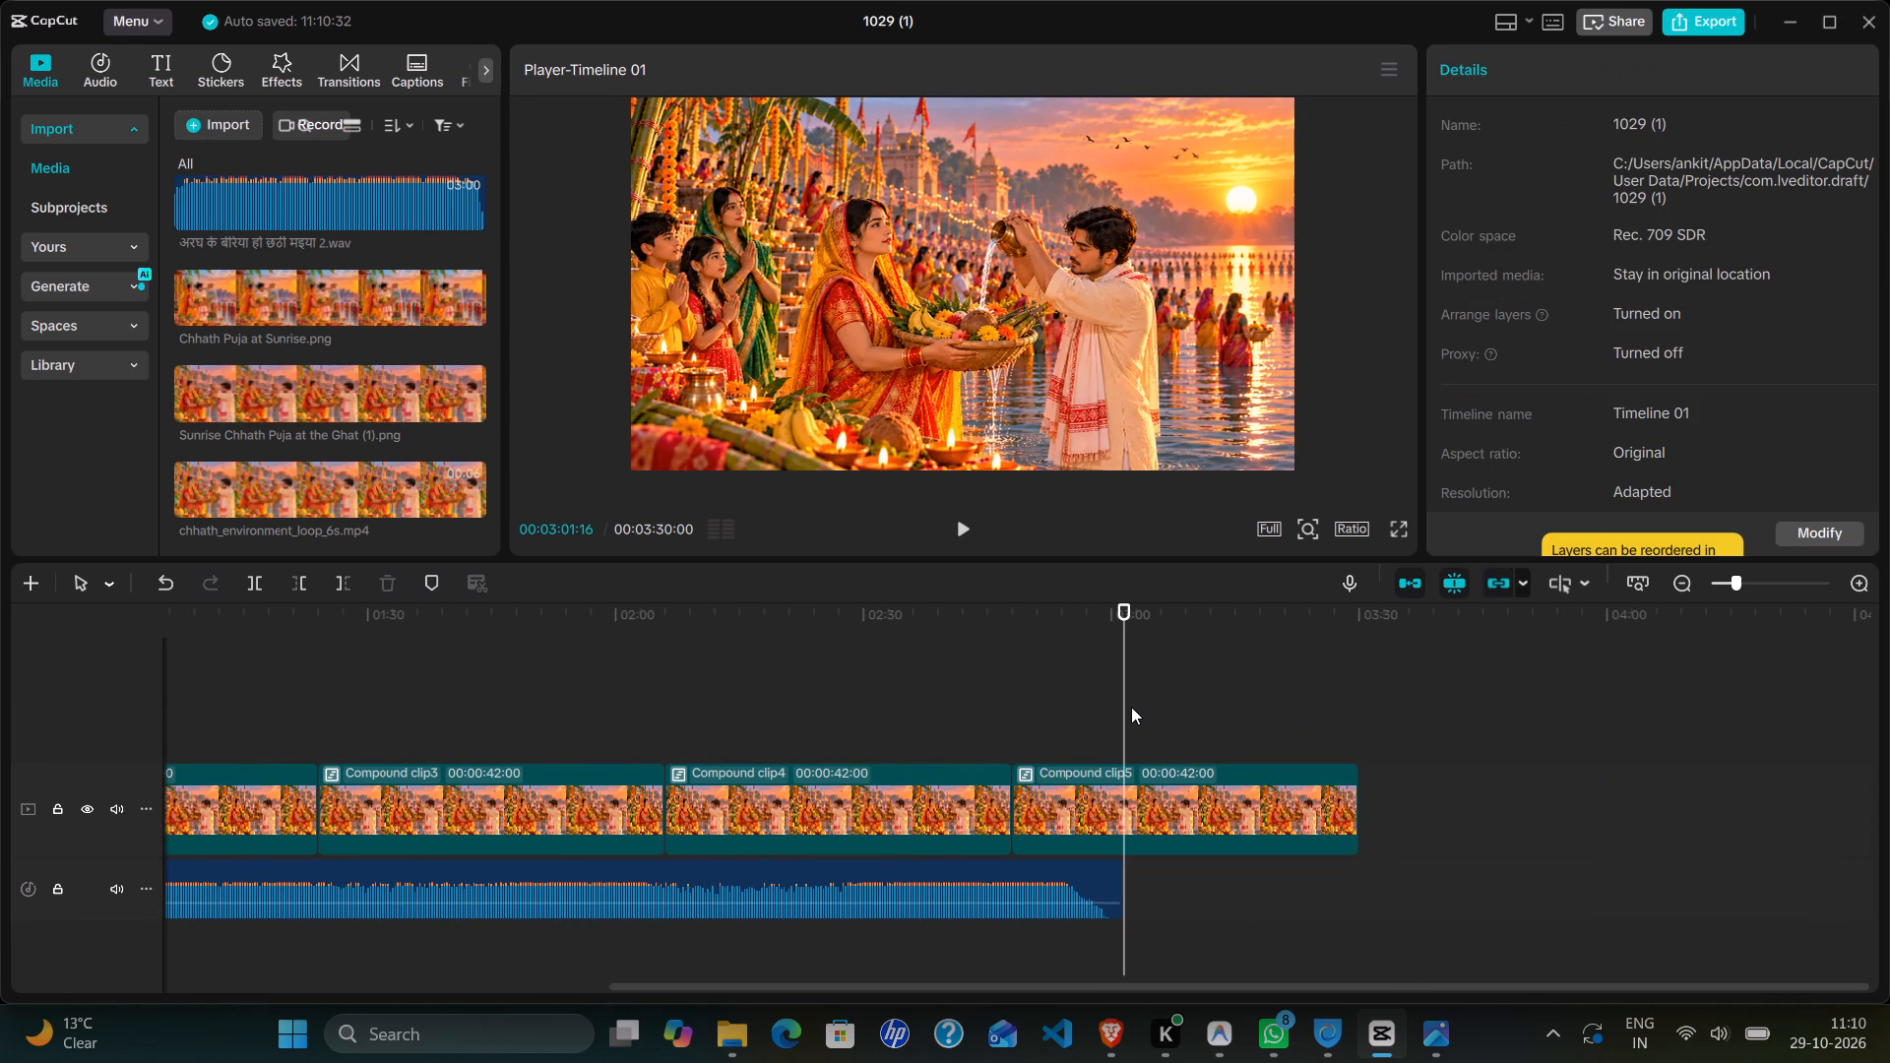
left_click(1190, 814)
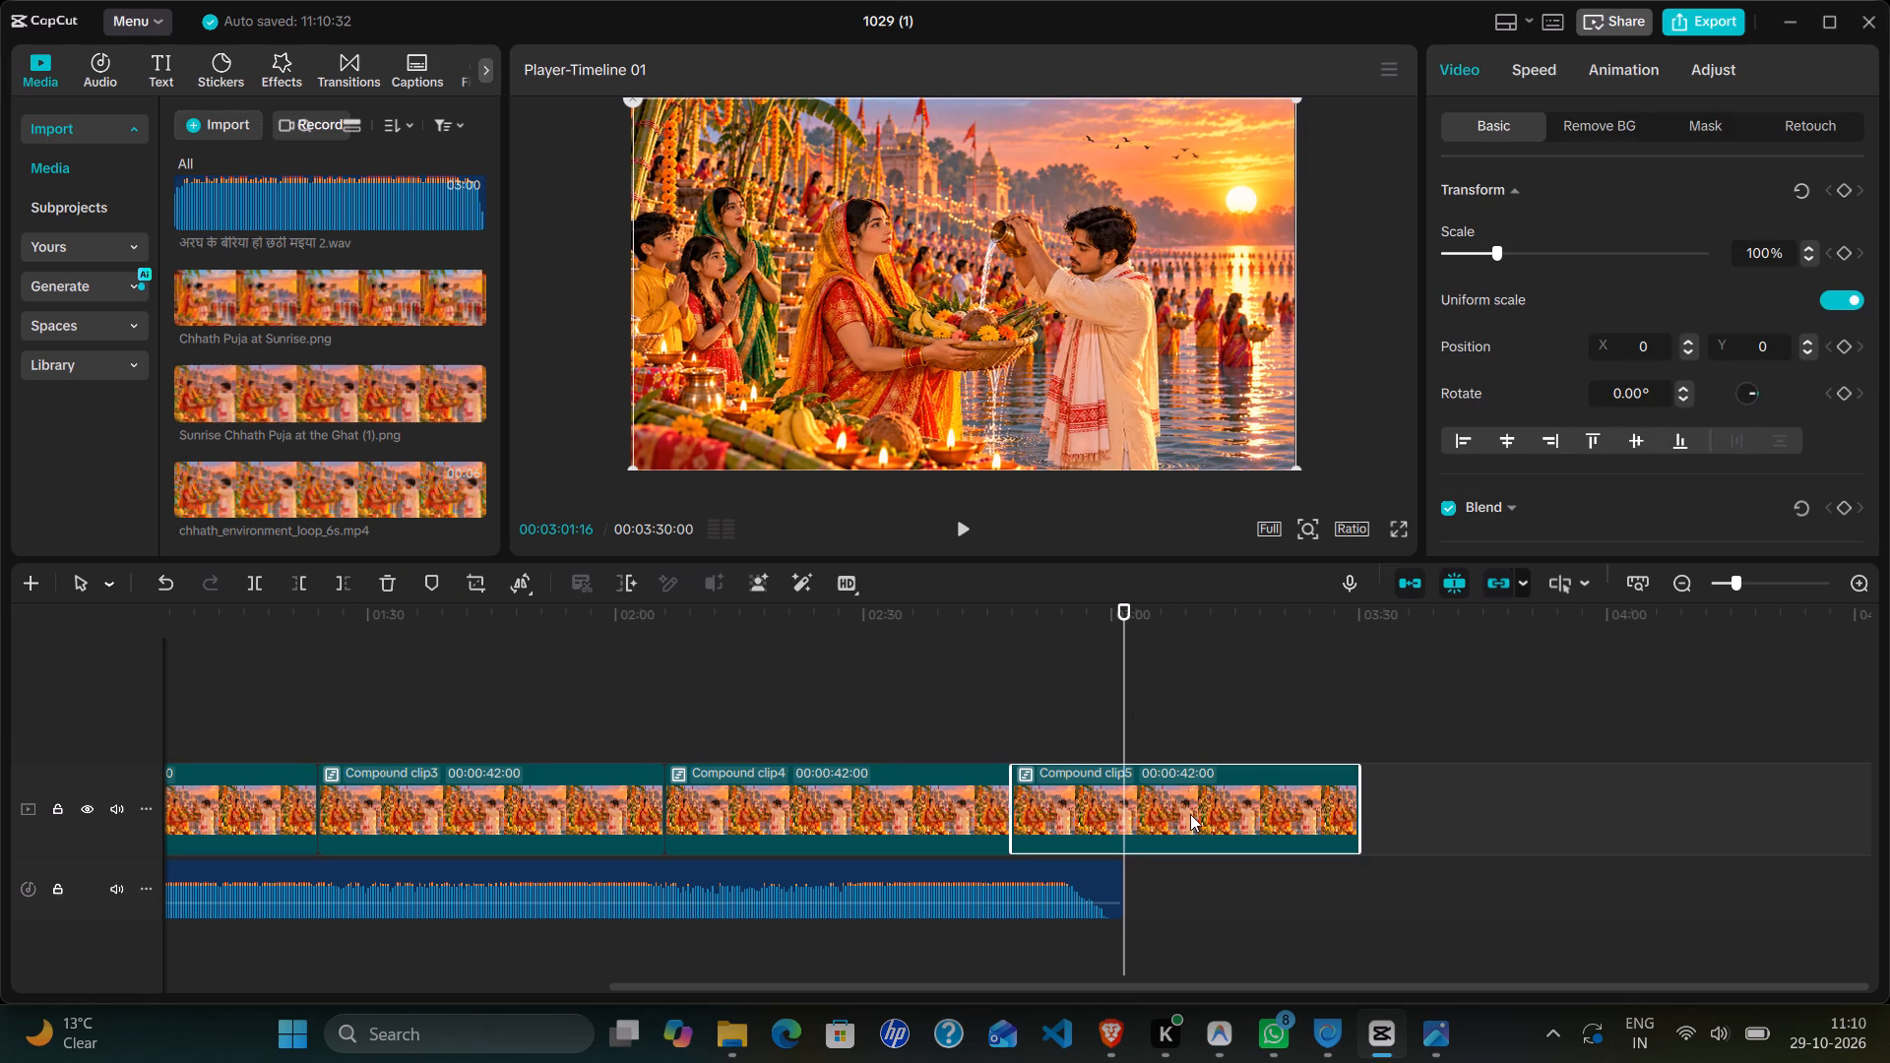
key("w")
Set the volume of the song audio clip to 5.3 dB.
scroll(1190, 814, "up", 5, "ctrl")
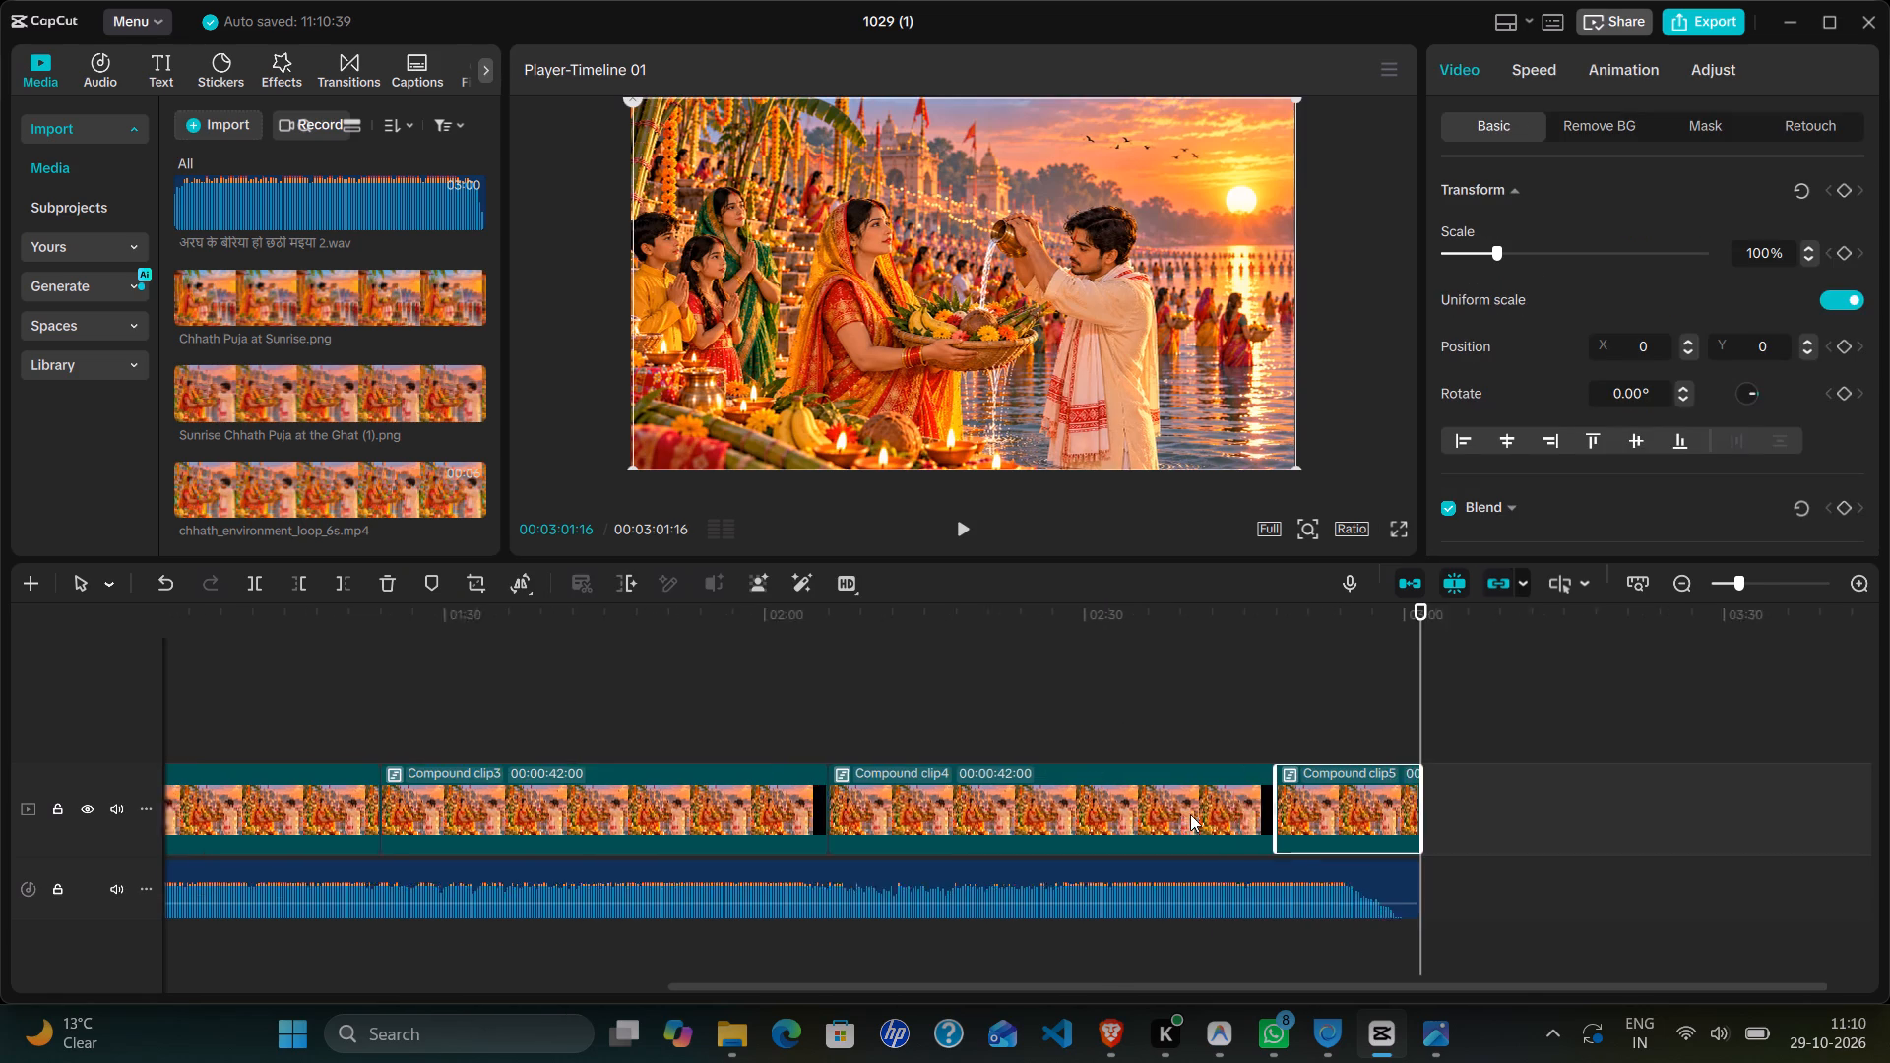
scroll(1190, 814, "up", 4, "ctrl")
scroll(1190, 814, "right", 14)
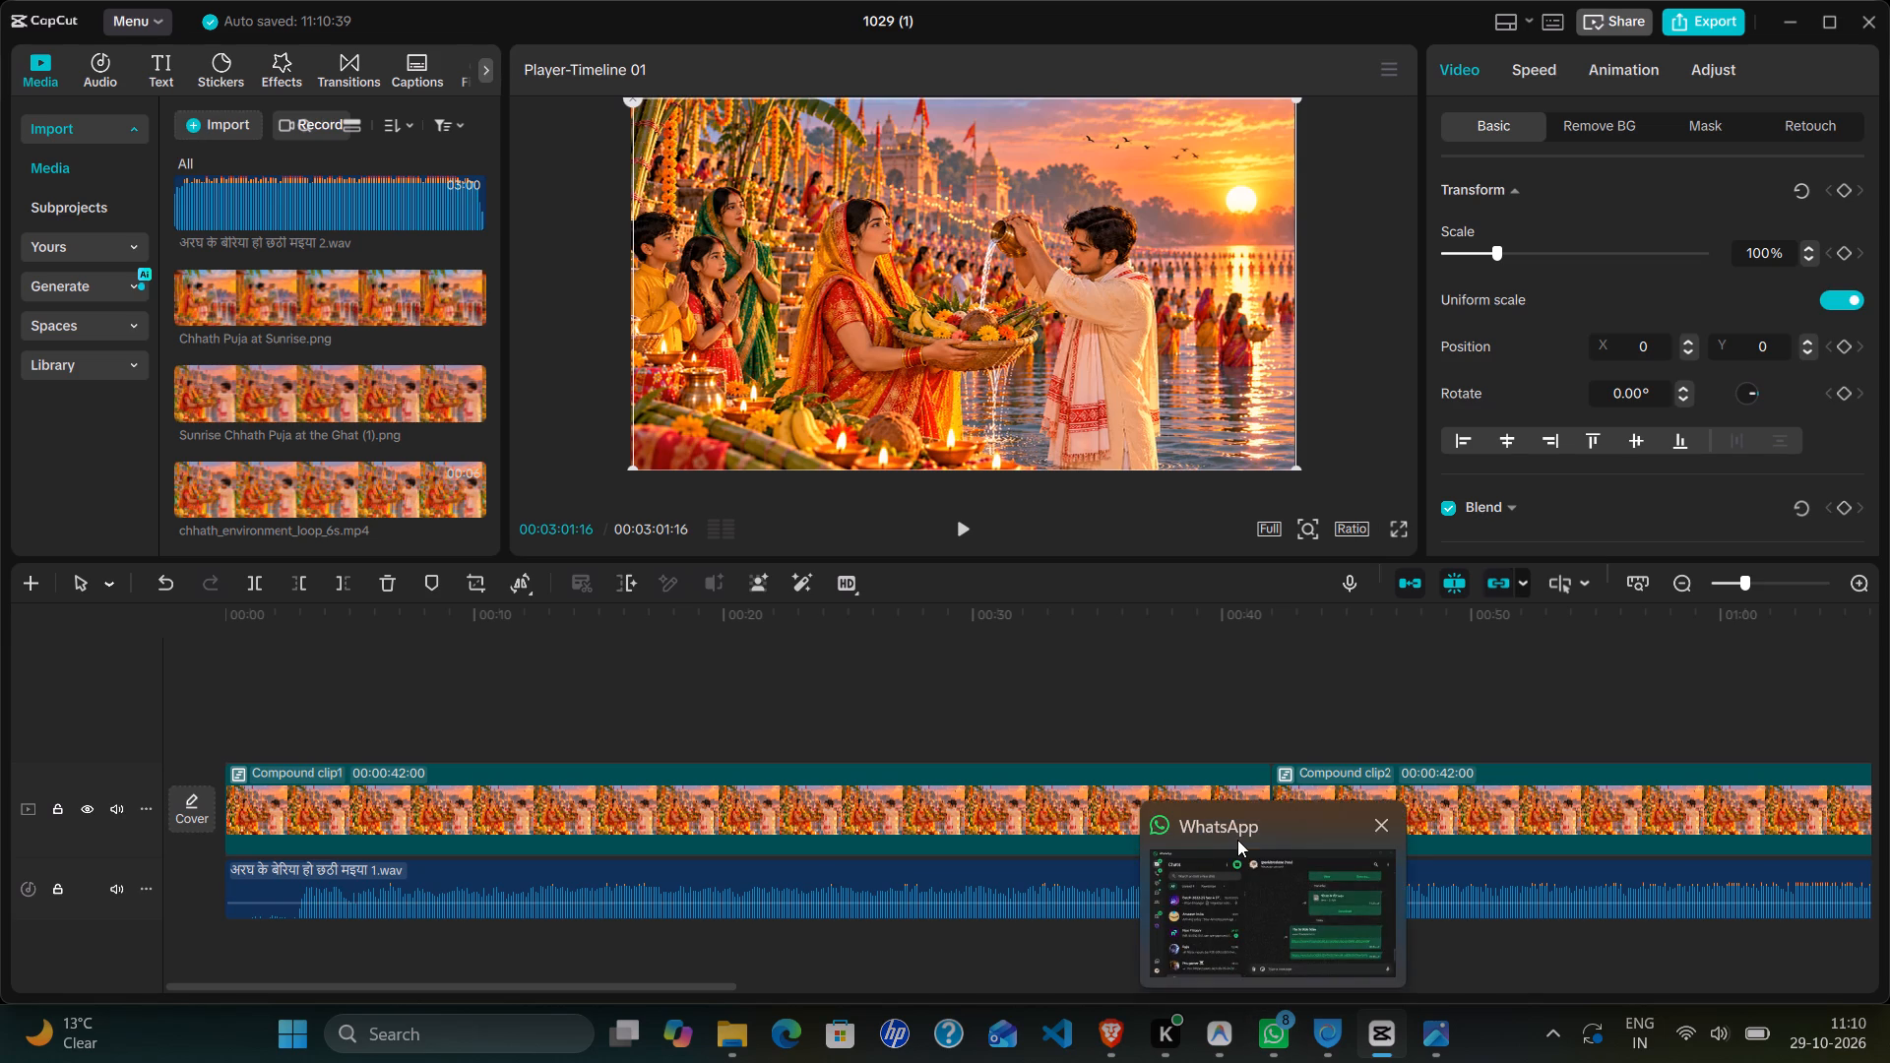
left_click(1026, 894)
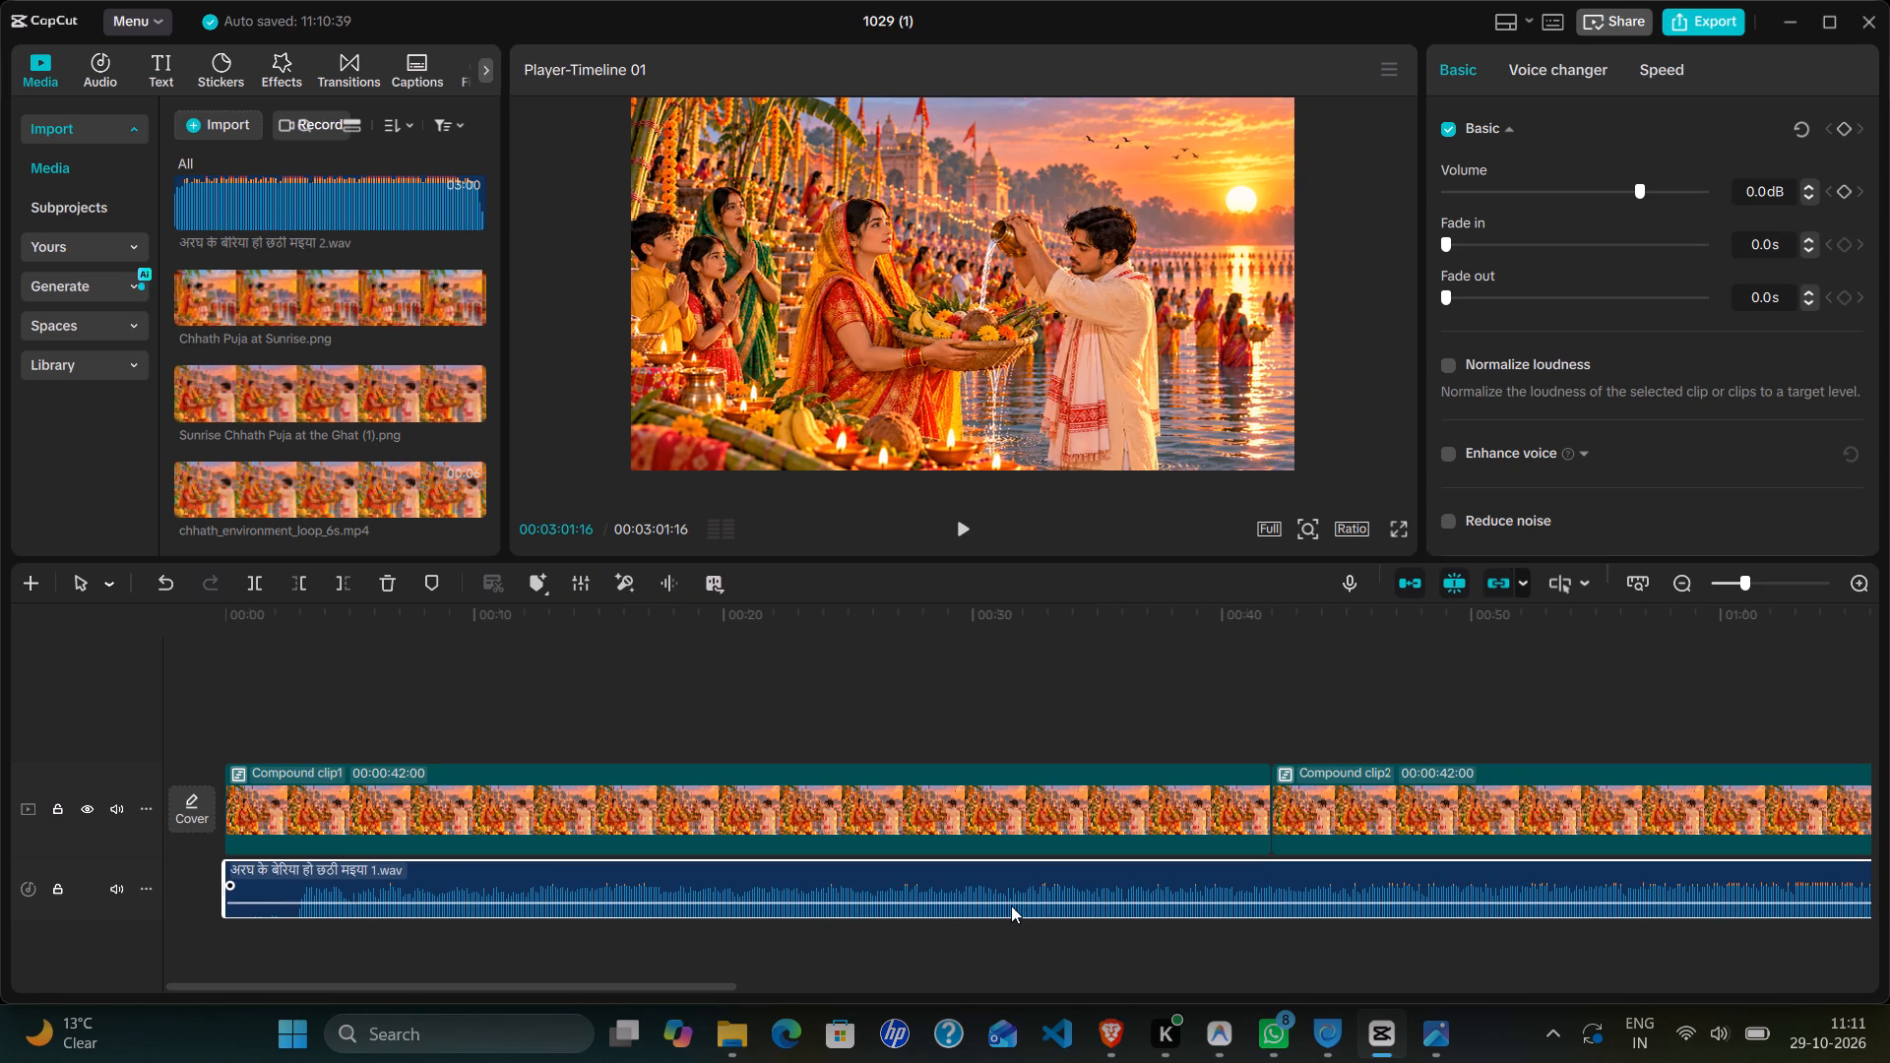
left_click(1012, 905)
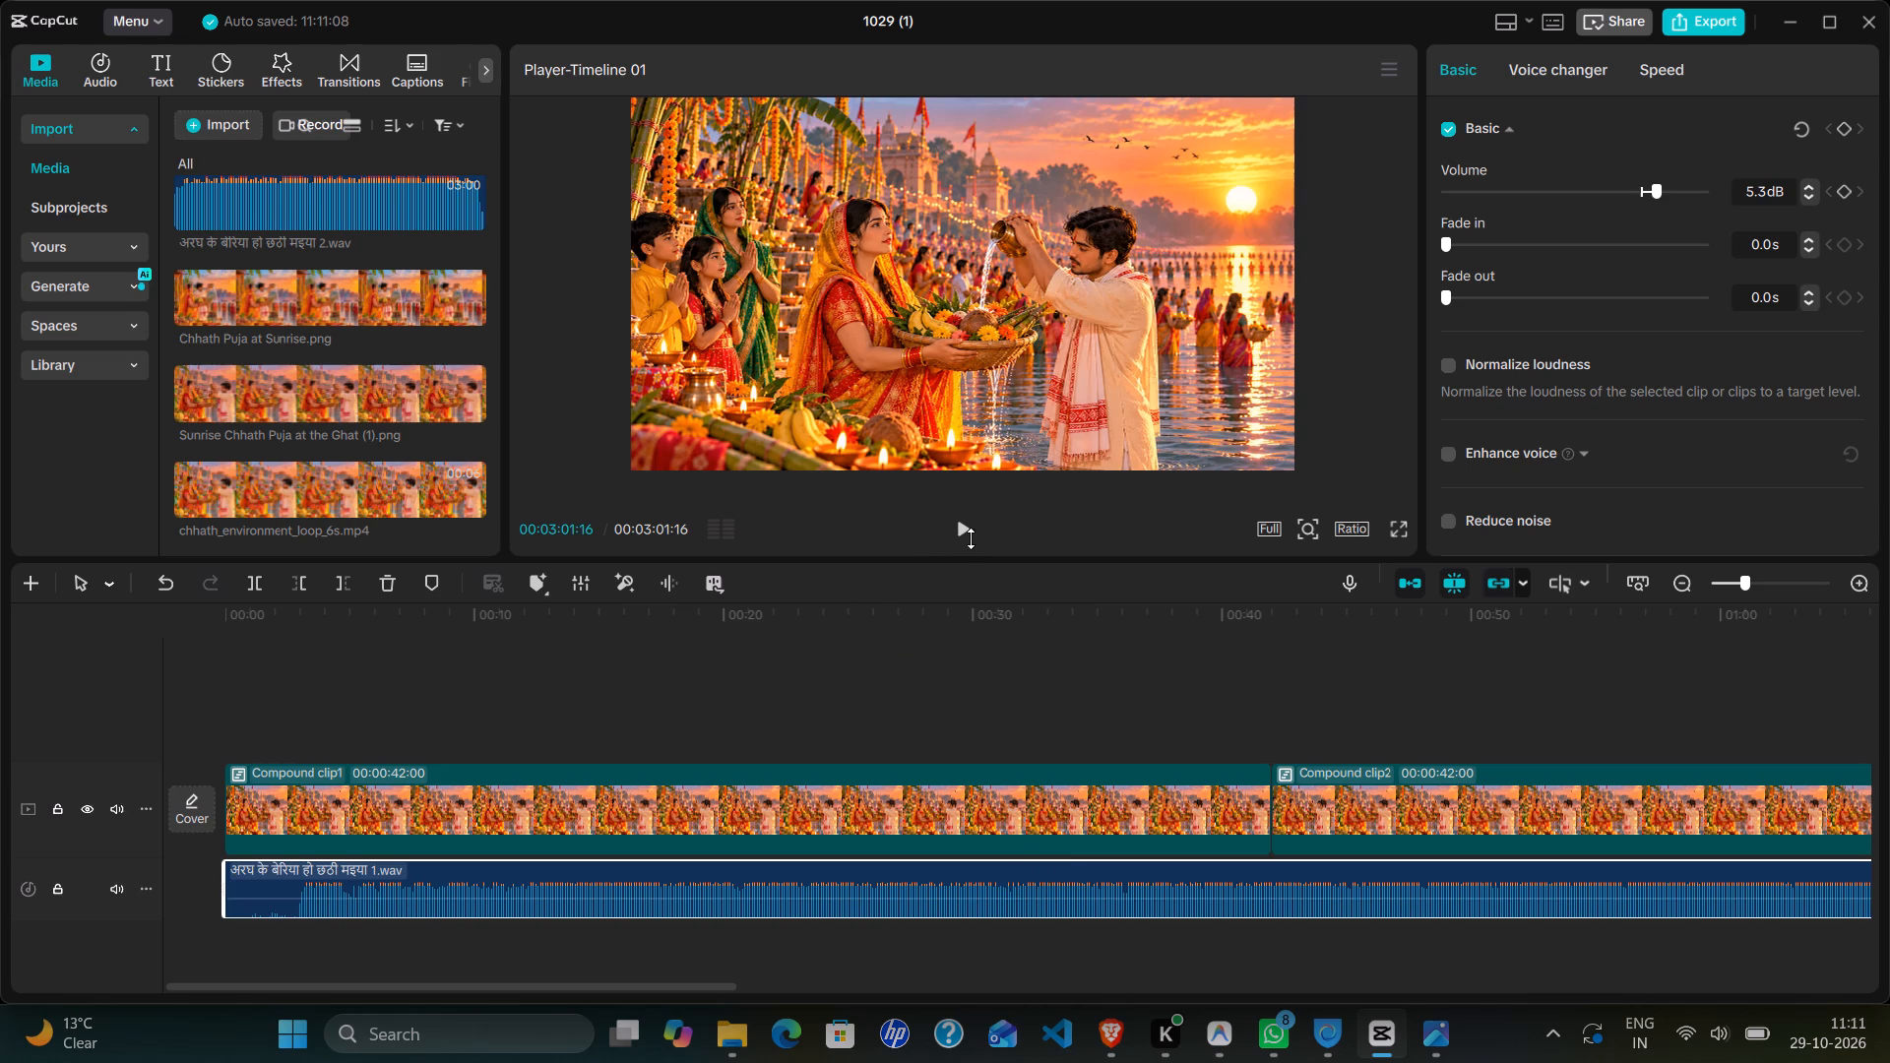
Open the sticker library.
left_click(221, 76)
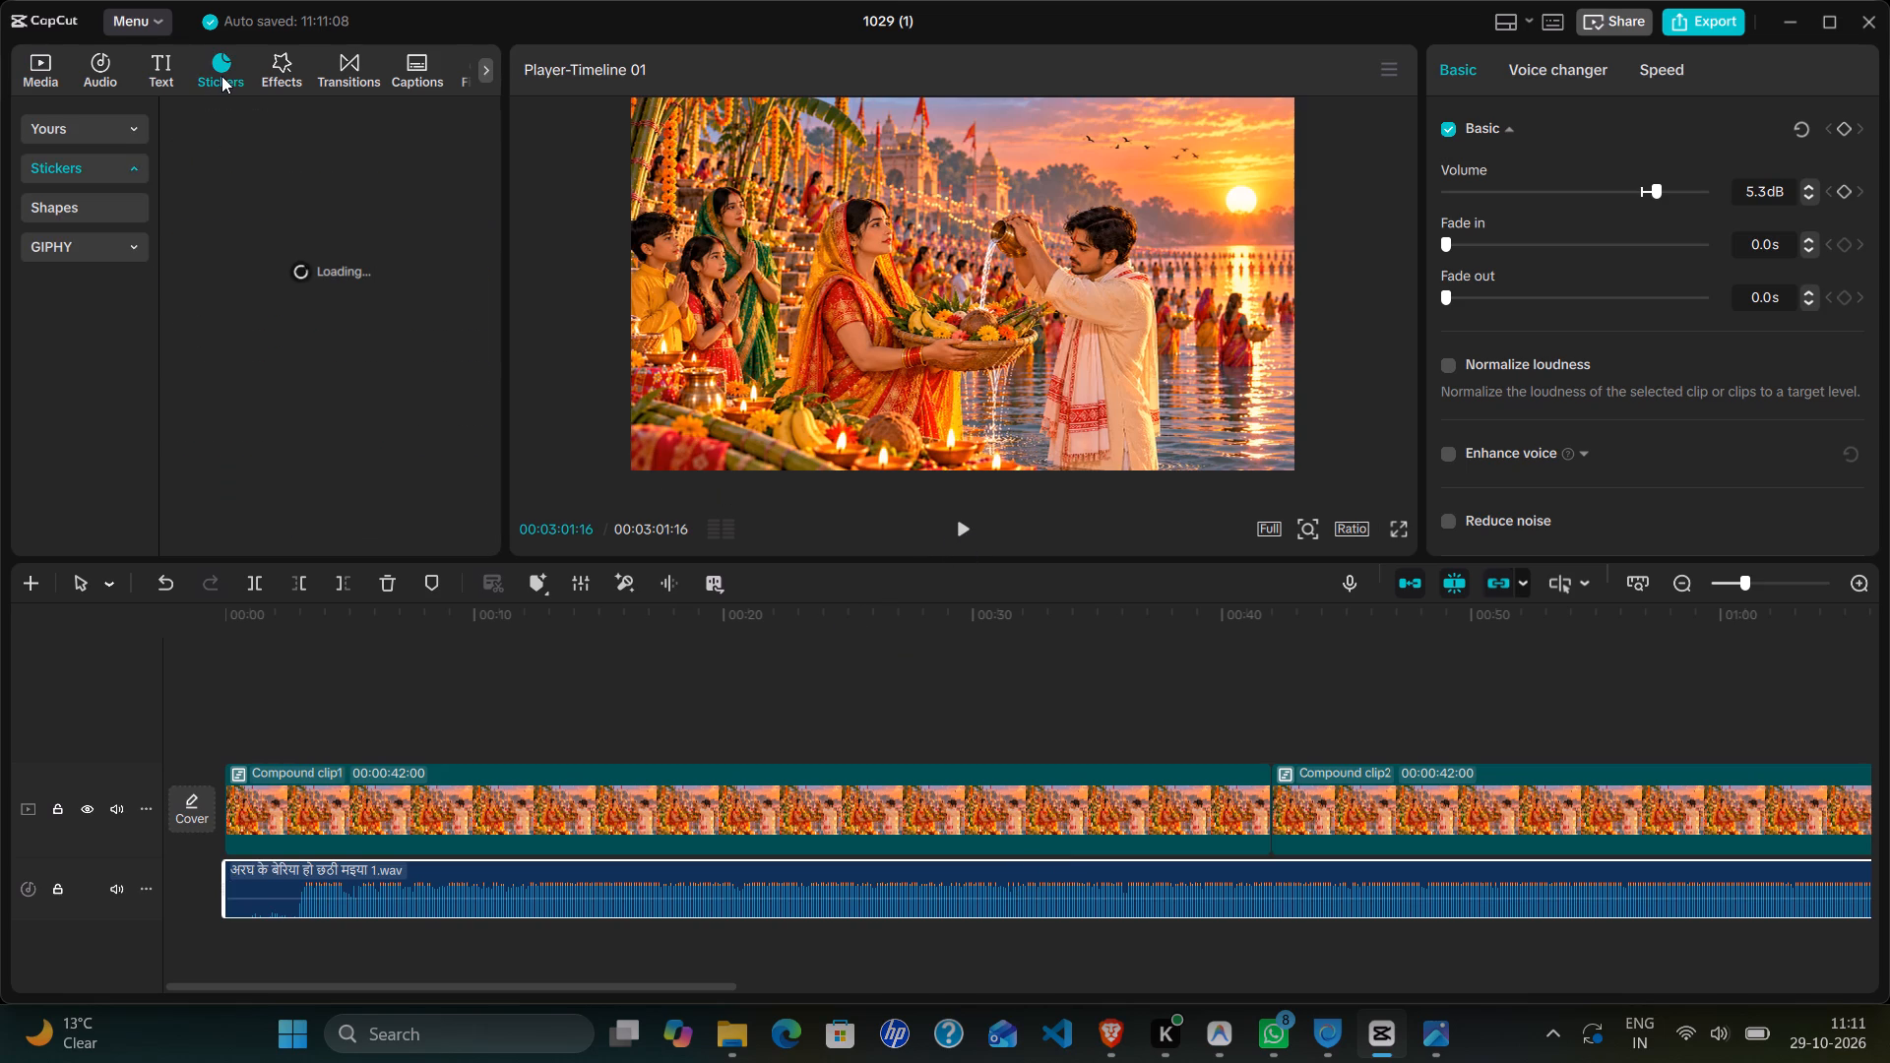
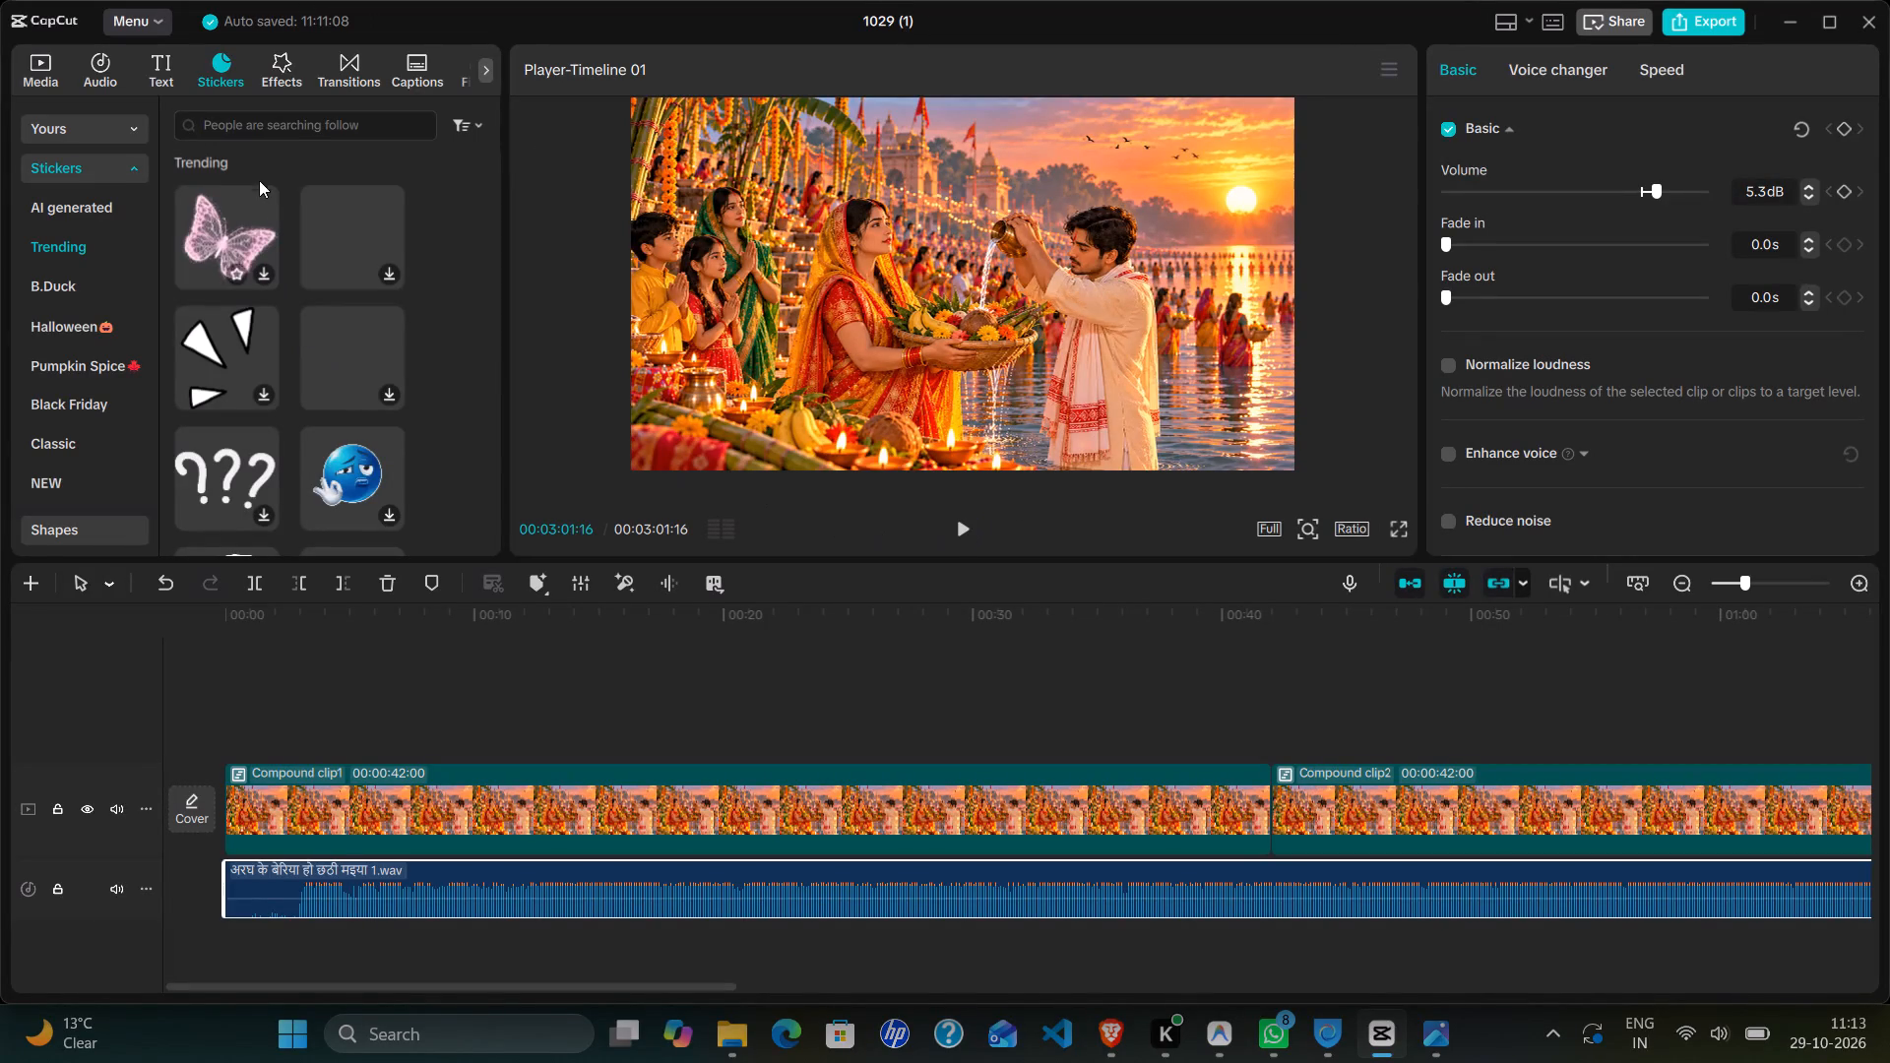
Search the sticker library for audio visualiser, using the suggested search term.
left_click(268, 126)
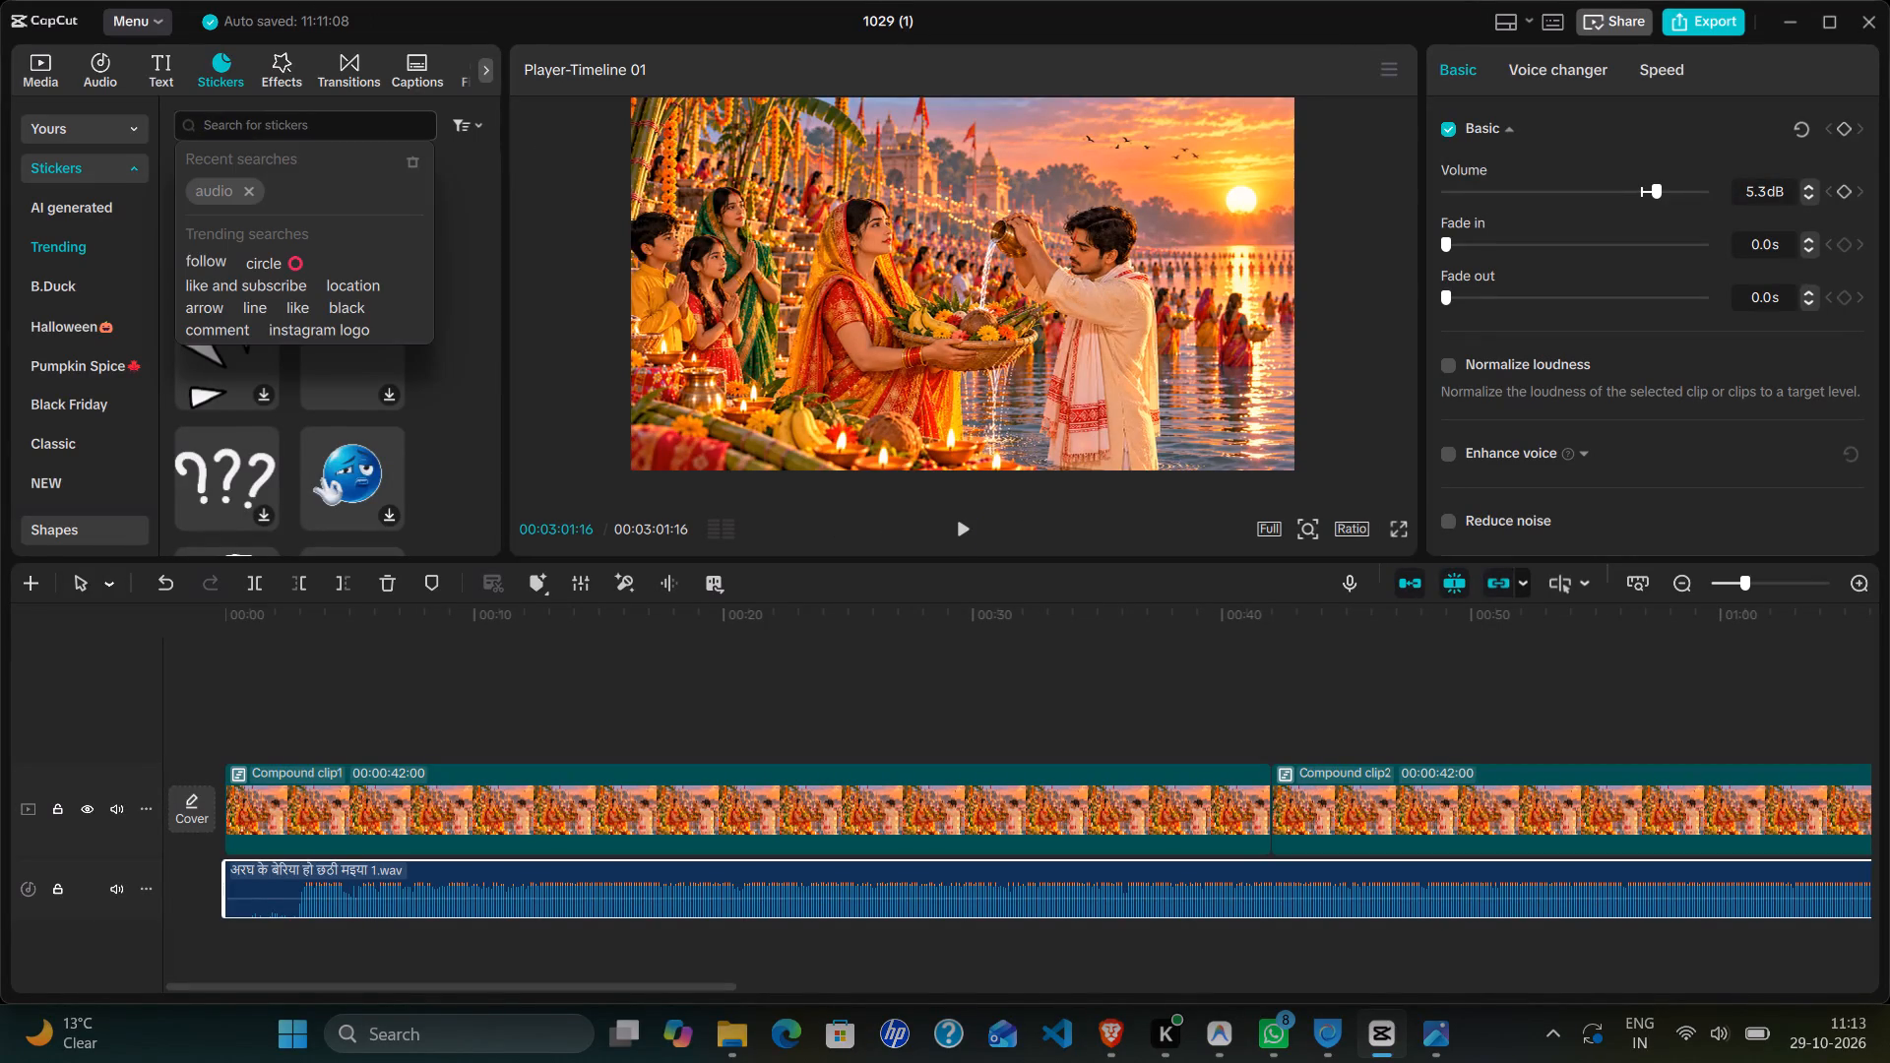
key("a")
type("udio")
key("space")
type("visua")
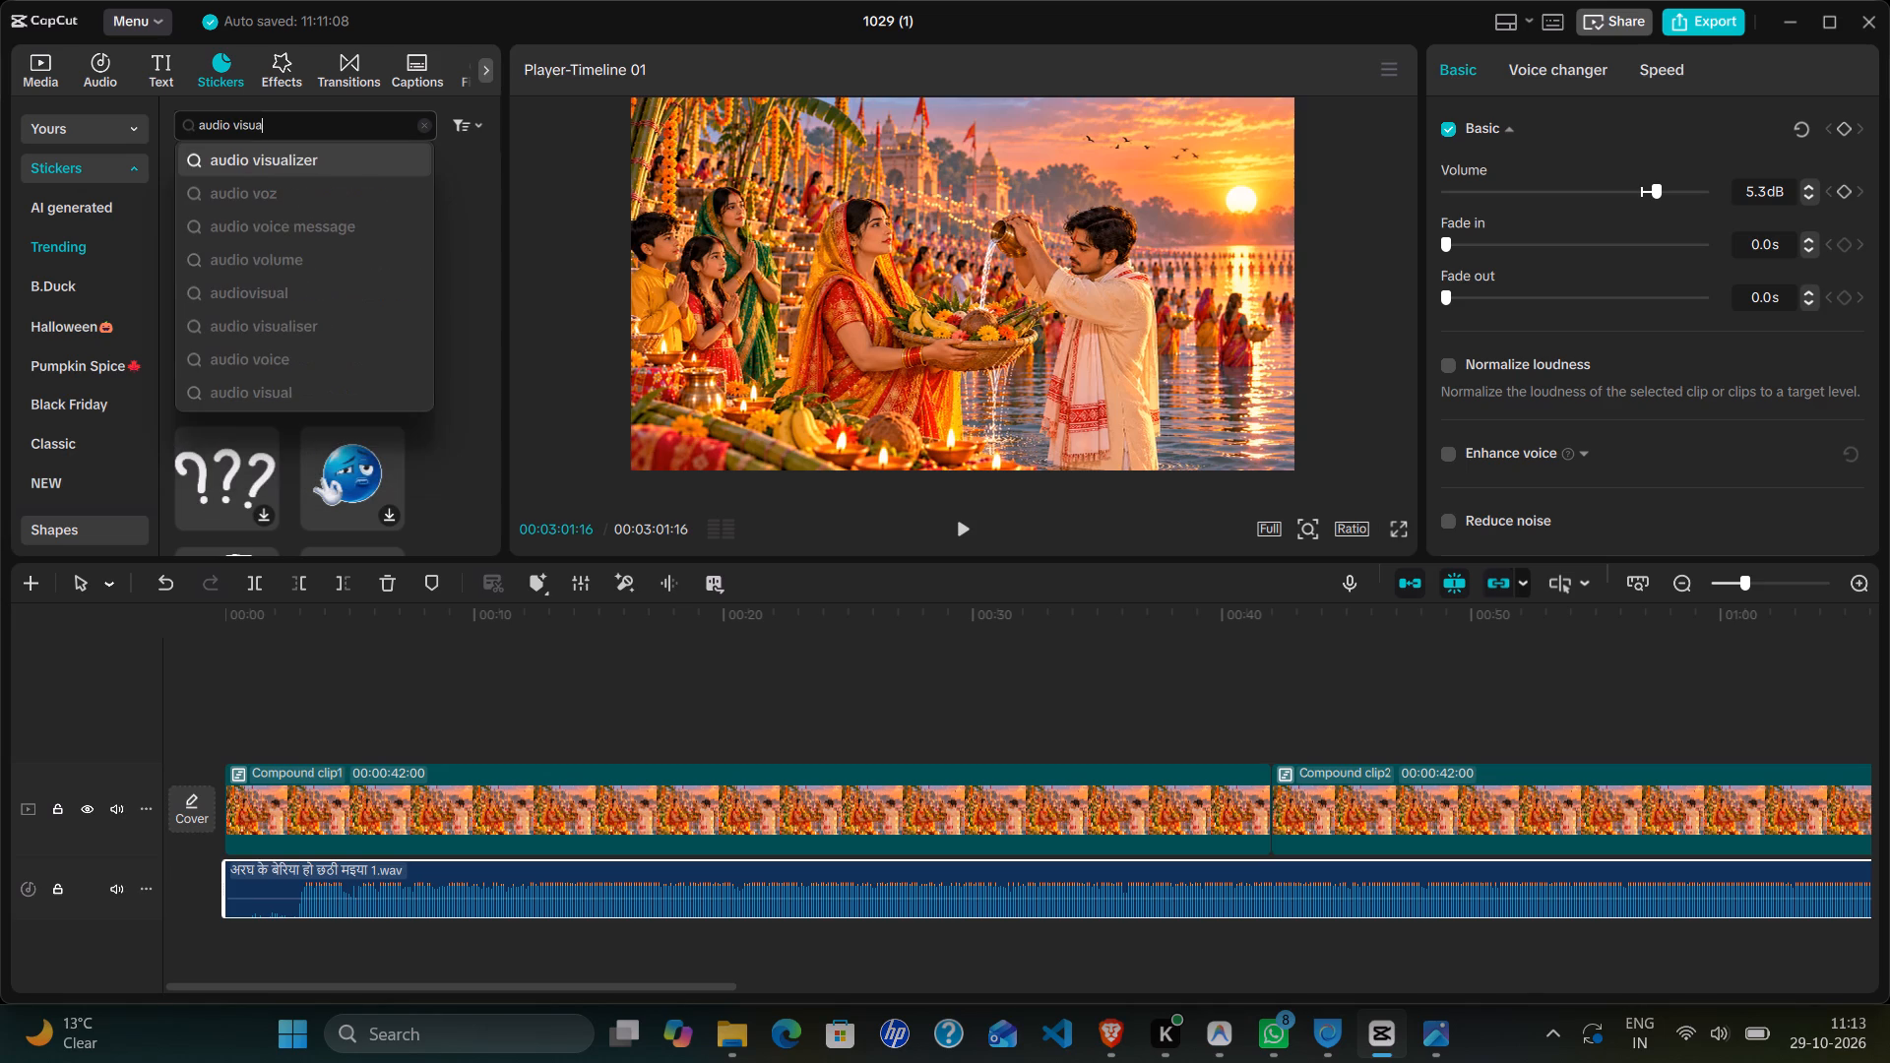
left_click(275, 321)
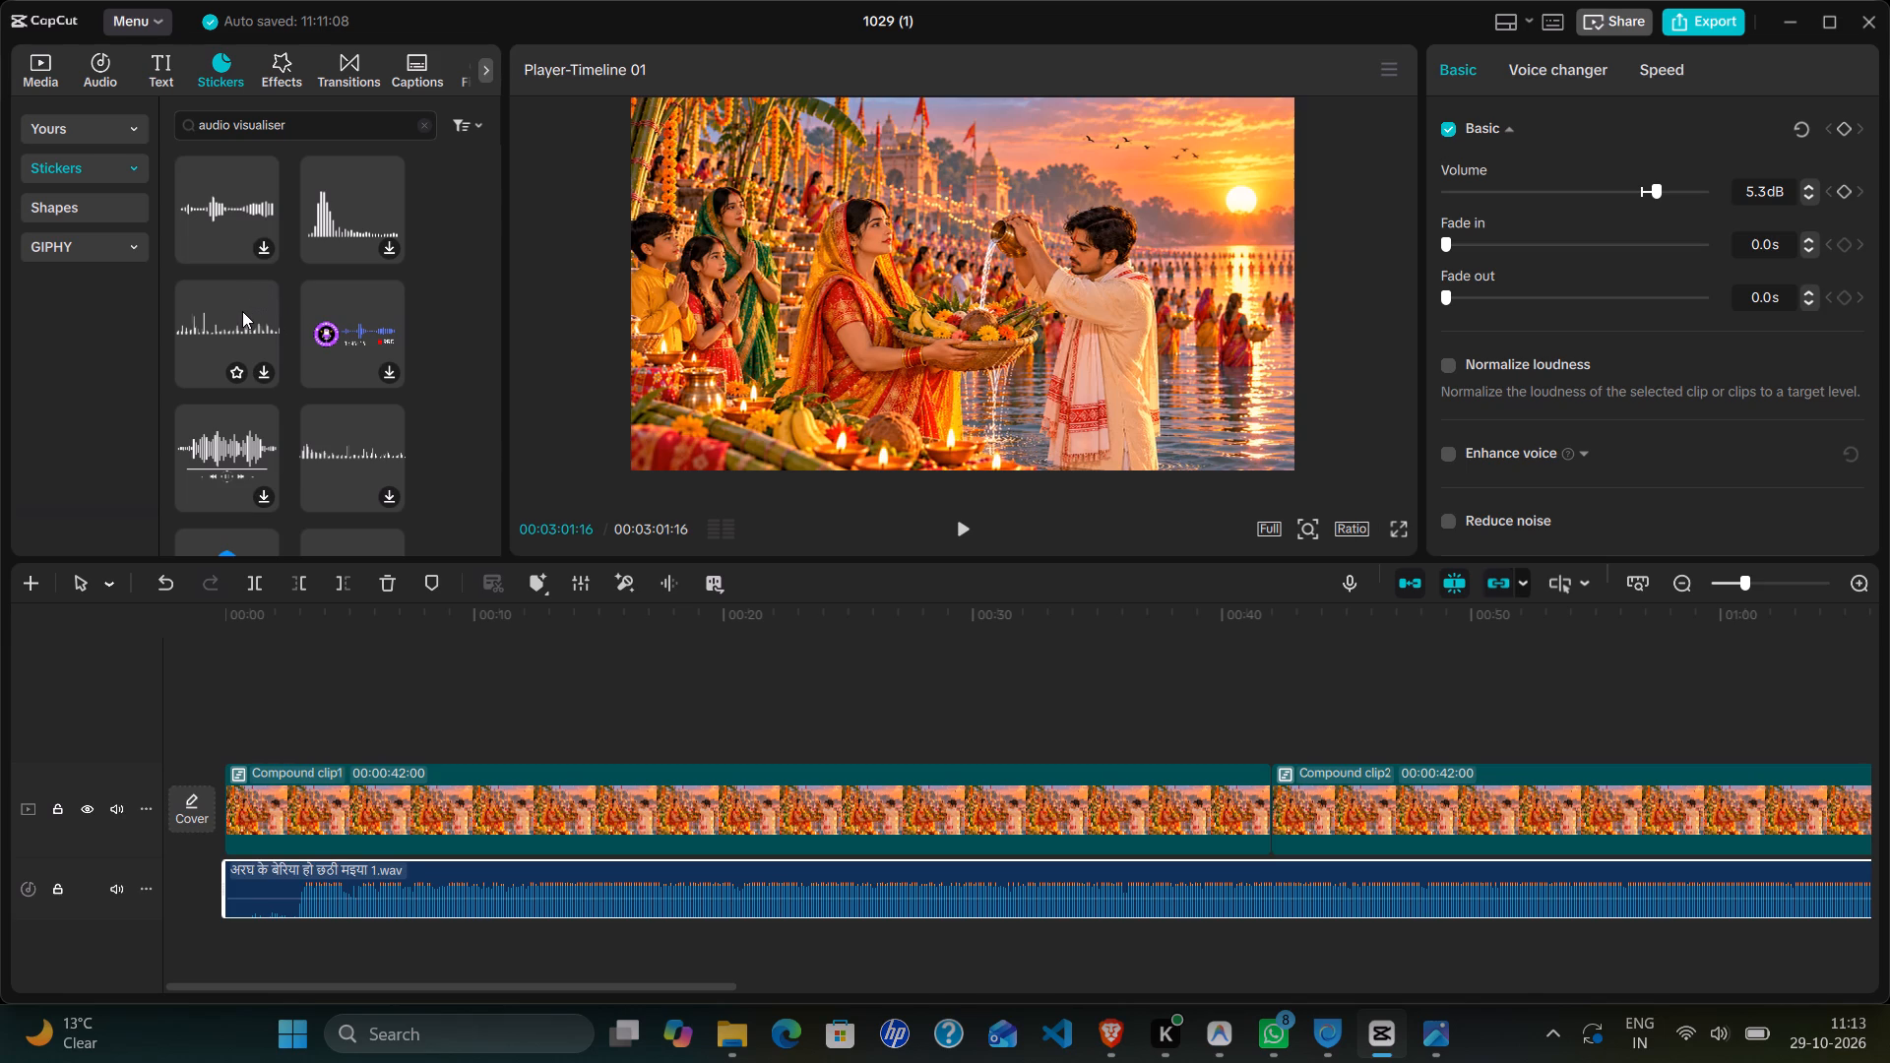
Browse the audio visualiser stickers to find a suitable equalizer or waveform design for the song video.
scroll(242, 311, "down", 3)
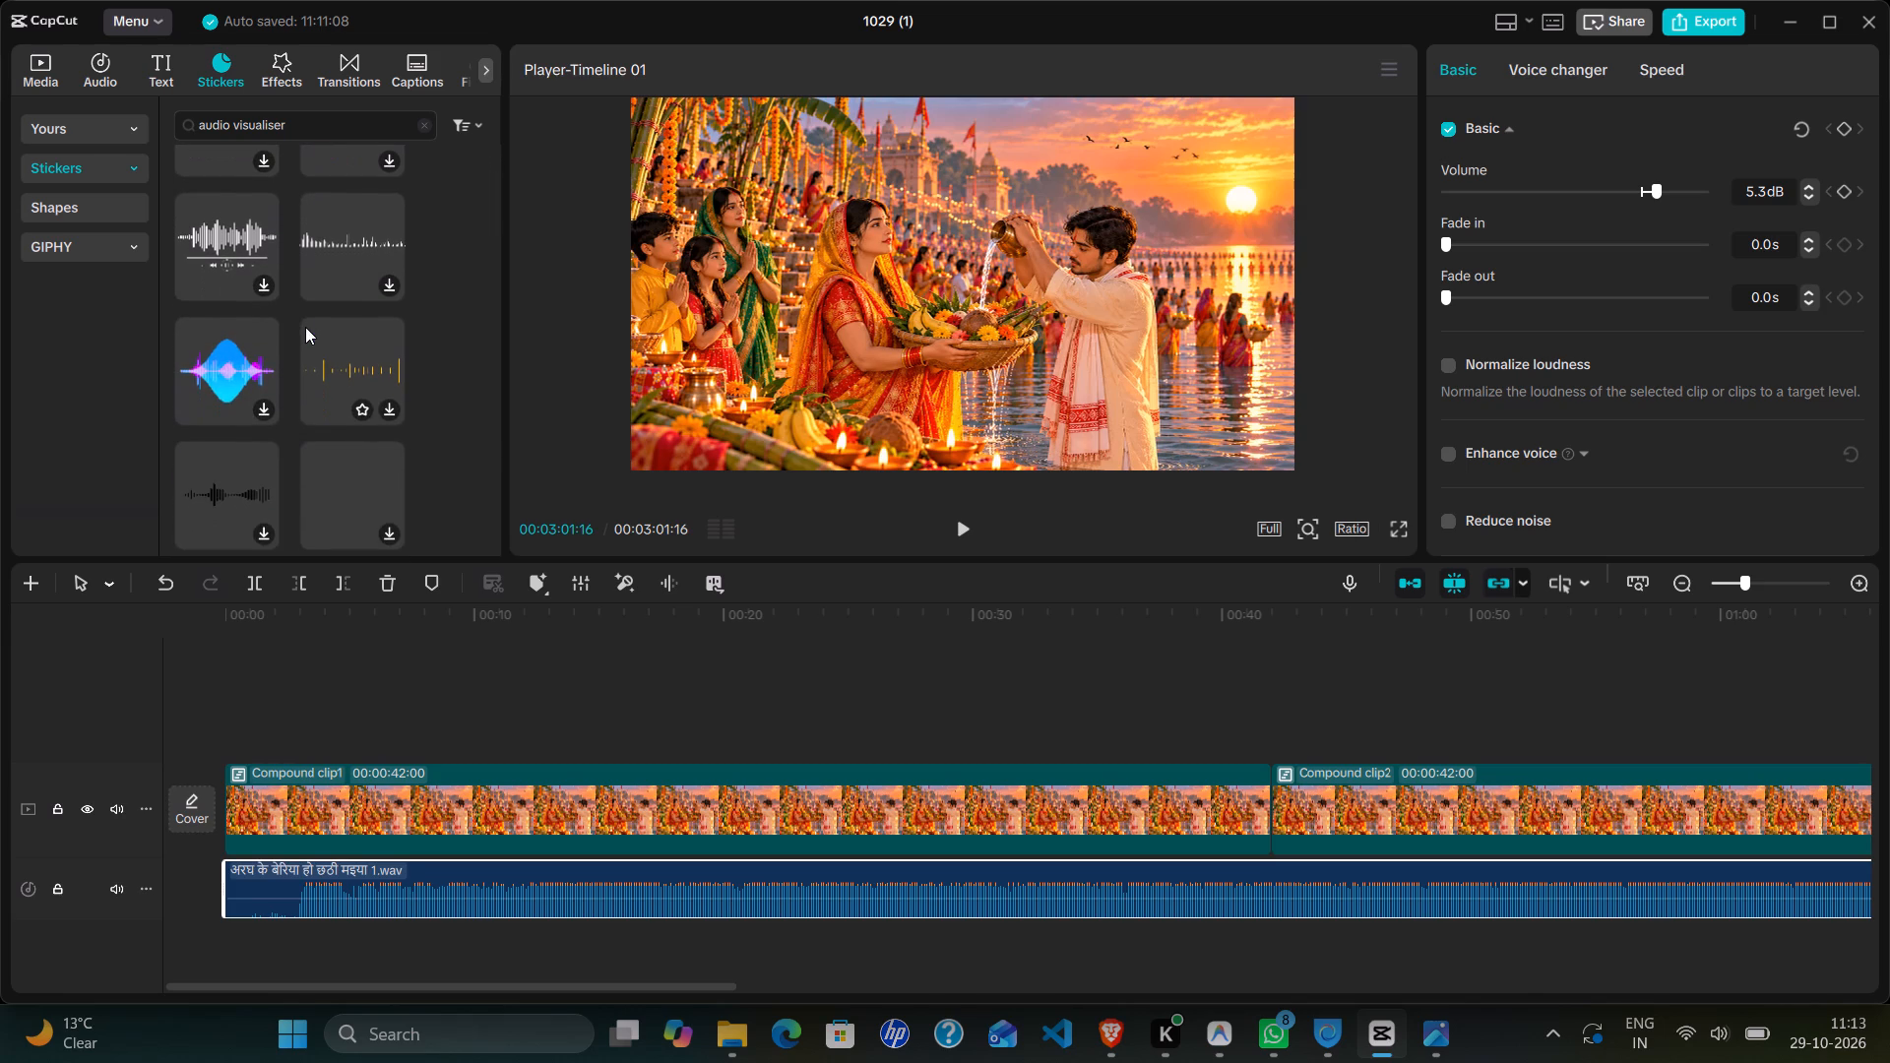
scroll(305, 327, "down", 1)
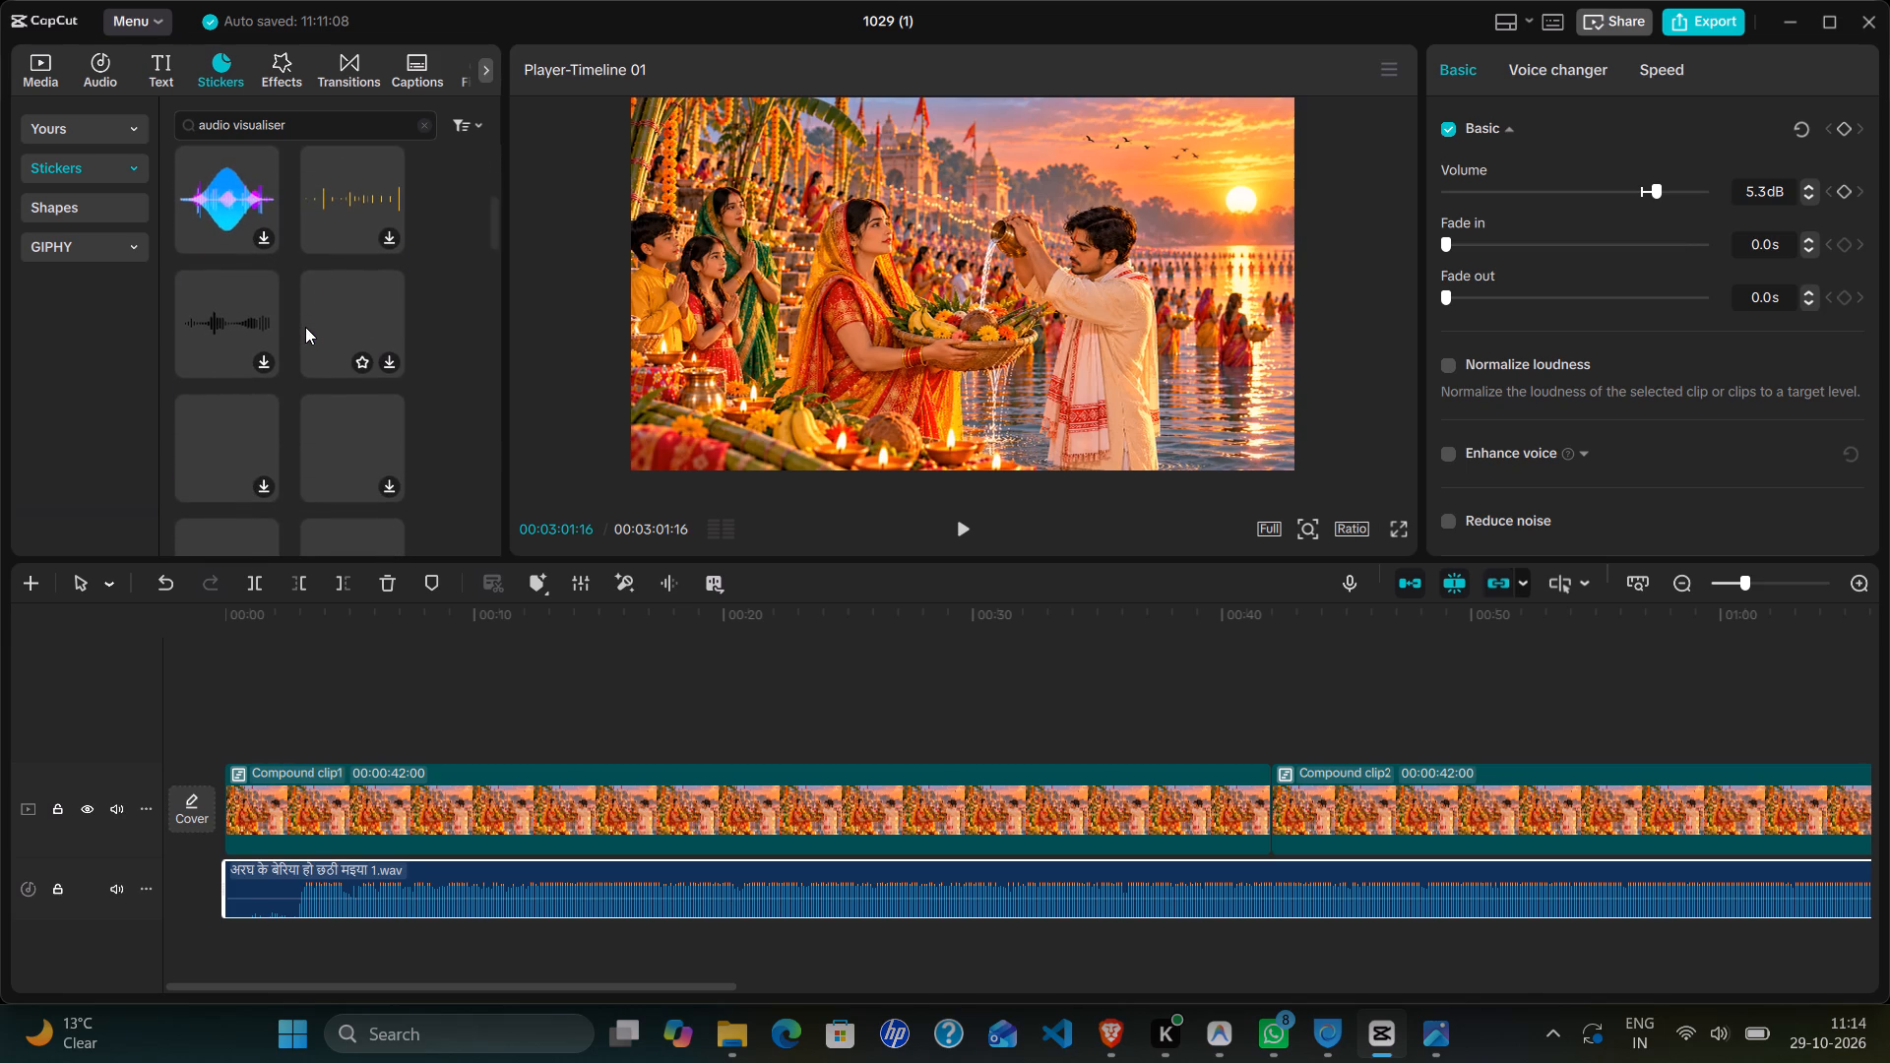
scroll(305, 327, "down", 1)
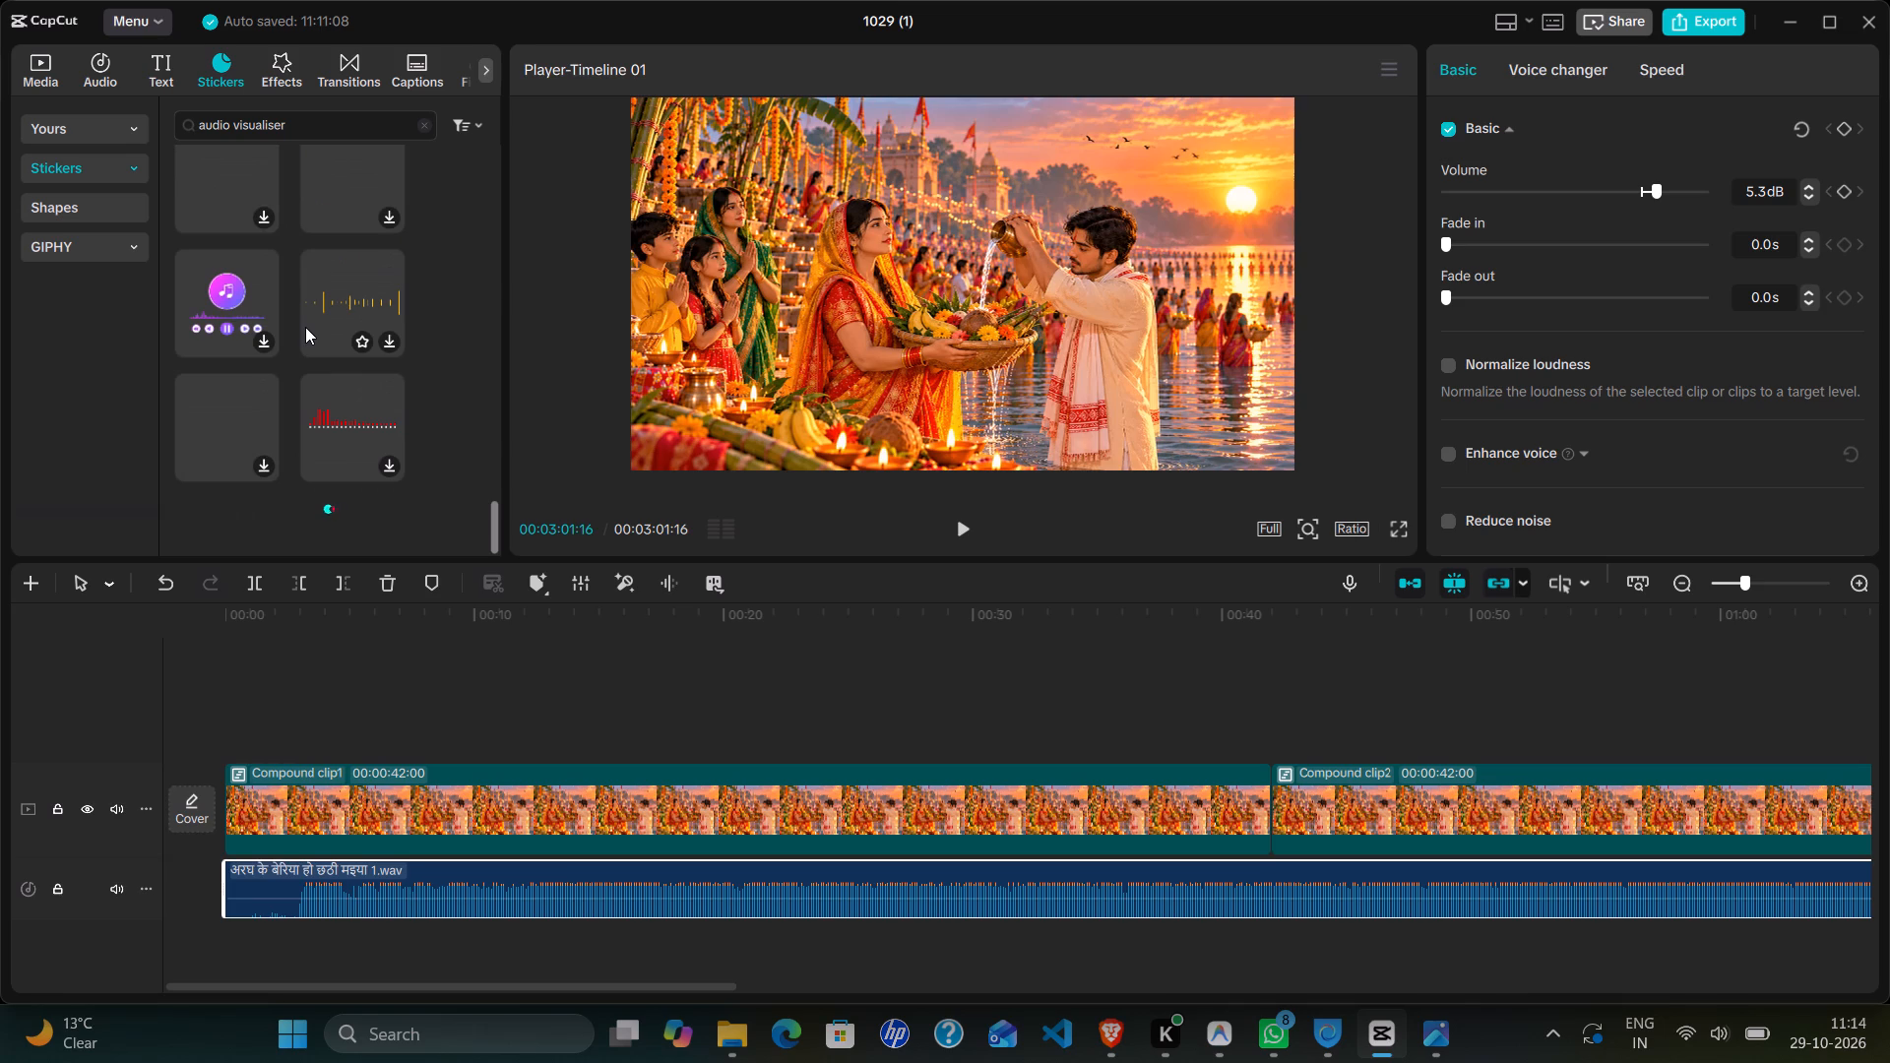
scroll(305, 327, "down", 1)
scroll(305, 327, "up", 1)
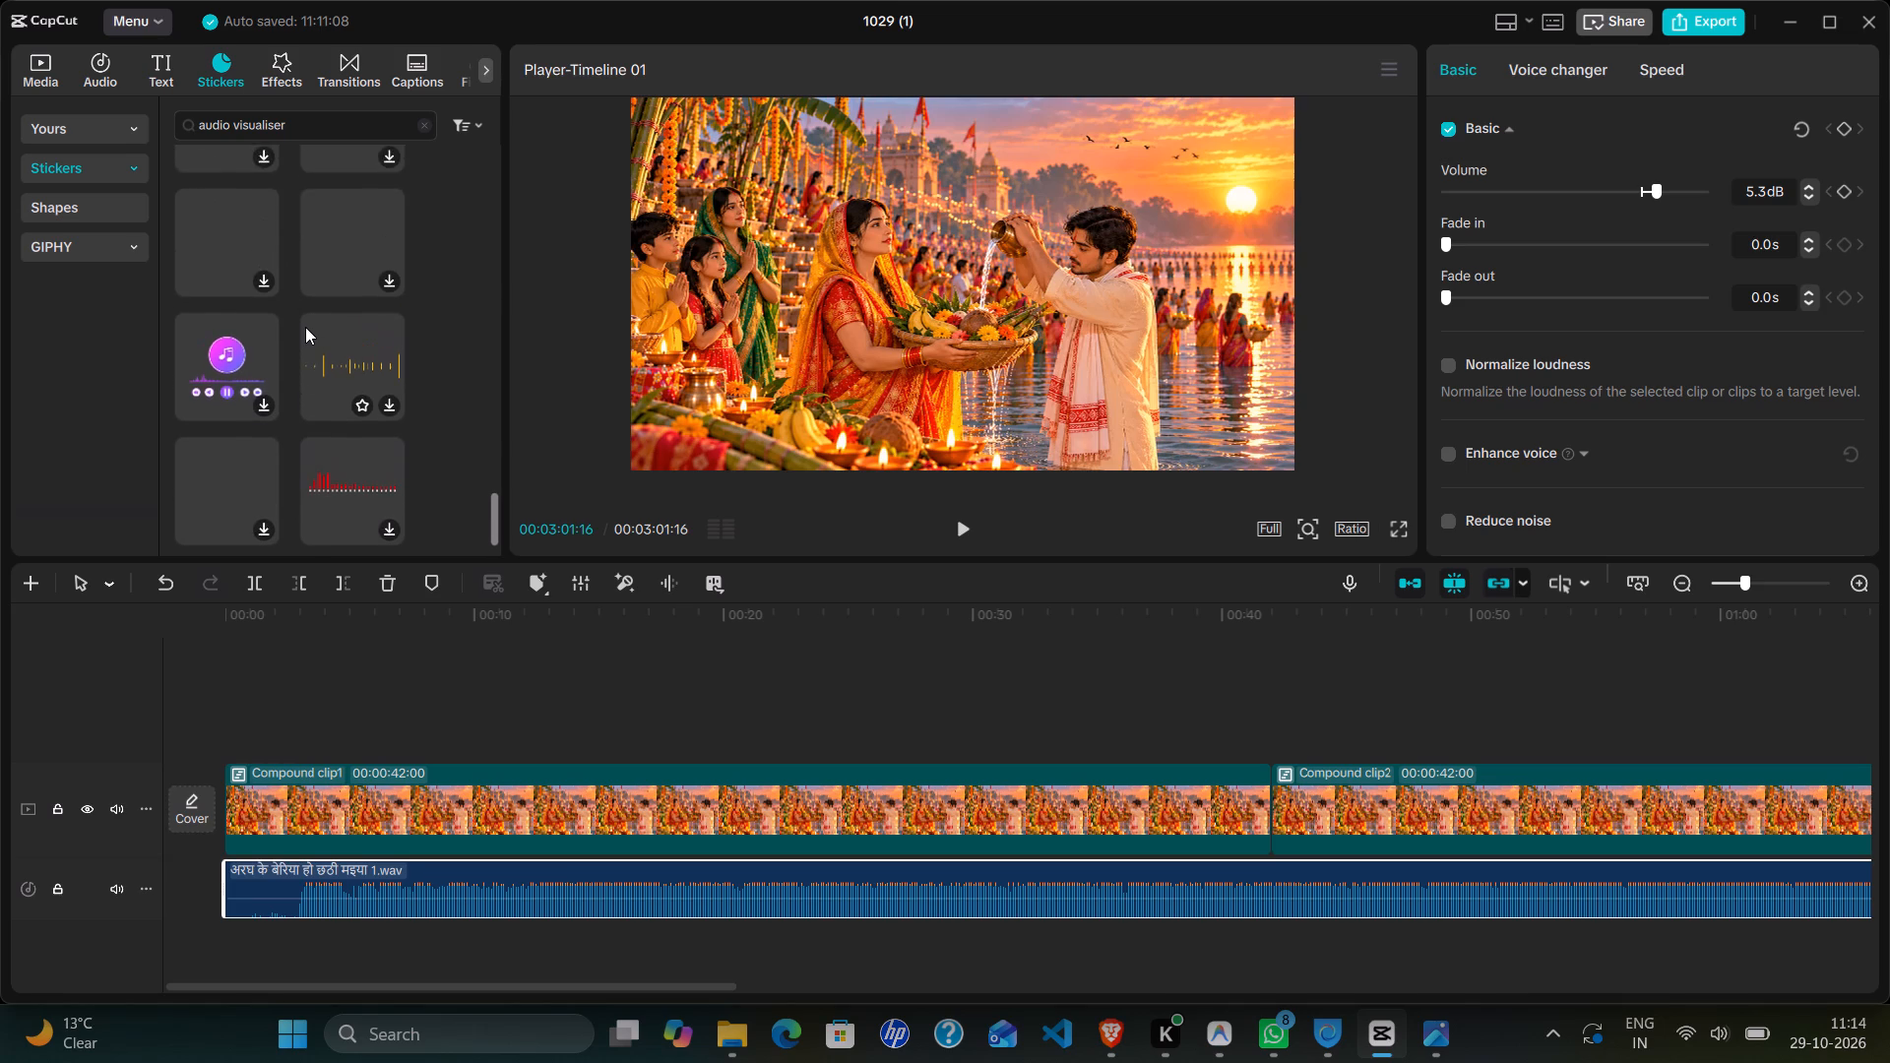
scroll(305, 327, "up", 1)
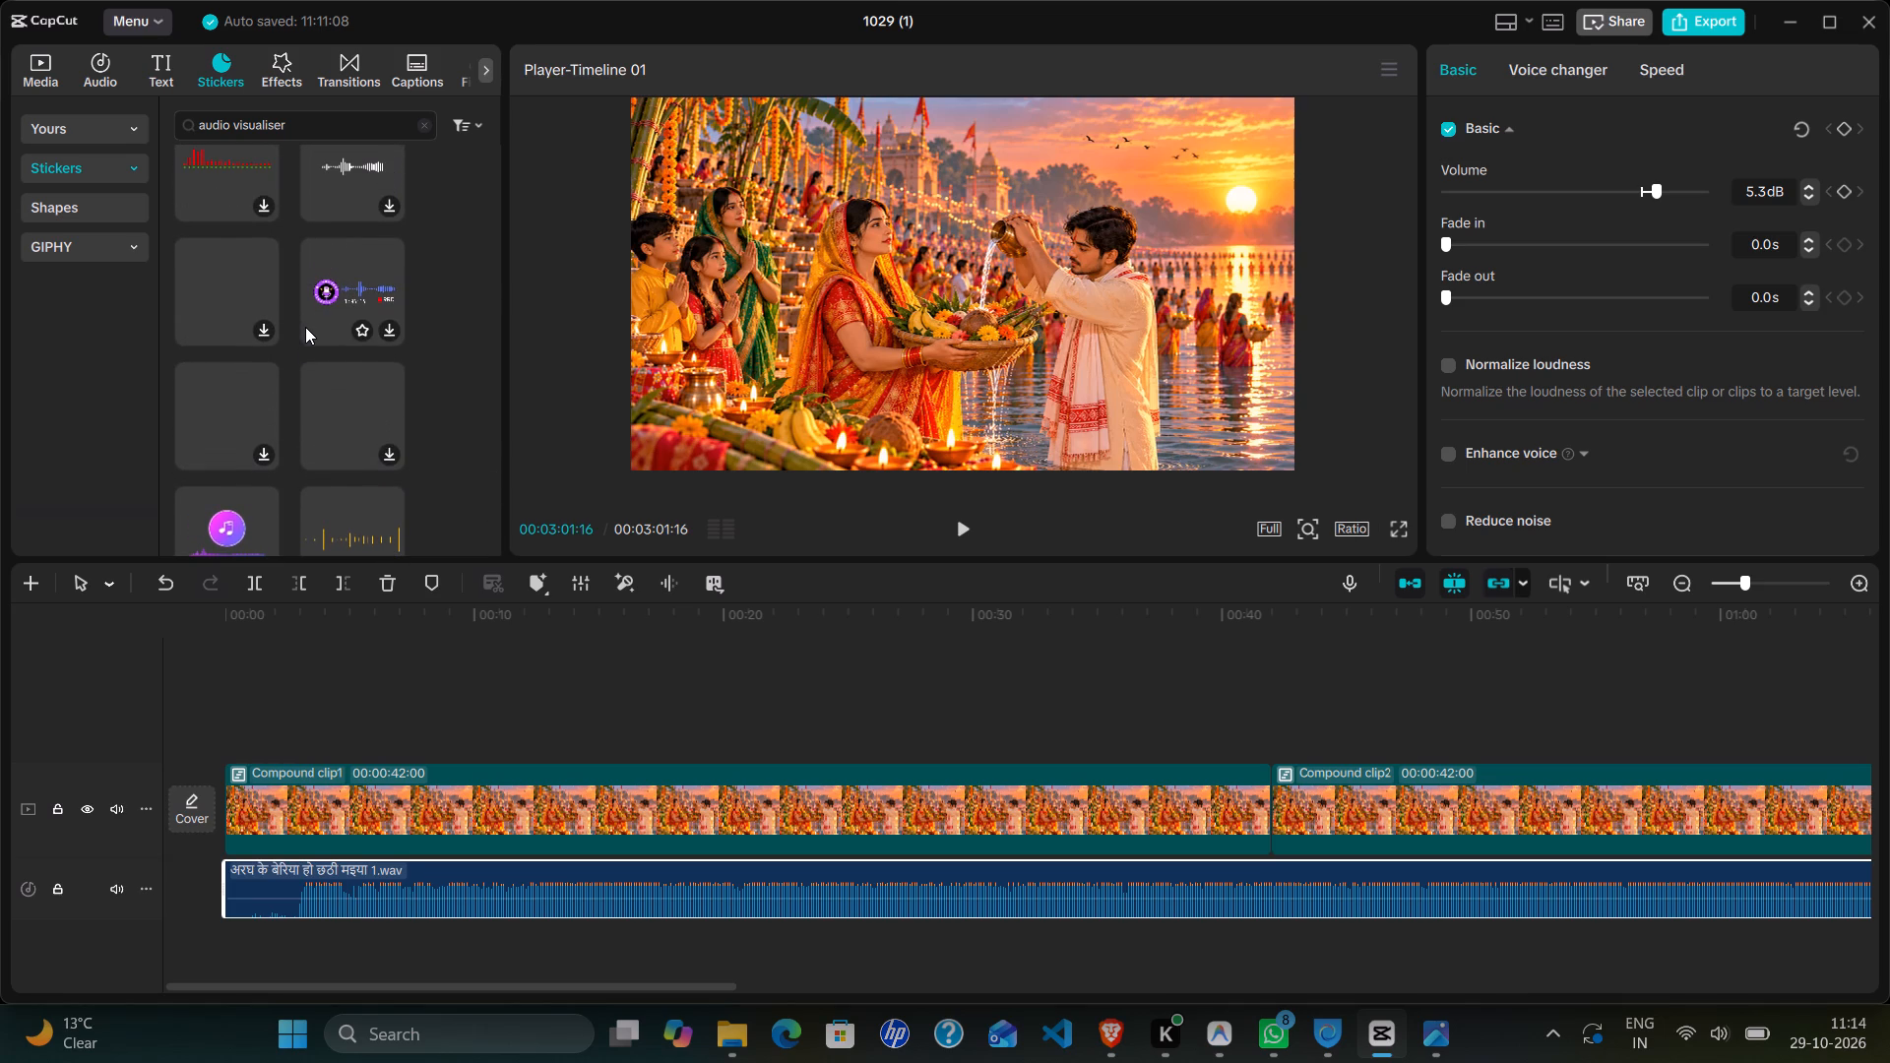
scroll(305, 327, "up", 1)
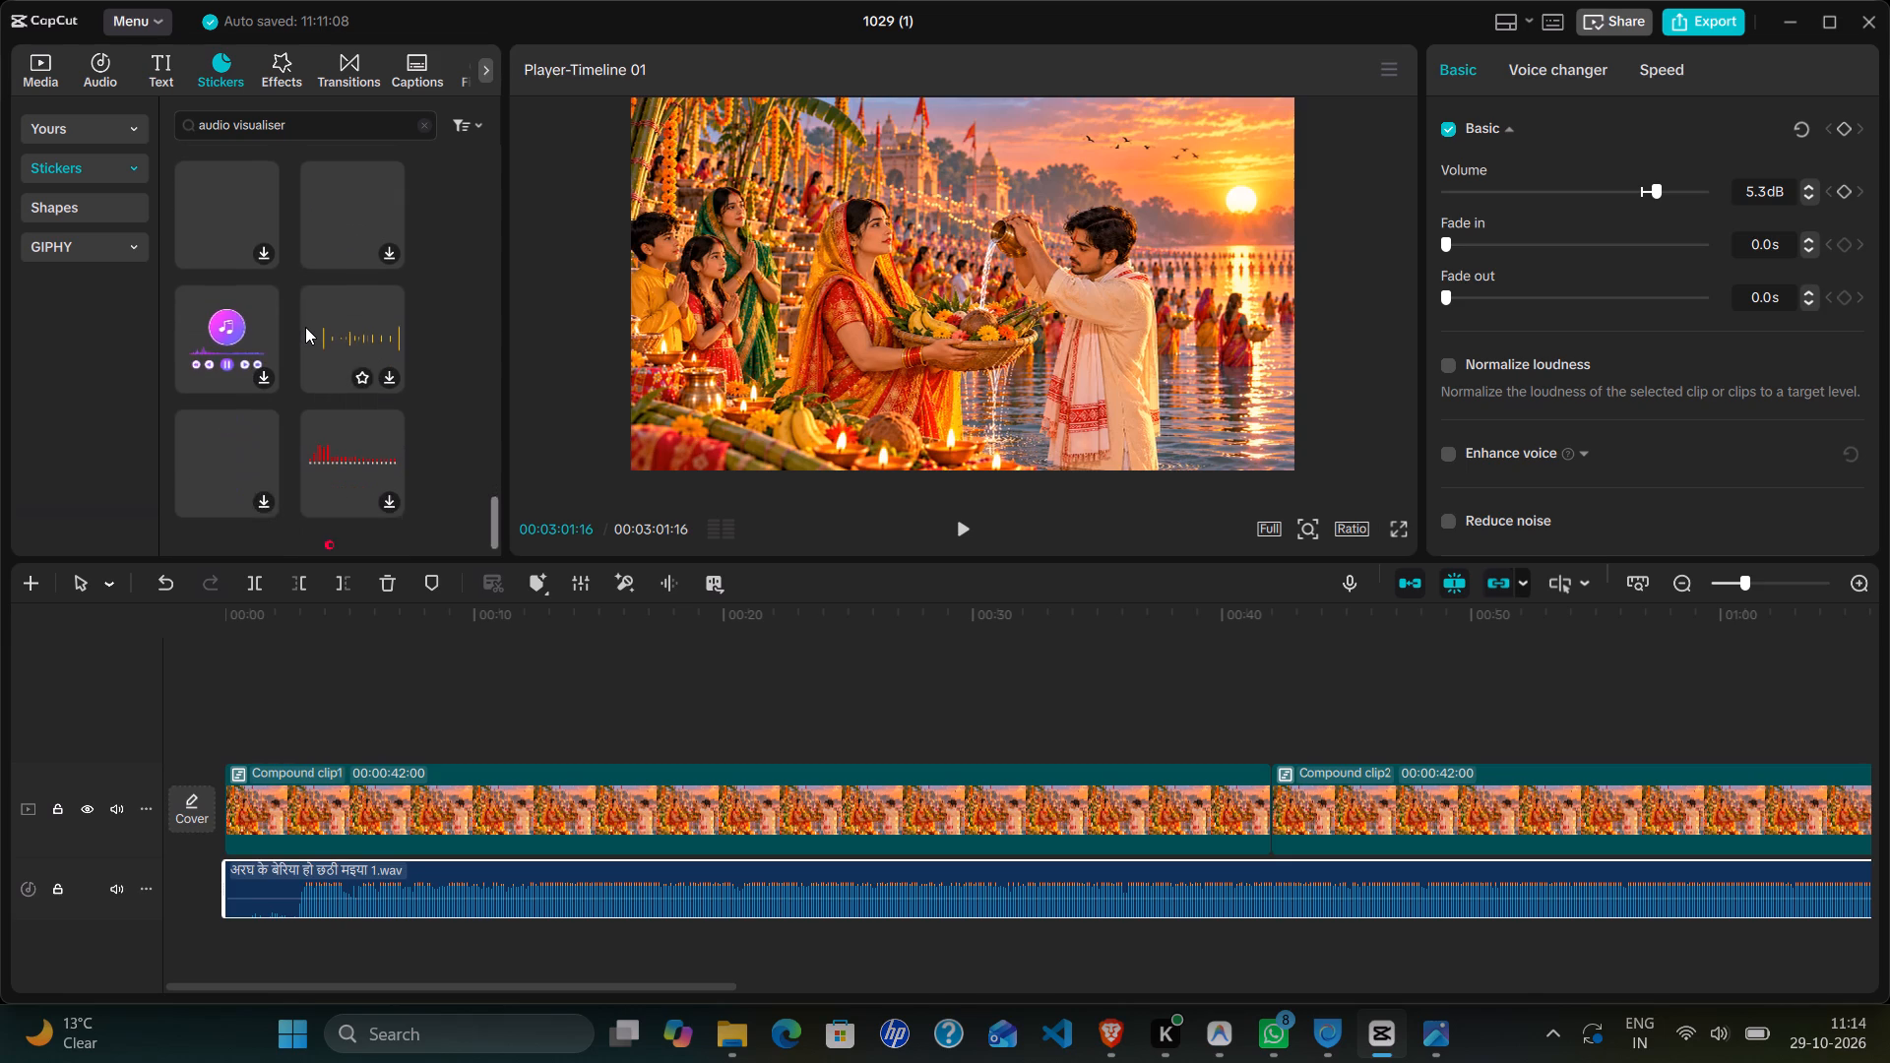
scroll(305, 327, "up", 1)
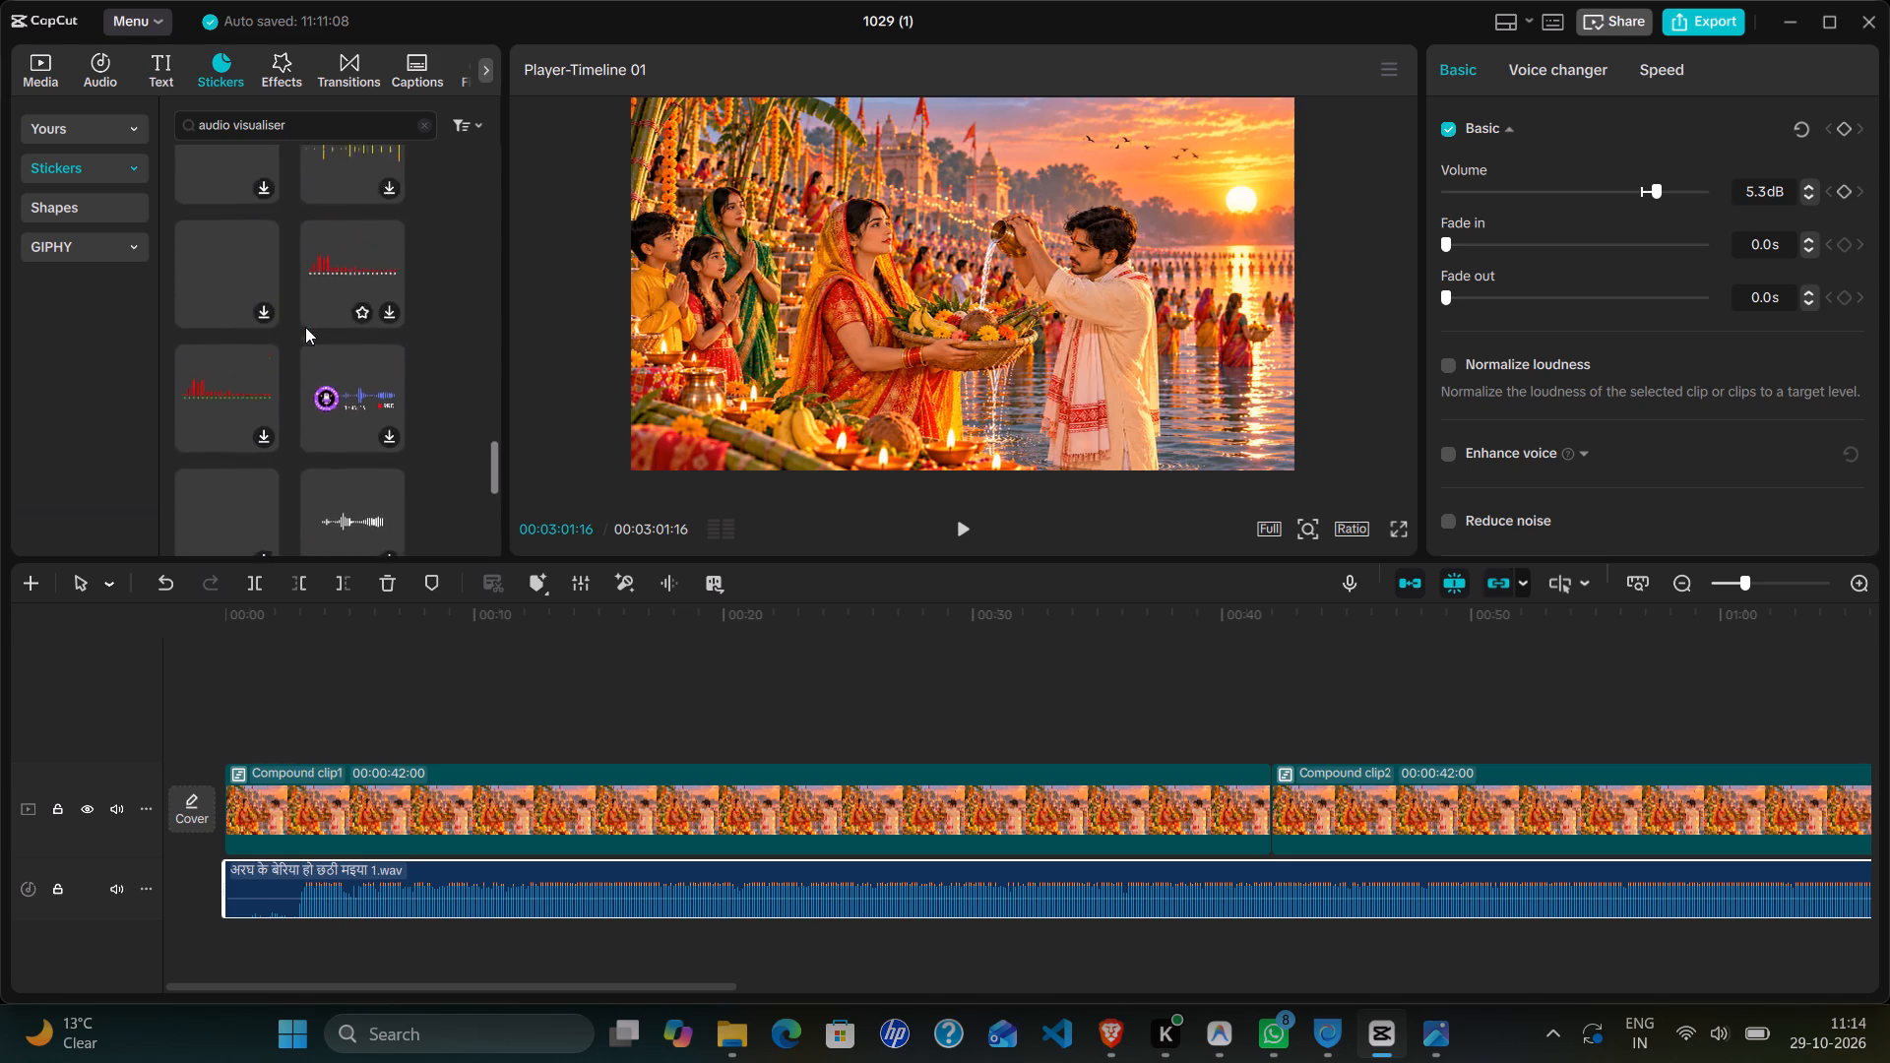
scroll(305, 327, "up", 2)
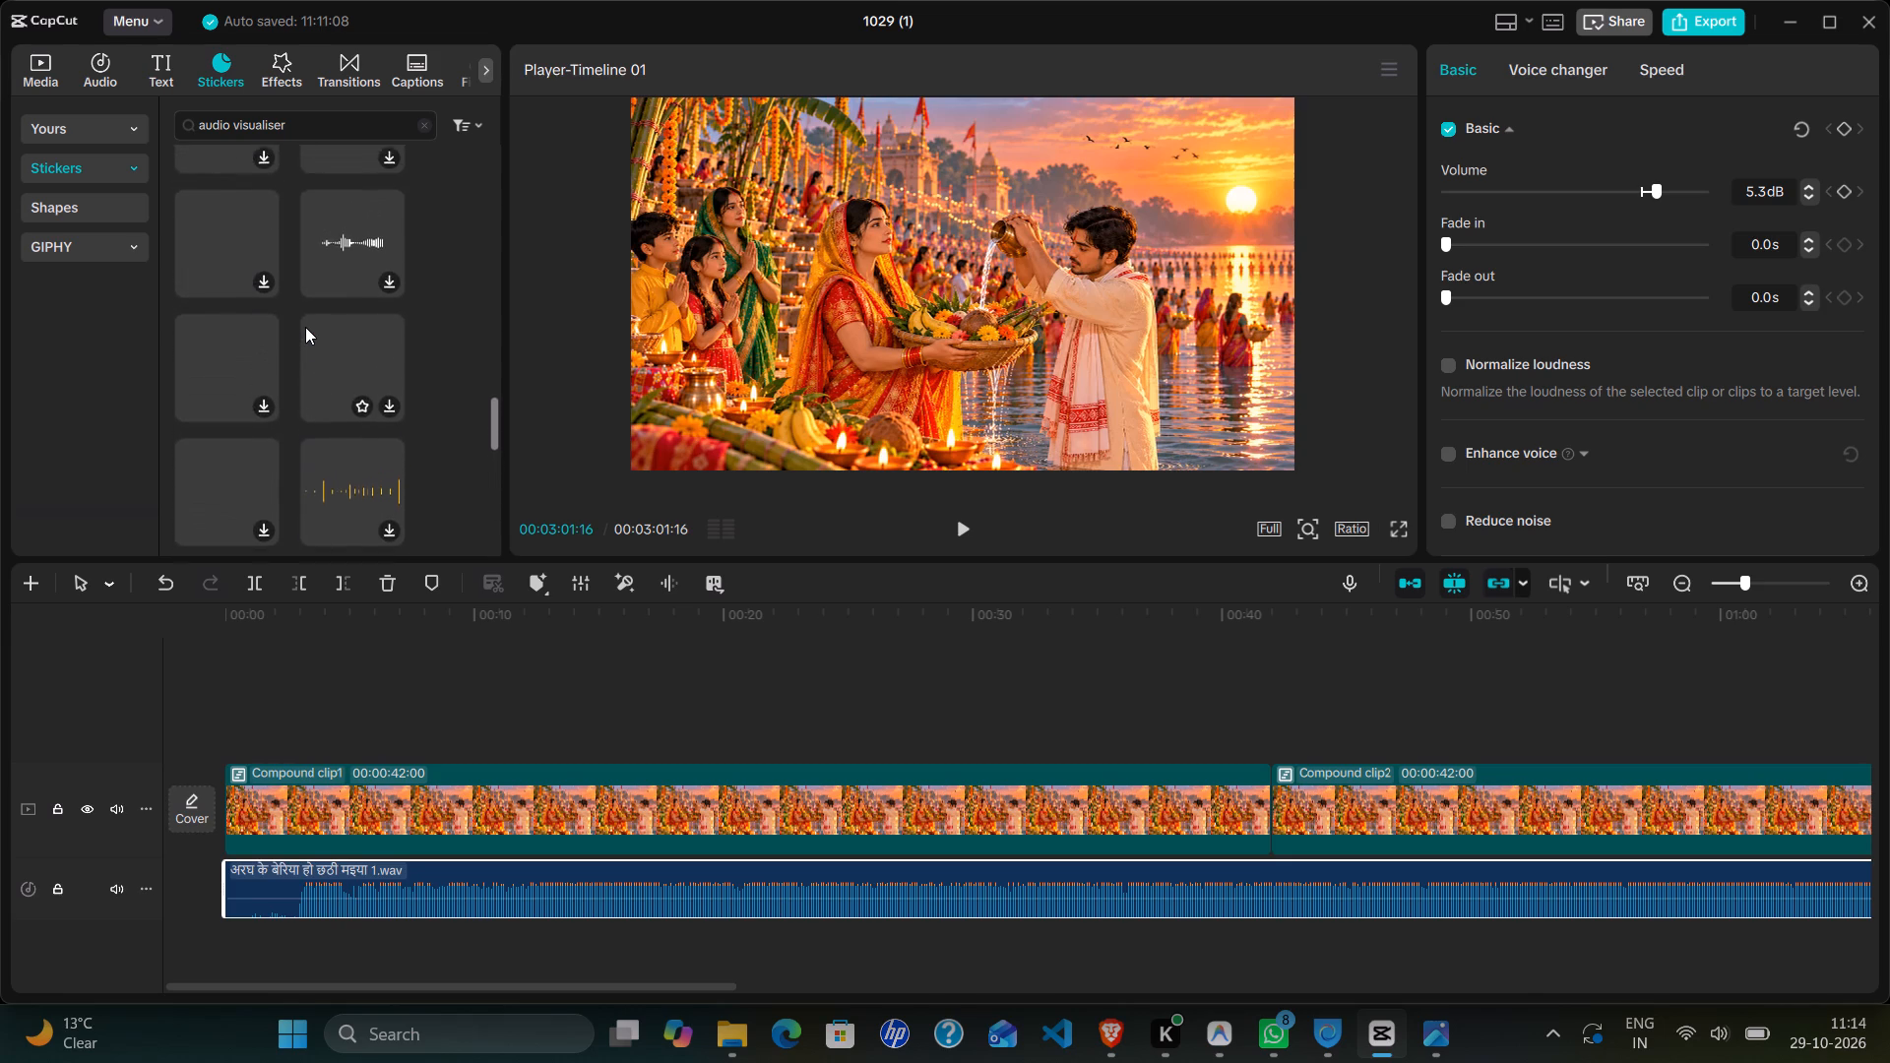
scroll(305, 327, "up", 2)
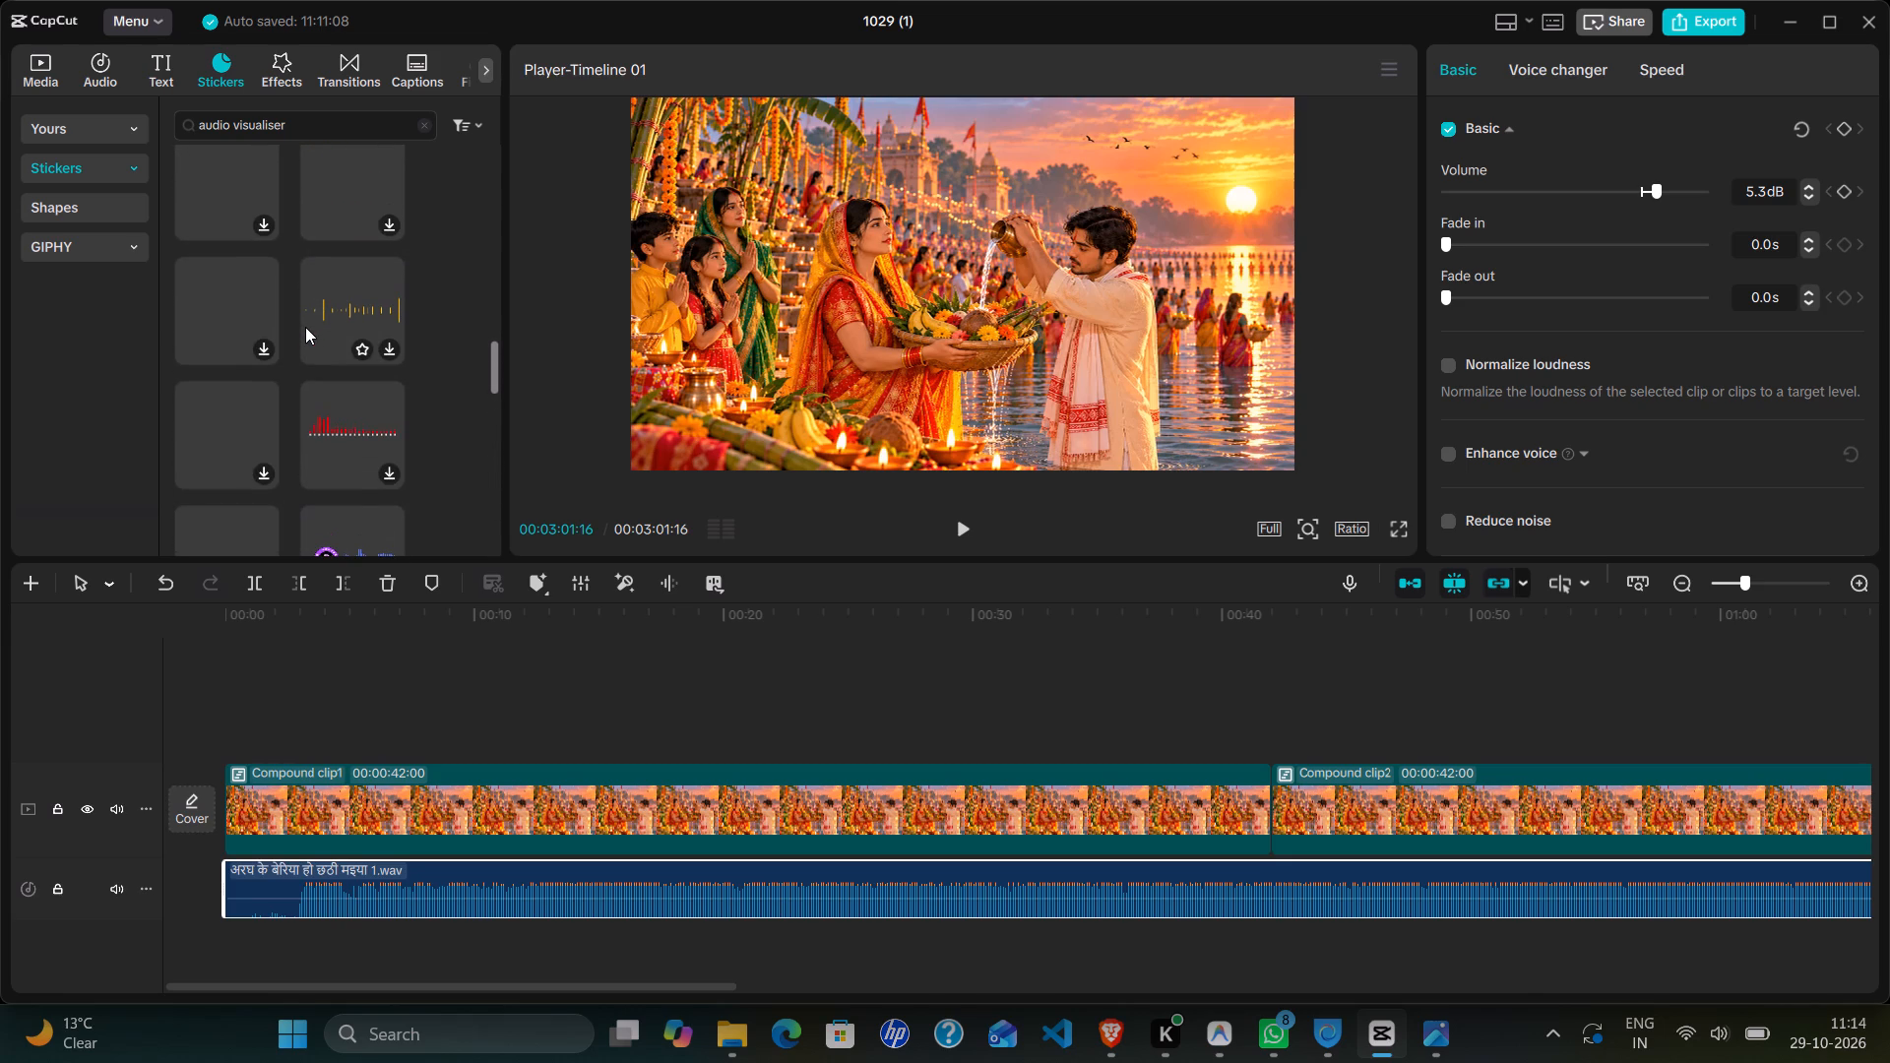
scroll(305, 327, "up", 2)
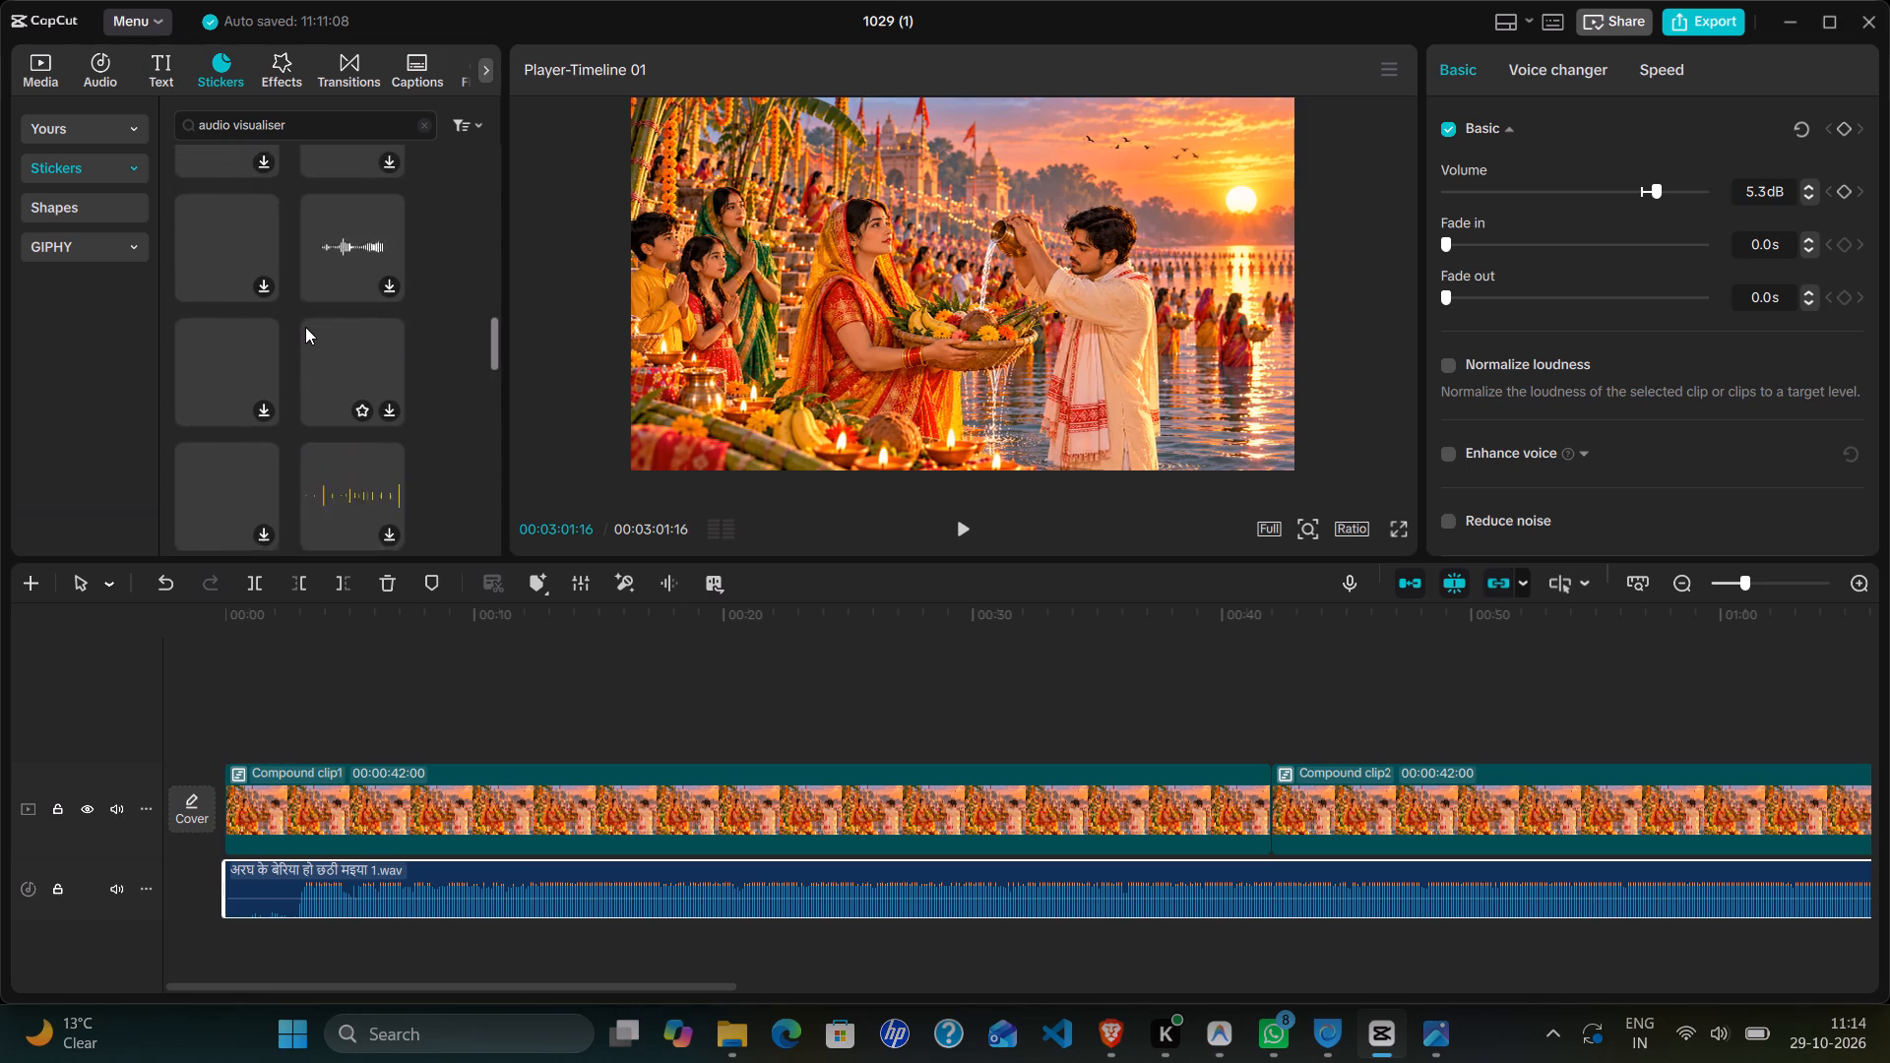
scroll(305, 327, "up", 2)
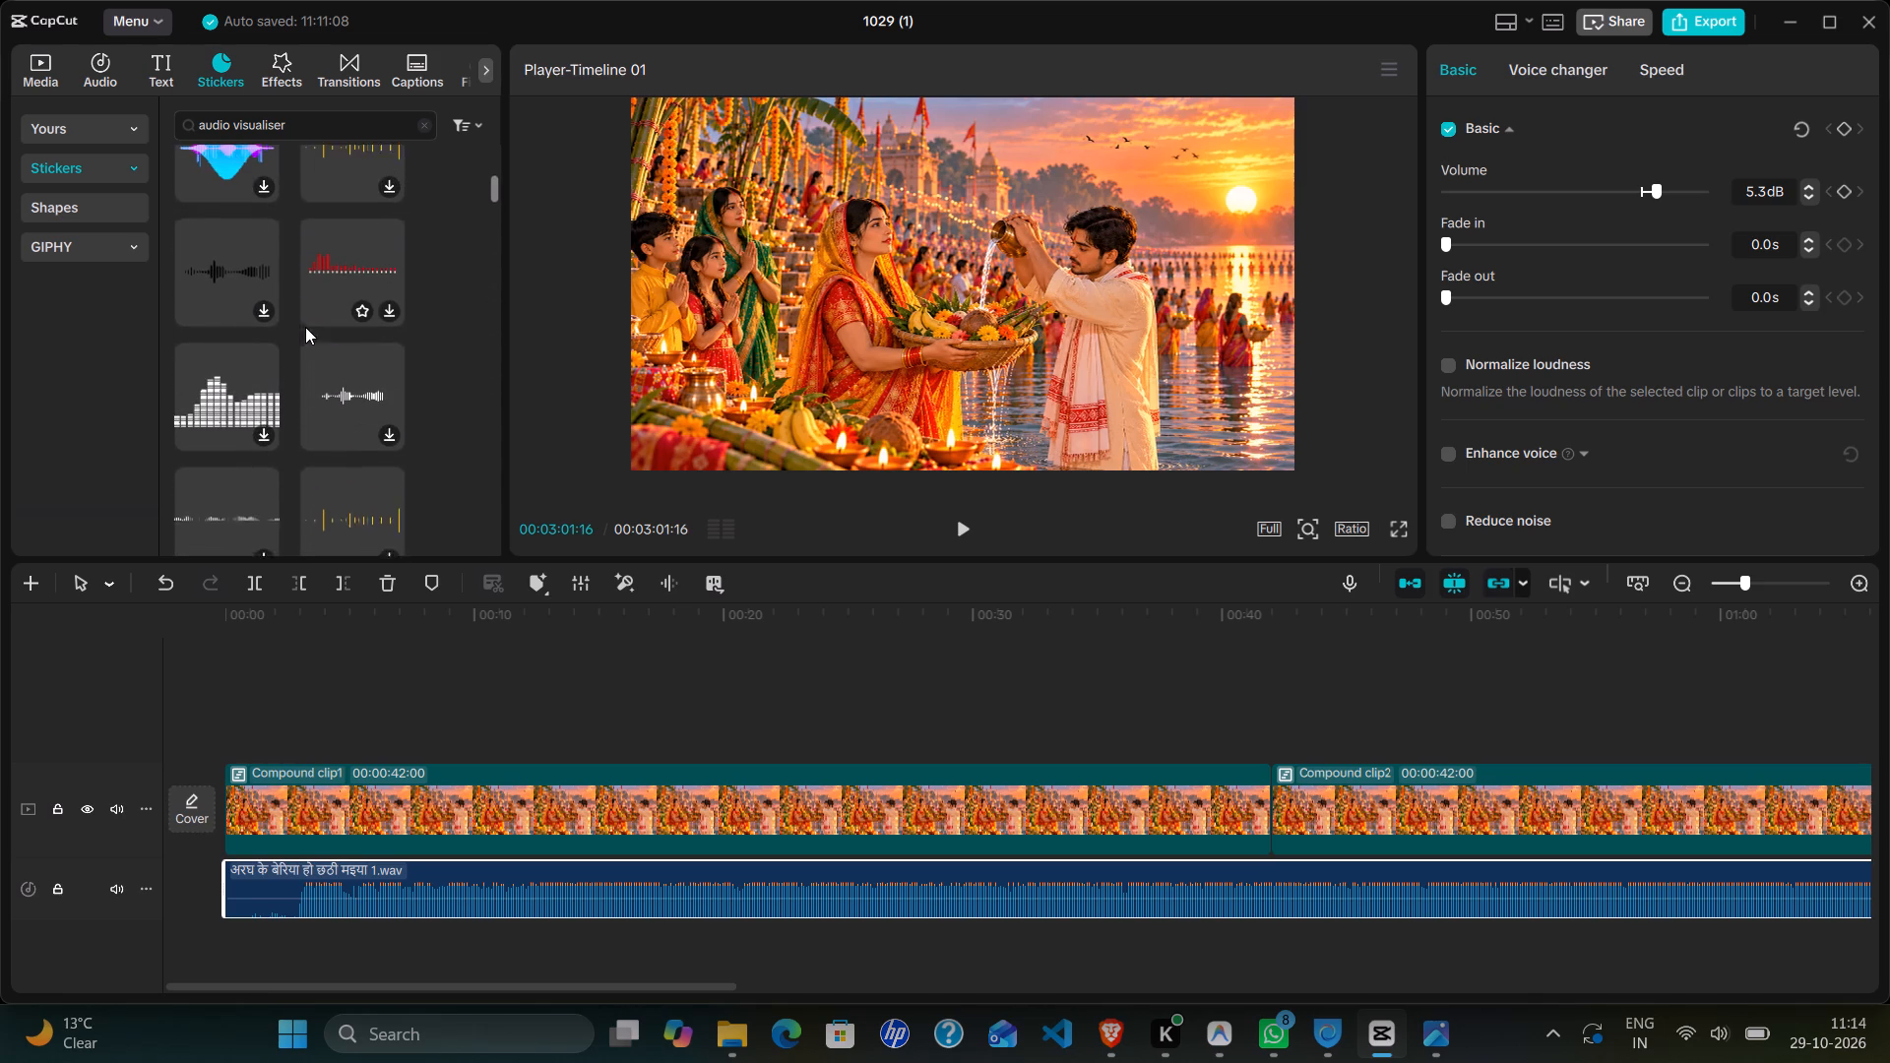
scroll(305, 327, "up", 2)
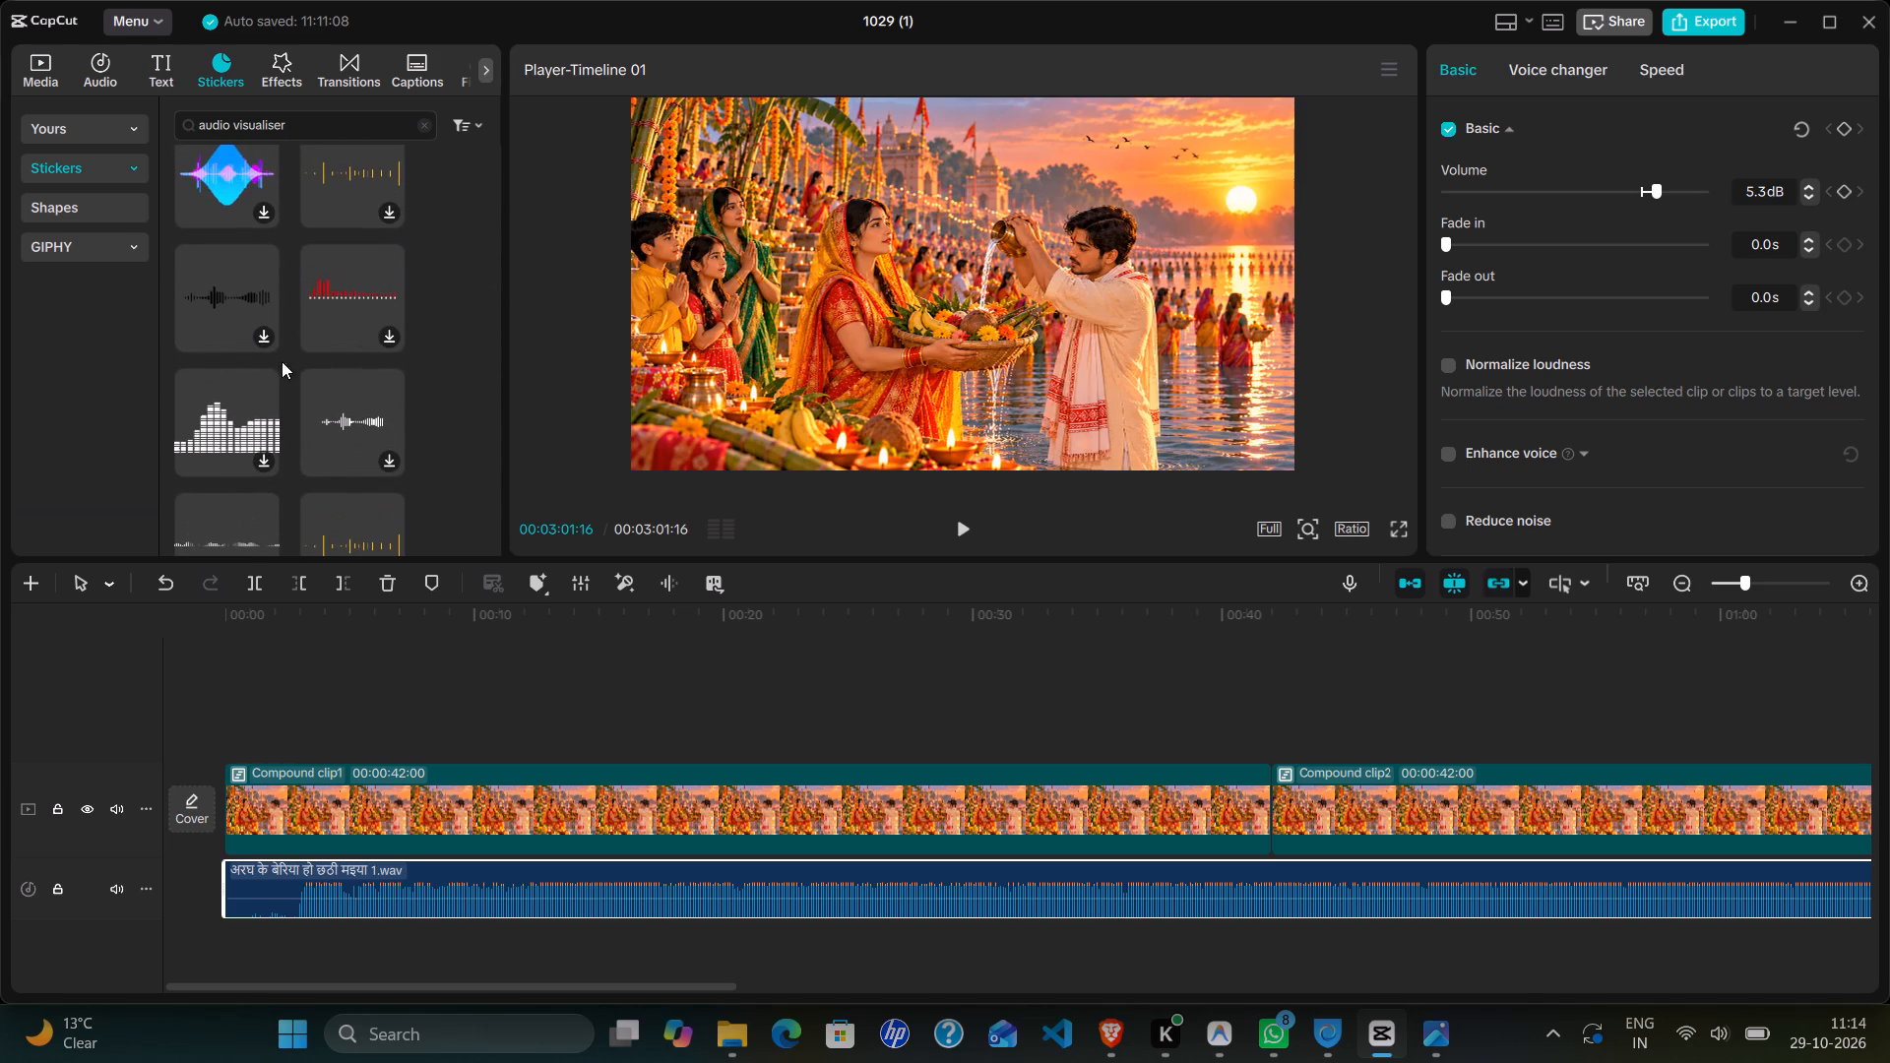
Pick the white block-style equalizer bars sticker from the audio visualiser stickers.
left_click(233, 415)
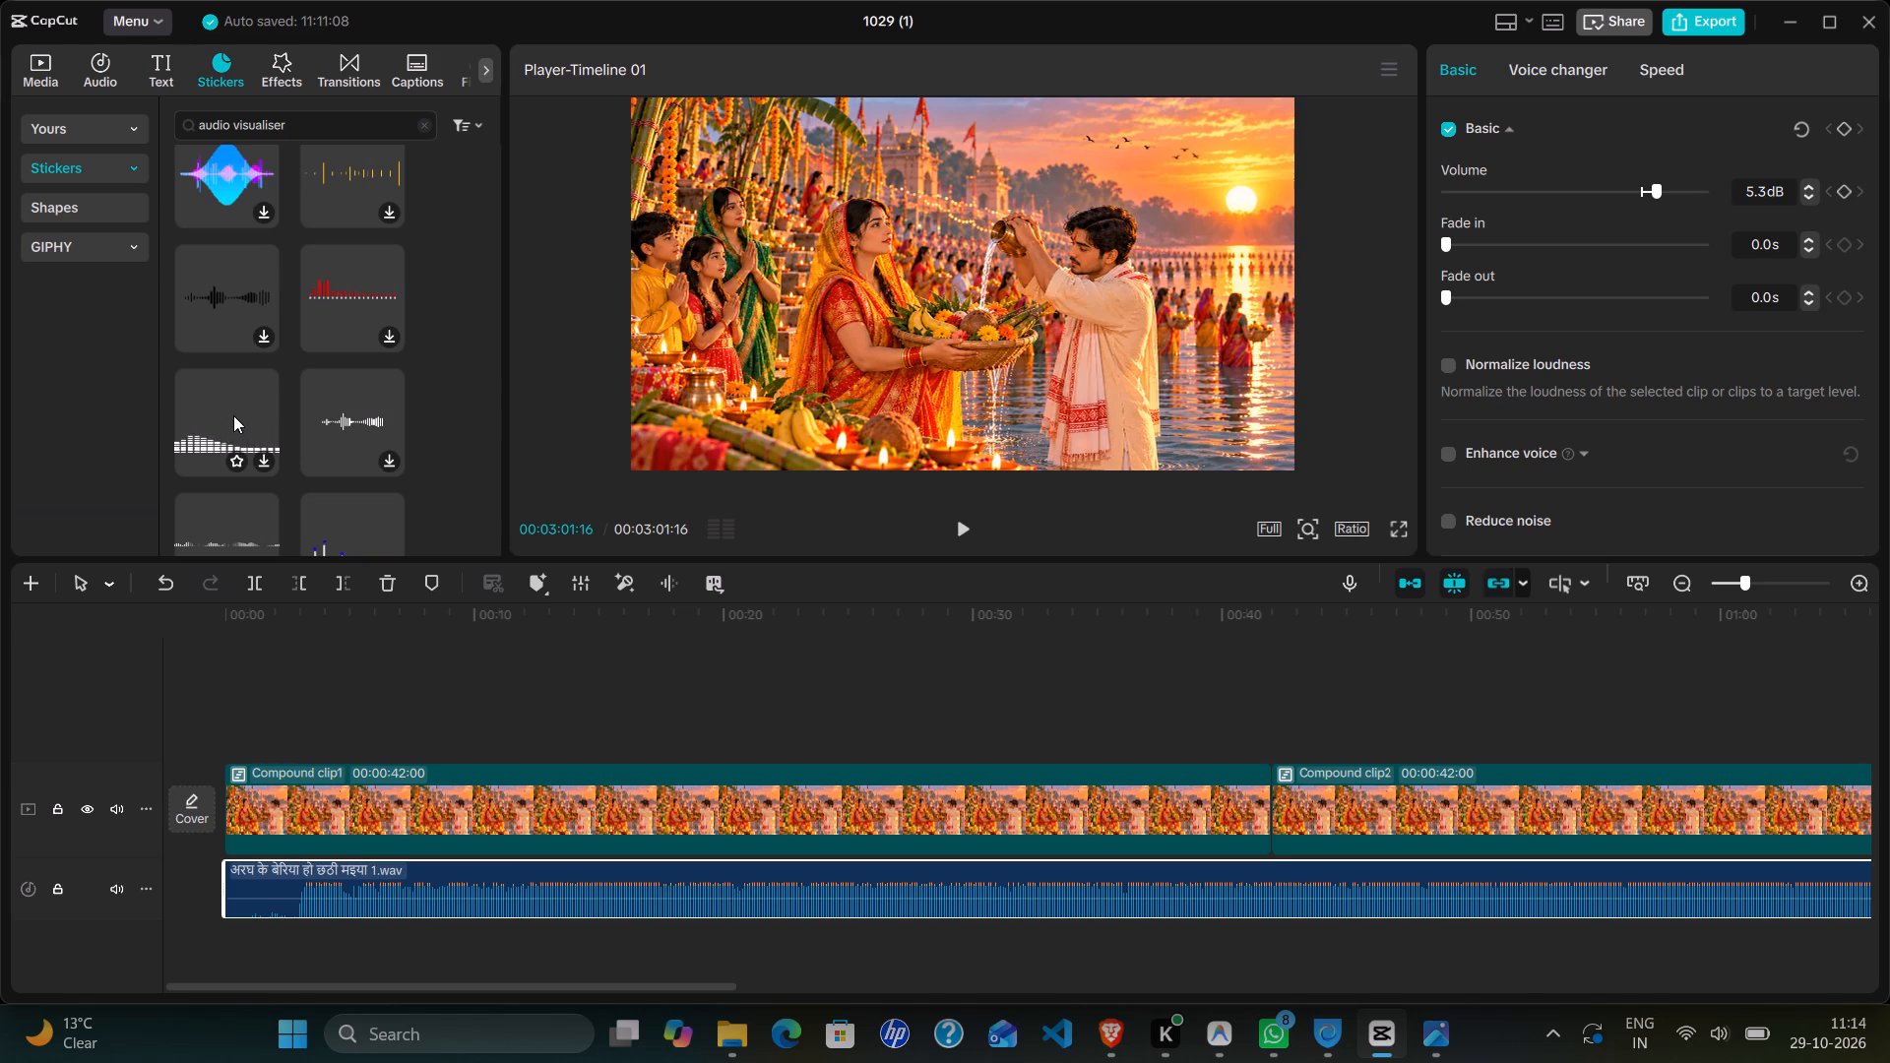
double_click(233, 415)
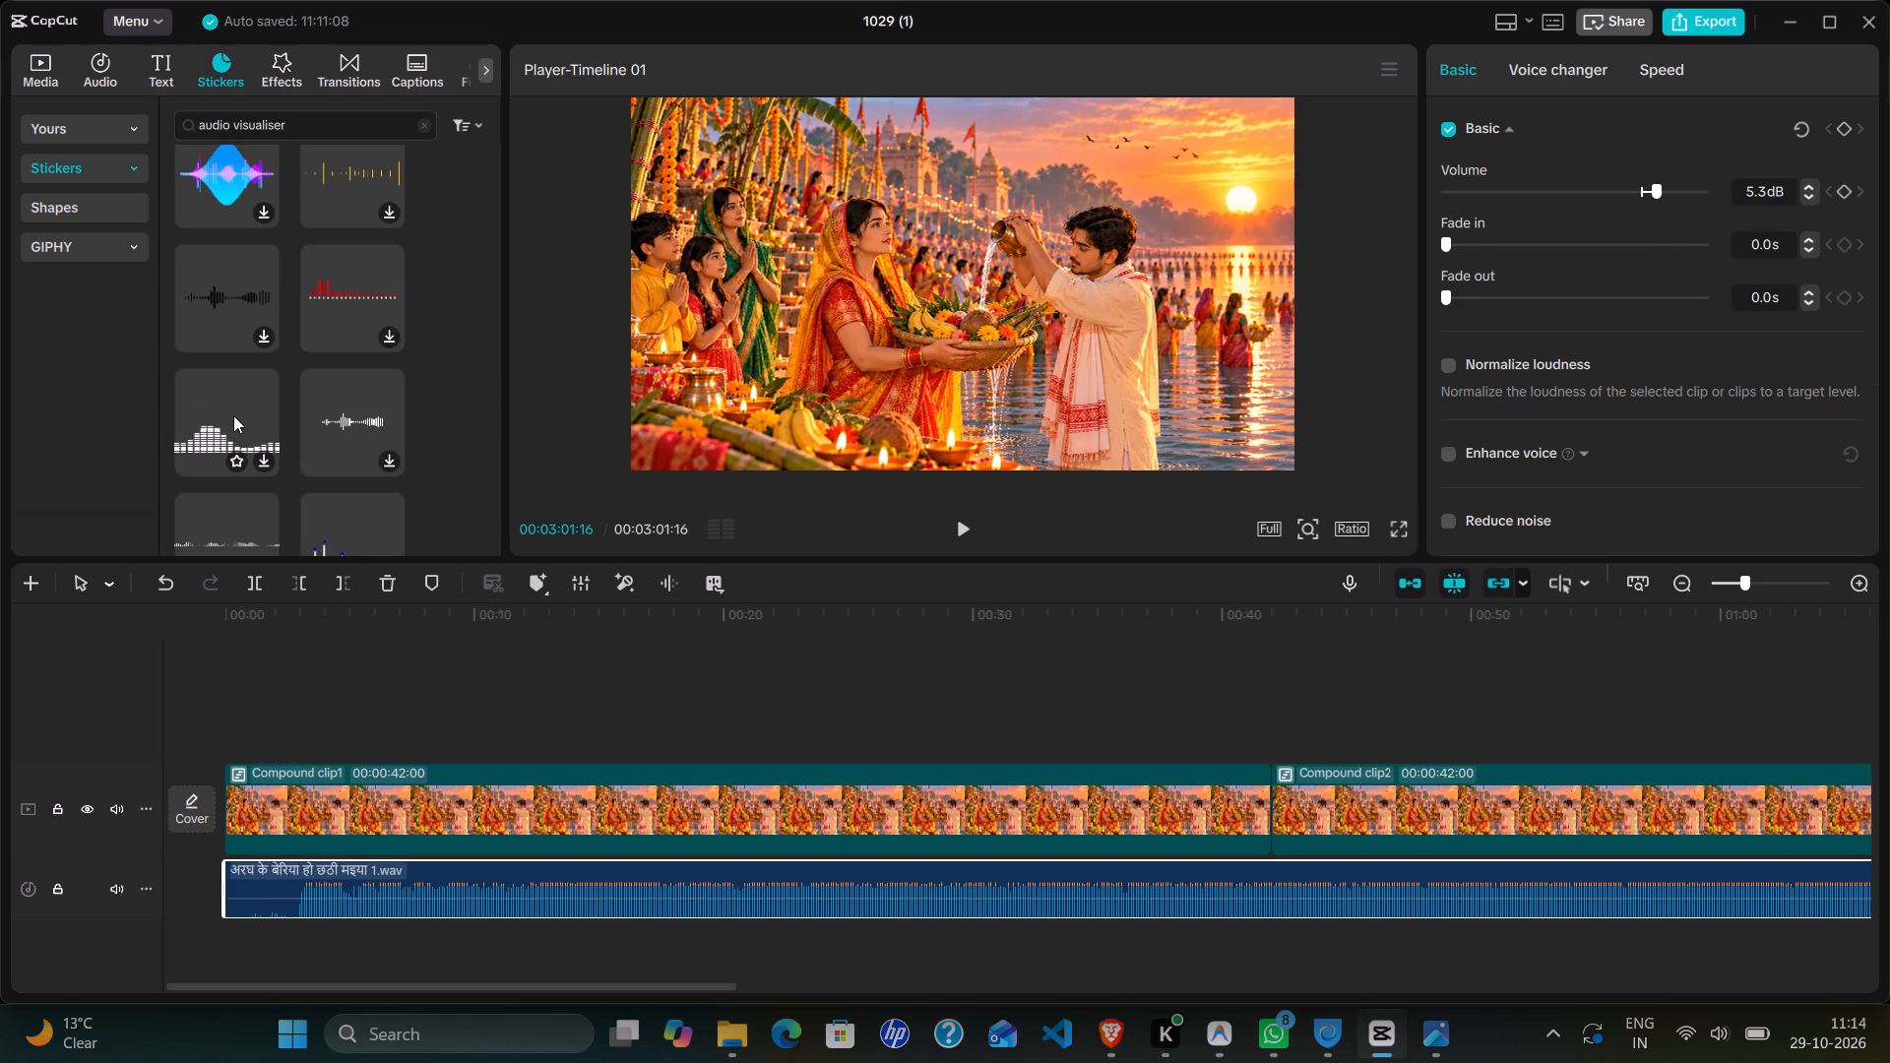
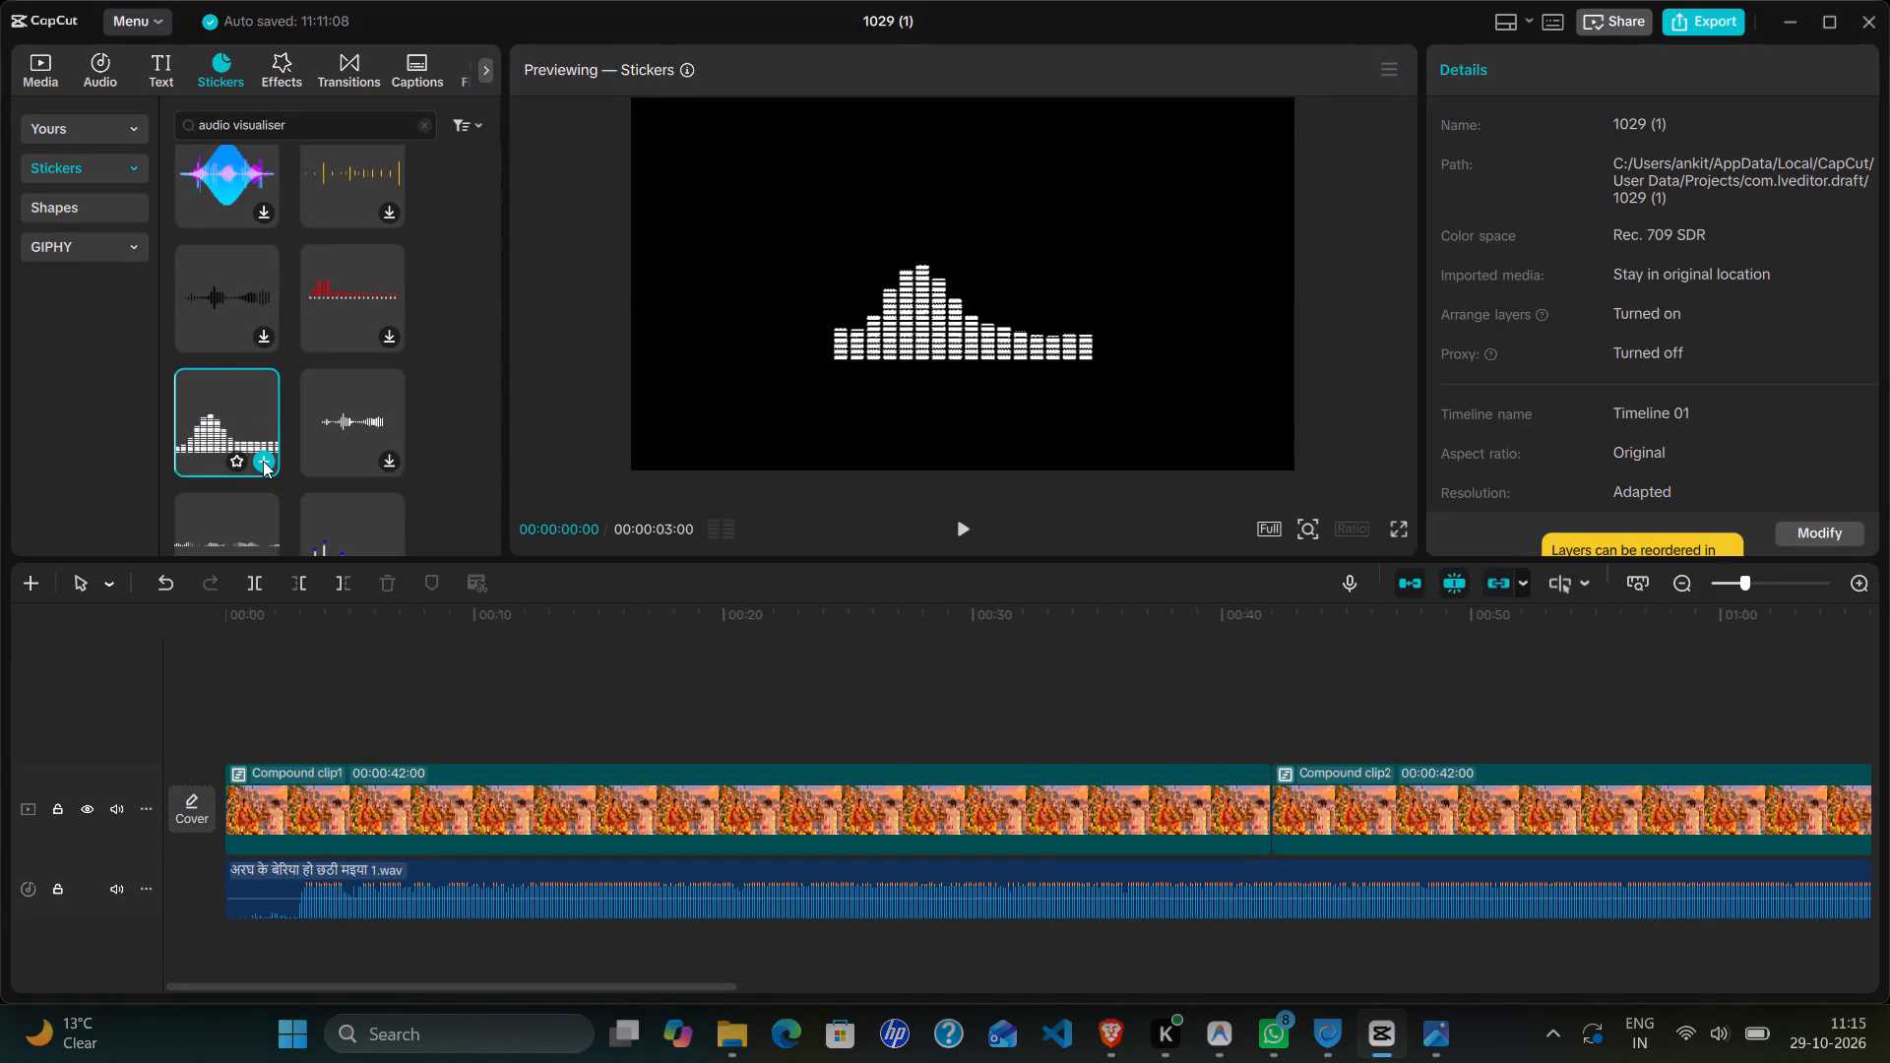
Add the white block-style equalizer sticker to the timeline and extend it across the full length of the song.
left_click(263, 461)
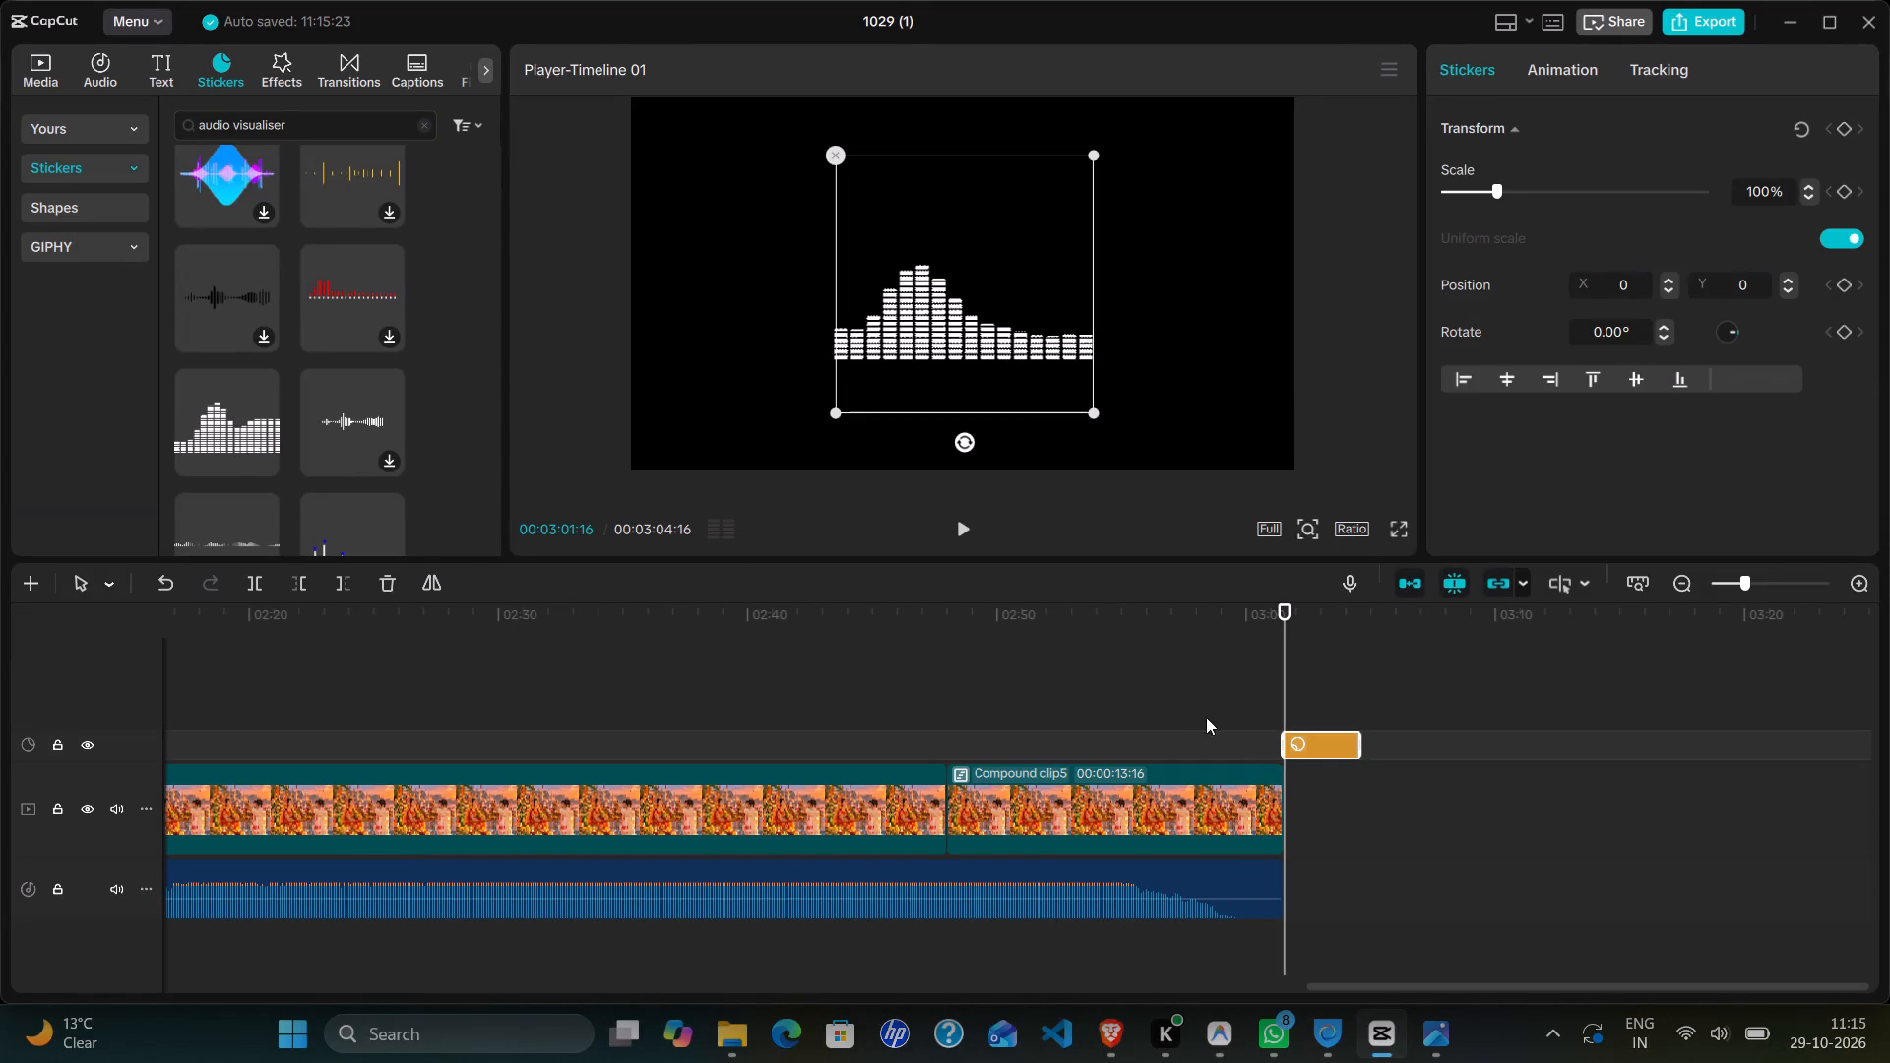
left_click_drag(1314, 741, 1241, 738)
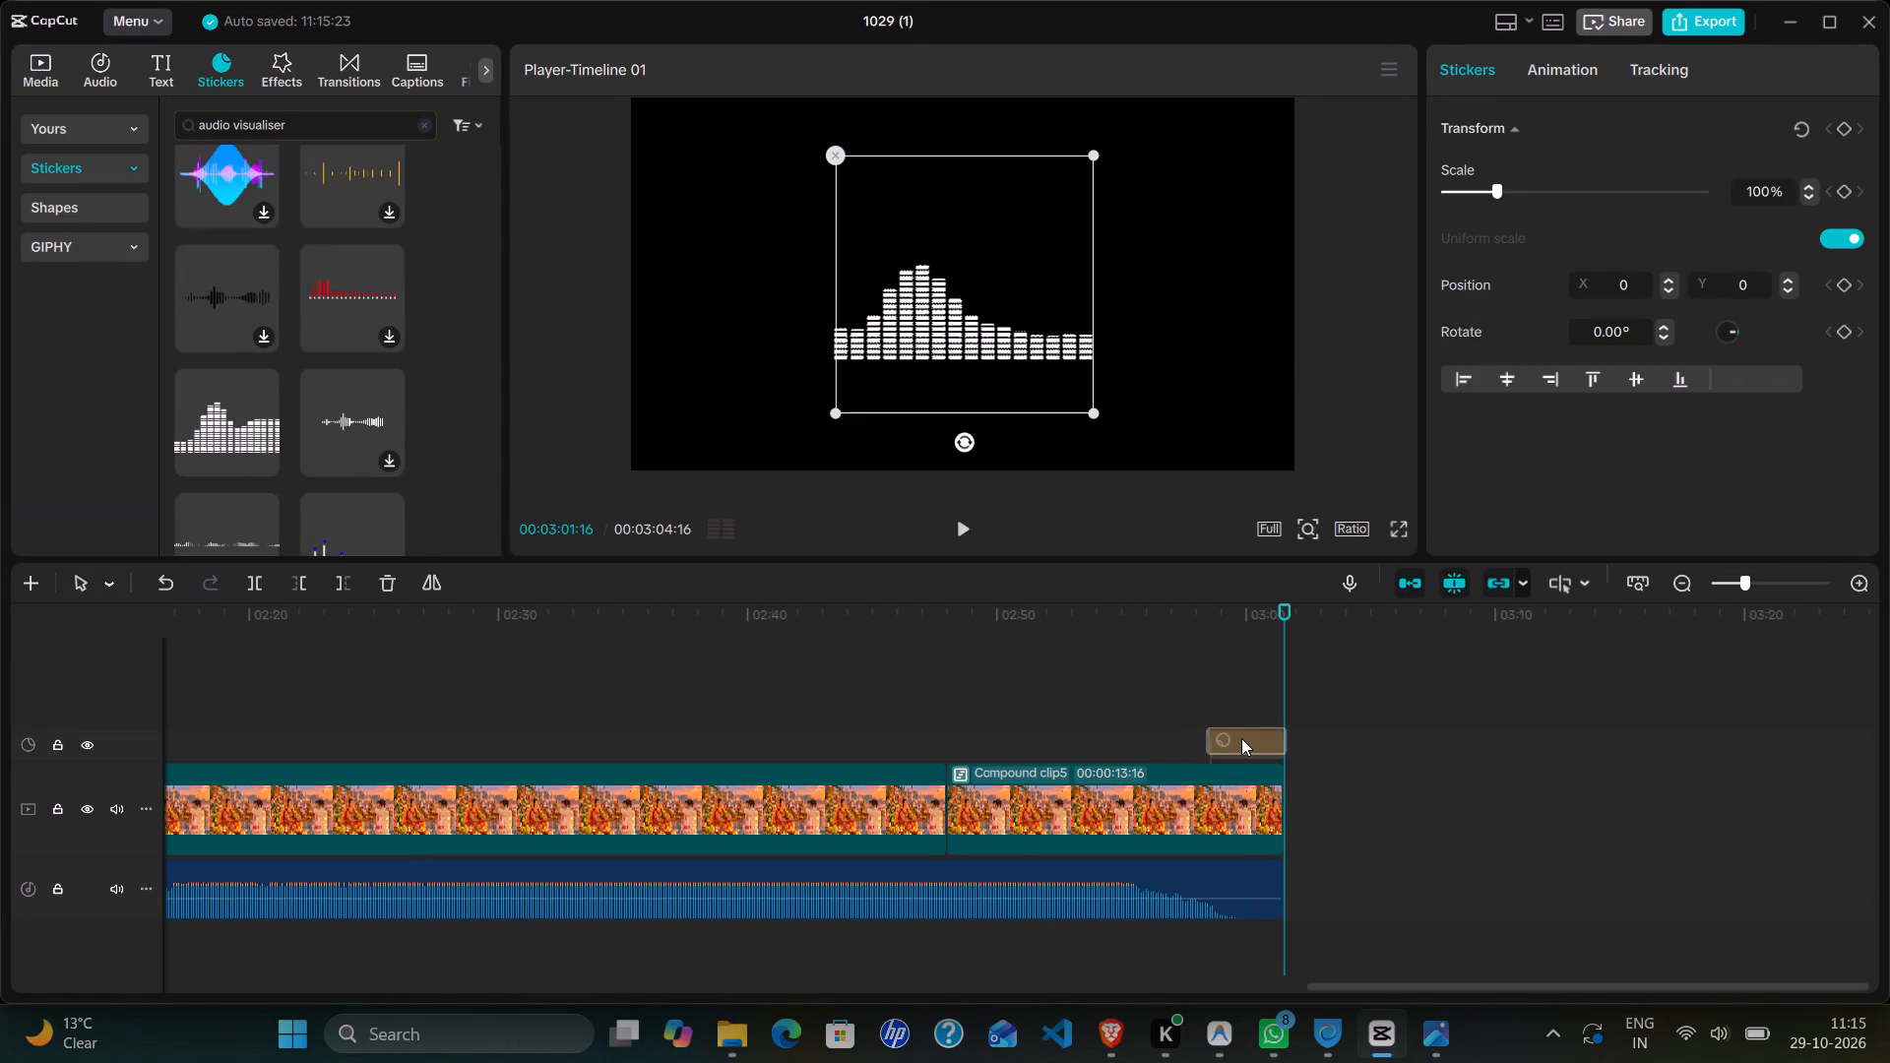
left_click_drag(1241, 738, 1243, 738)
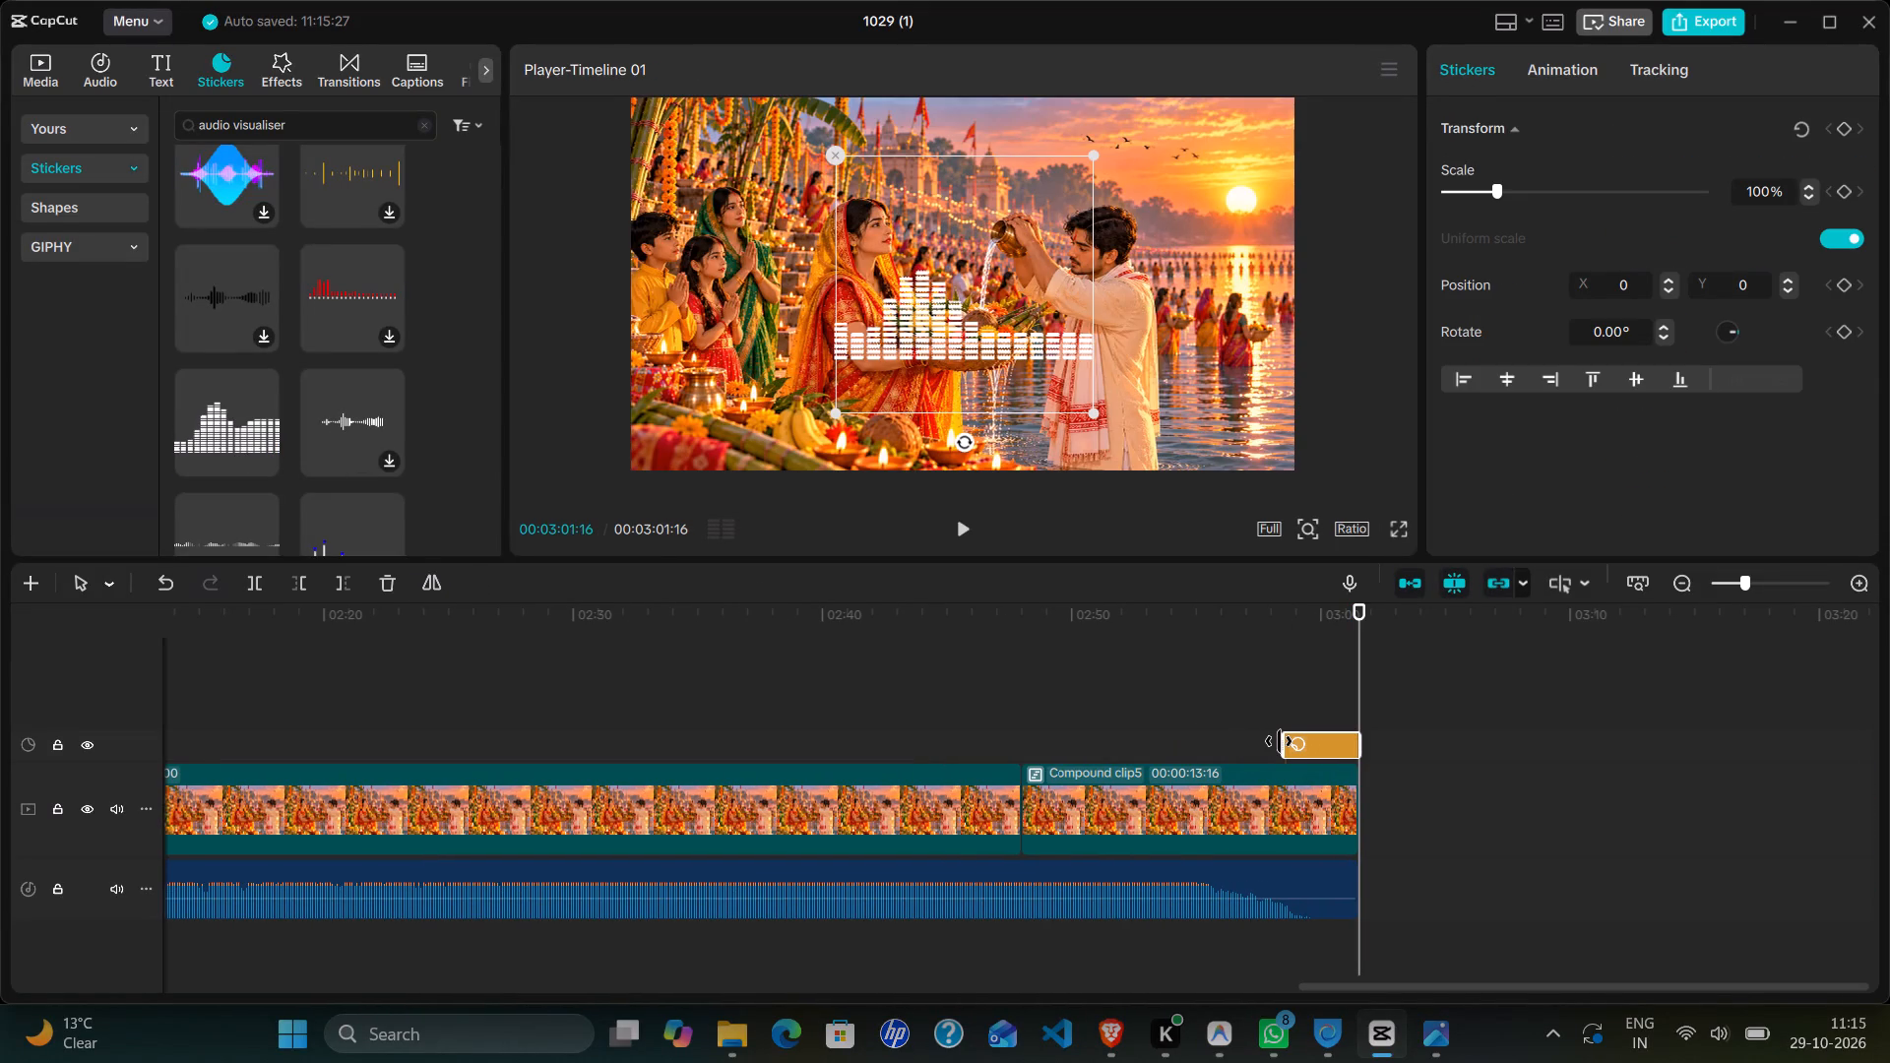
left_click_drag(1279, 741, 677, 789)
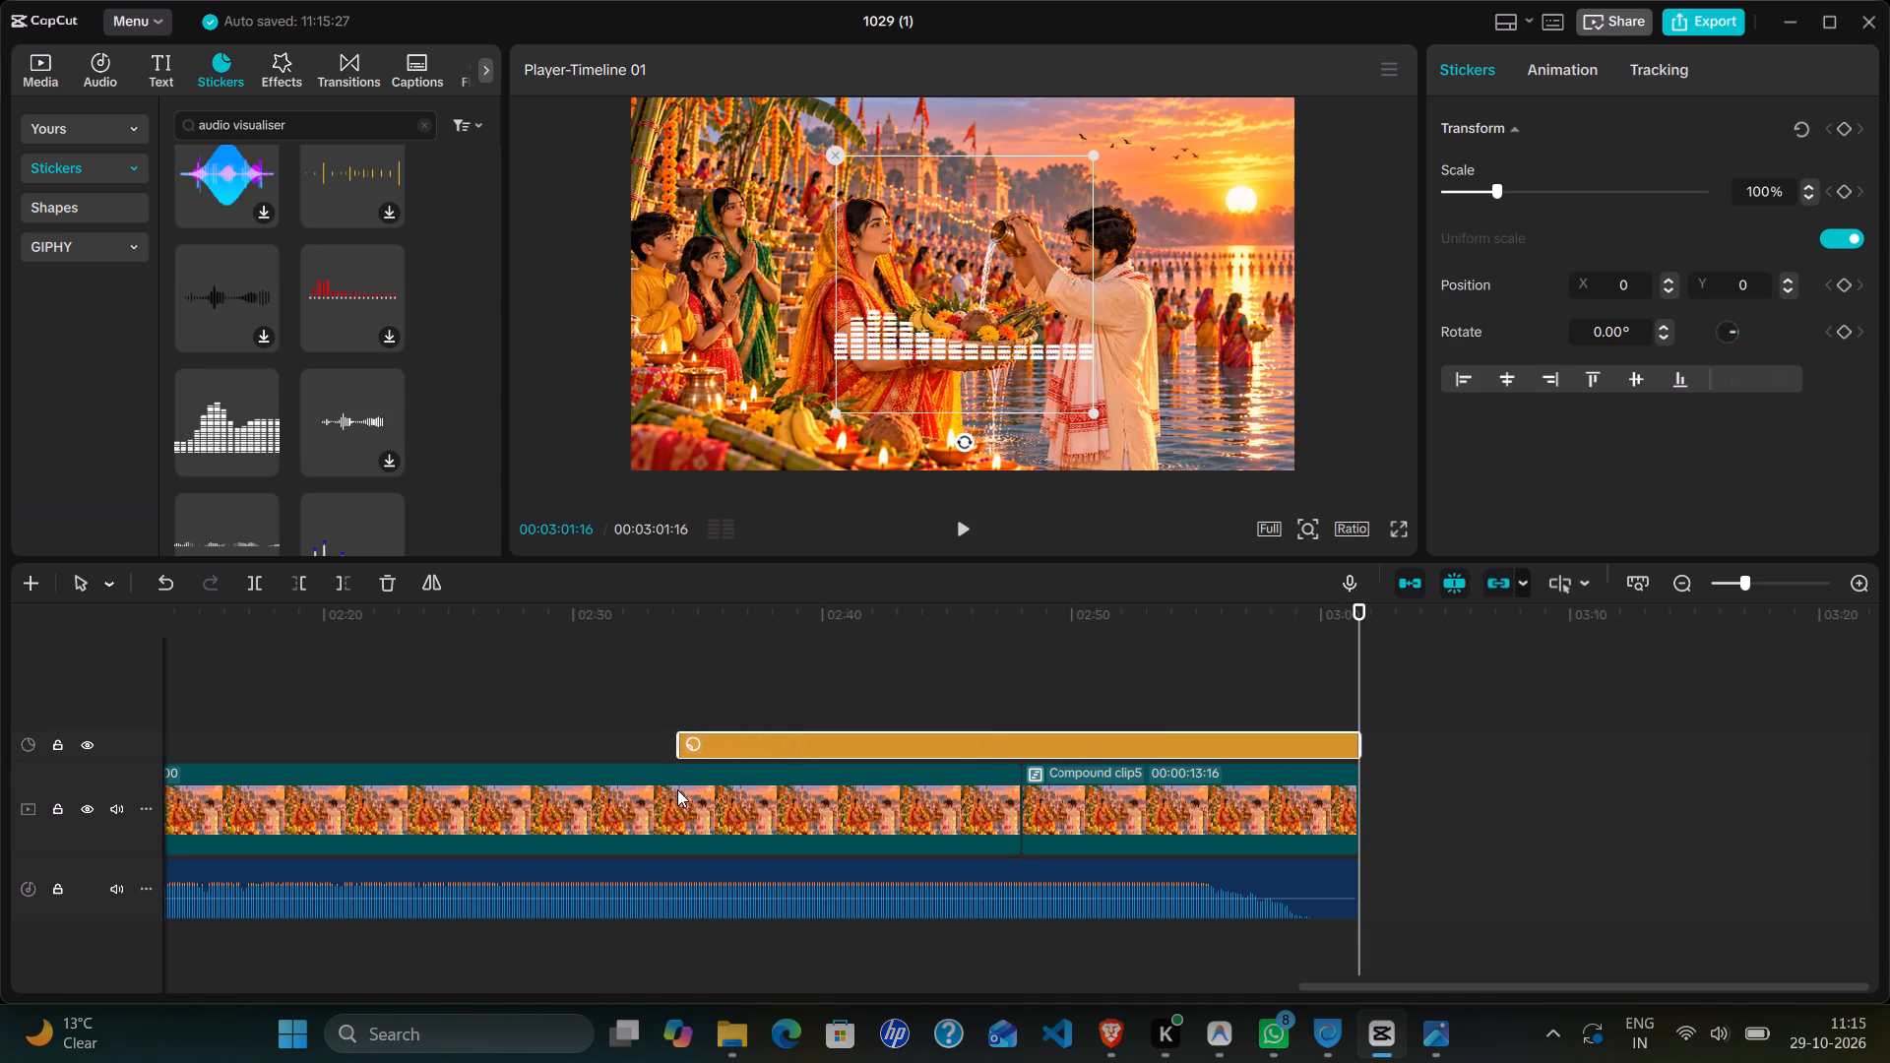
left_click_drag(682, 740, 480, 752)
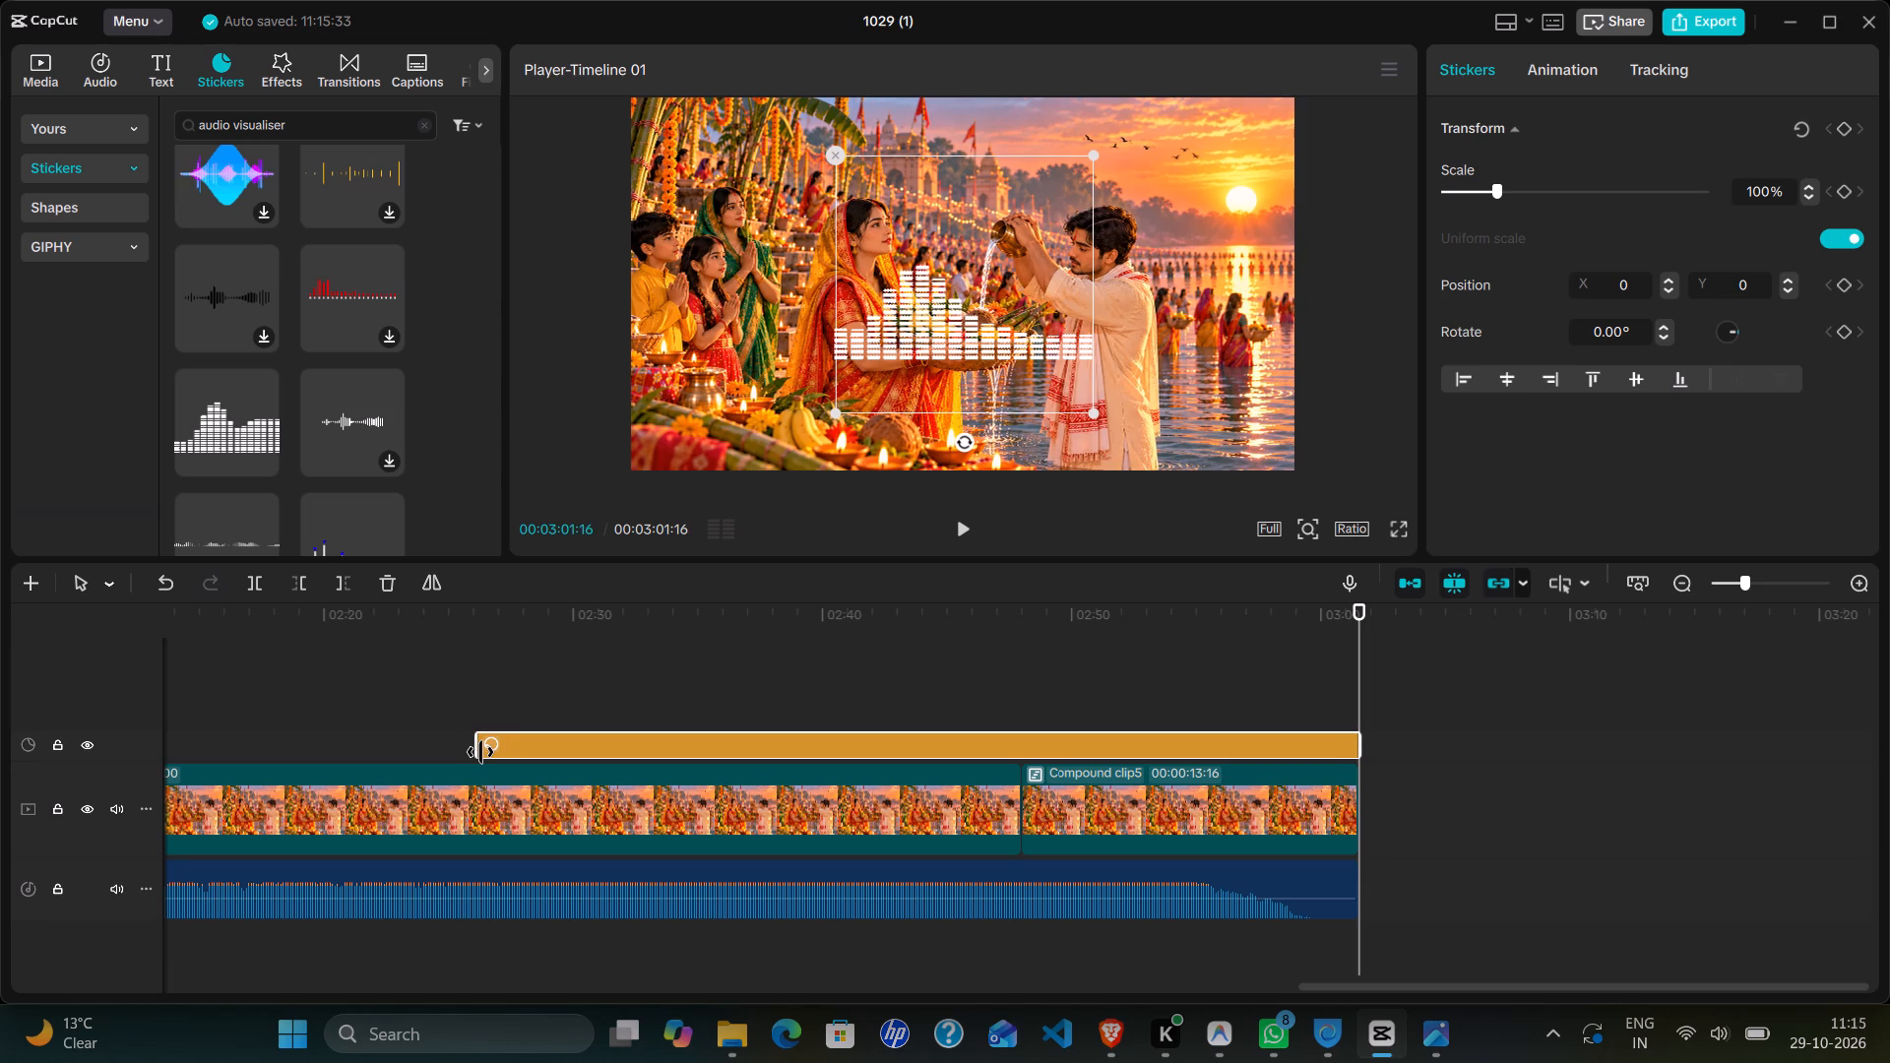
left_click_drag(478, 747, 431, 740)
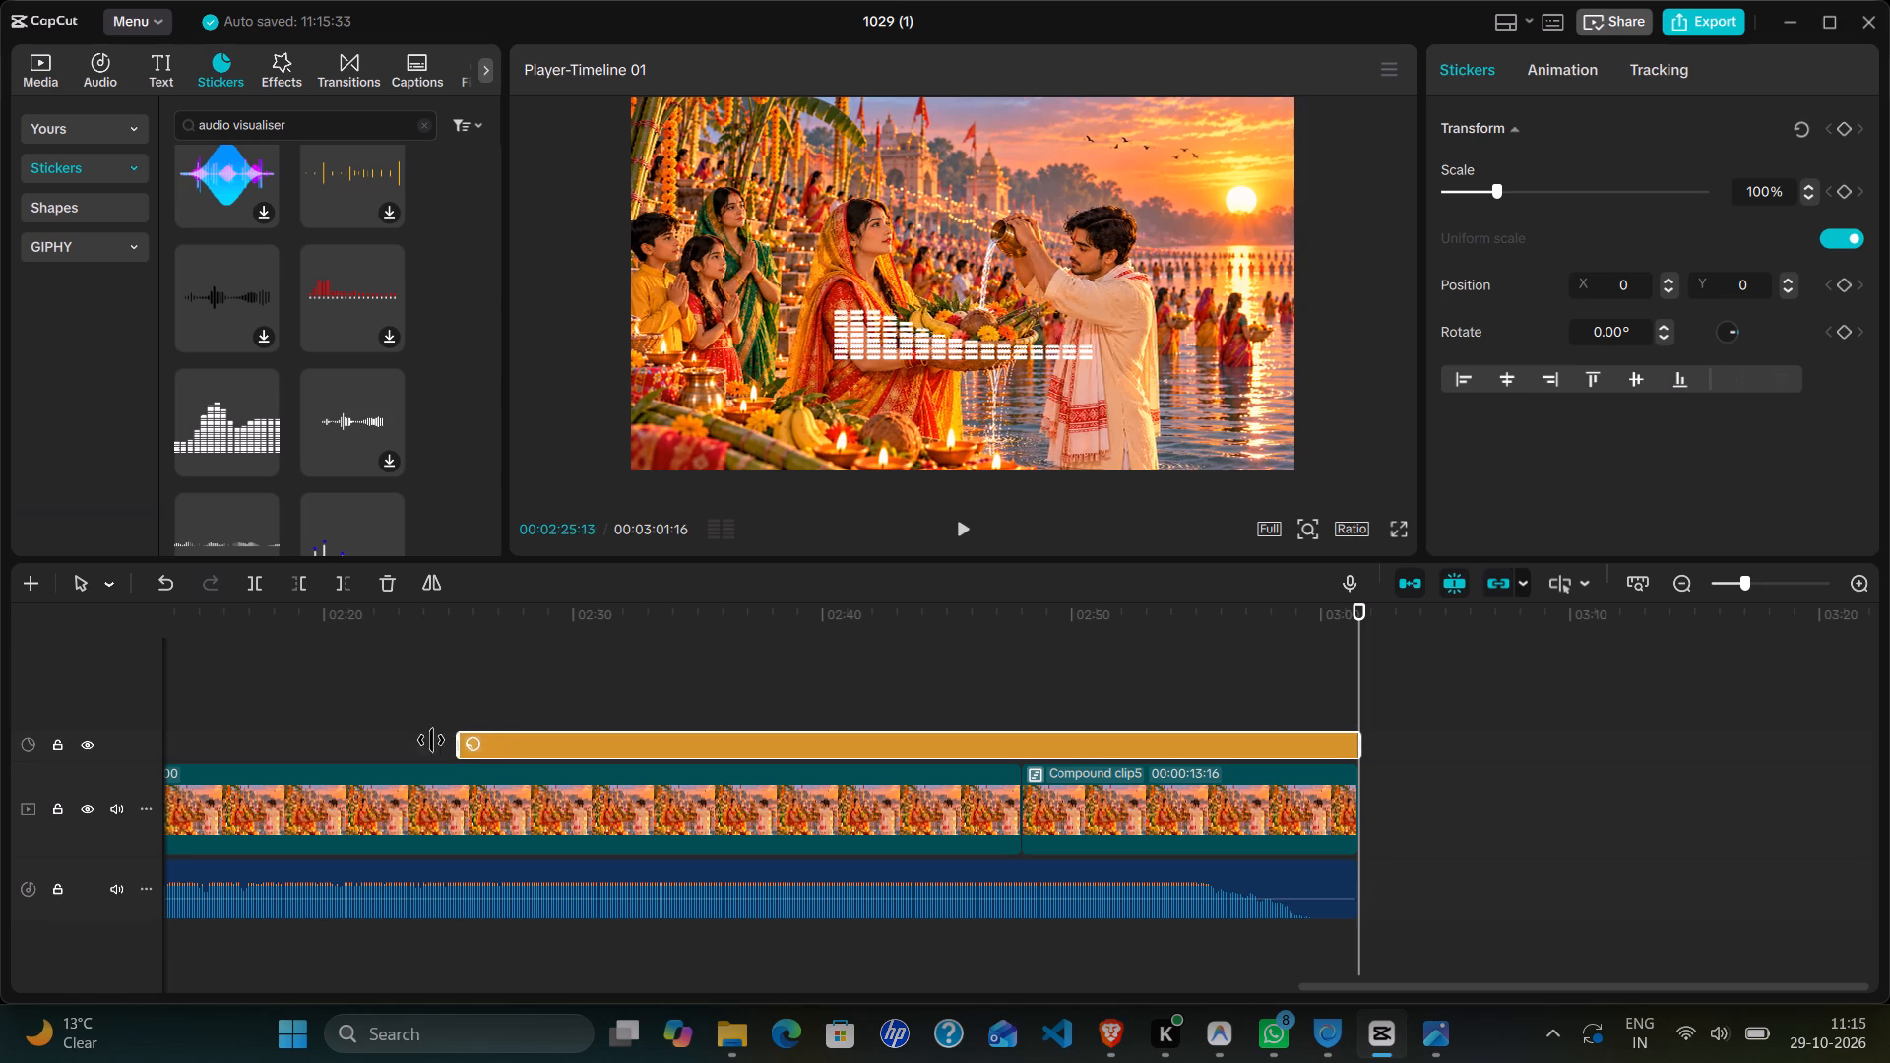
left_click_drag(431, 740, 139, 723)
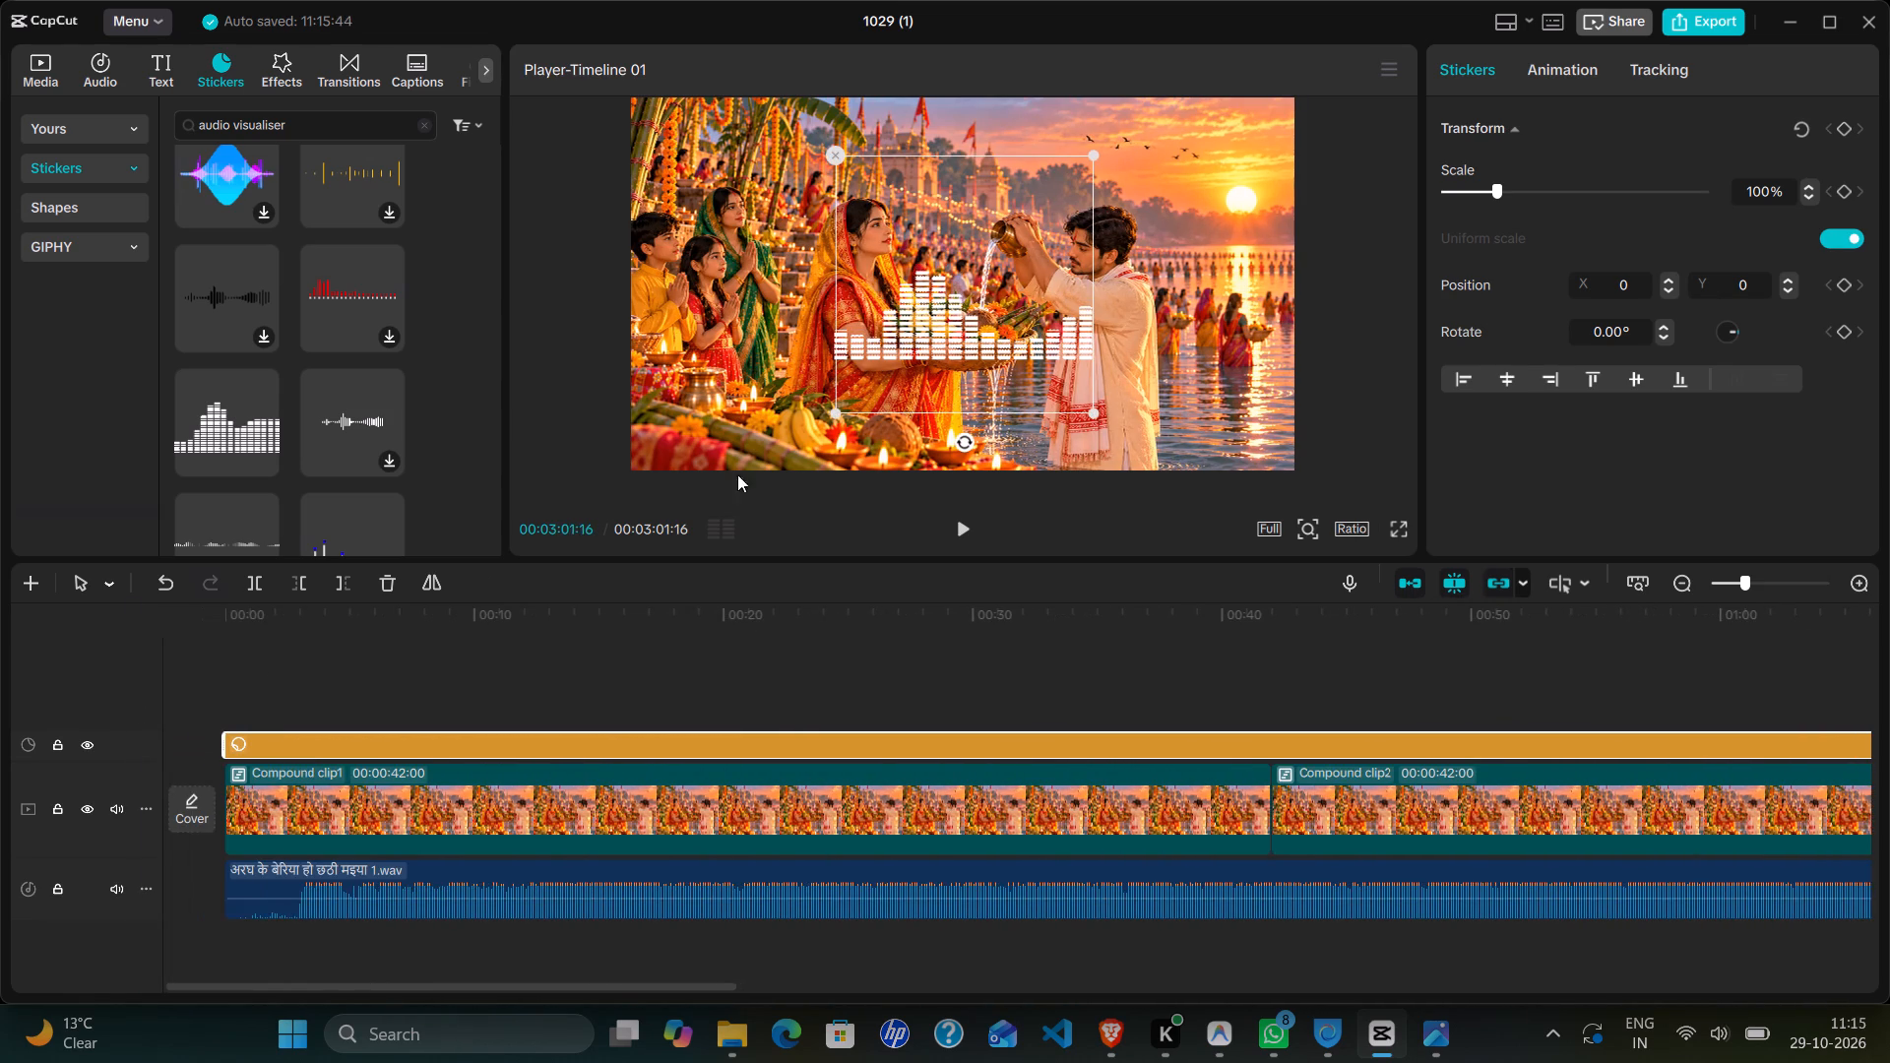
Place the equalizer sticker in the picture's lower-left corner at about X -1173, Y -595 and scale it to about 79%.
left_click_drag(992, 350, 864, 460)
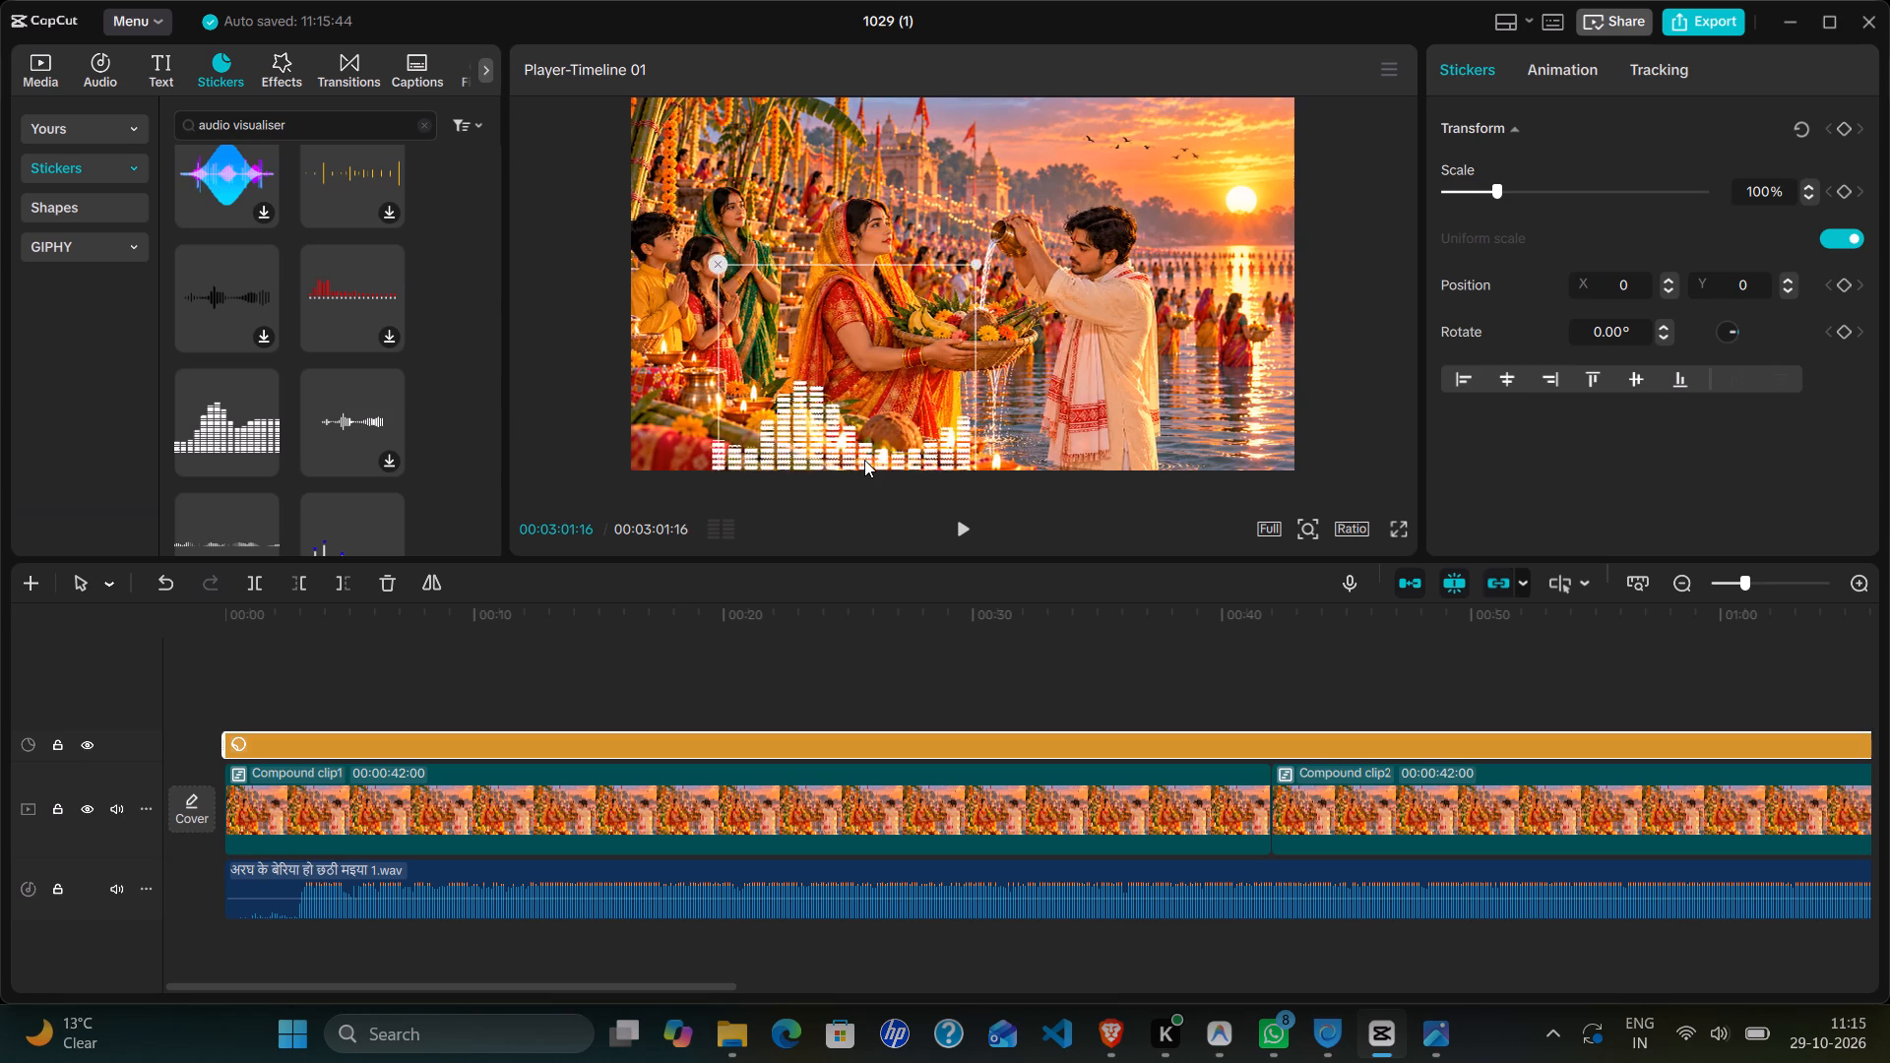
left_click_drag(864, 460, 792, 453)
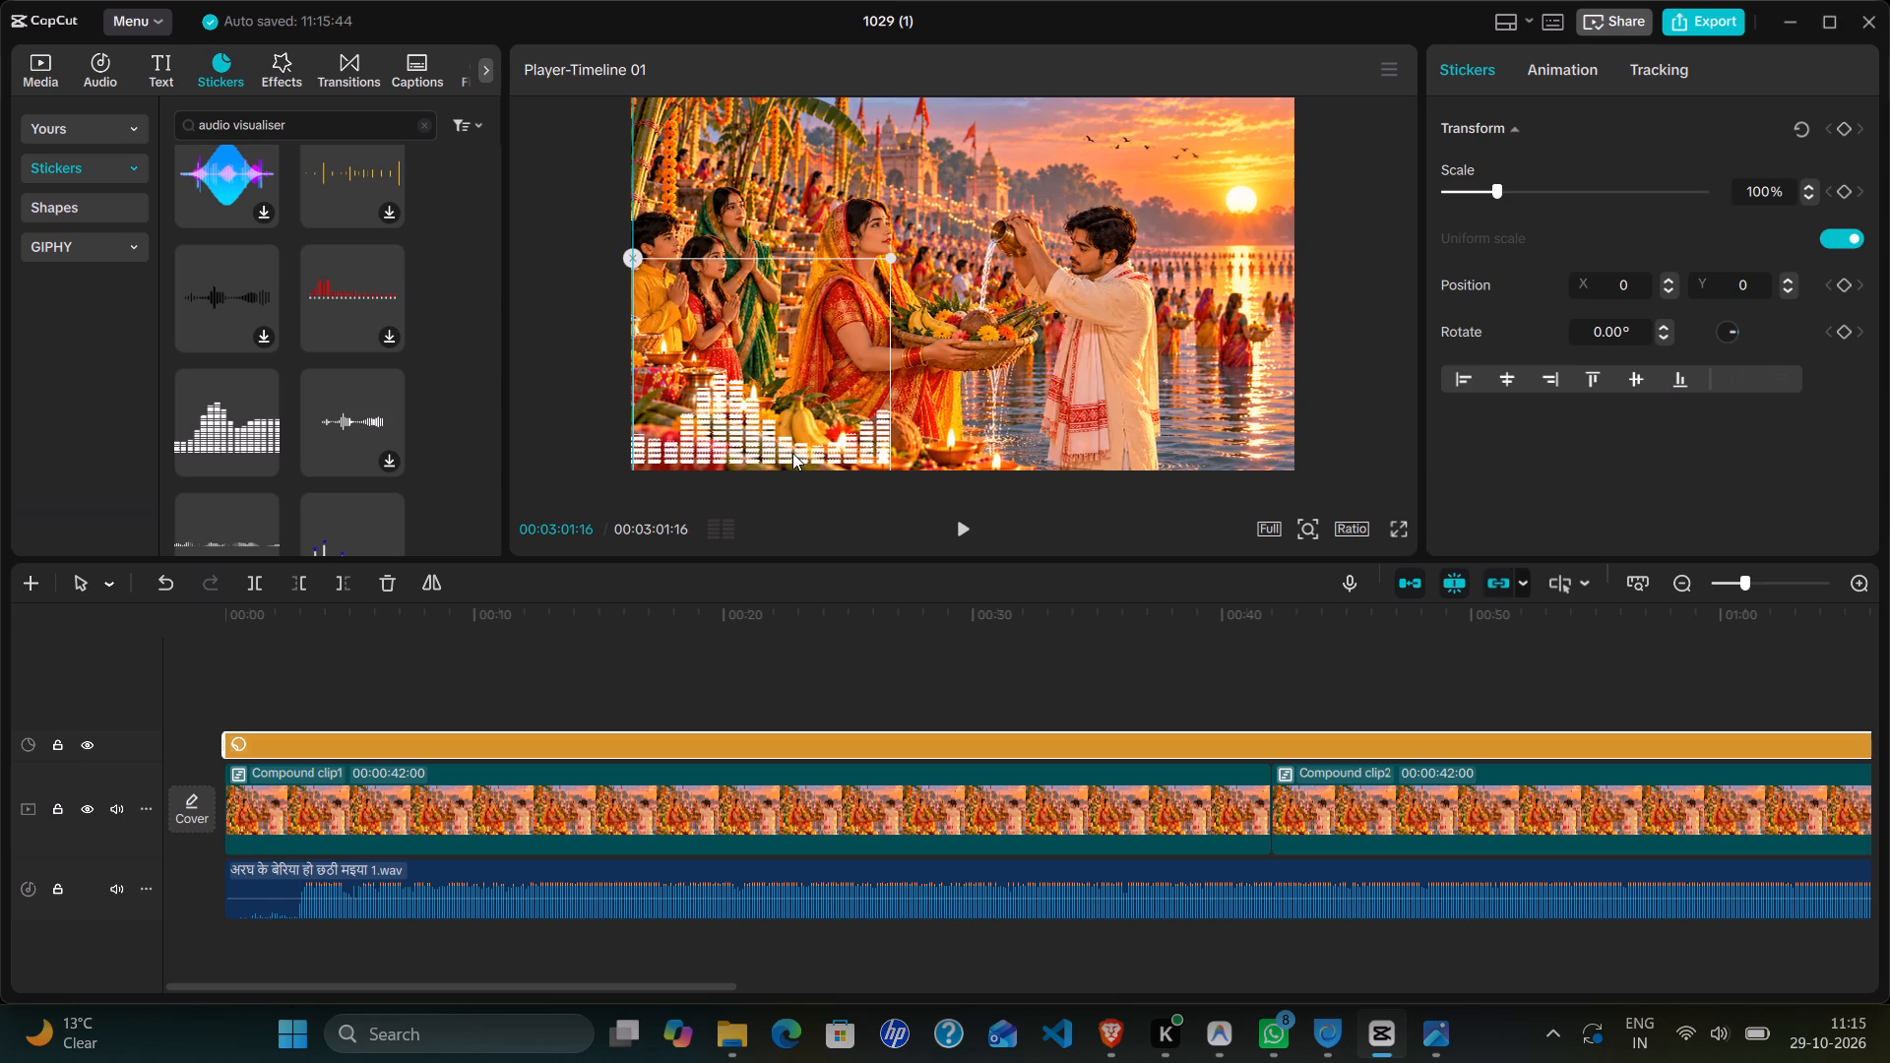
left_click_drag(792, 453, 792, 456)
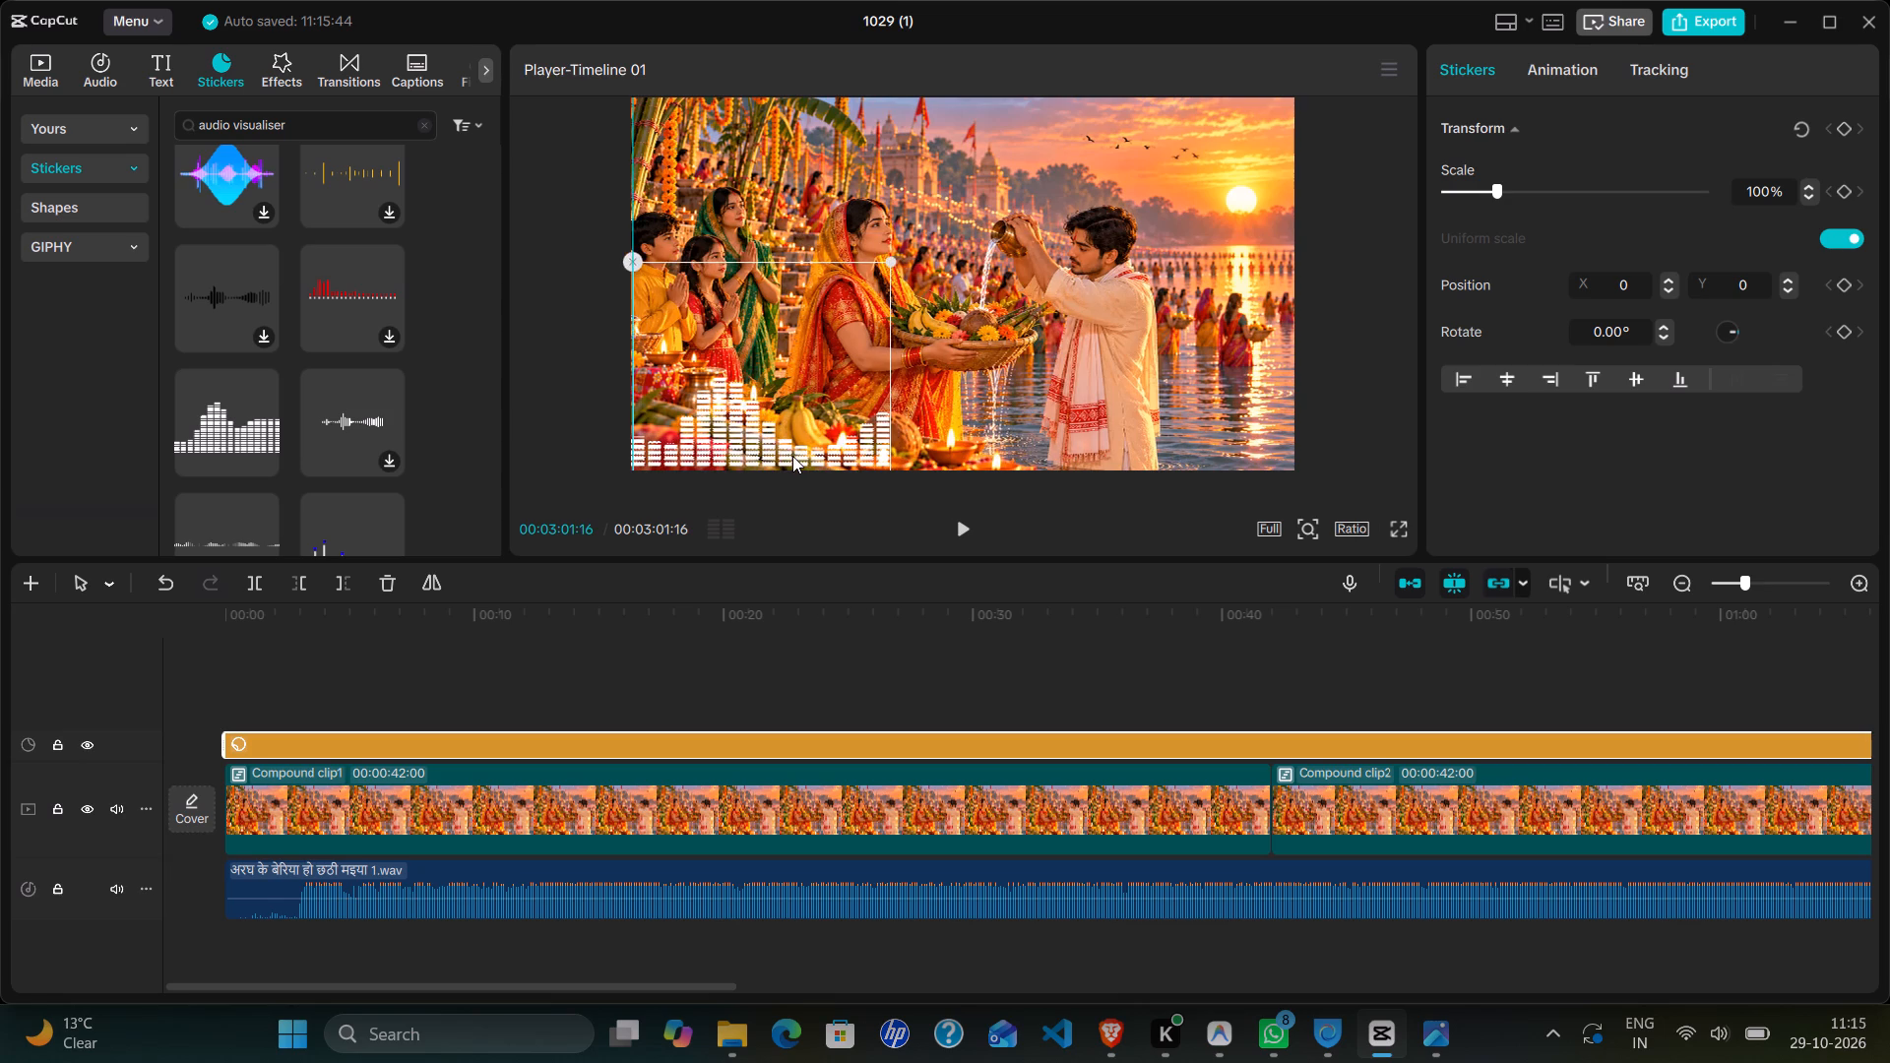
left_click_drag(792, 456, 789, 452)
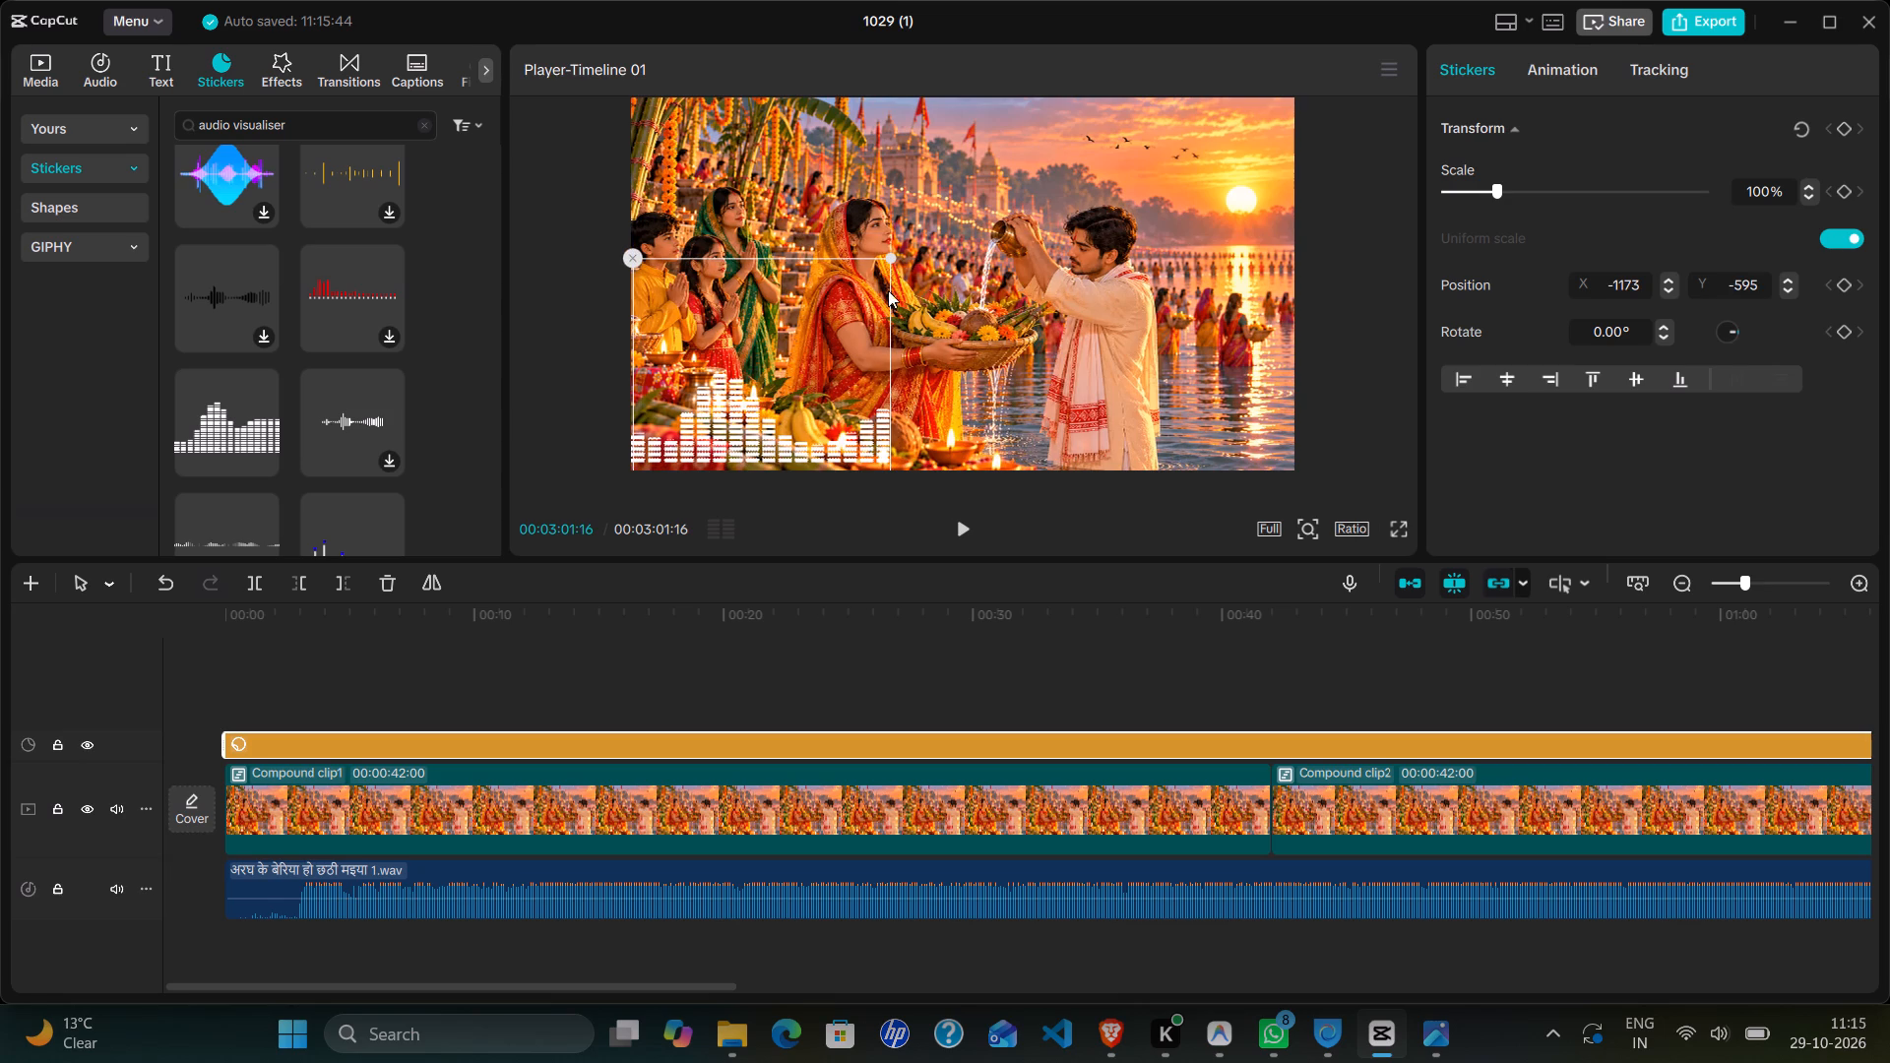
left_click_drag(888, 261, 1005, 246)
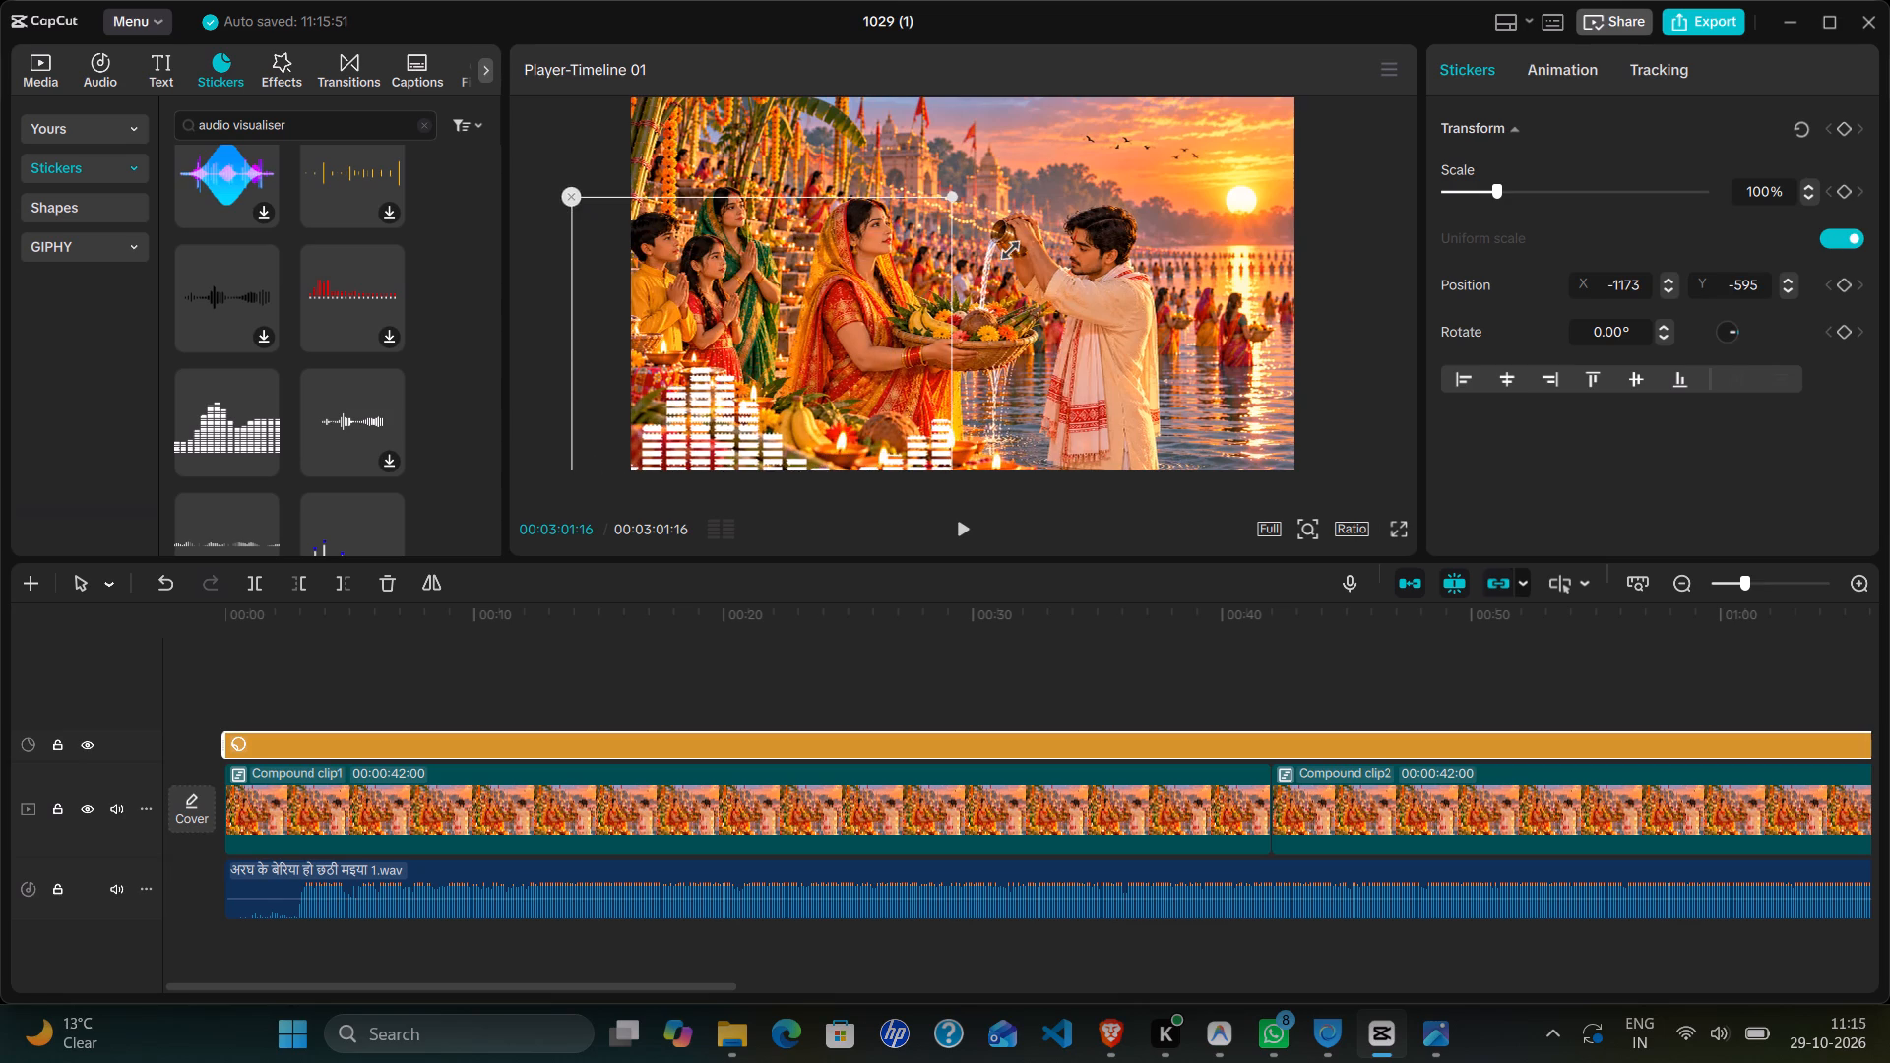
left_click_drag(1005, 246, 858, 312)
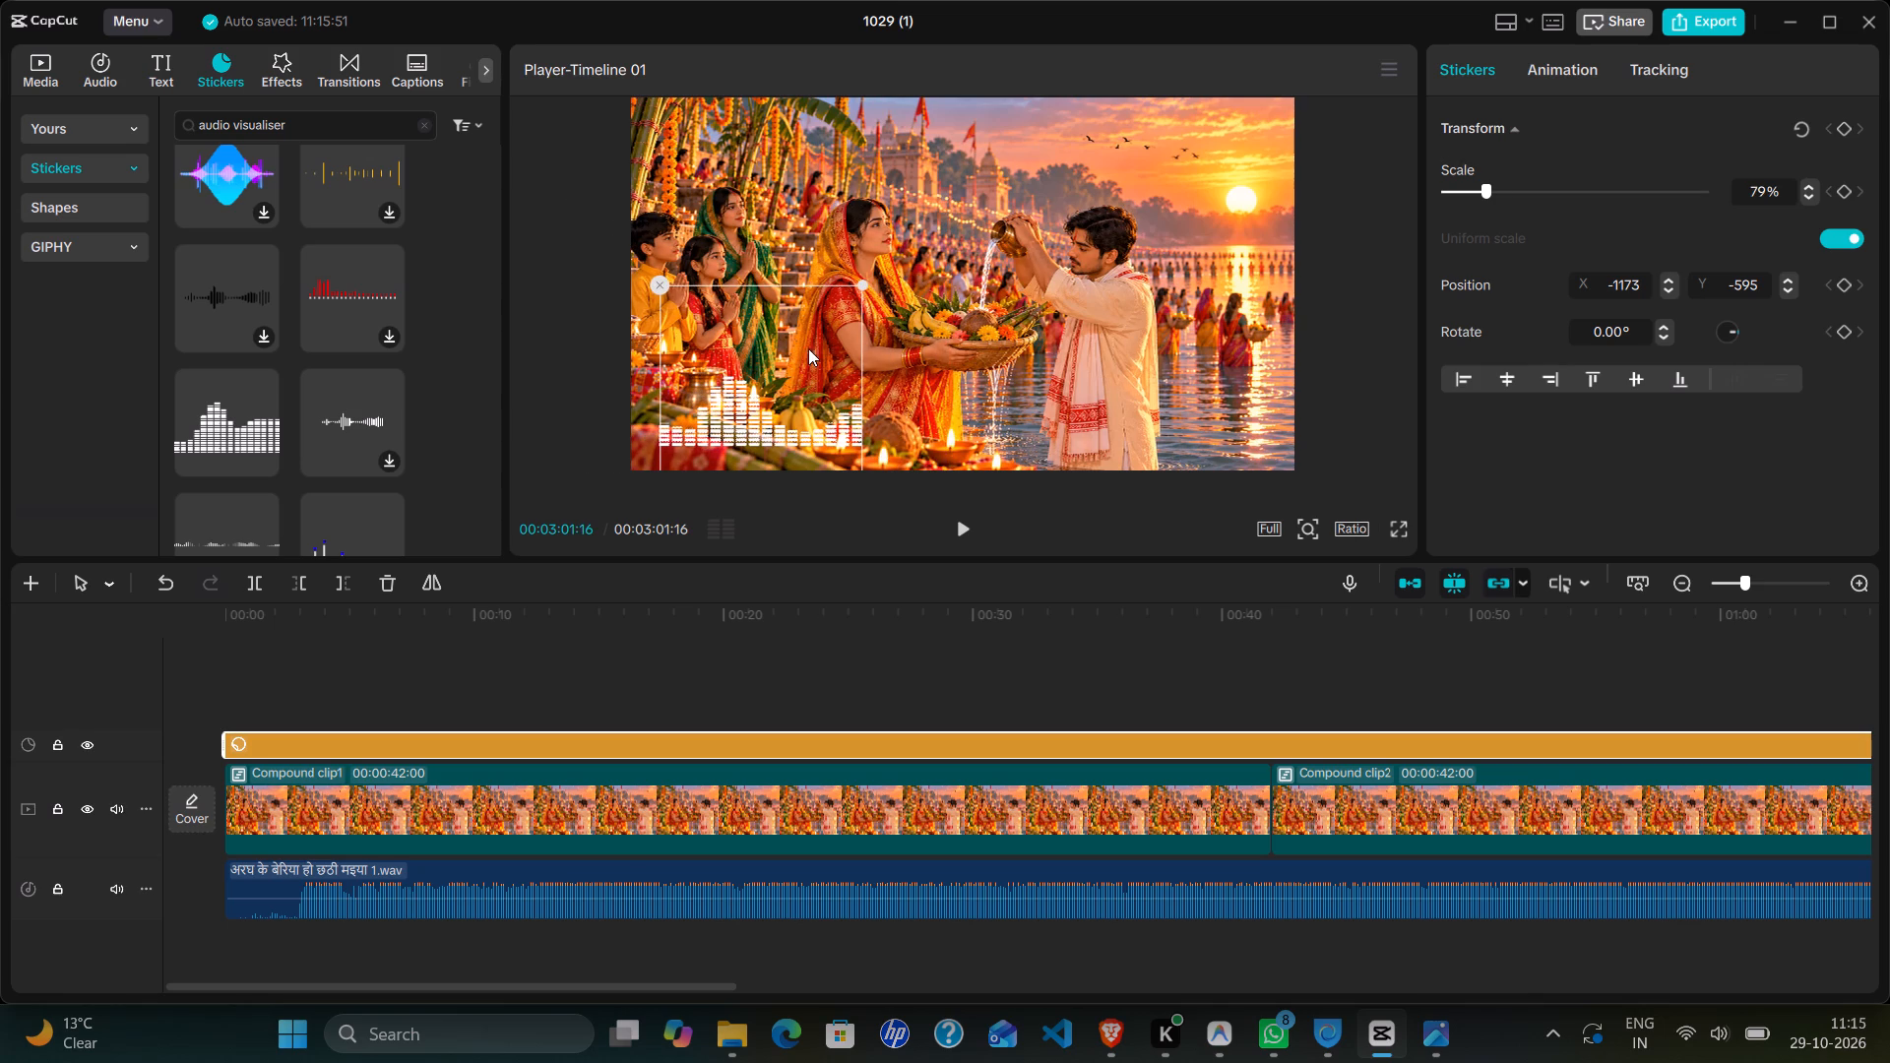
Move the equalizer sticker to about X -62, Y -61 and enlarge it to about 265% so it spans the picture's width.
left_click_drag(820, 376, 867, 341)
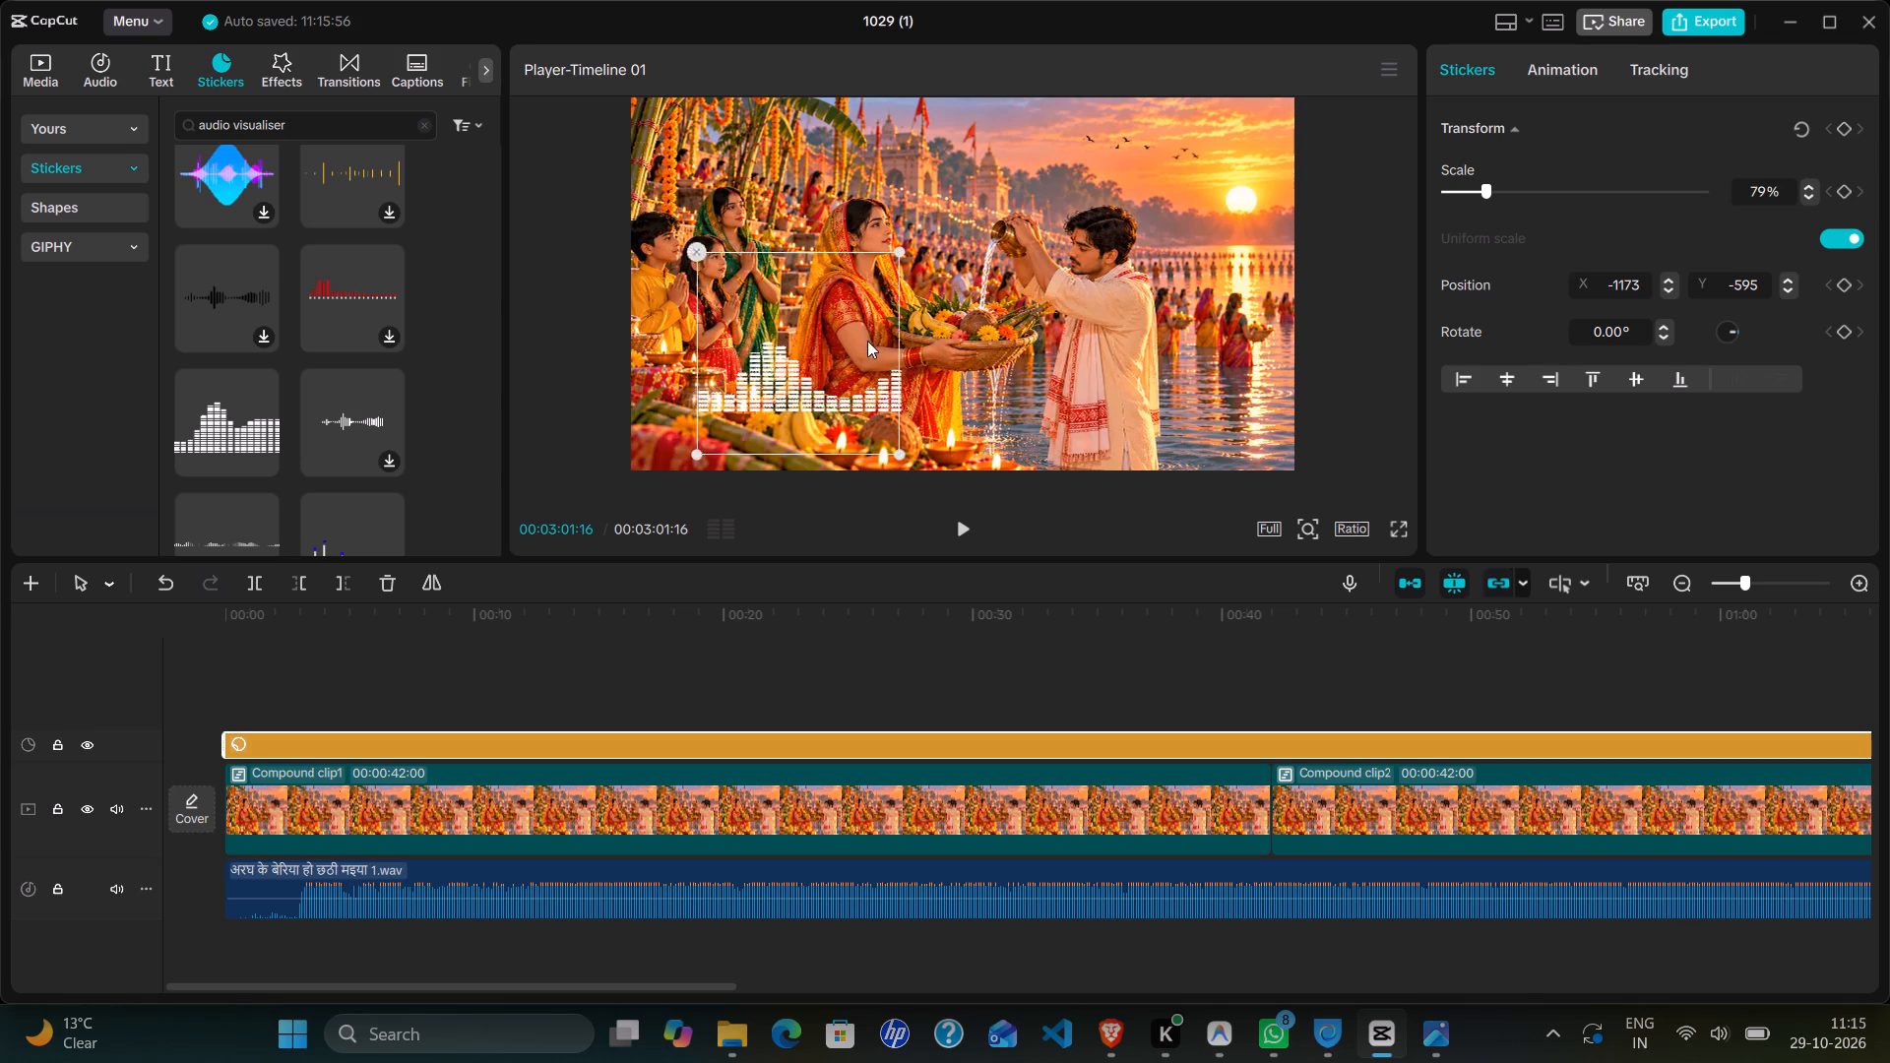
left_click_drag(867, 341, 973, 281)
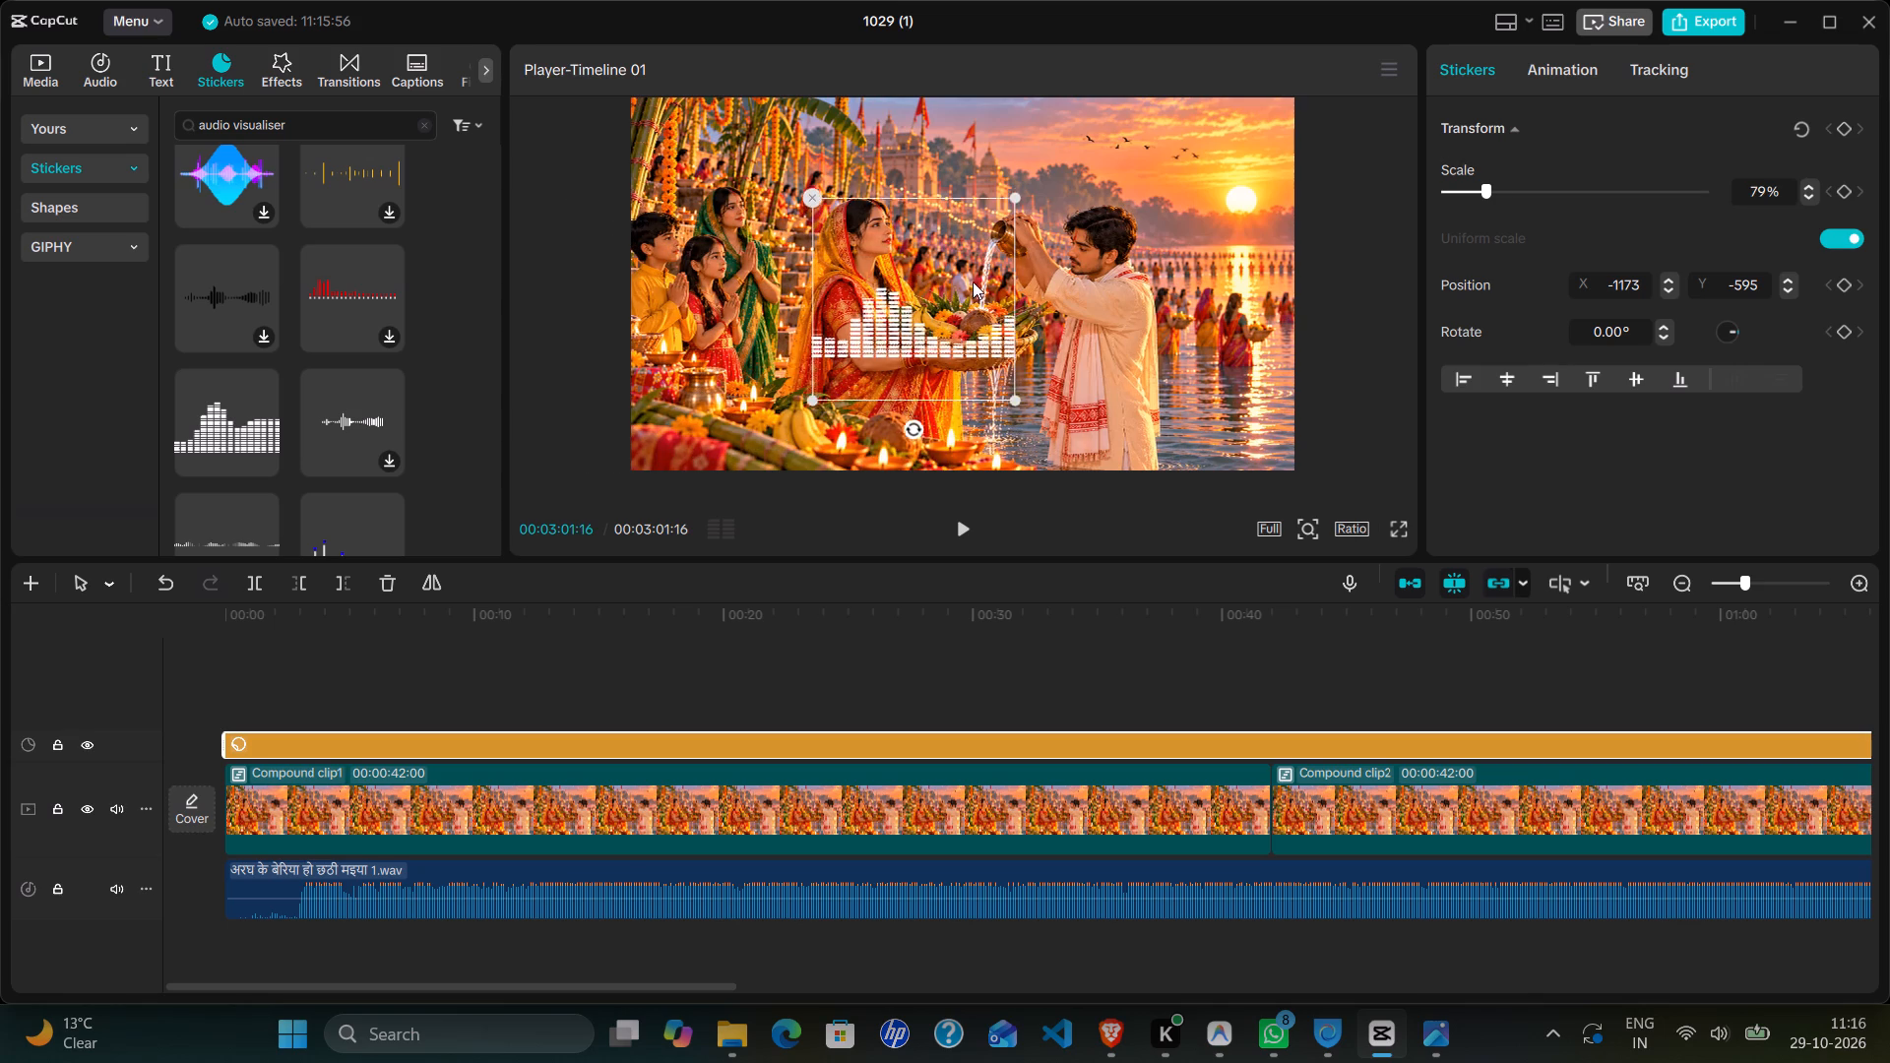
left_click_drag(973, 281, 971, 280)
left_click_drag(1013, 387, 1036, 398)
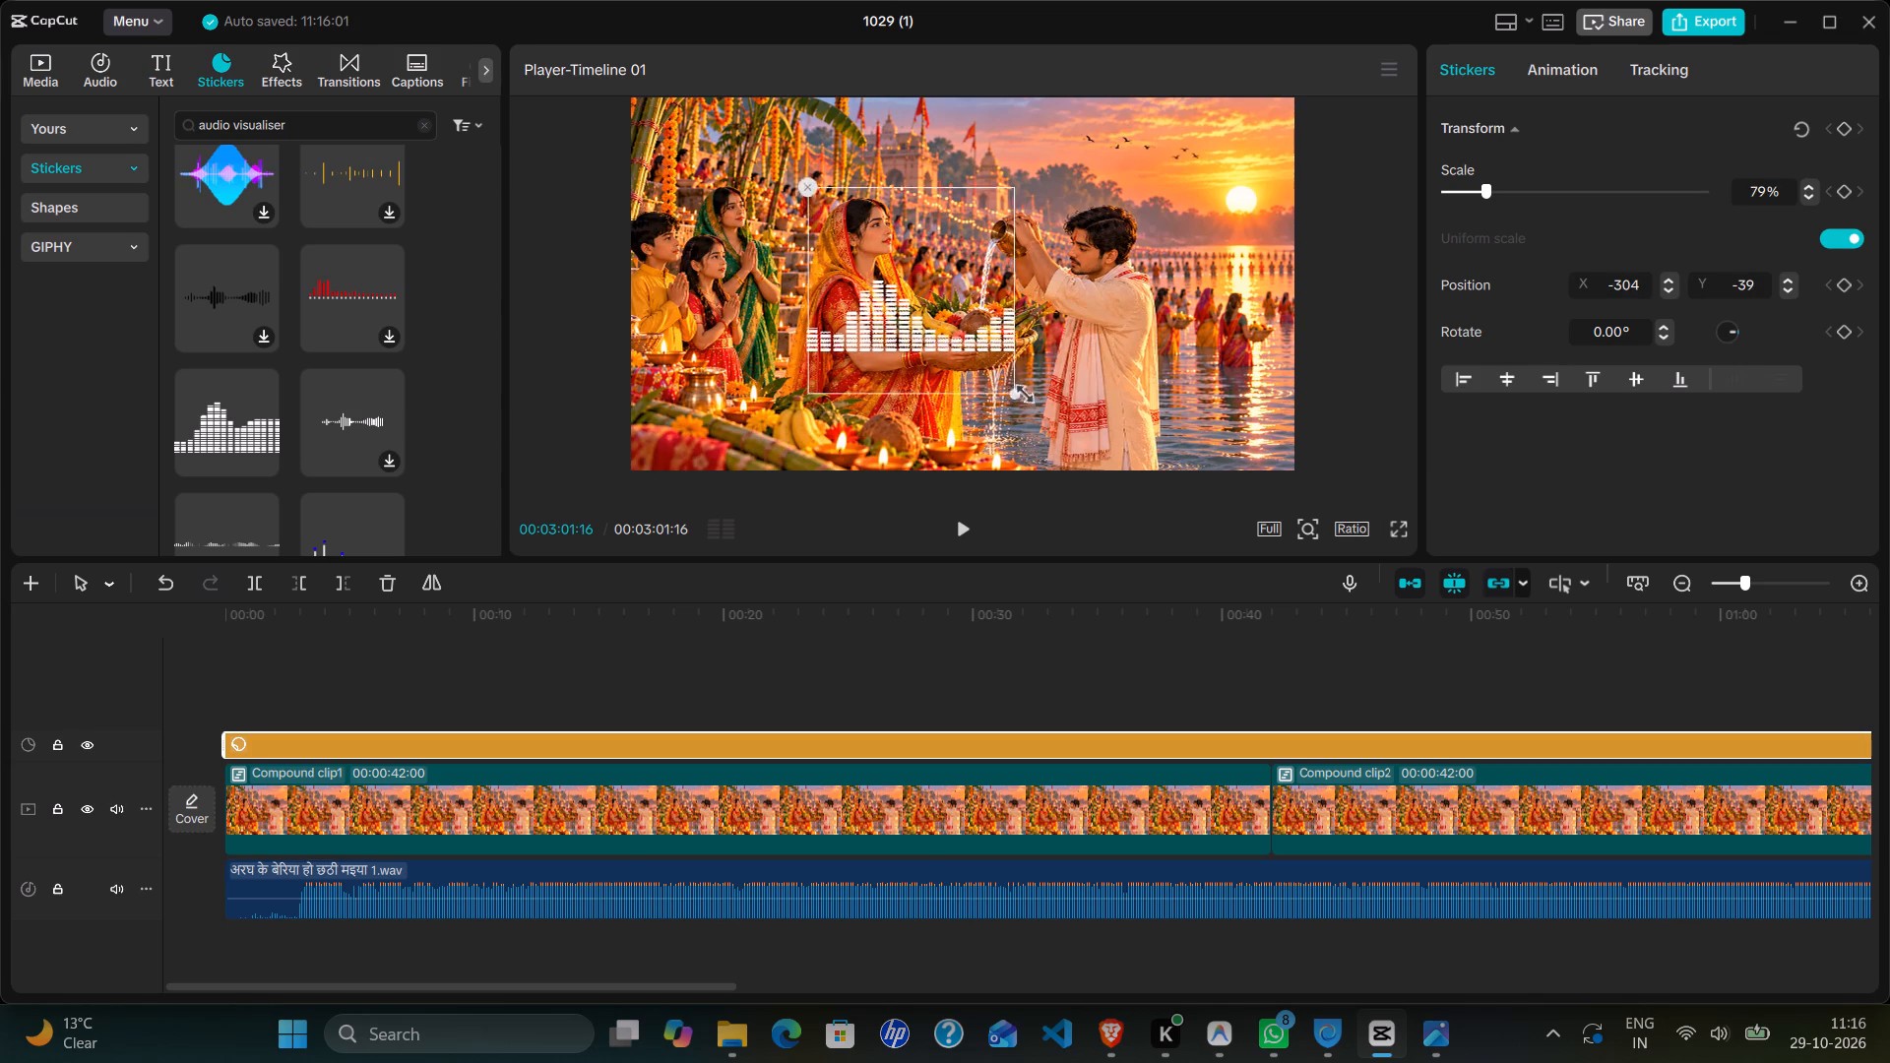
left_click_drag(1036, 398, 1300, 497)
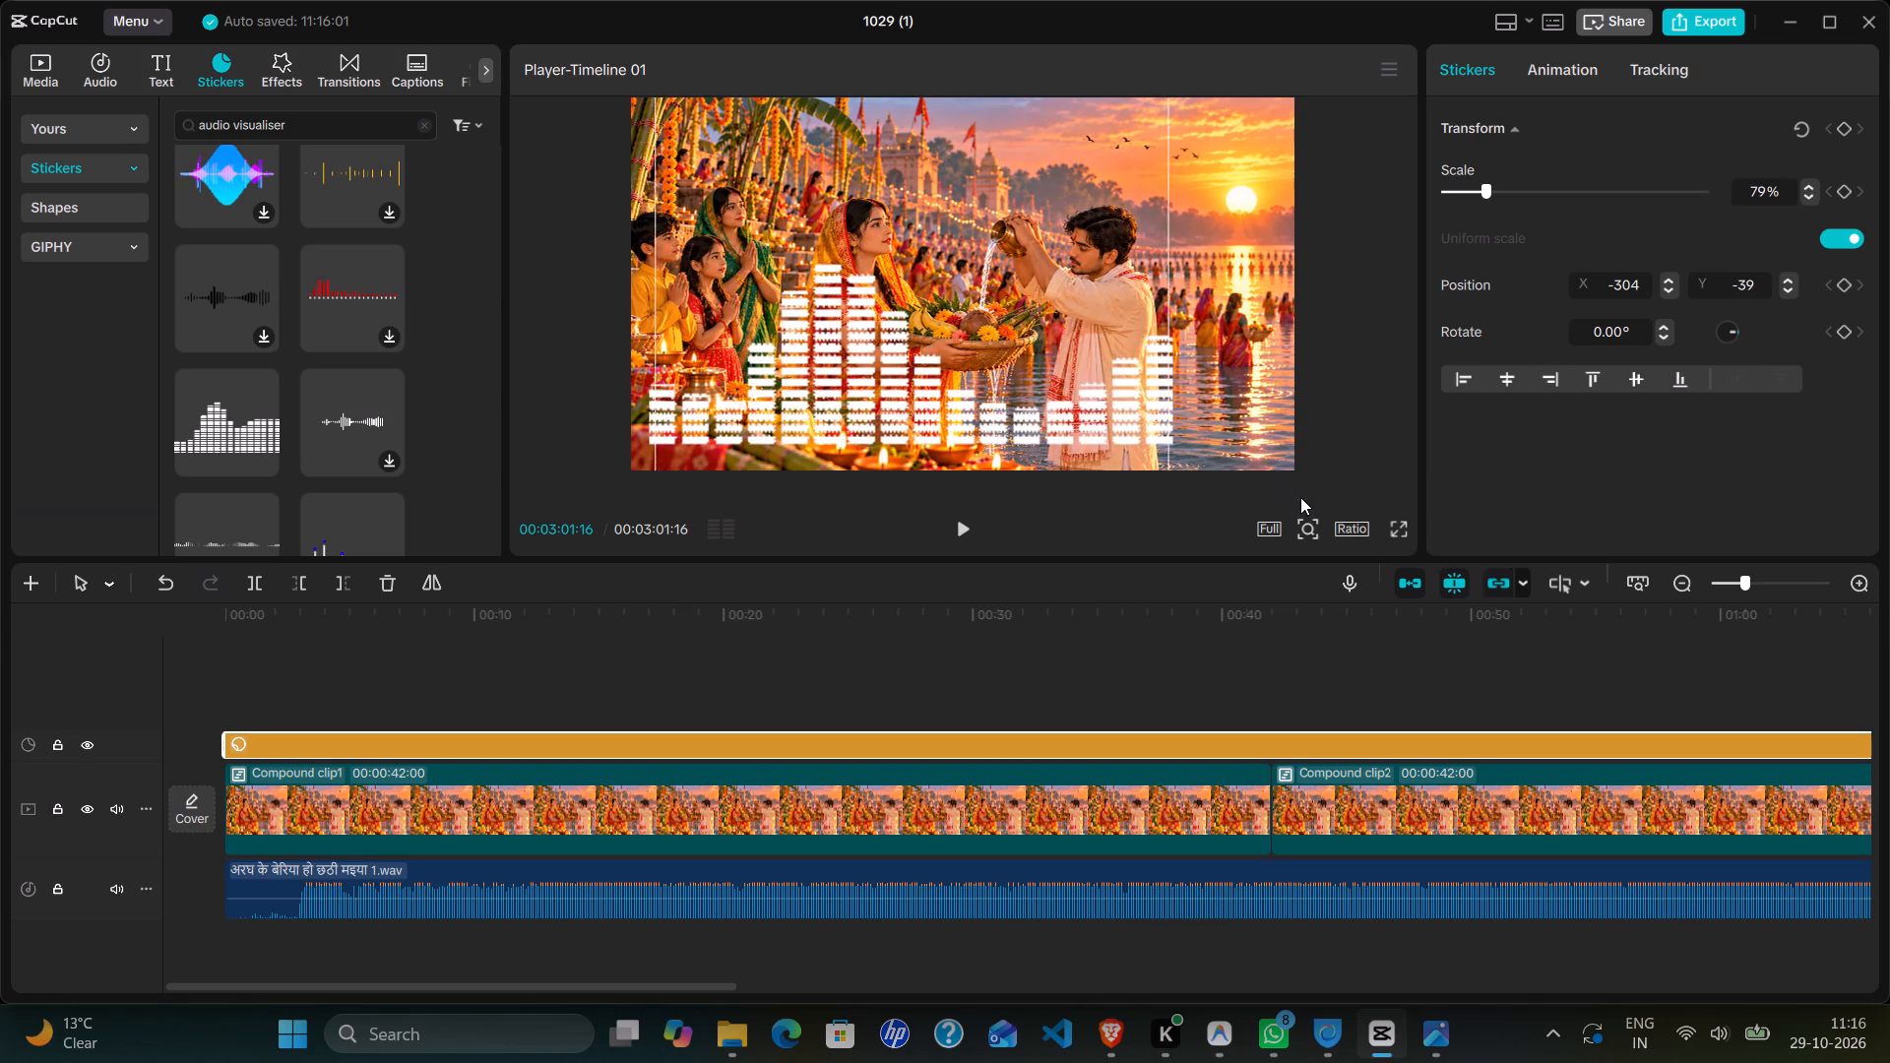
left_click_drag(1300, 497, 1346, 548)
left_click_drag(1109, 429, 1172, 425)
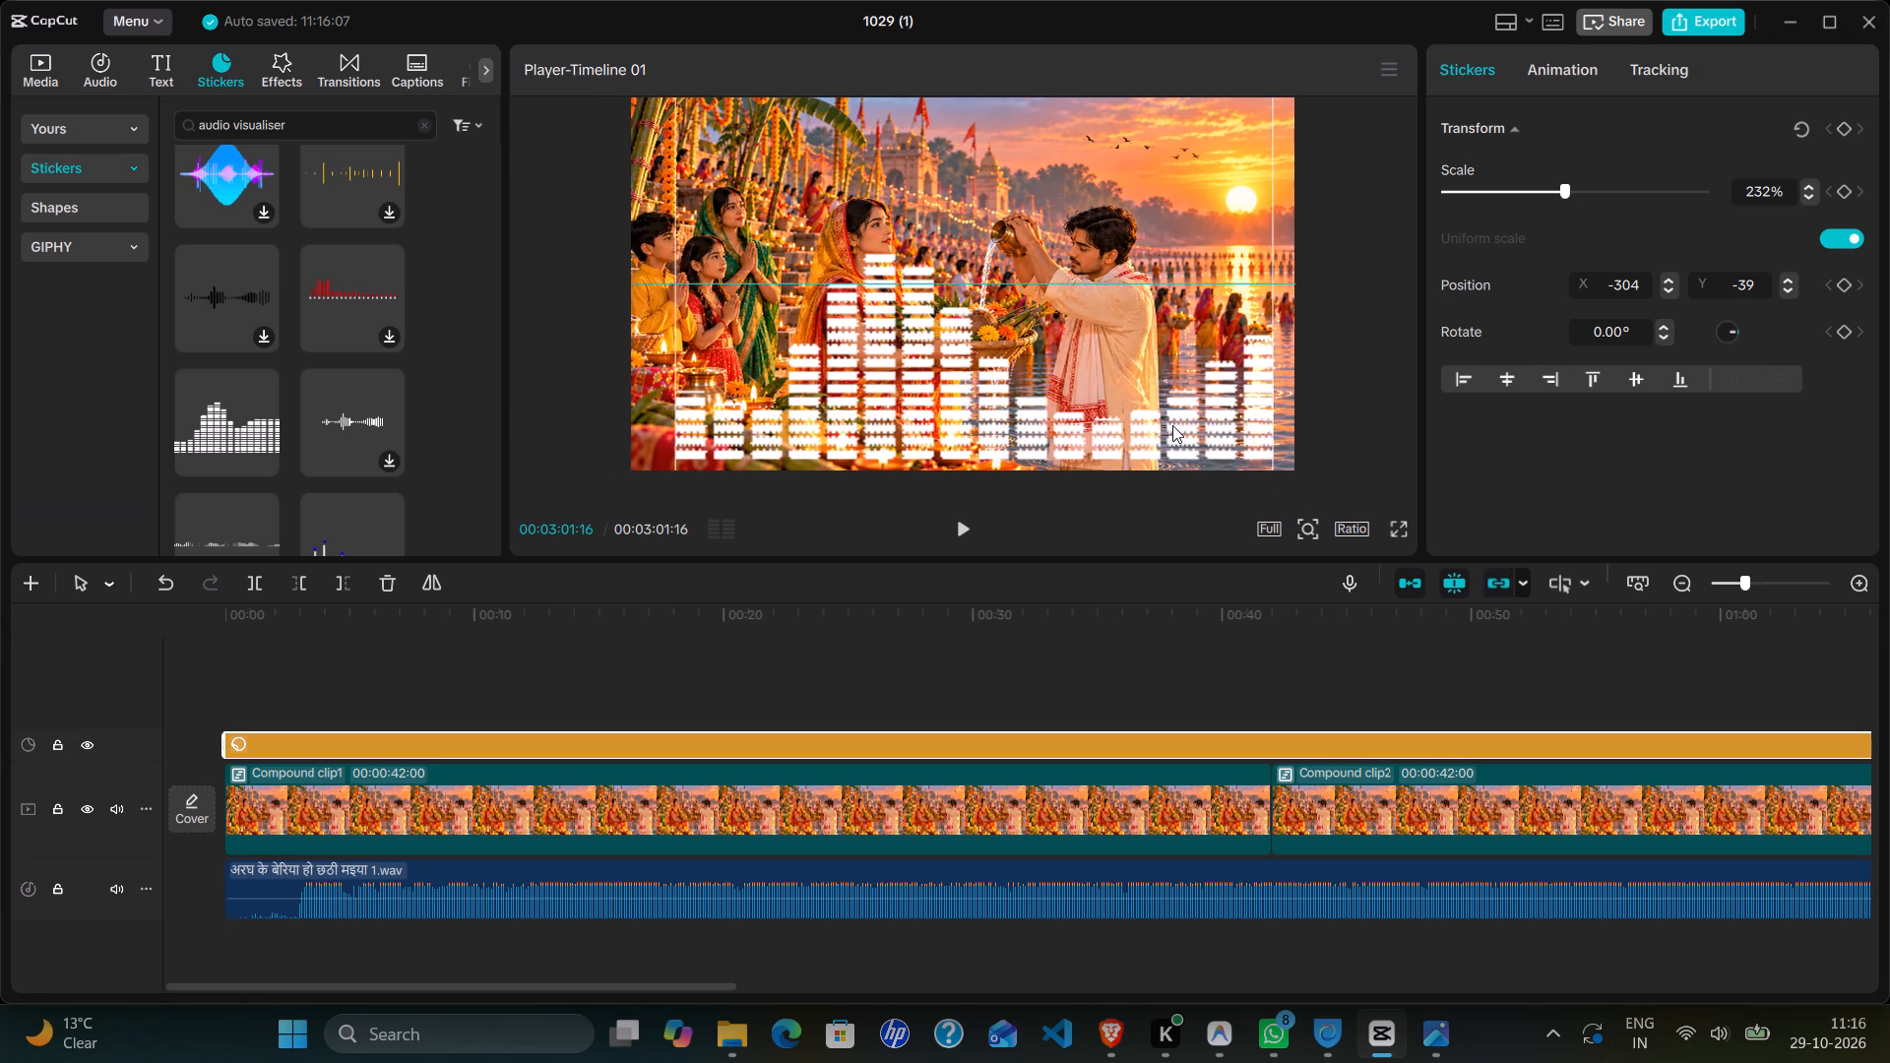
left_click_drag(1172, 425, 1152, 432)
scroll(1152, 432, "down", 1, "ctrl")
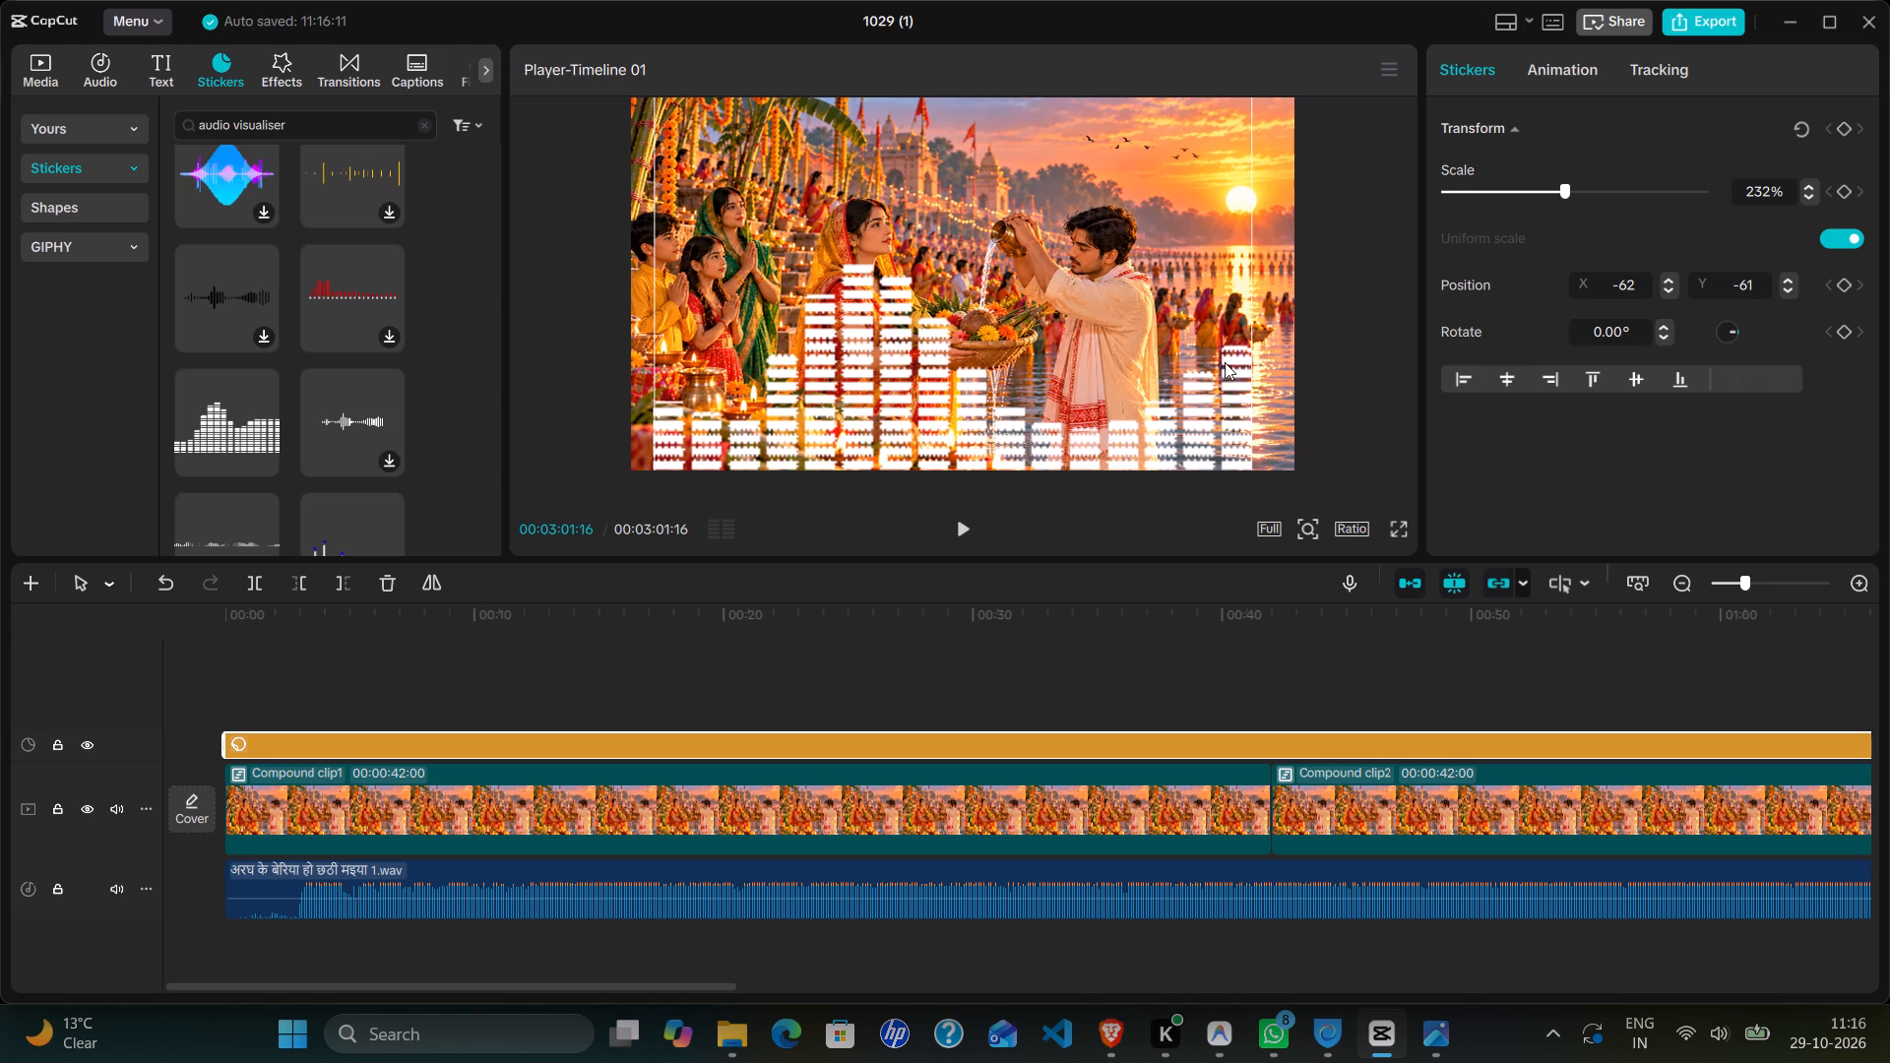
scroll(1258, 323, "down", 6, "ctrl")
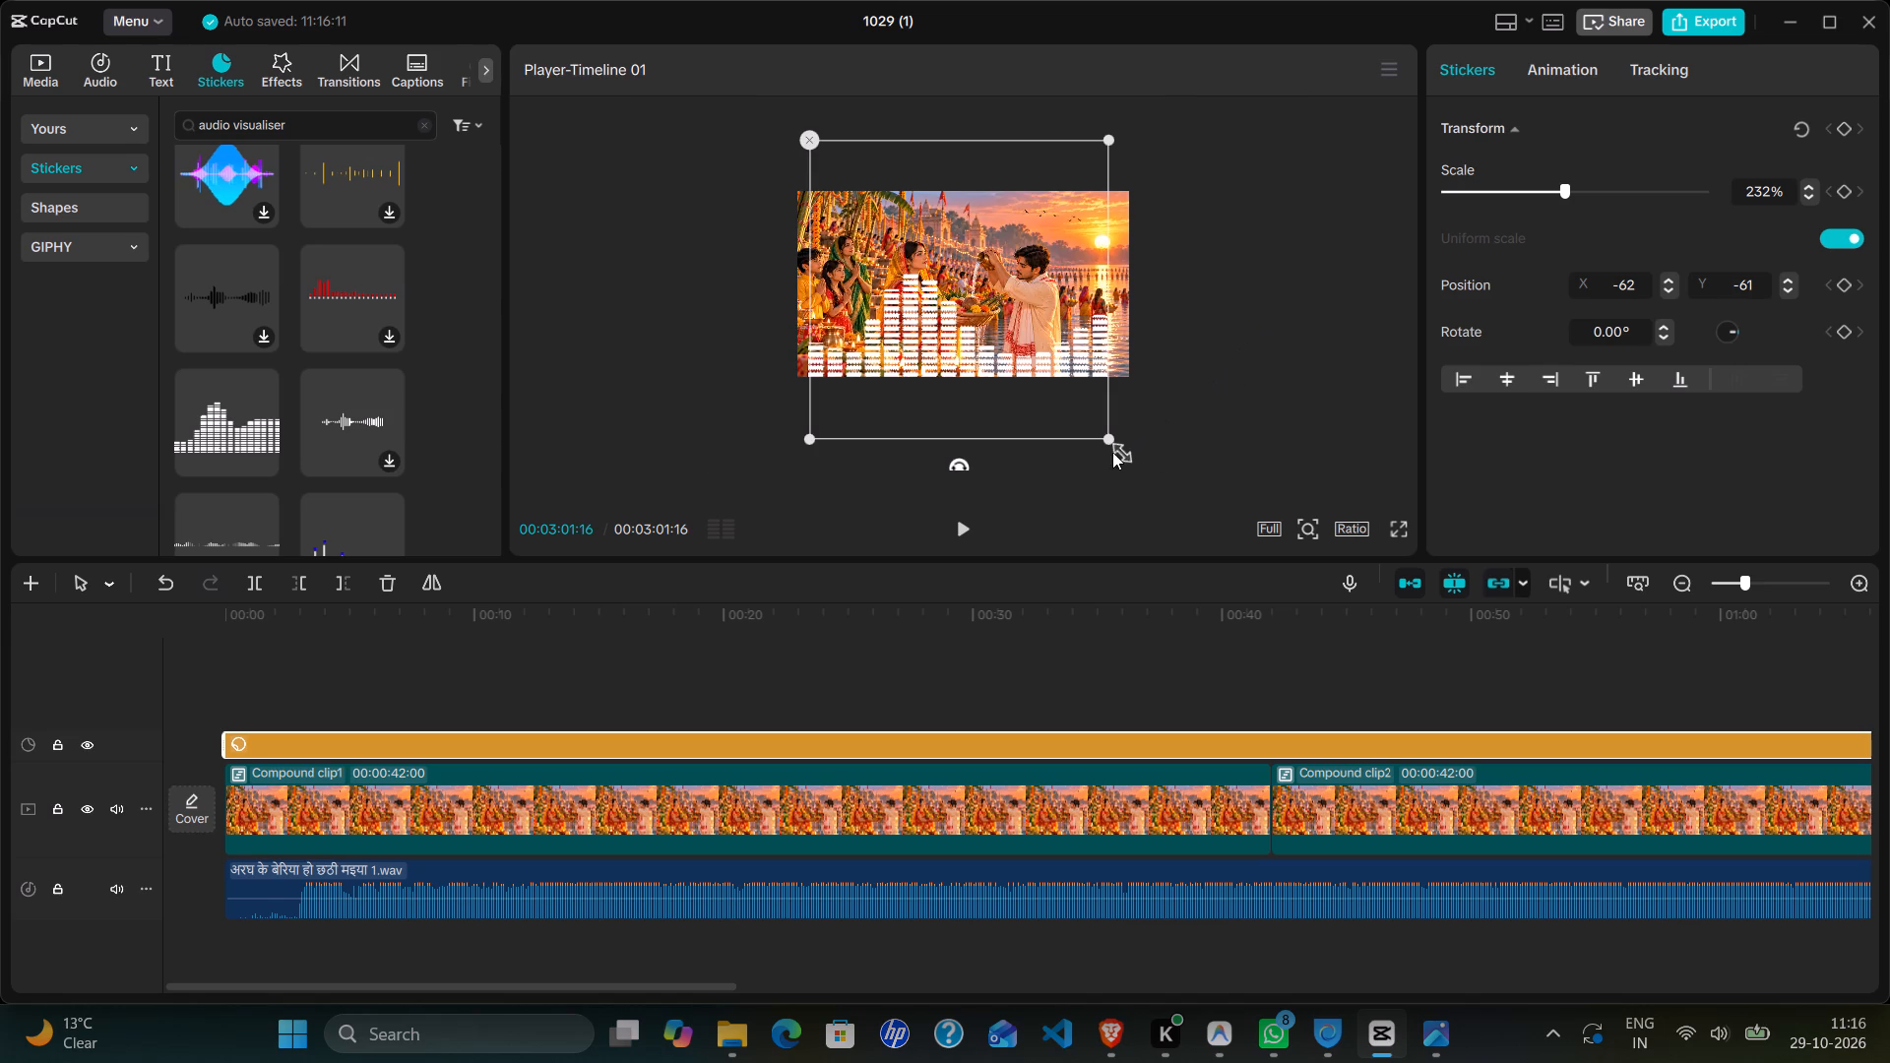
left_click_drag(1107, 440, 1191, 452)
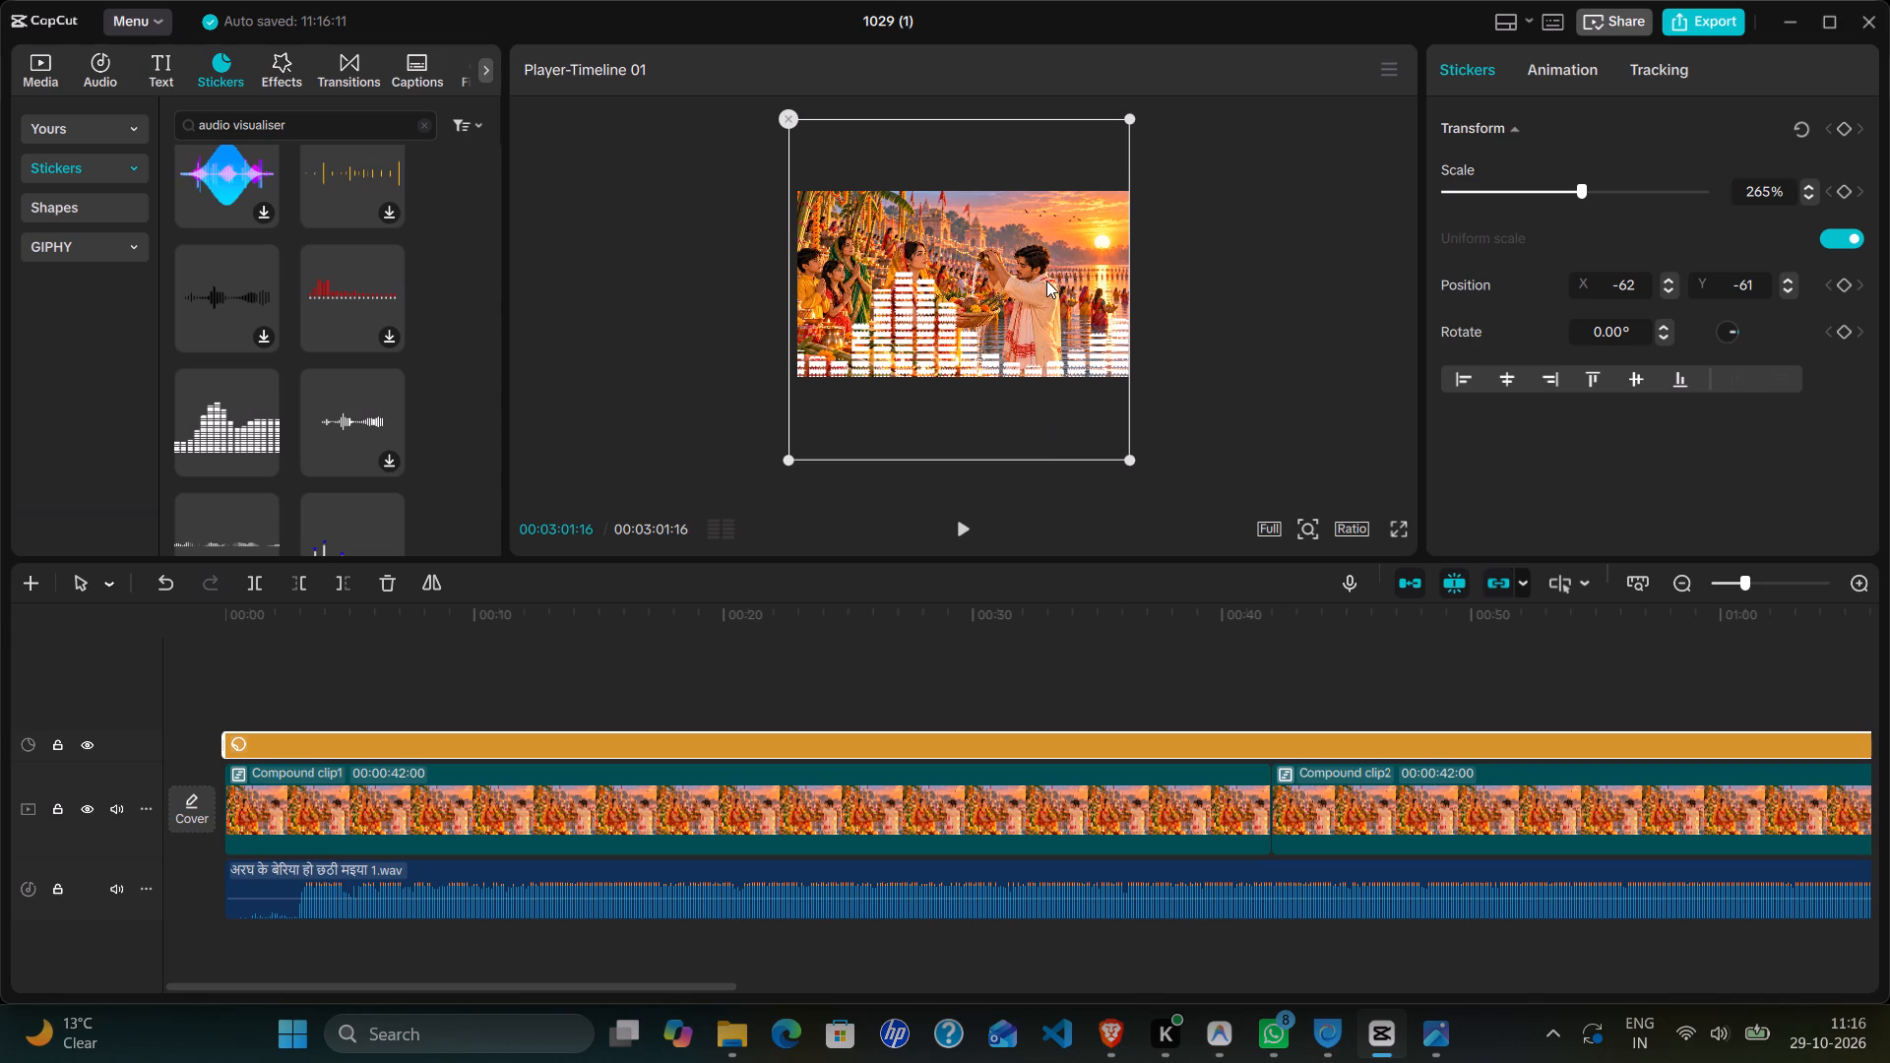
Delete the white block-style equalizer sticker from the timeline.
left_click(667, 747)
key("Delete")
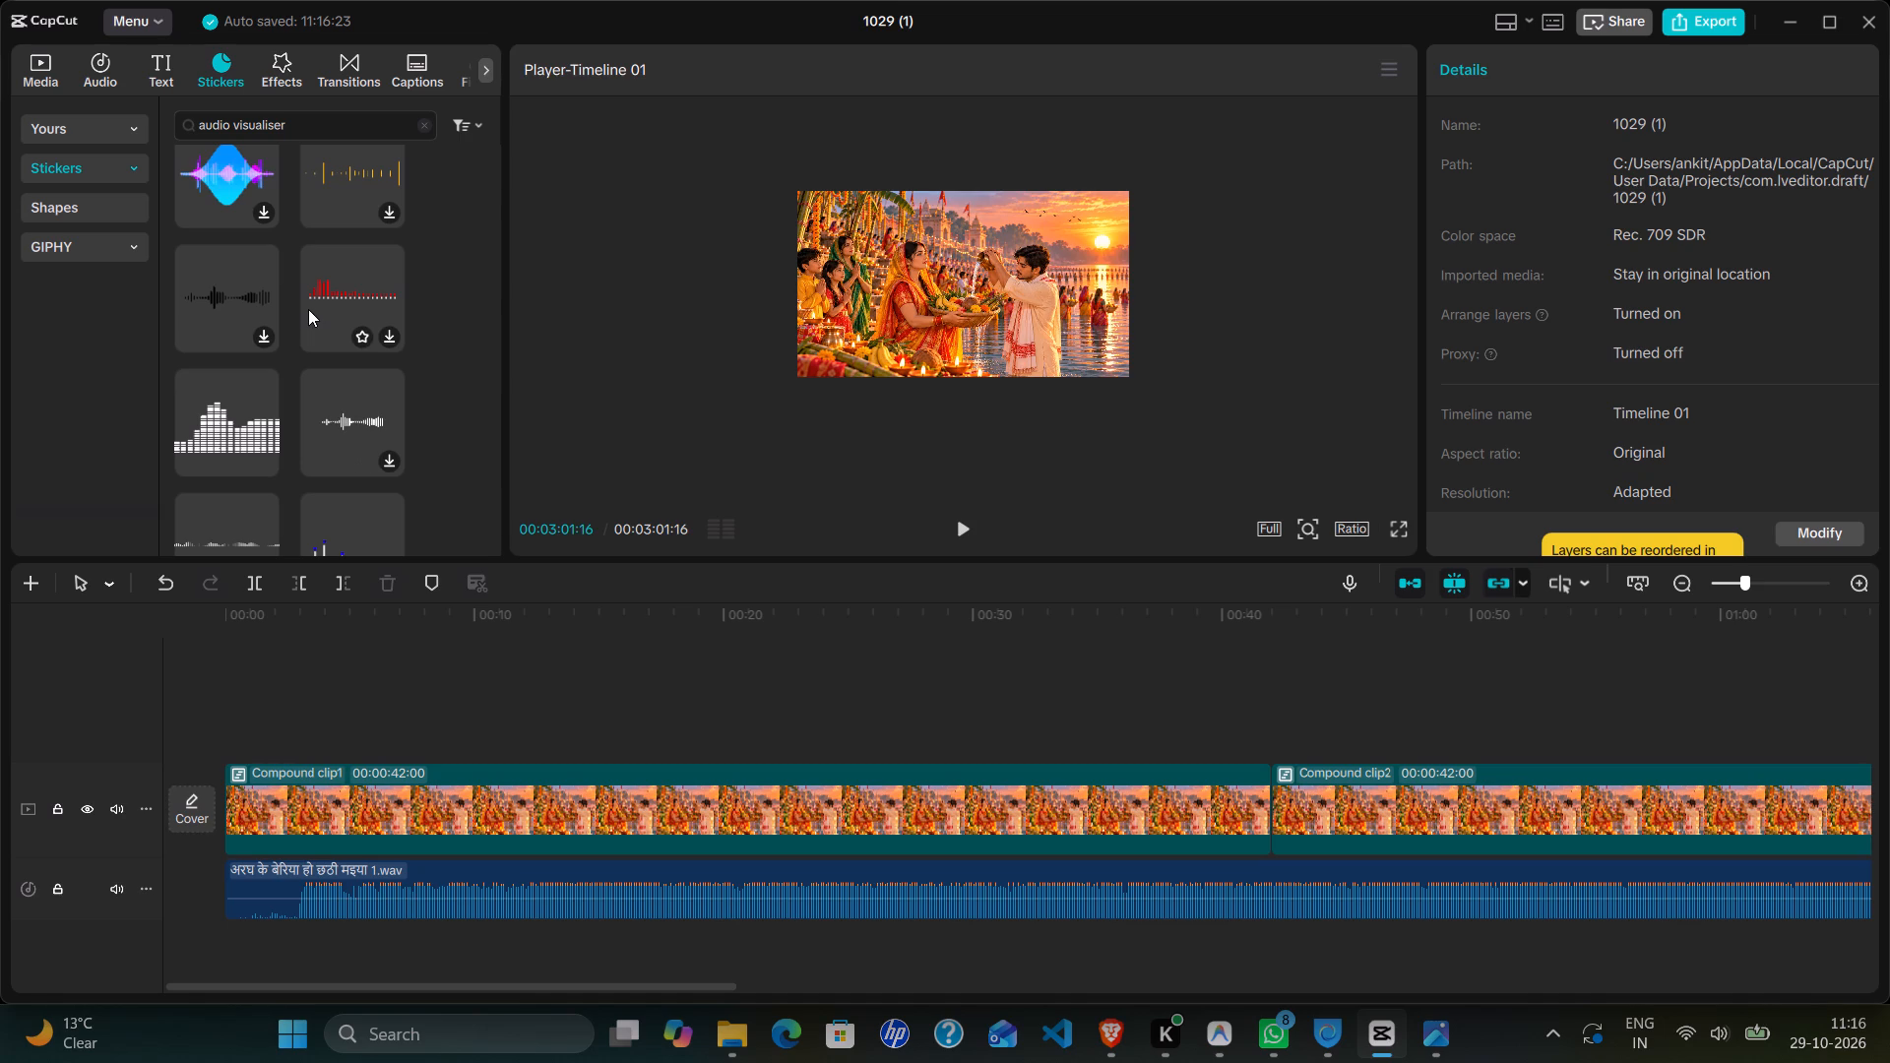
Browse the audio visualiser stickers again for a different design that suits the song video.
scroll(308, 309, "down", 1, "ctrl")
scroll(308, 309, "up", 1)
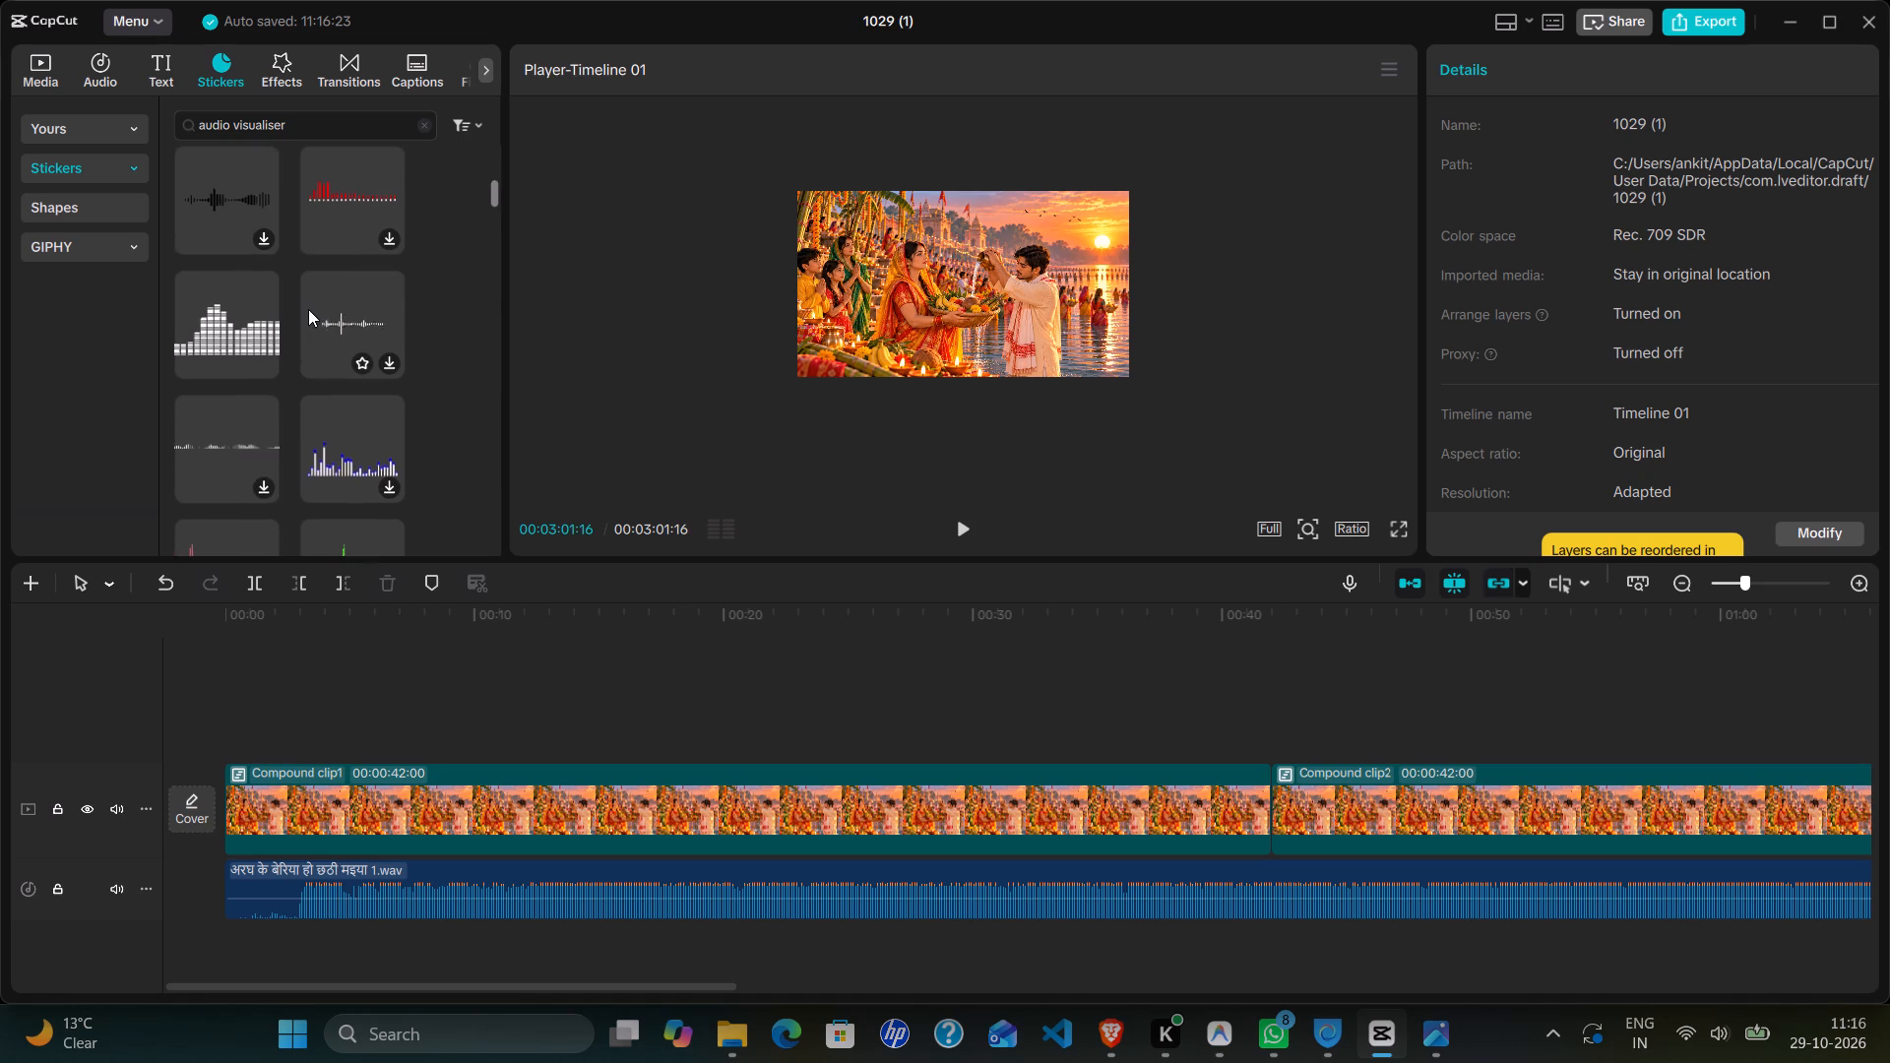
scroll(308, 309, "up", 3)
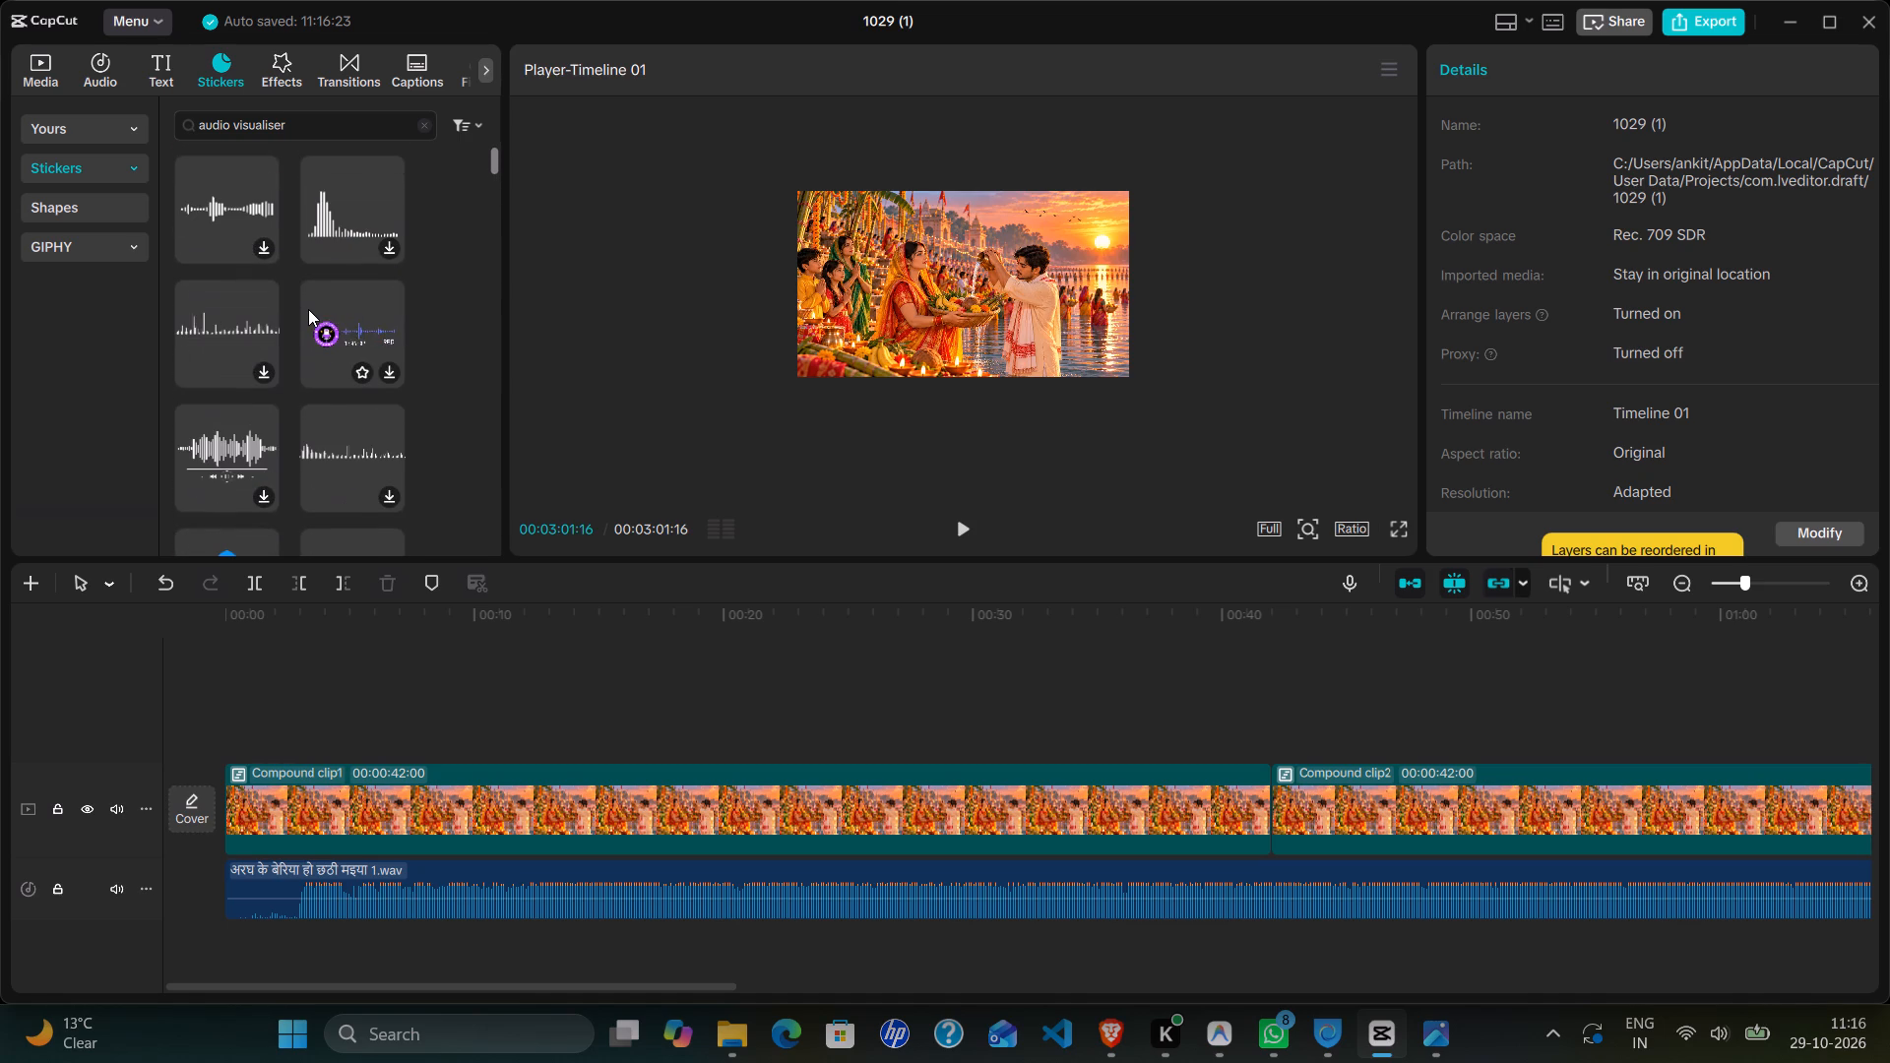
scroll(308, 309, "up", 1)
scroll(308, 309, "down", 2)
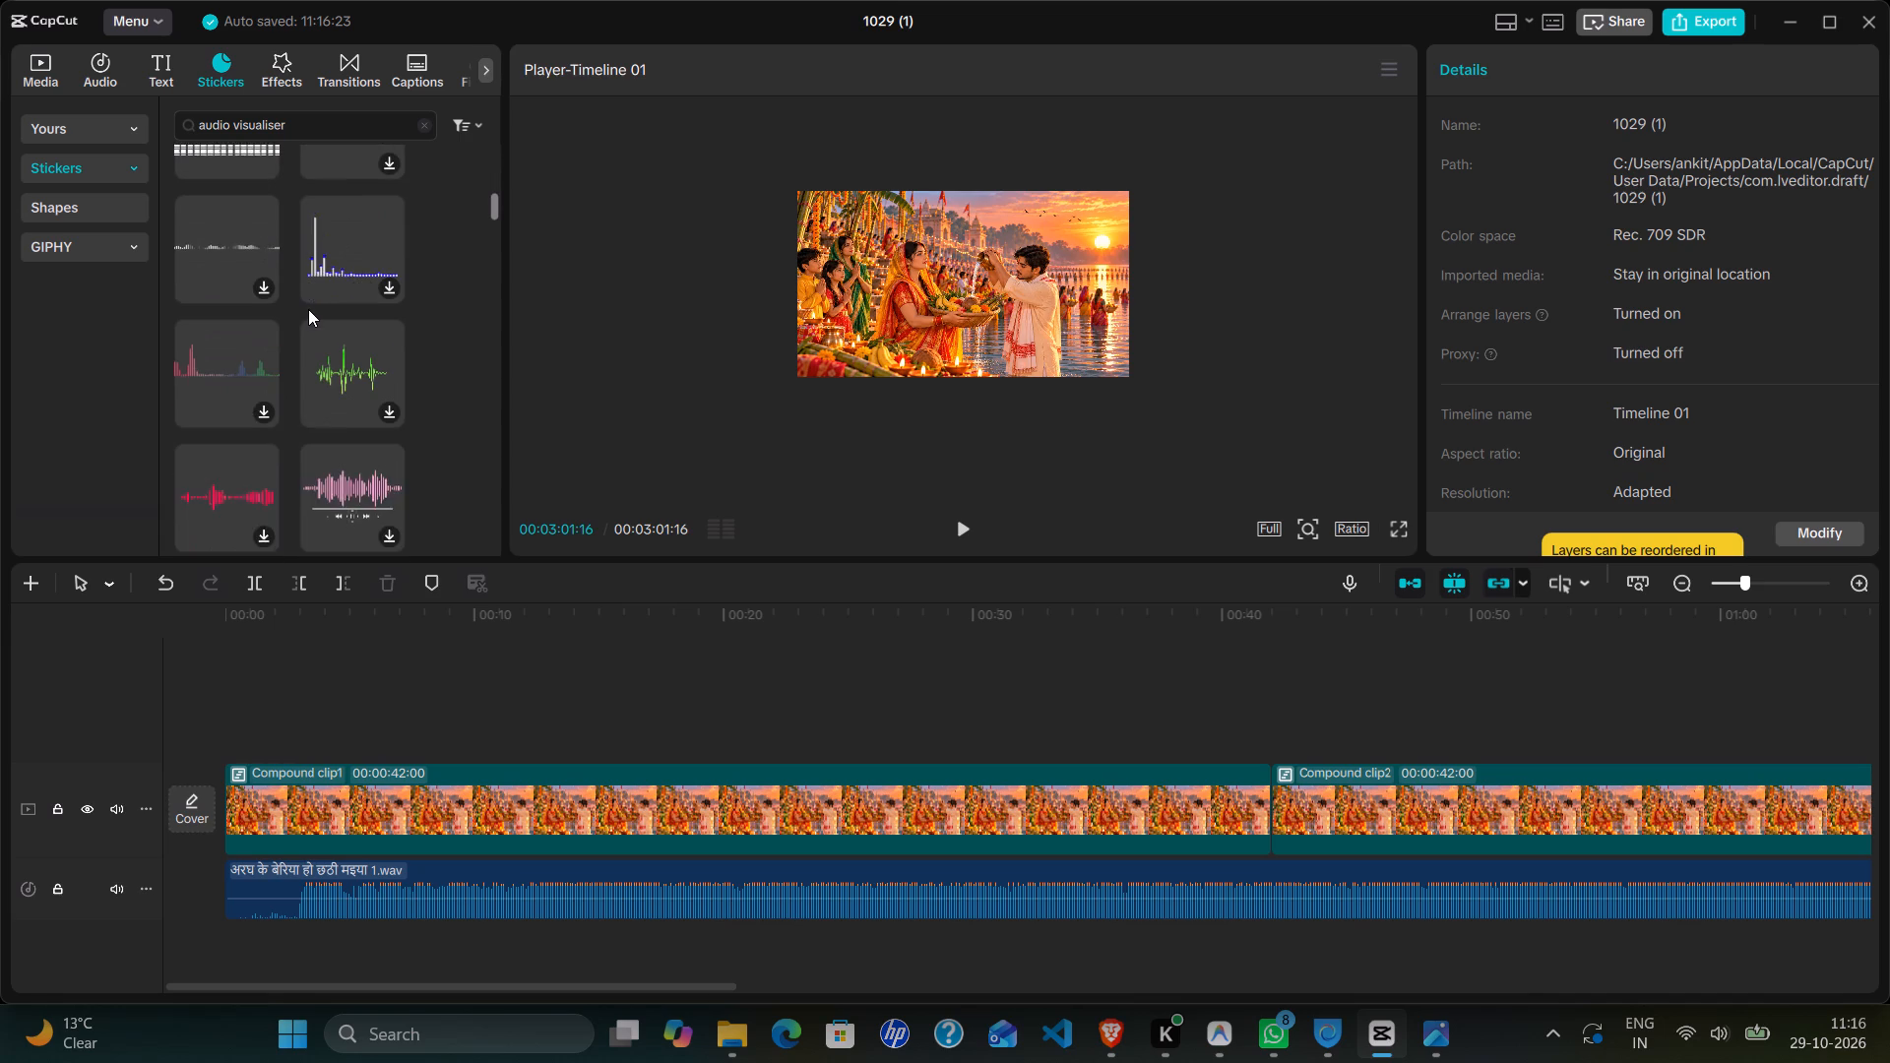
scroll(308, 309, "down", 6)
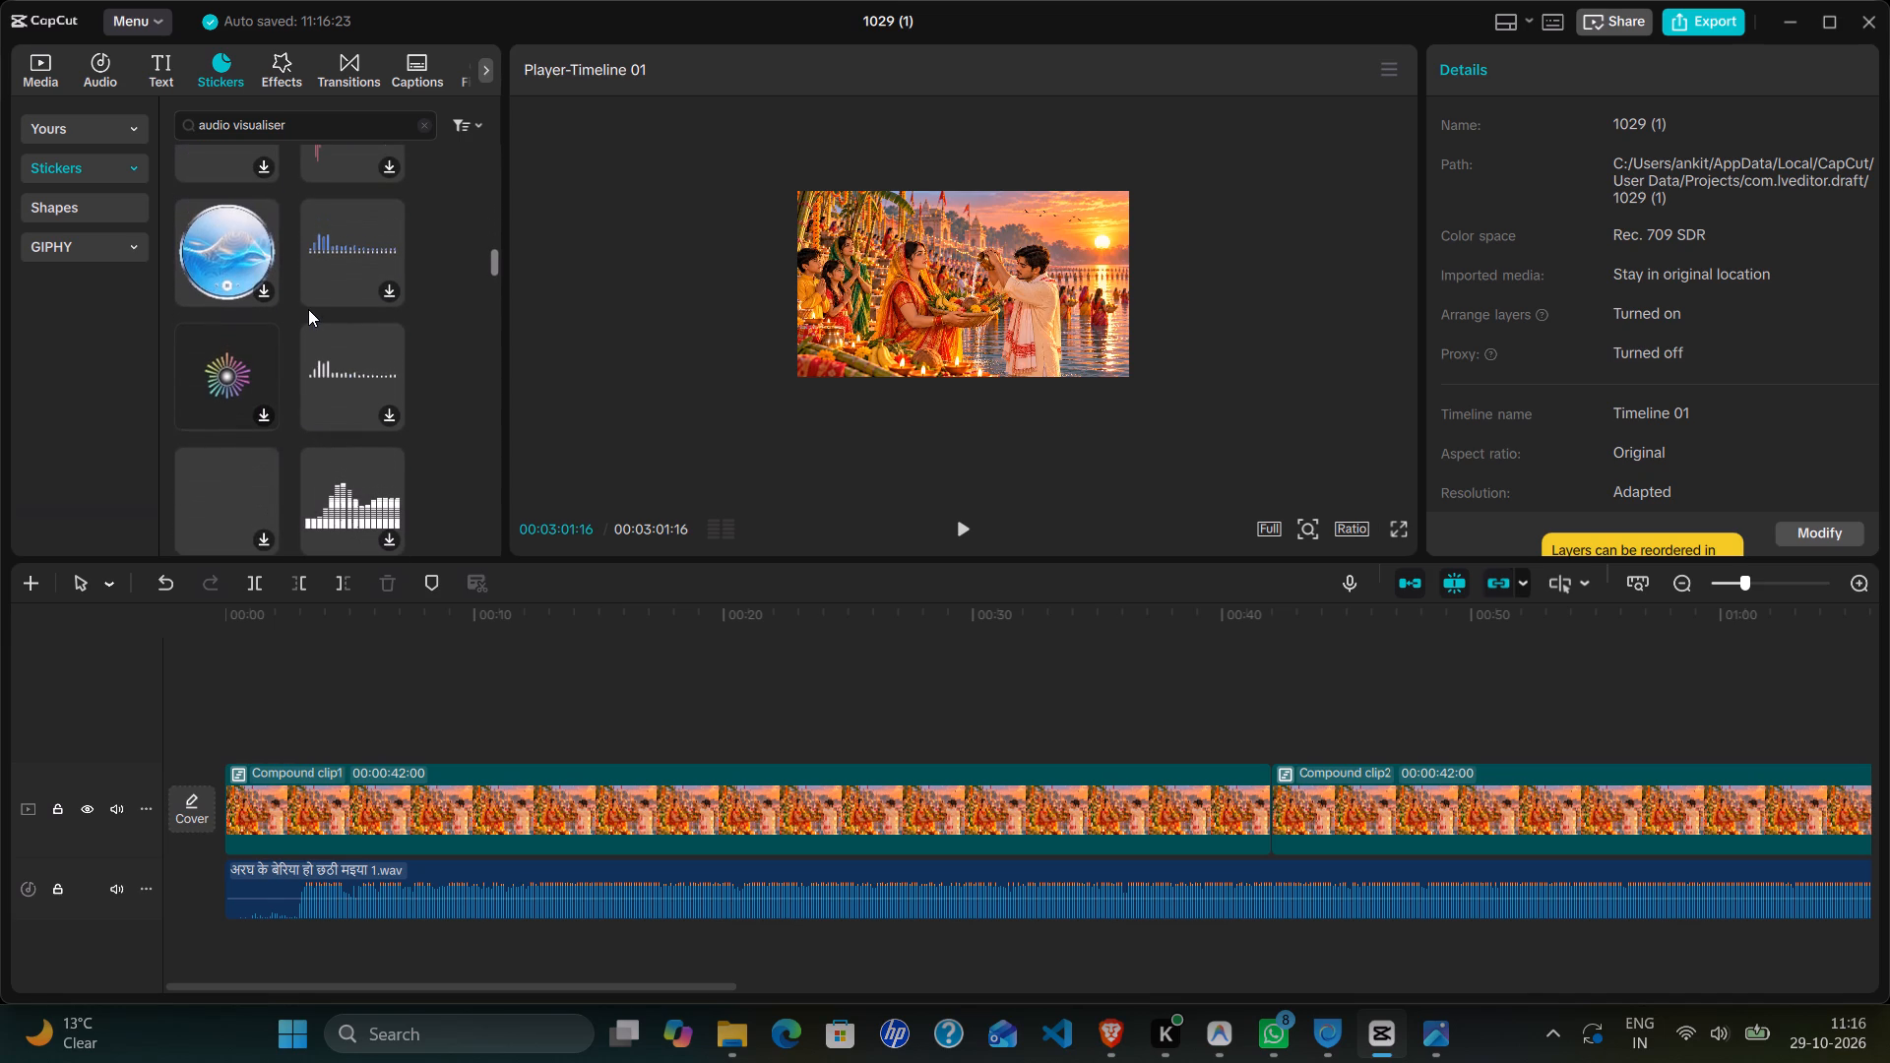
scroll(308, 309, "down", 1)
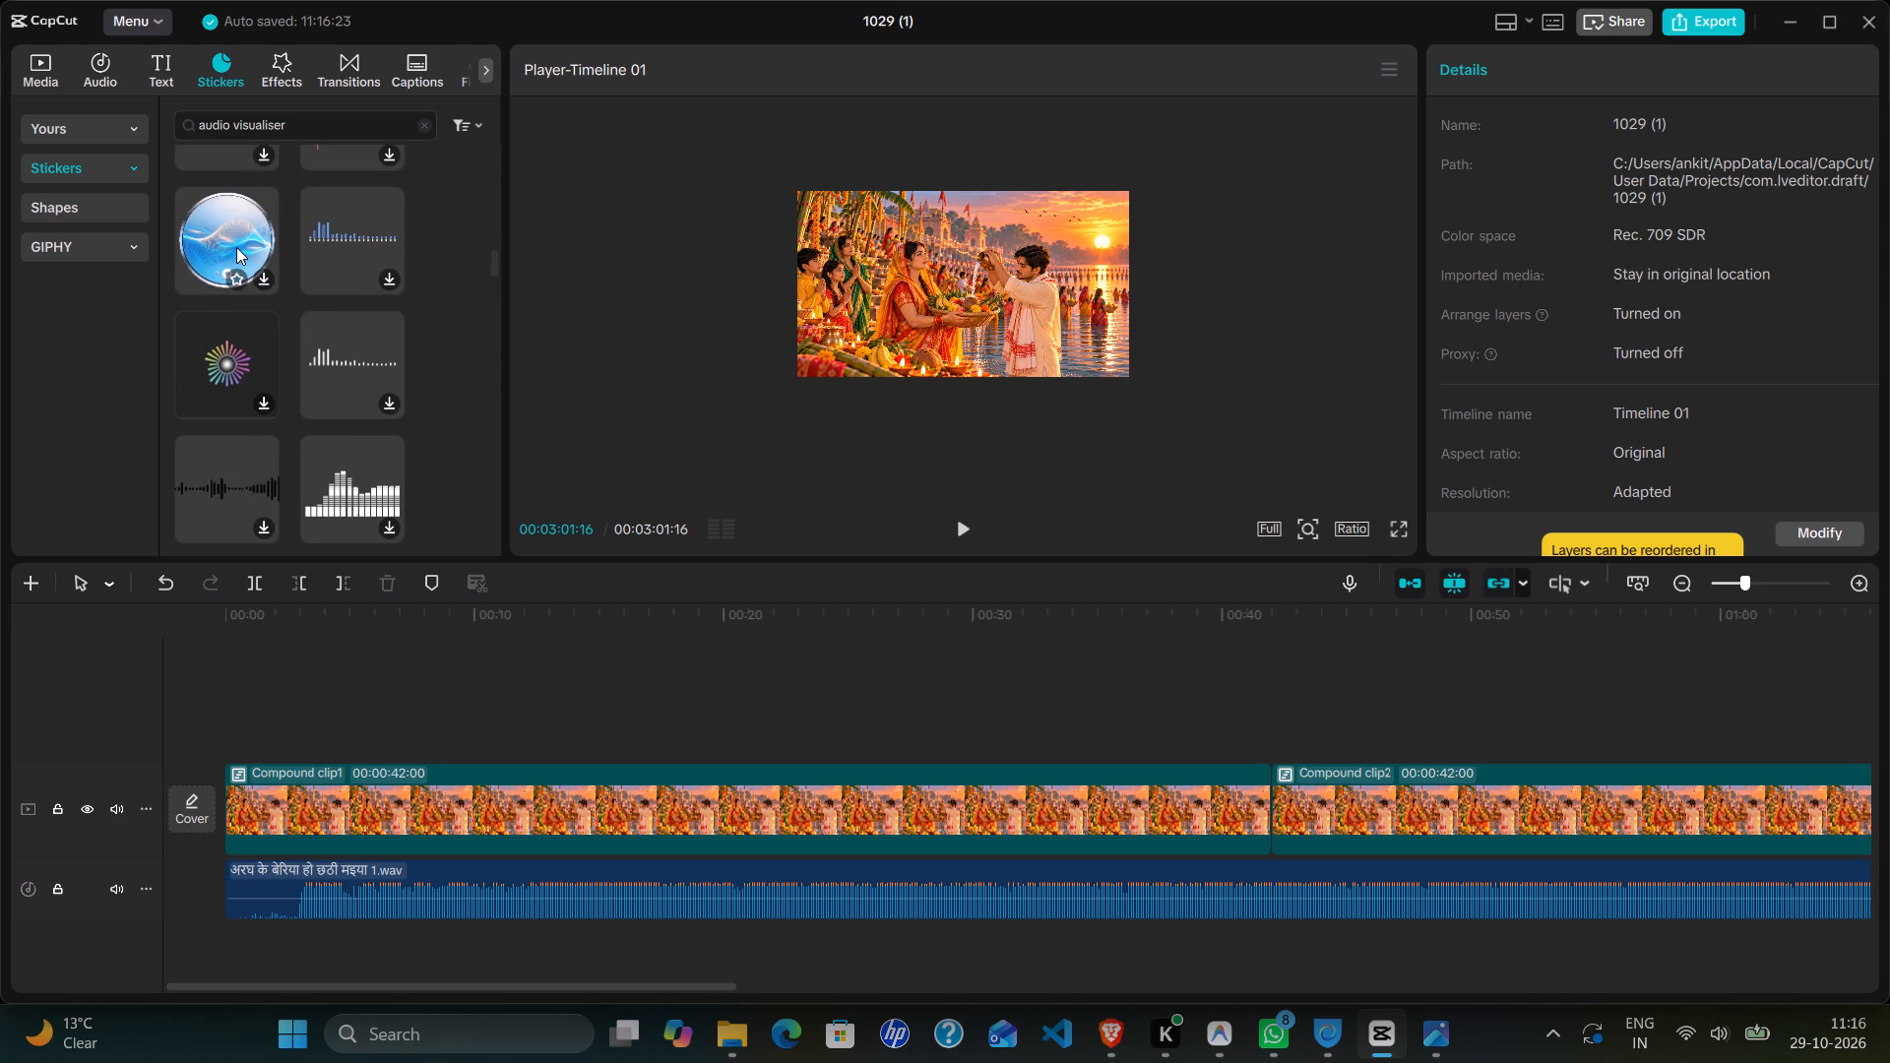
Switch the computer's Wi-Fi connection from the Connect network to the 5g network and return to the video timeline.
left_click(1714, 1027)
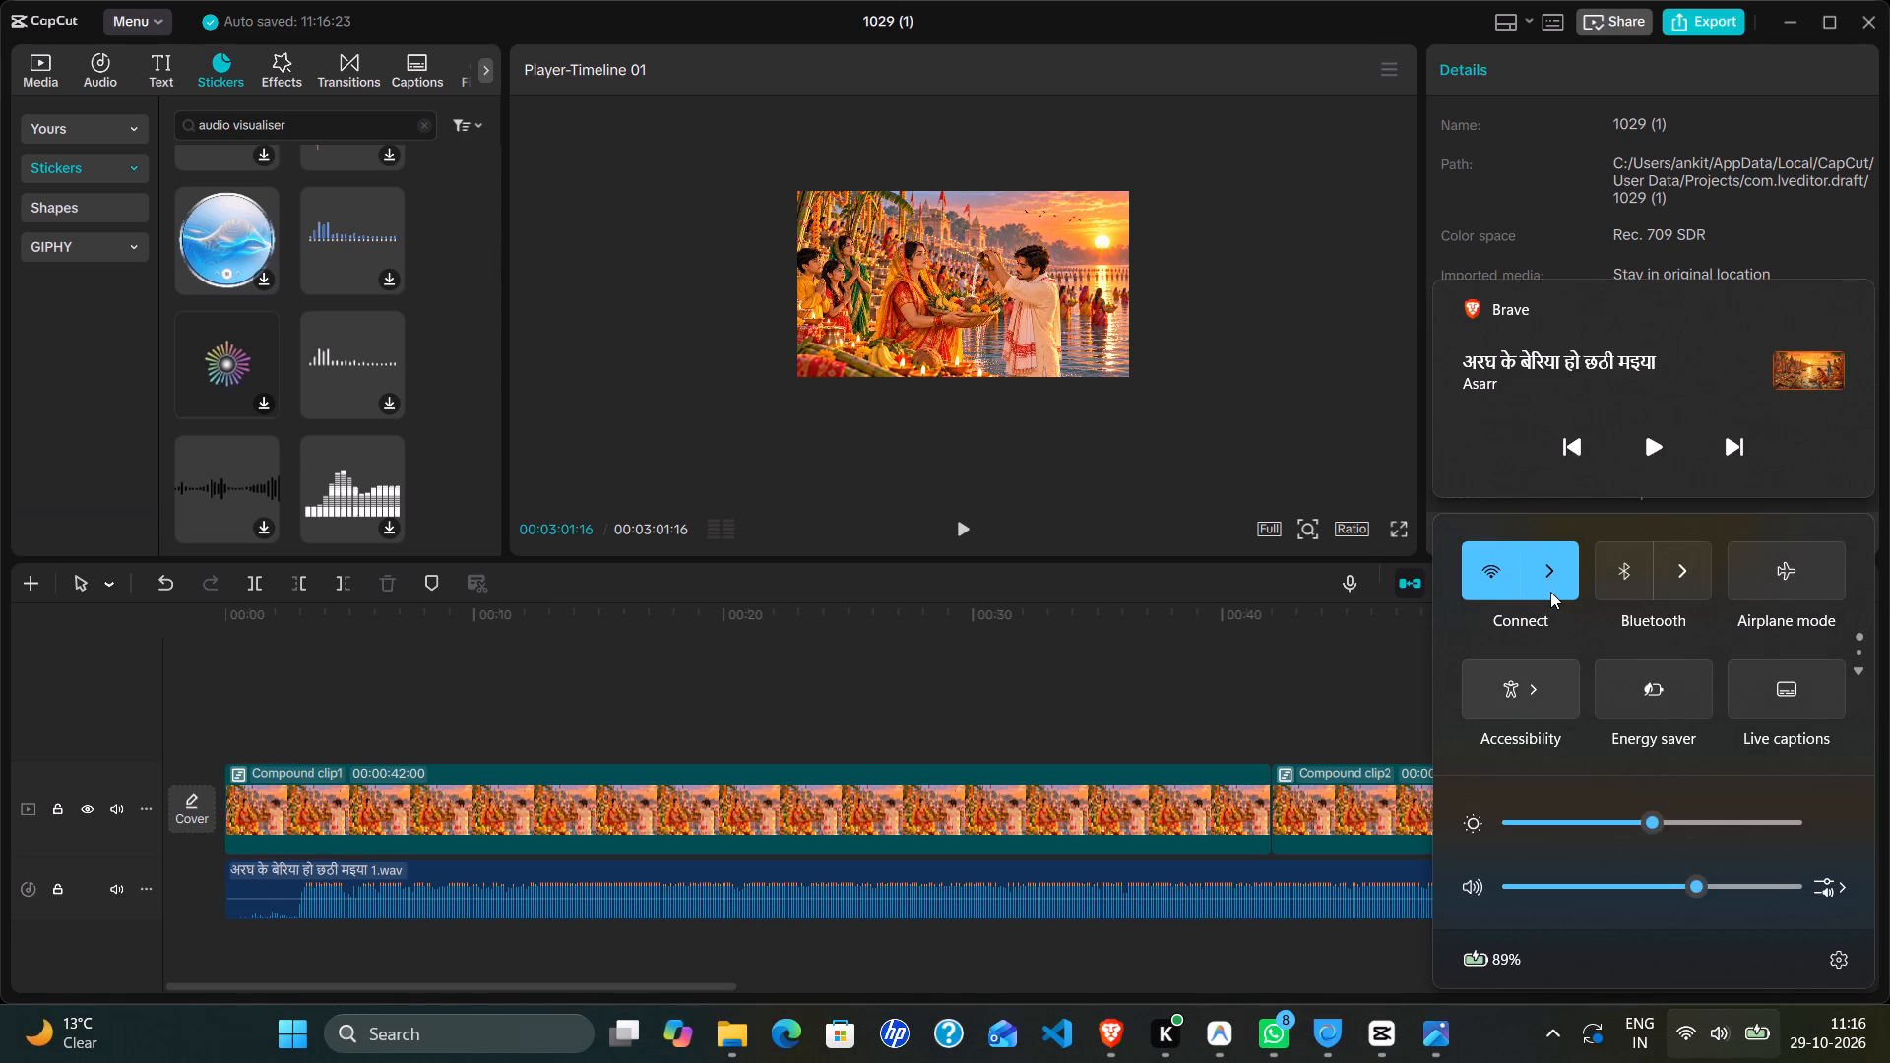
left_click(1550, 592)
left_click(1579, 717)
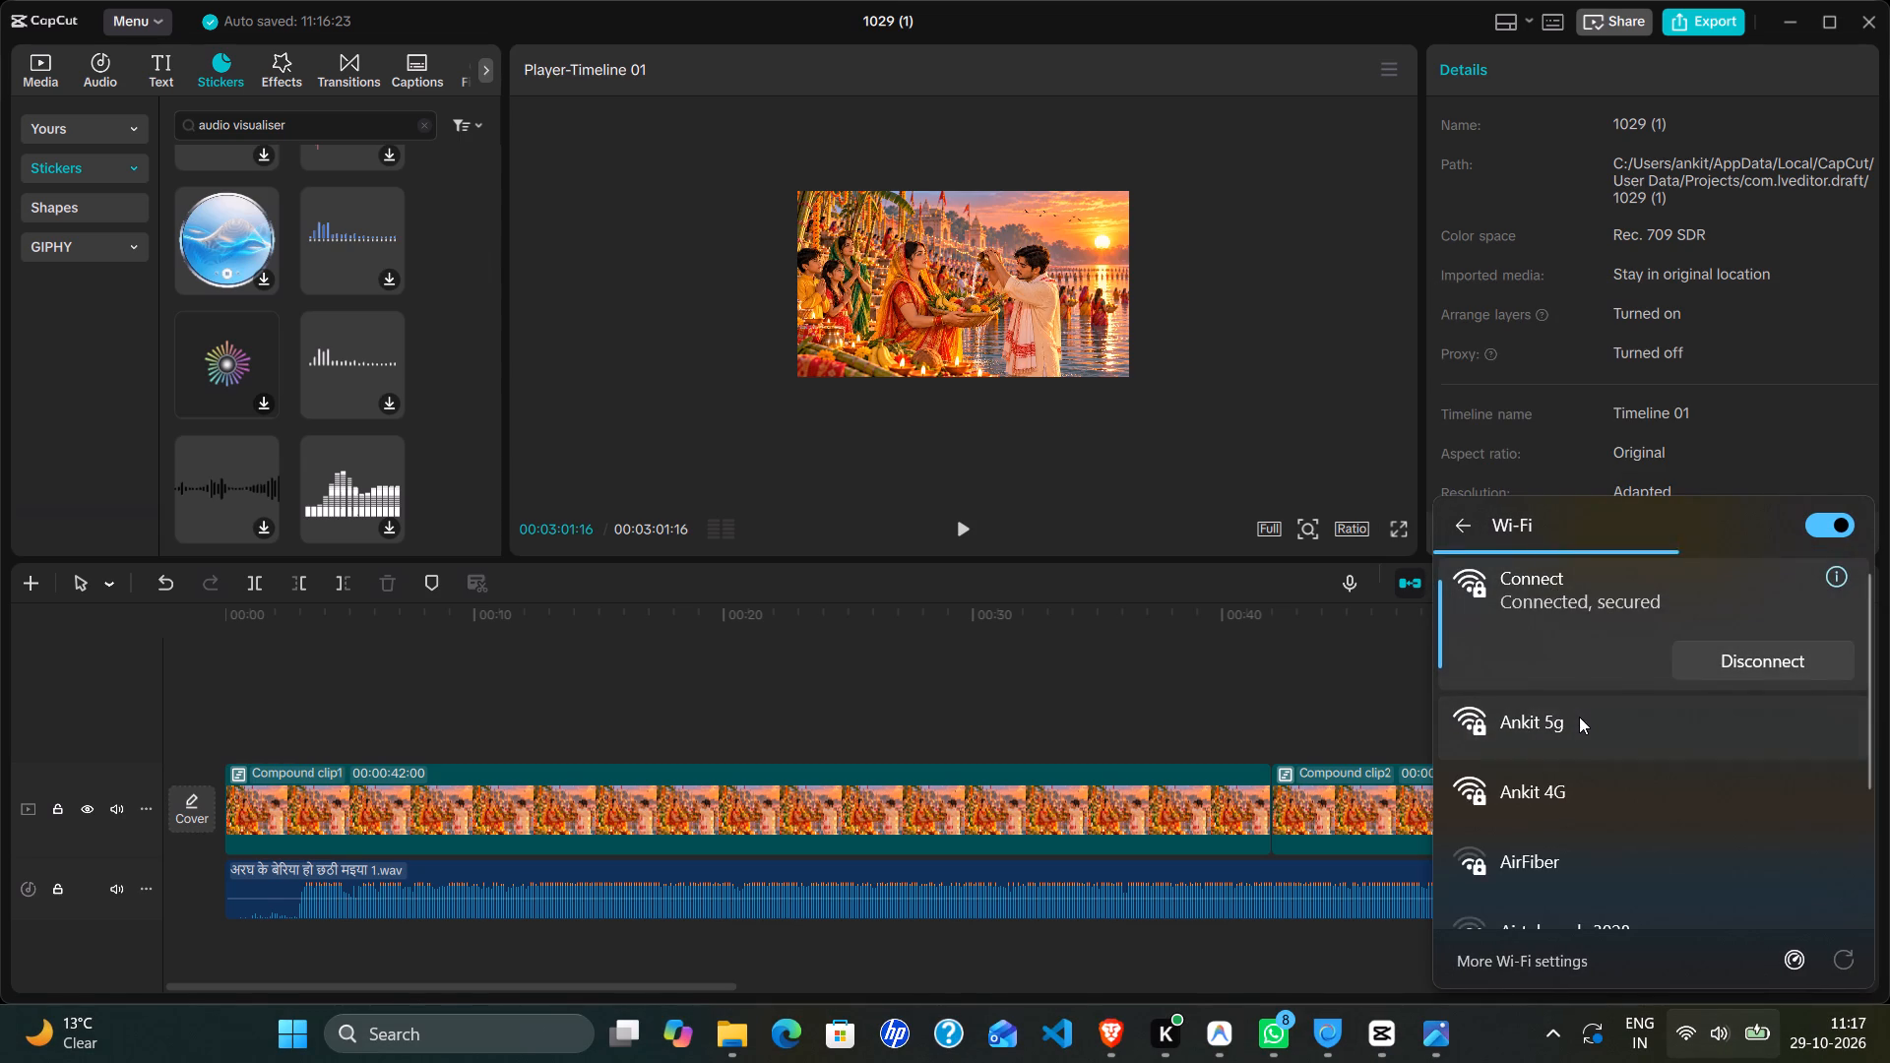
left_click(1676, 768)
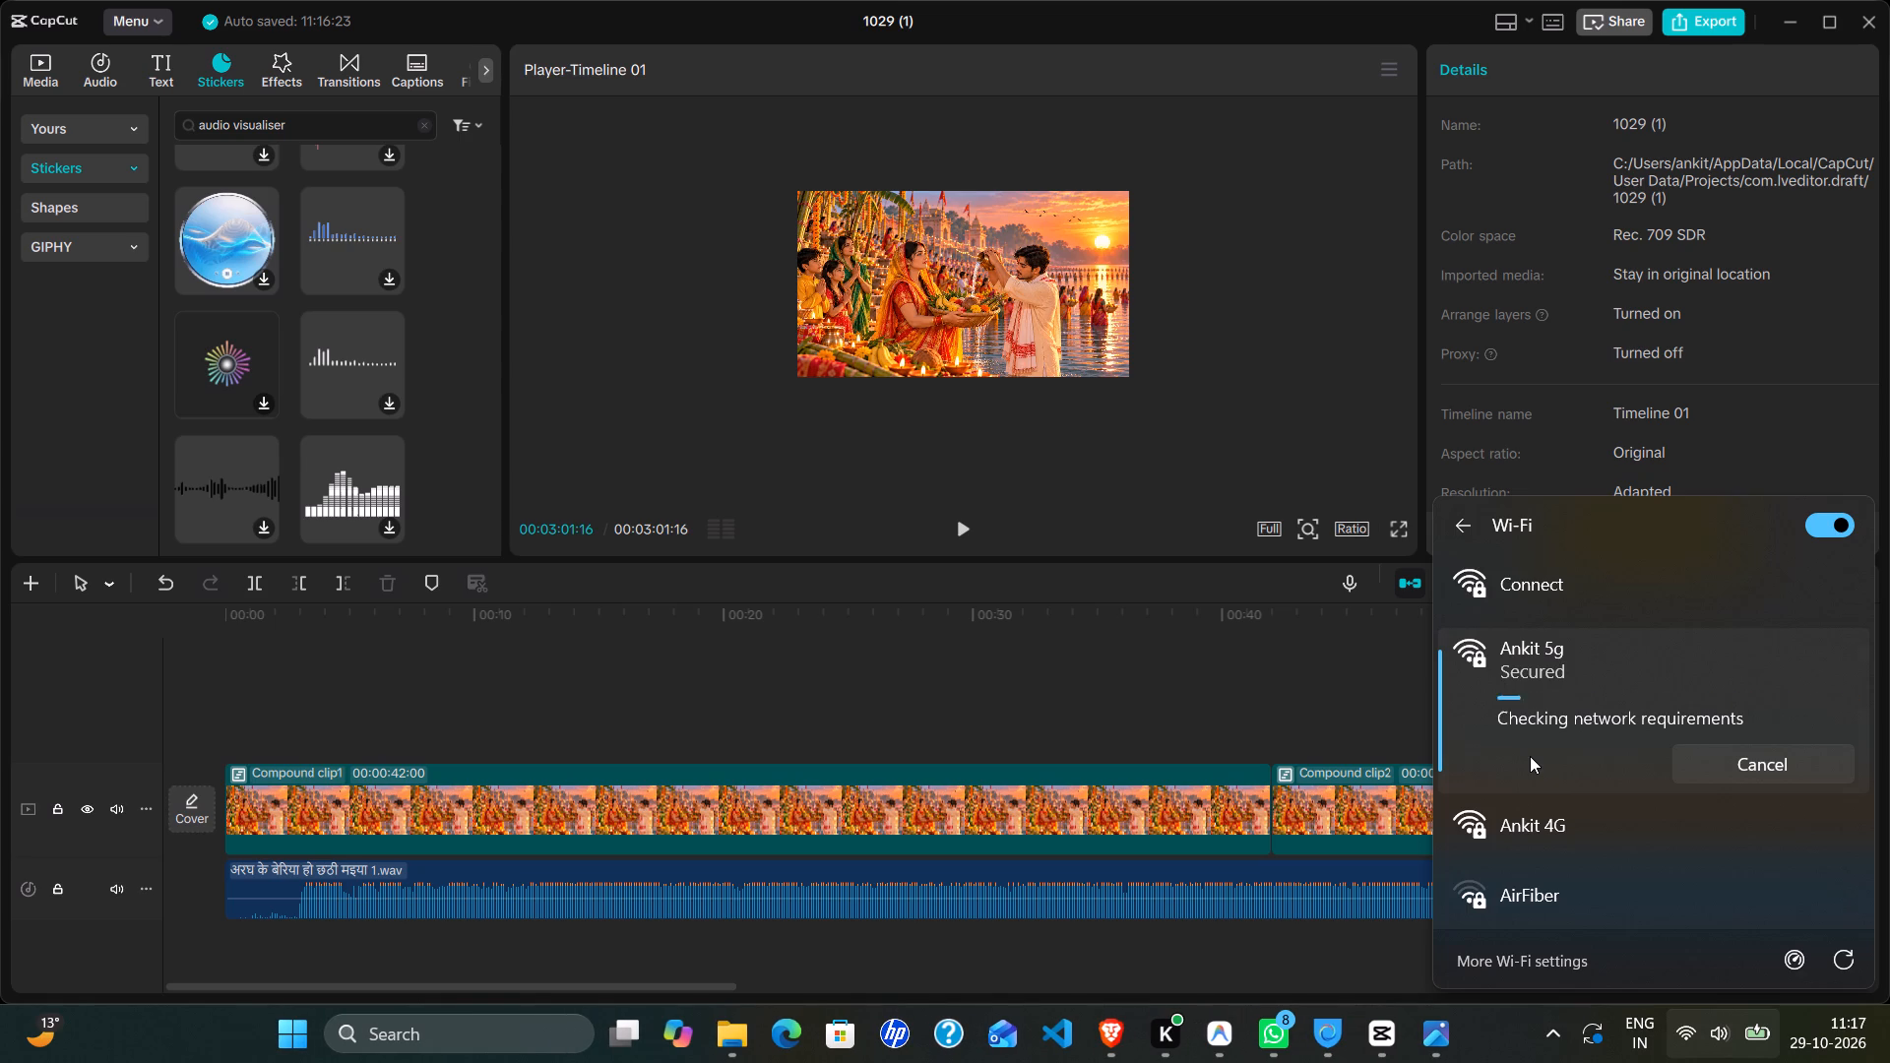
left_click(1280, 630)
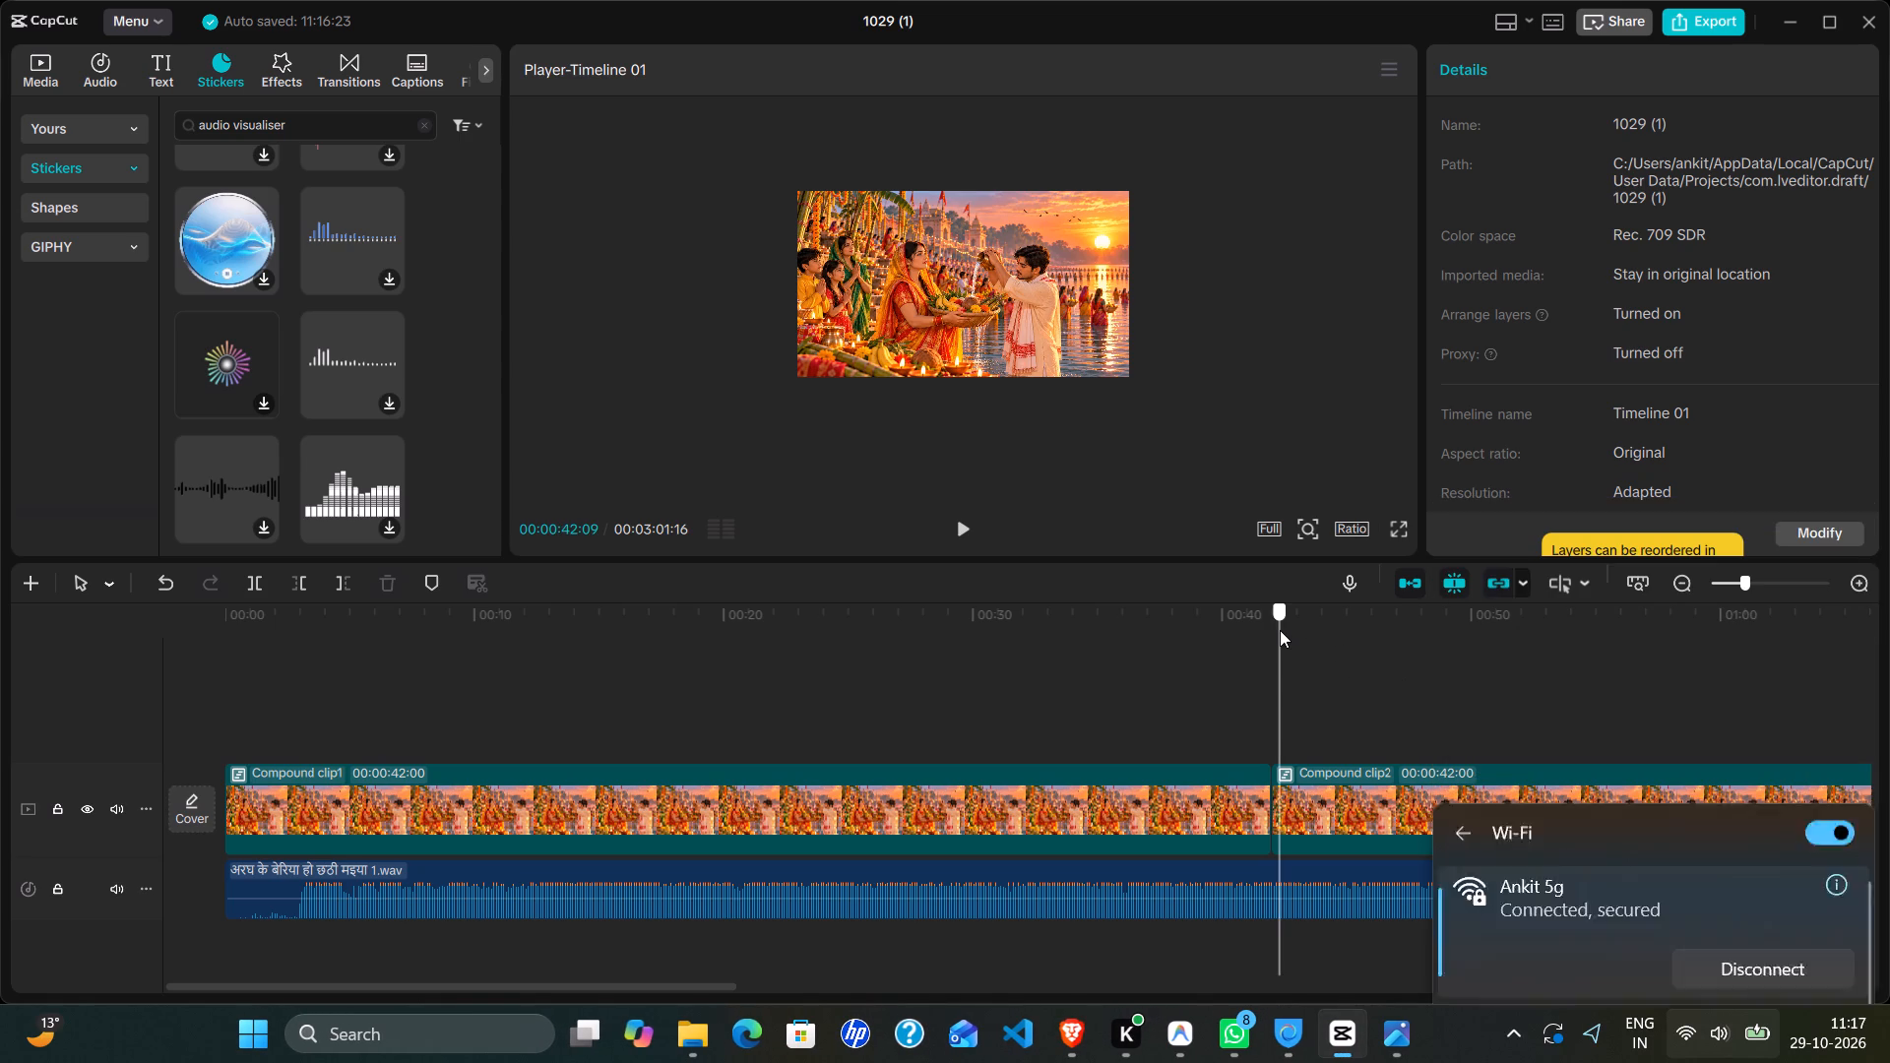
Find the round blue wave design among the audio visualiser stickers and preview it over the picture.
scroll(397, 391, "down", 4)
scroll(397, 391, "up", 3)
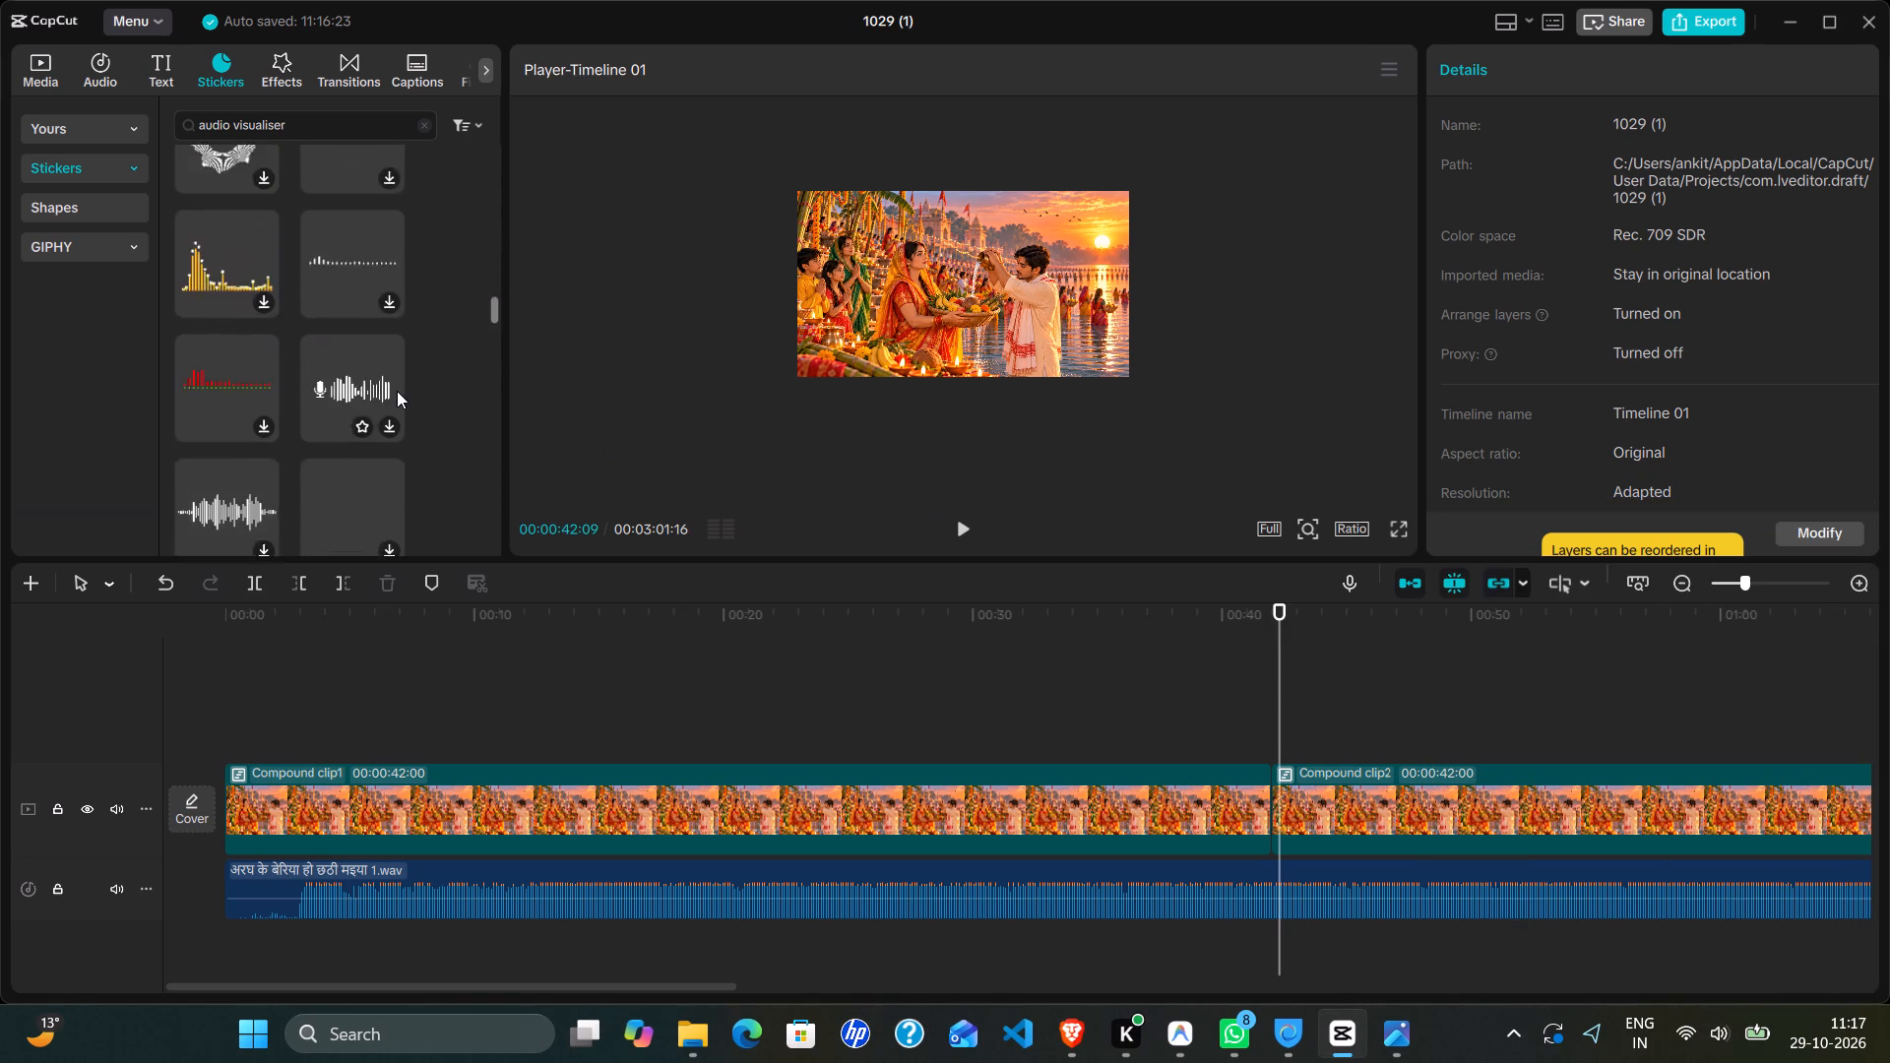
scroll(397, 391, "up", 1)
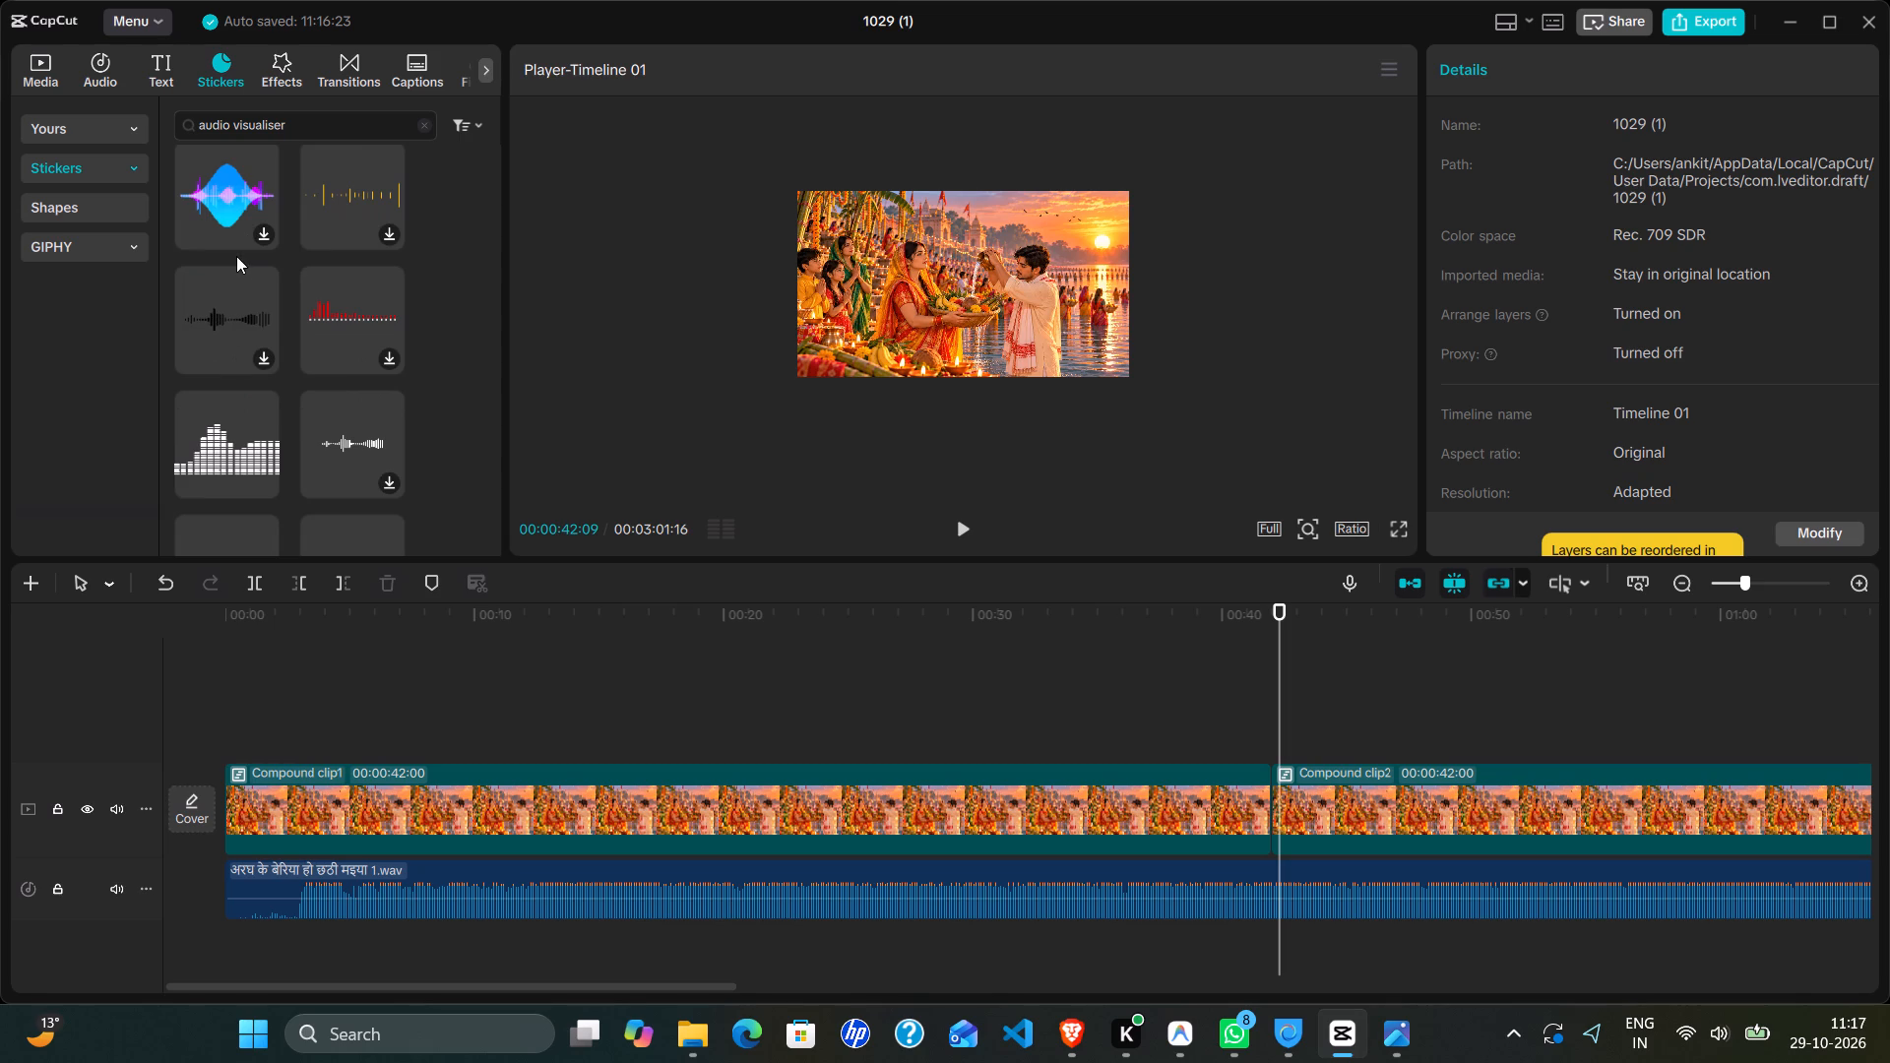
scroll(232, 223, "down", 1)
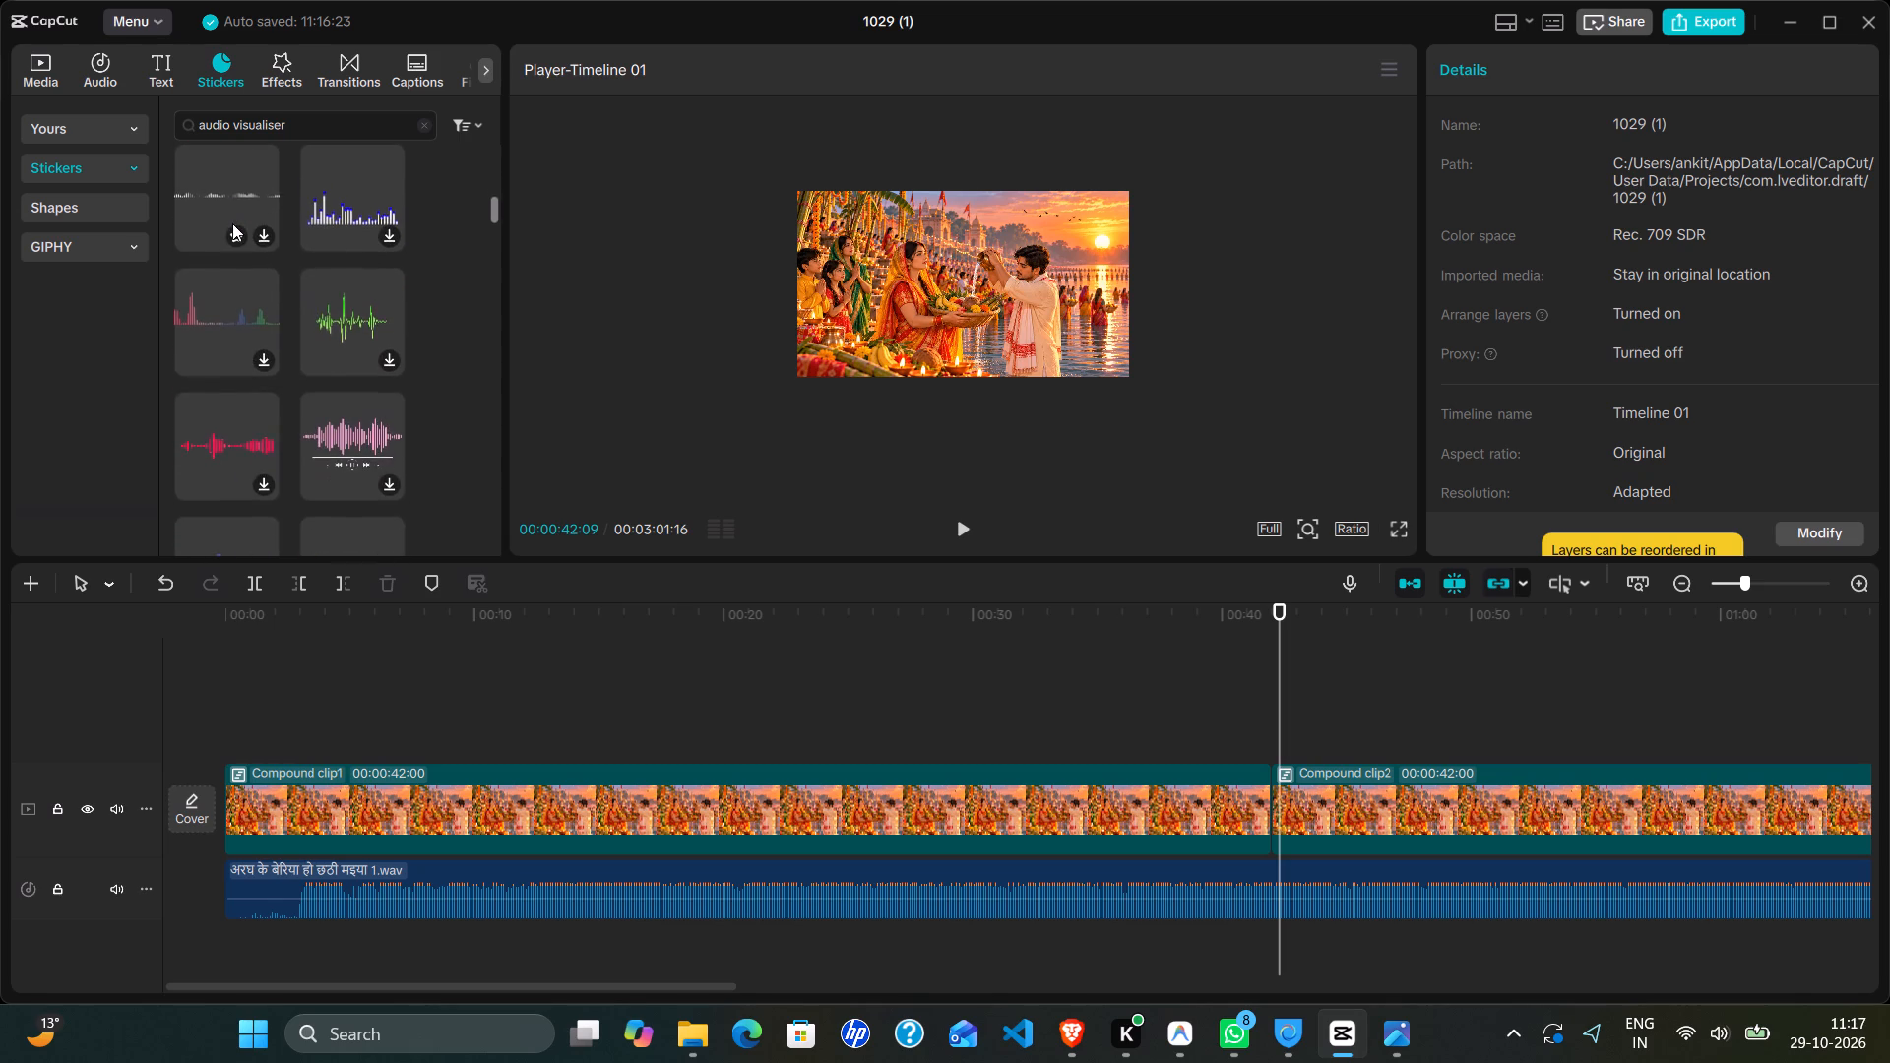
scroll(232, 223, "down", 2)
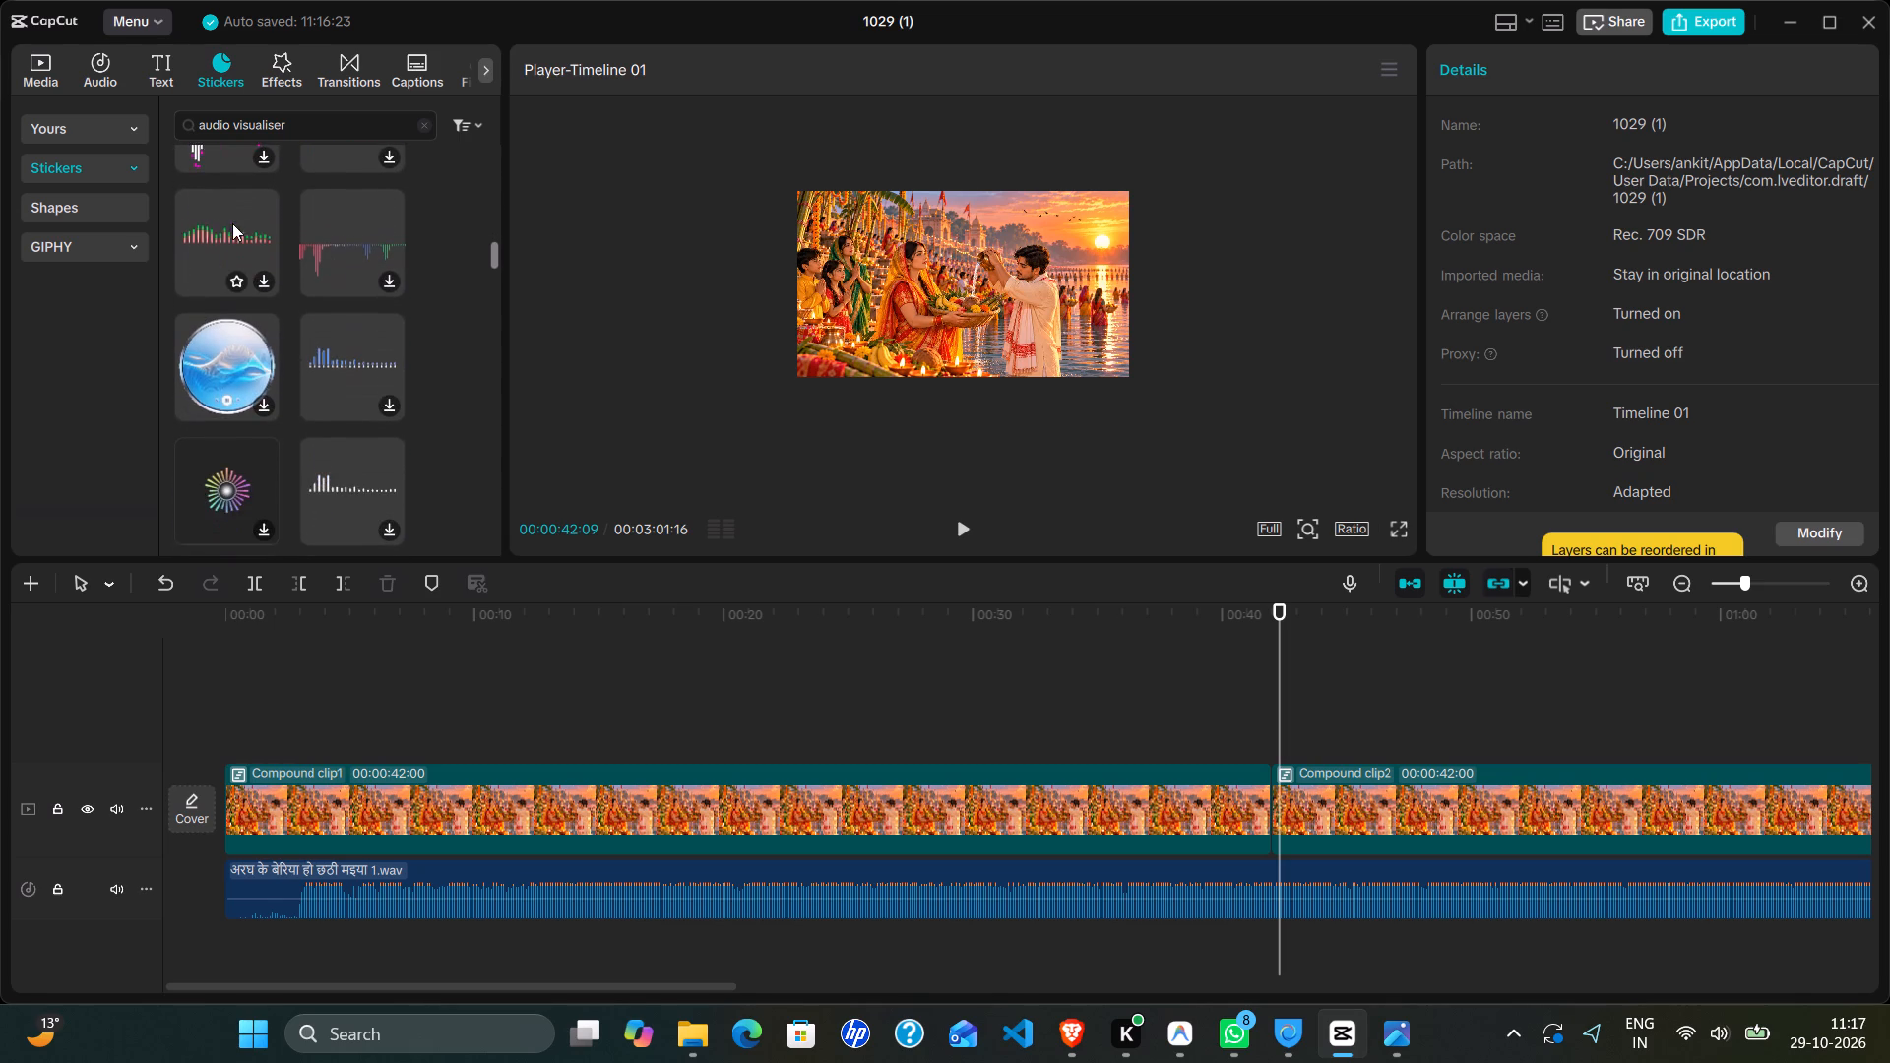
scroll(232, 223, "down", 1)
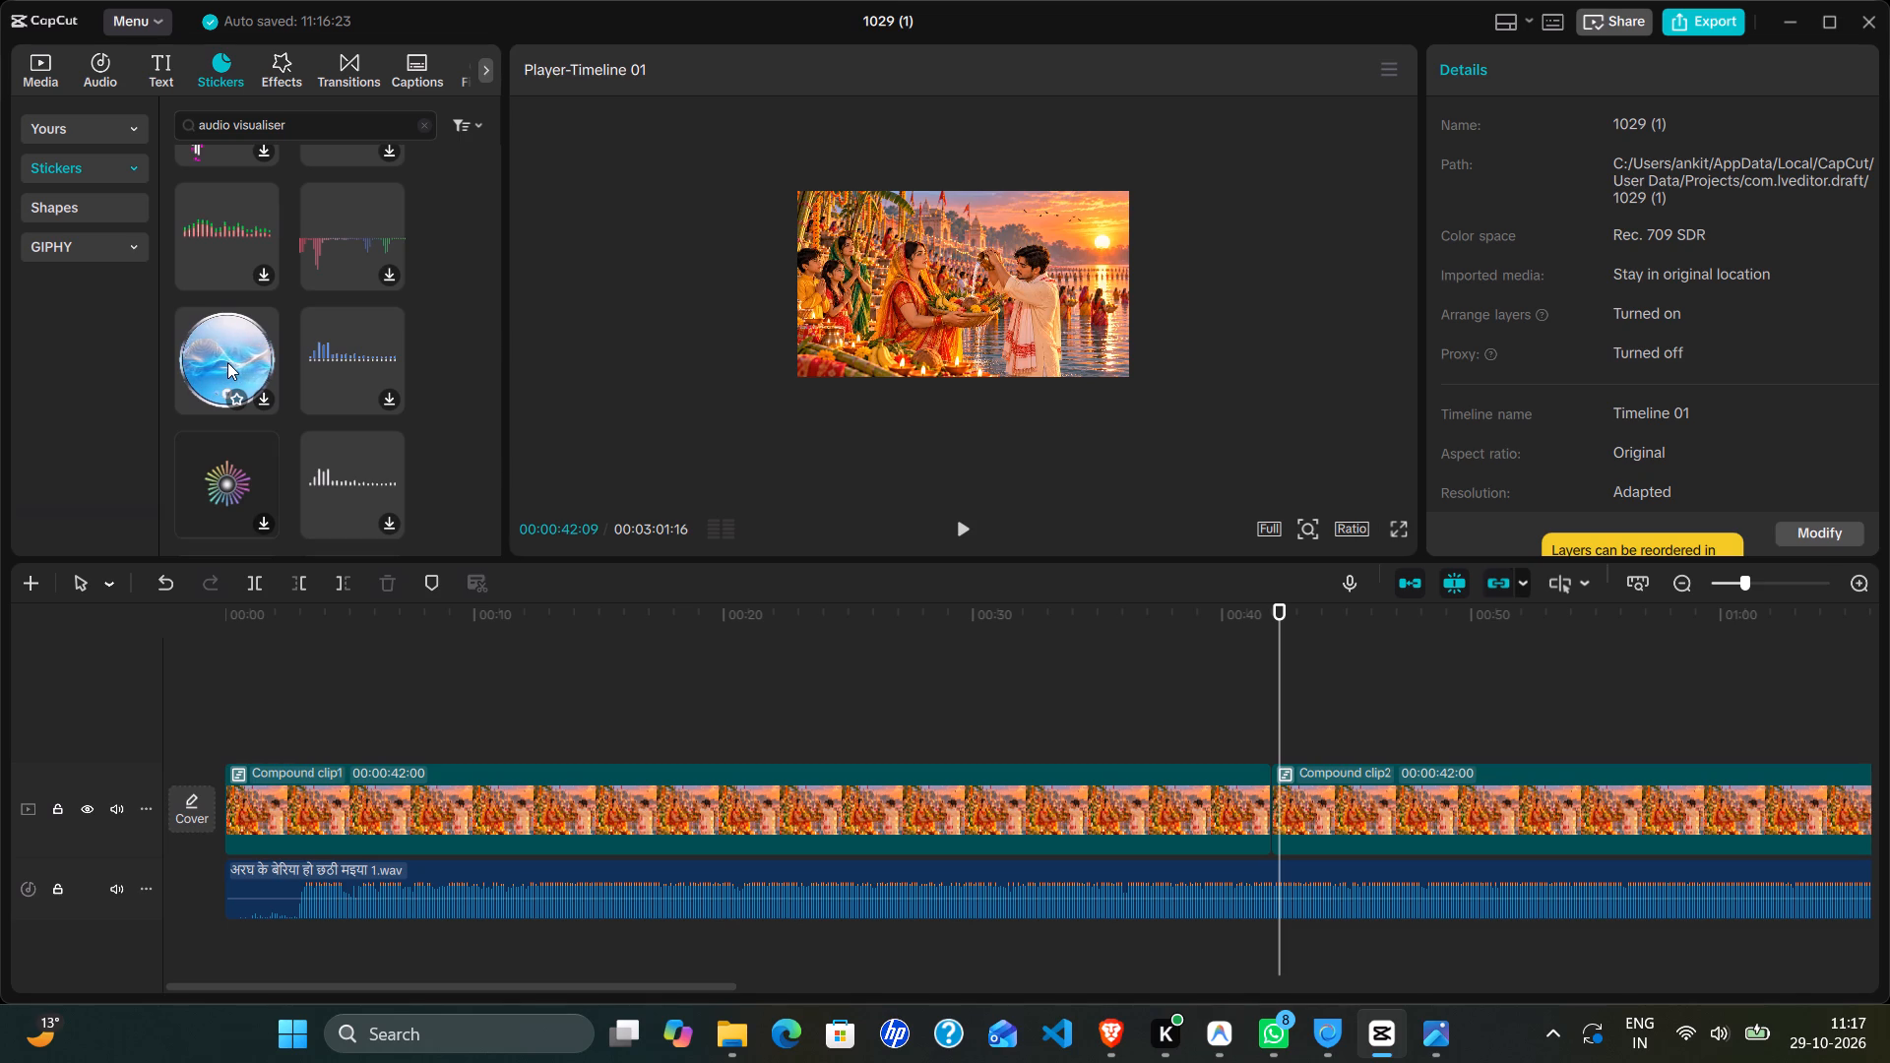
double_click(230, 363)
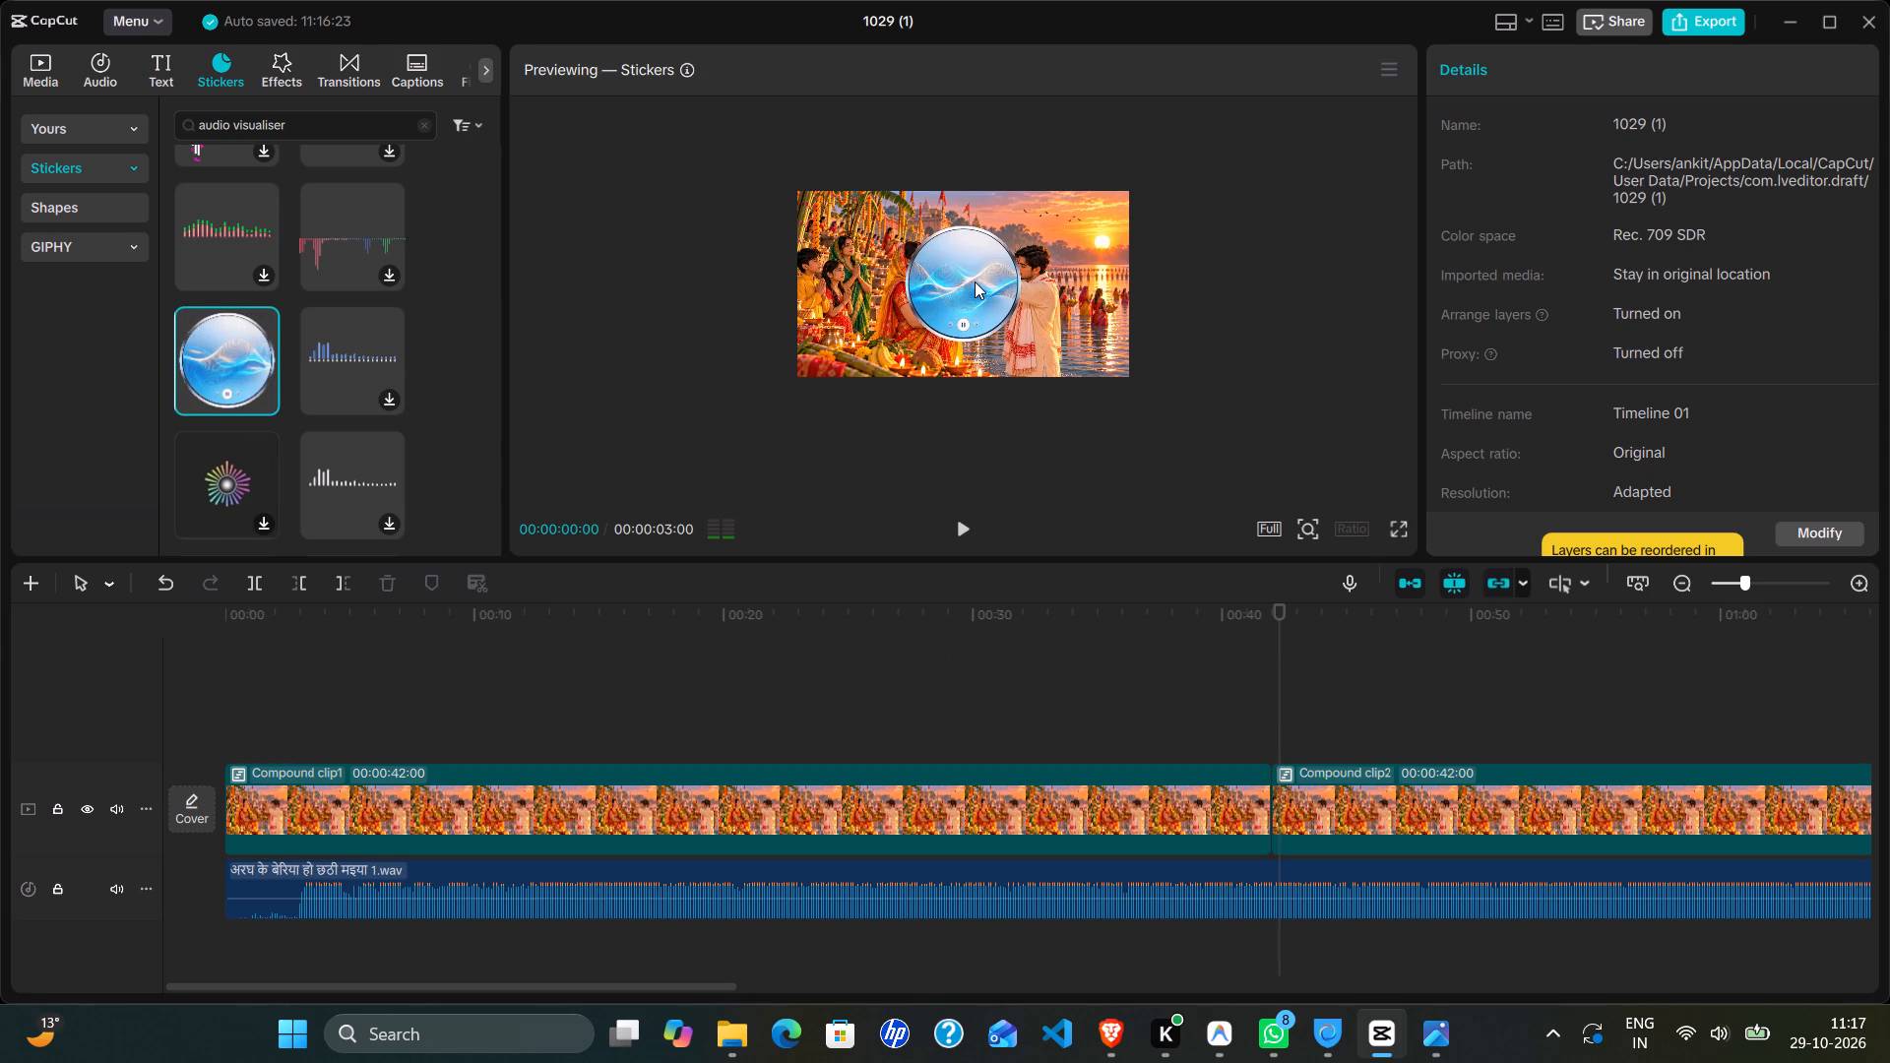
Examine the round blue wave player sticker over the picture at different zoom levels and play its preview.
left_click_drag(975, 281, 936, 294)
scroll(964, 335, "up", 5, "ctrl")
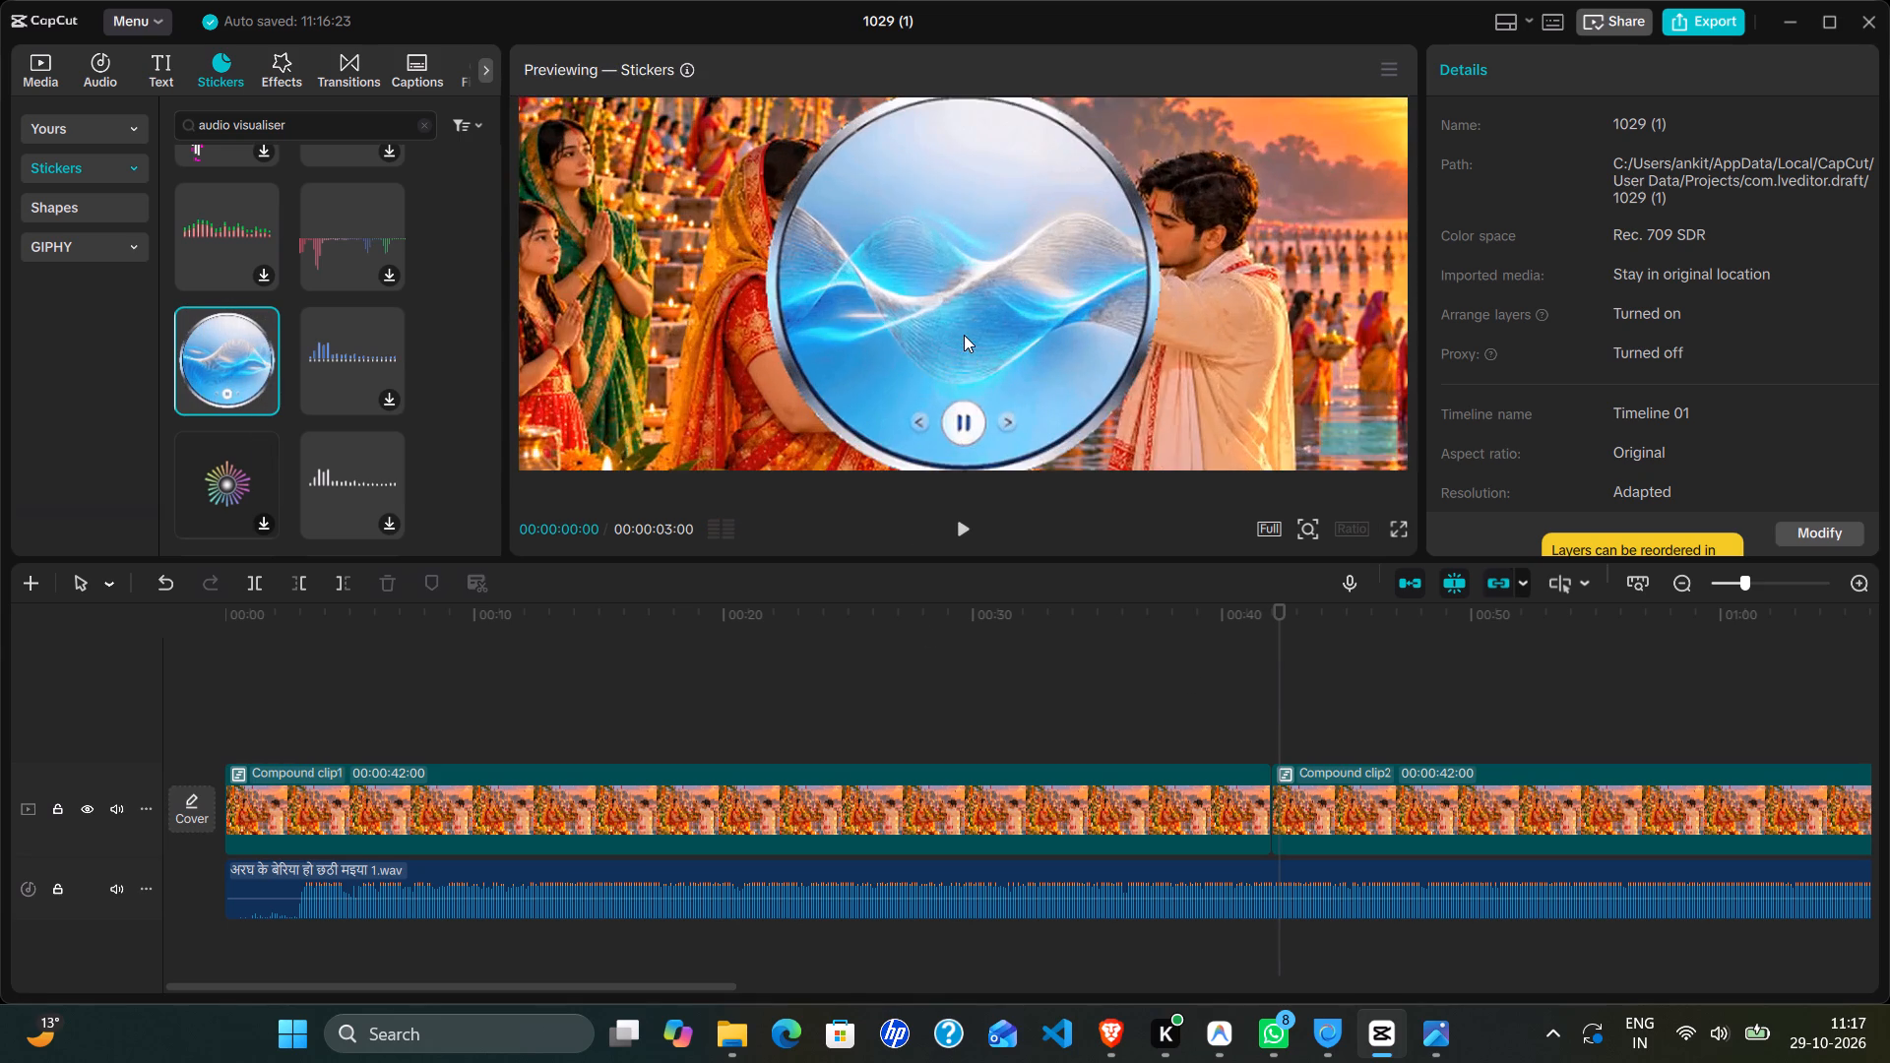
scroll(964, 335, "down", 5, "ctrl")
scroll(964, 335, "up", 3, "ctrl")
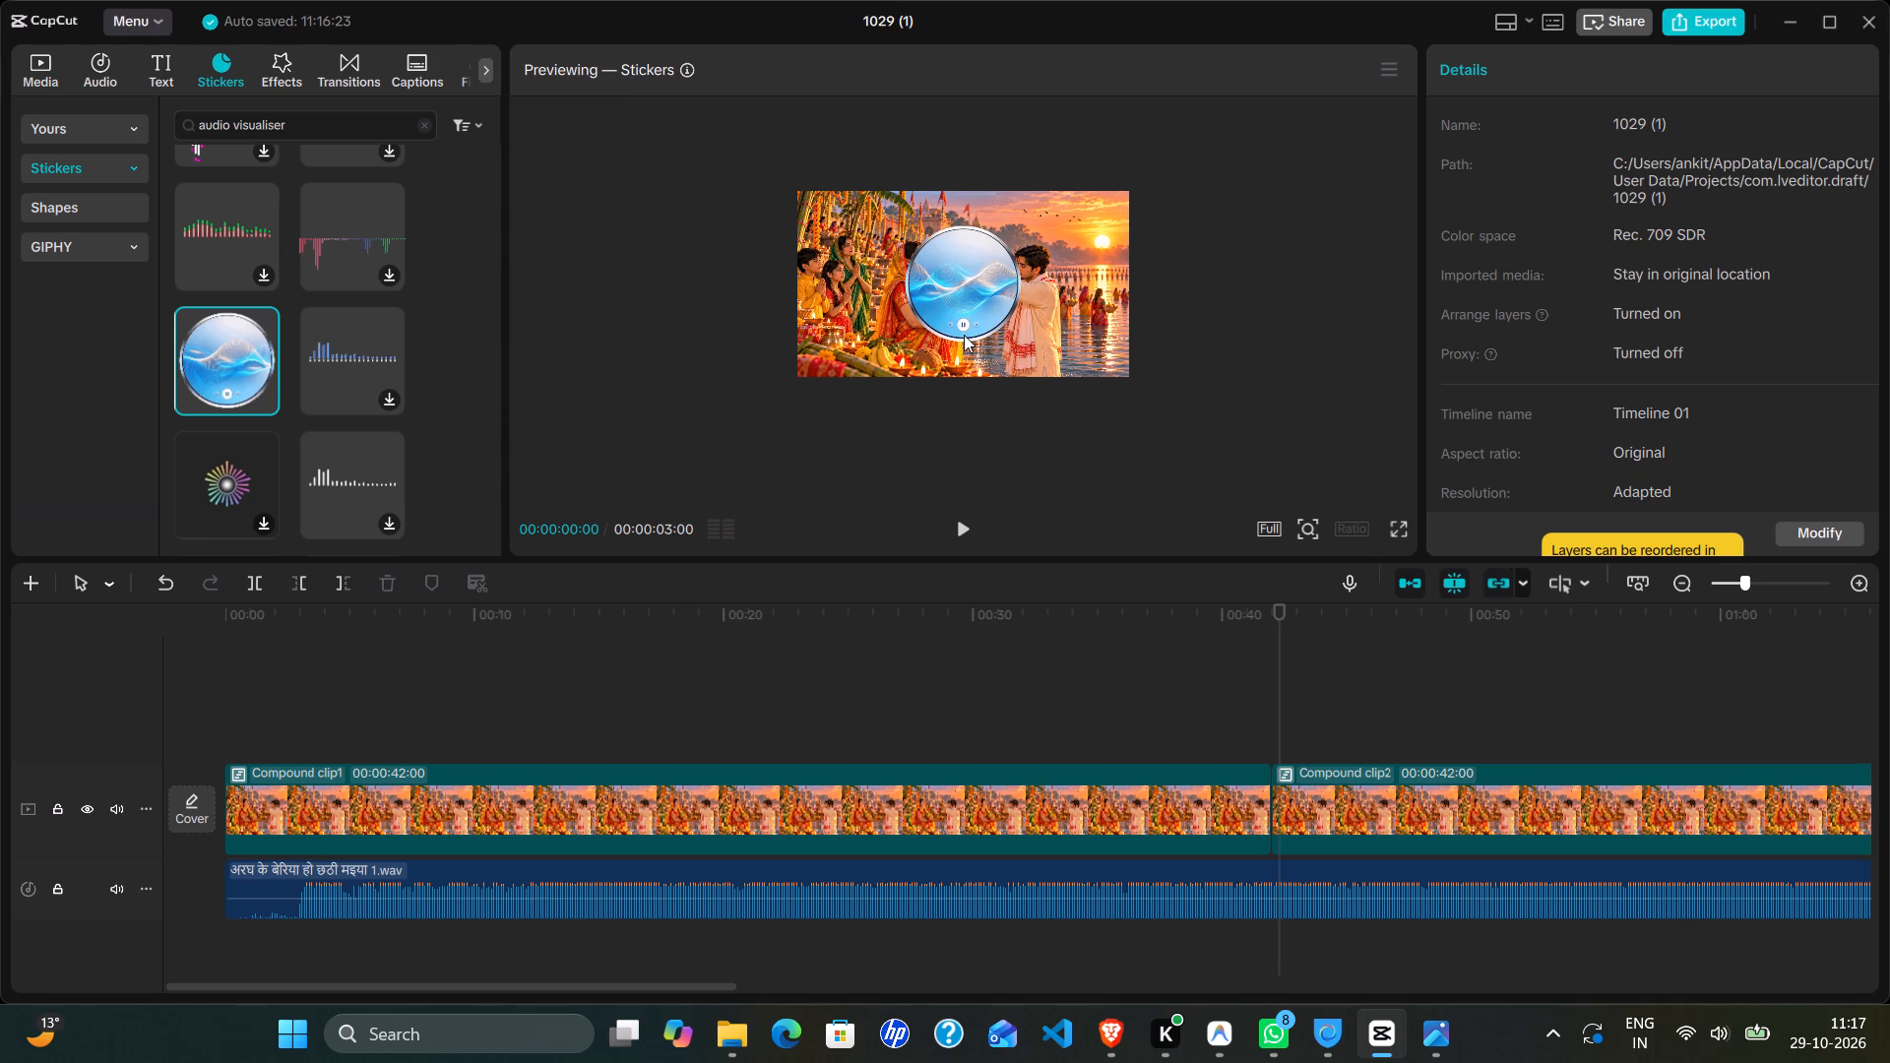
scroll(964, 335, "up", 6, "ctrl")
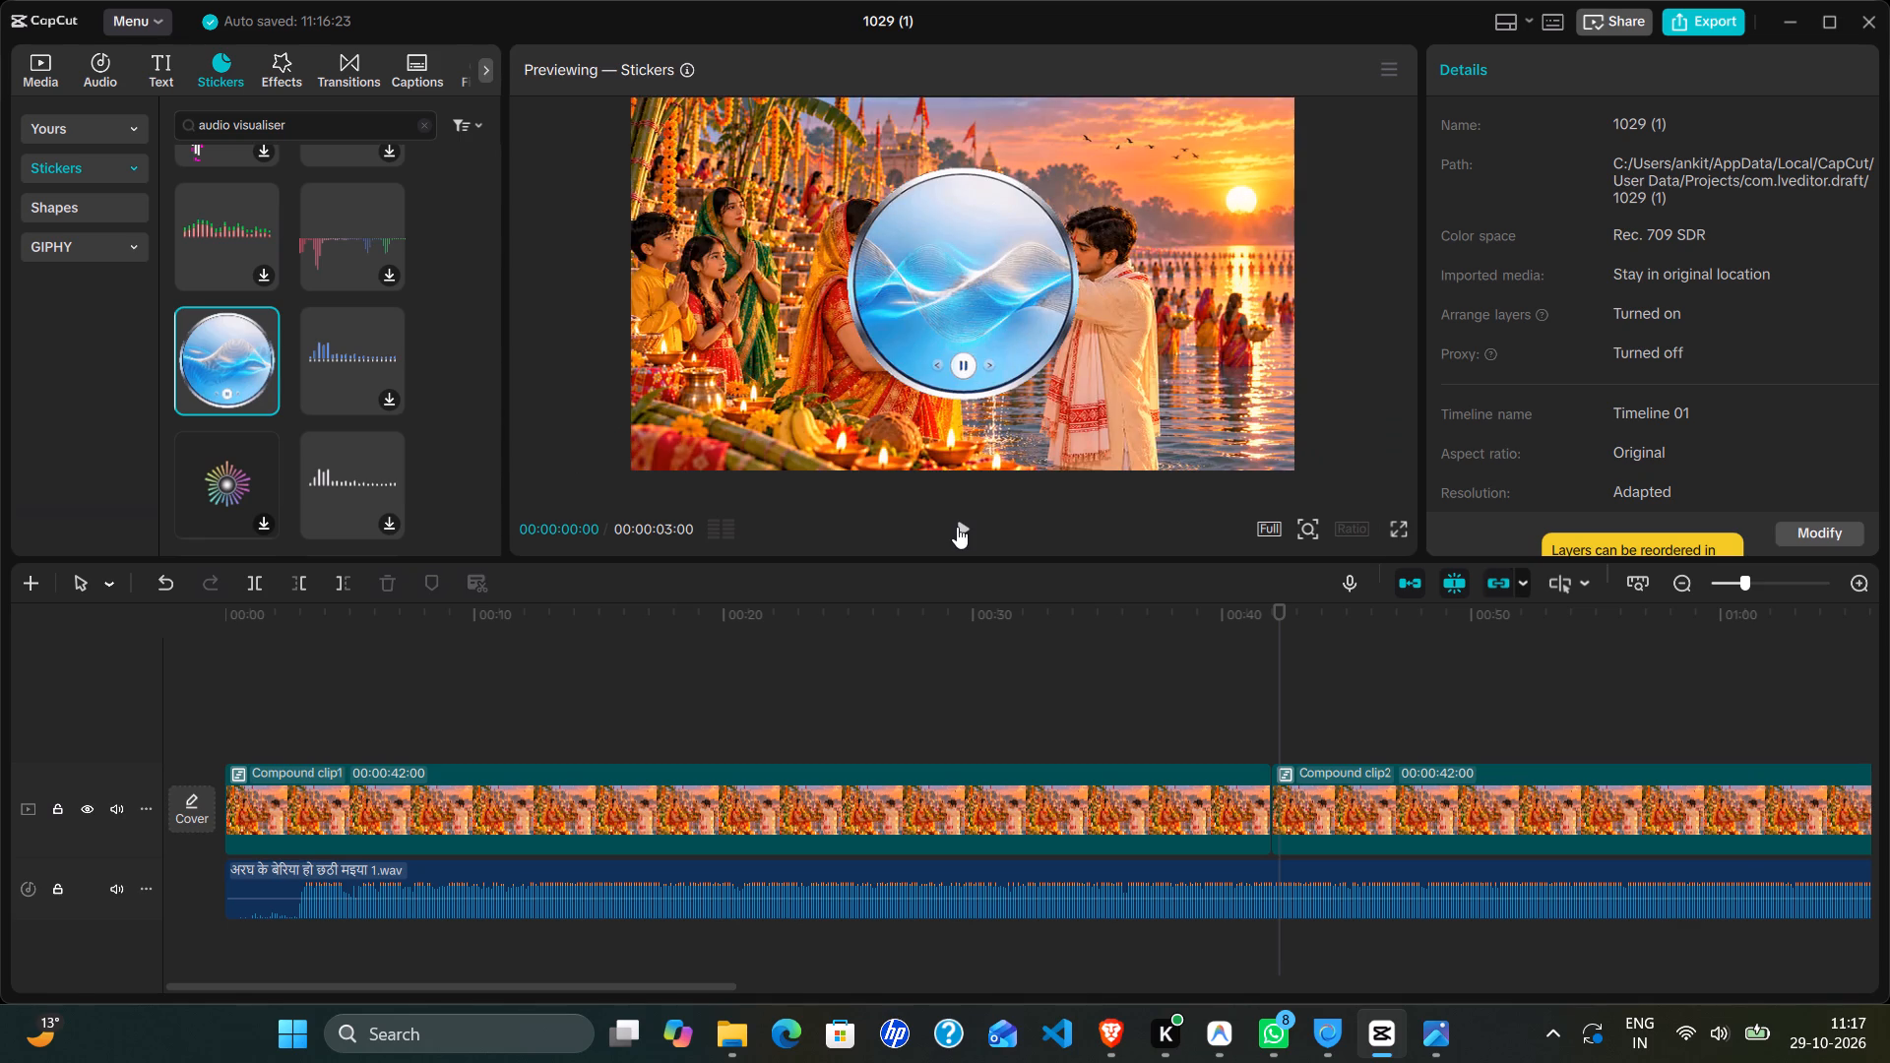
left_click(957, 527)
scroll(1193, 592, "left", 8)
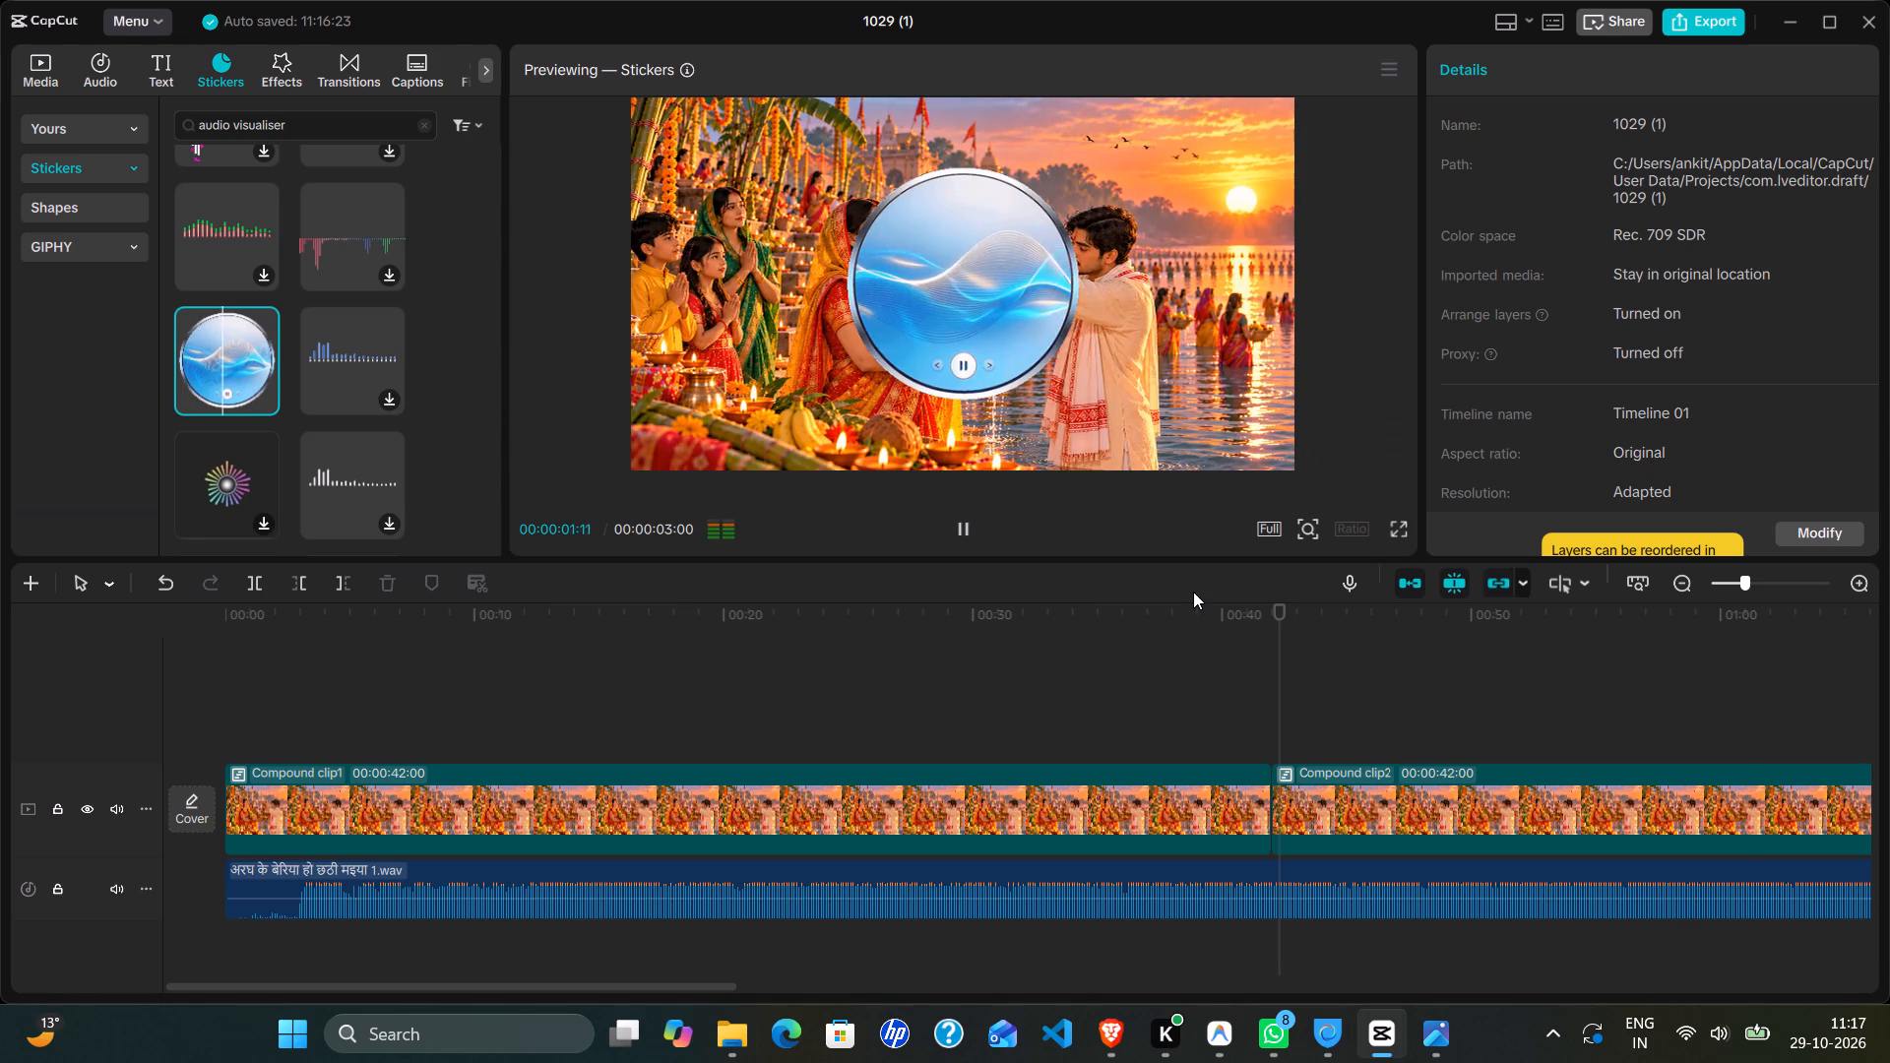
left_click(963, 364)
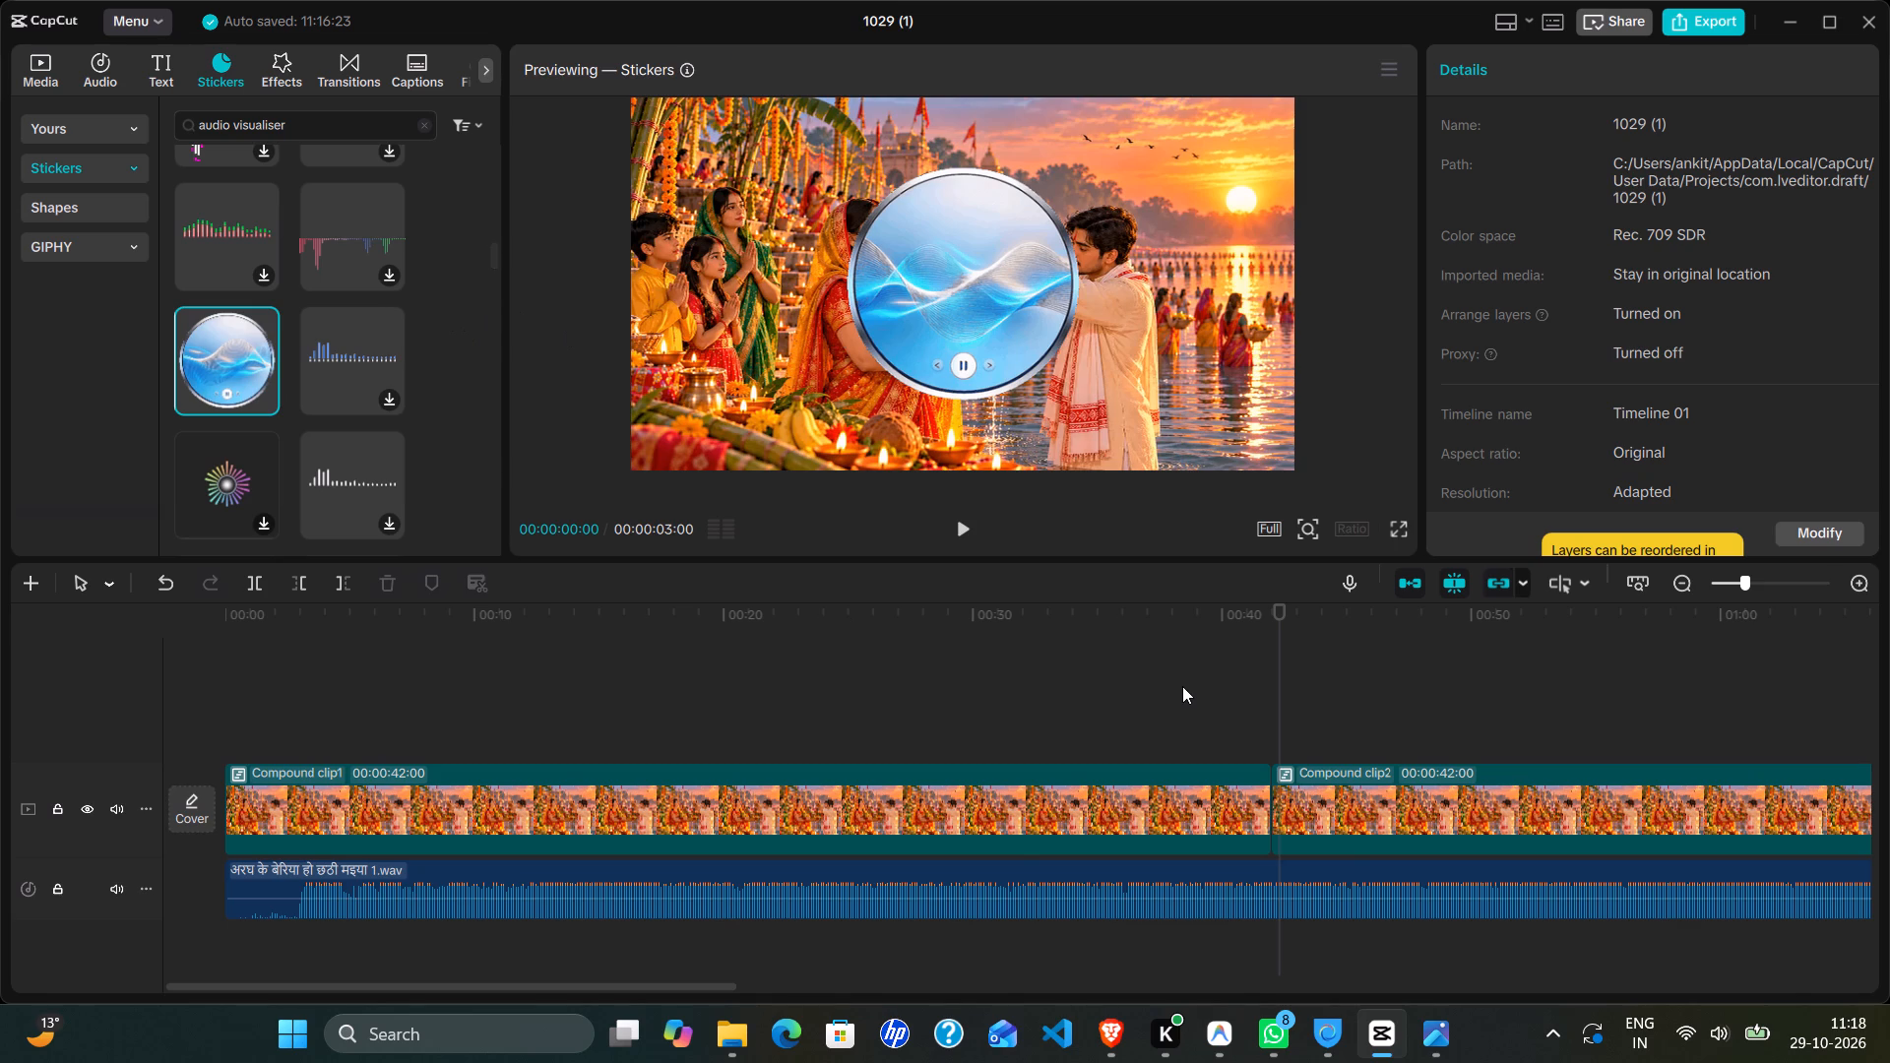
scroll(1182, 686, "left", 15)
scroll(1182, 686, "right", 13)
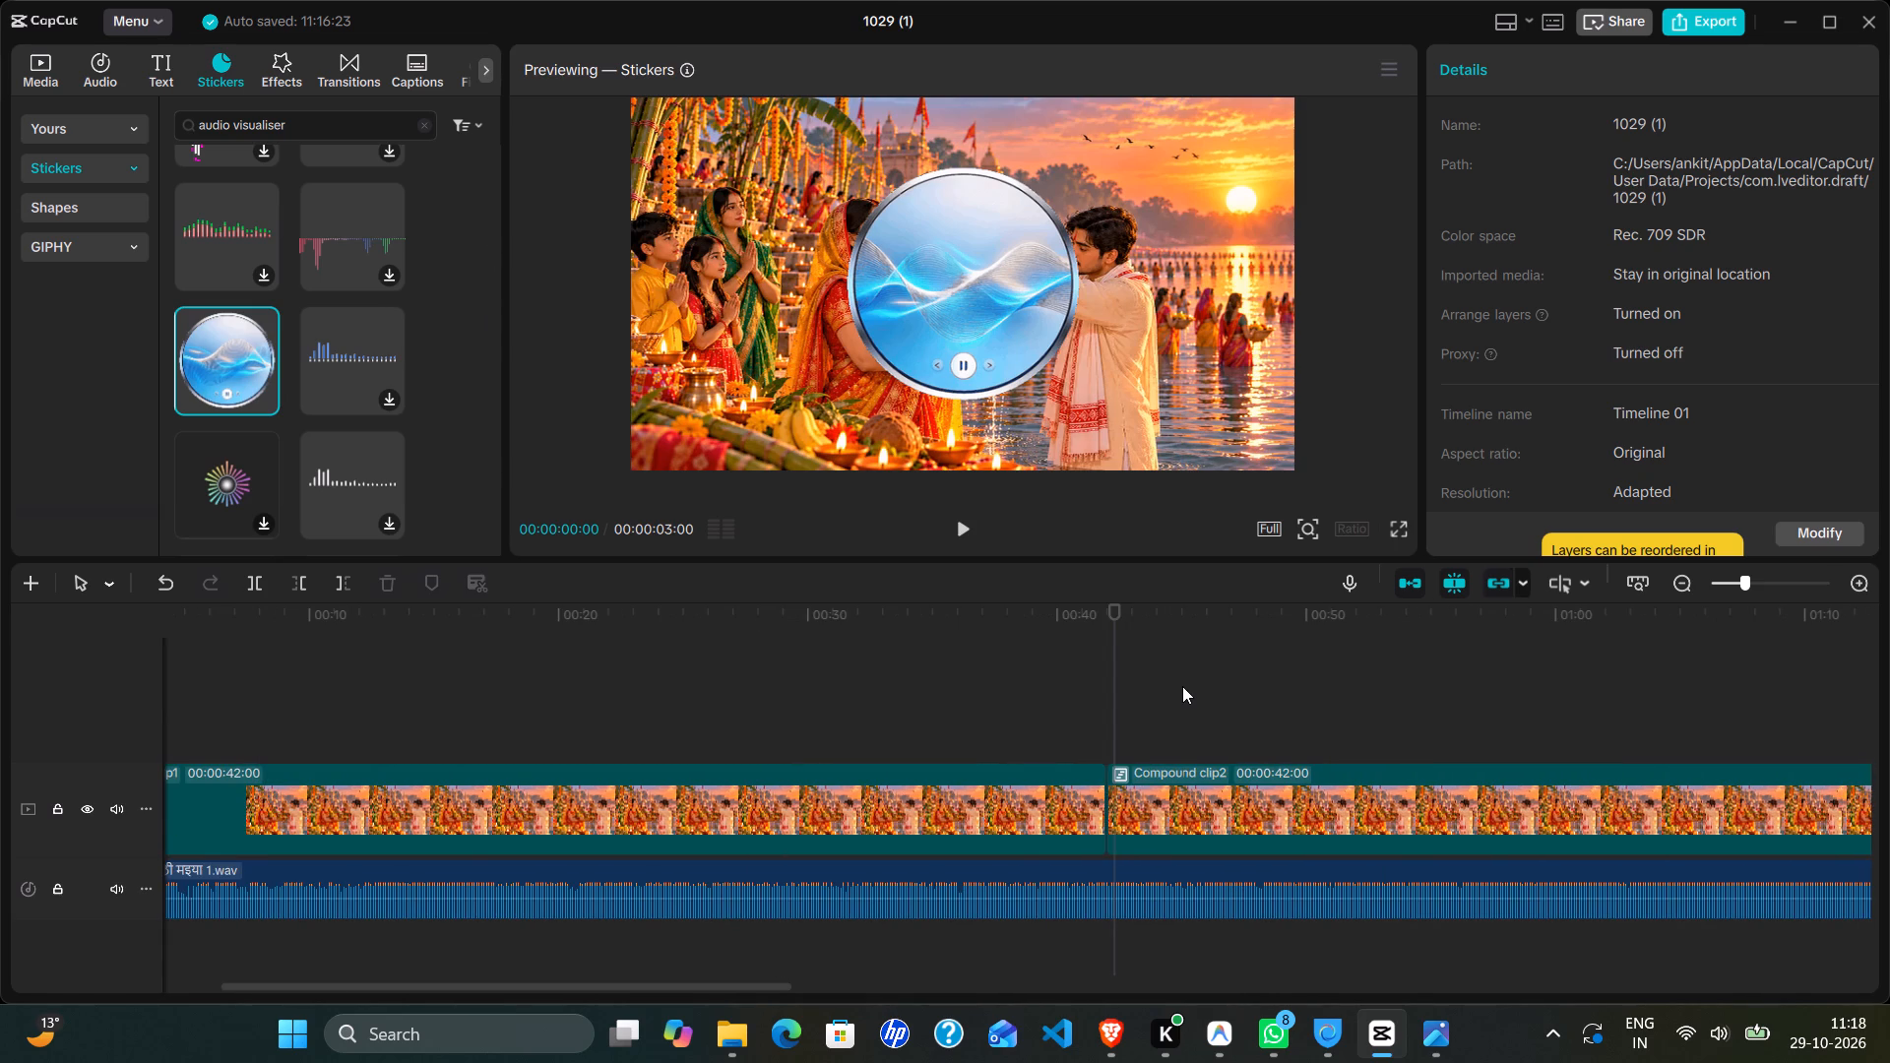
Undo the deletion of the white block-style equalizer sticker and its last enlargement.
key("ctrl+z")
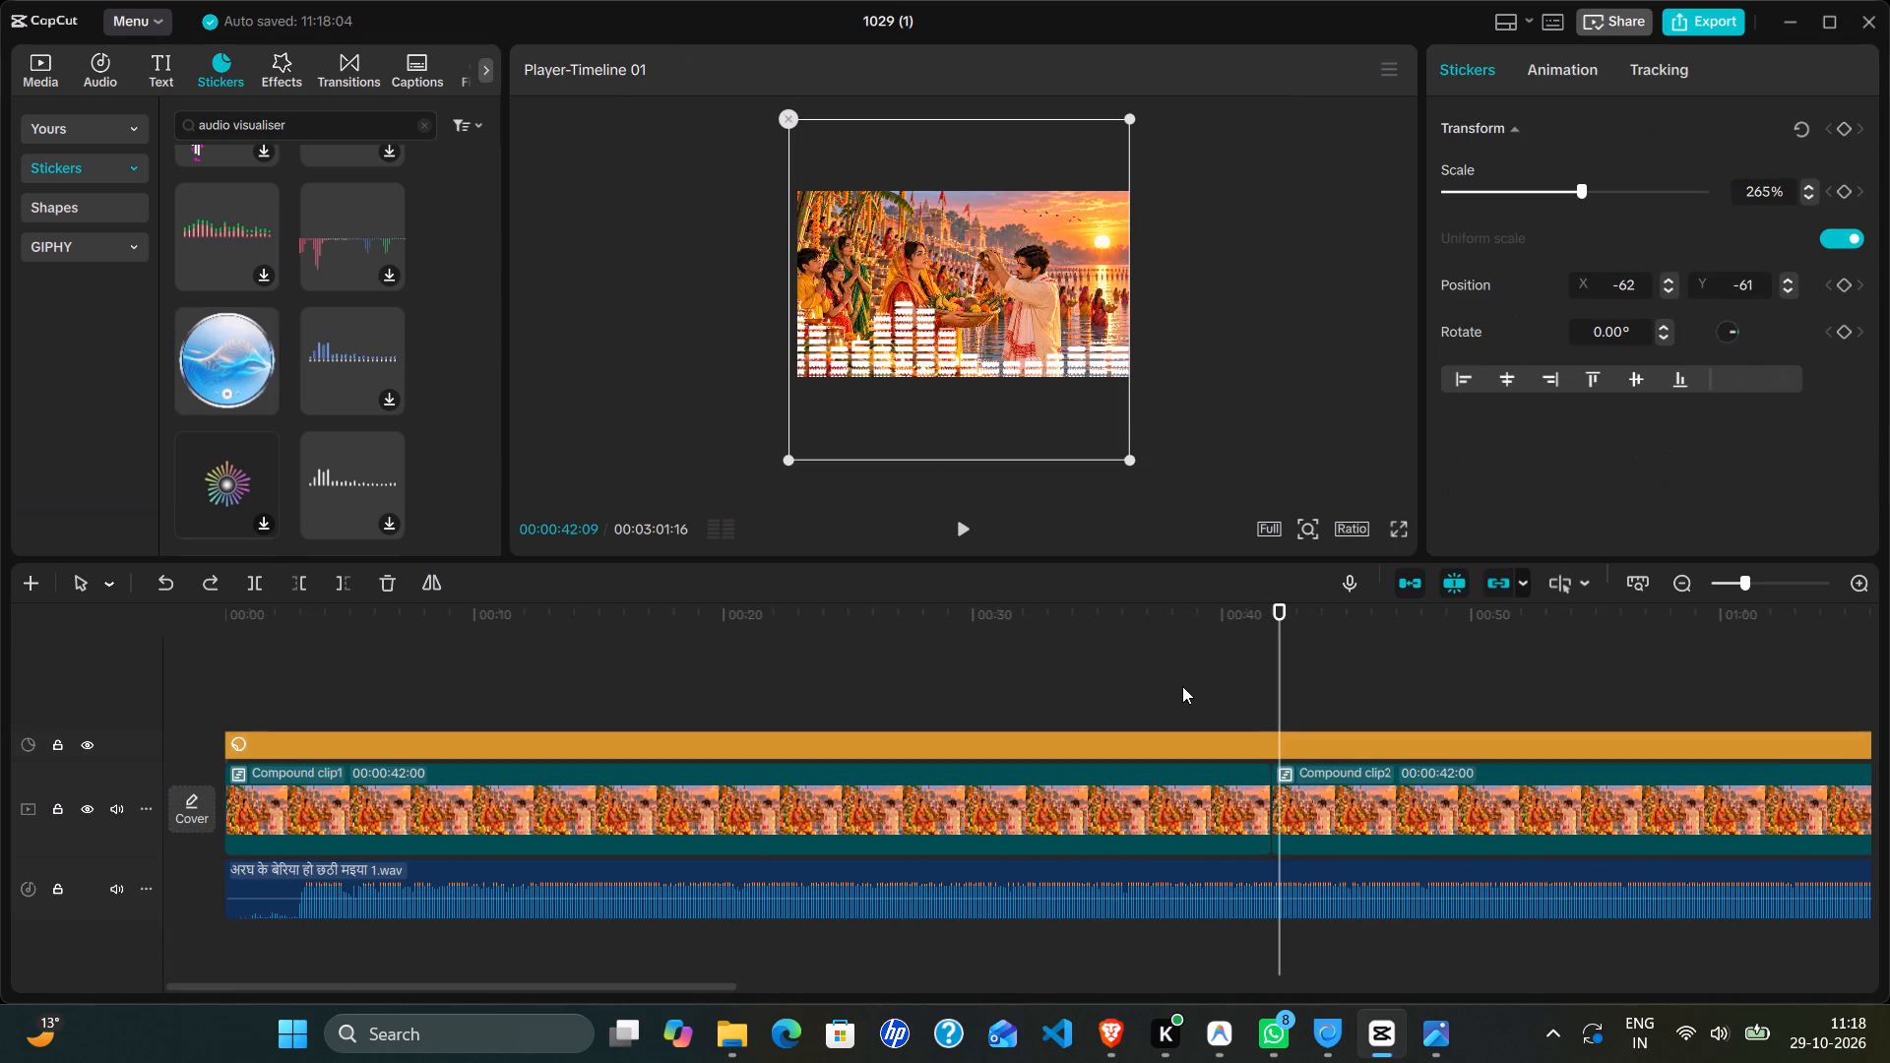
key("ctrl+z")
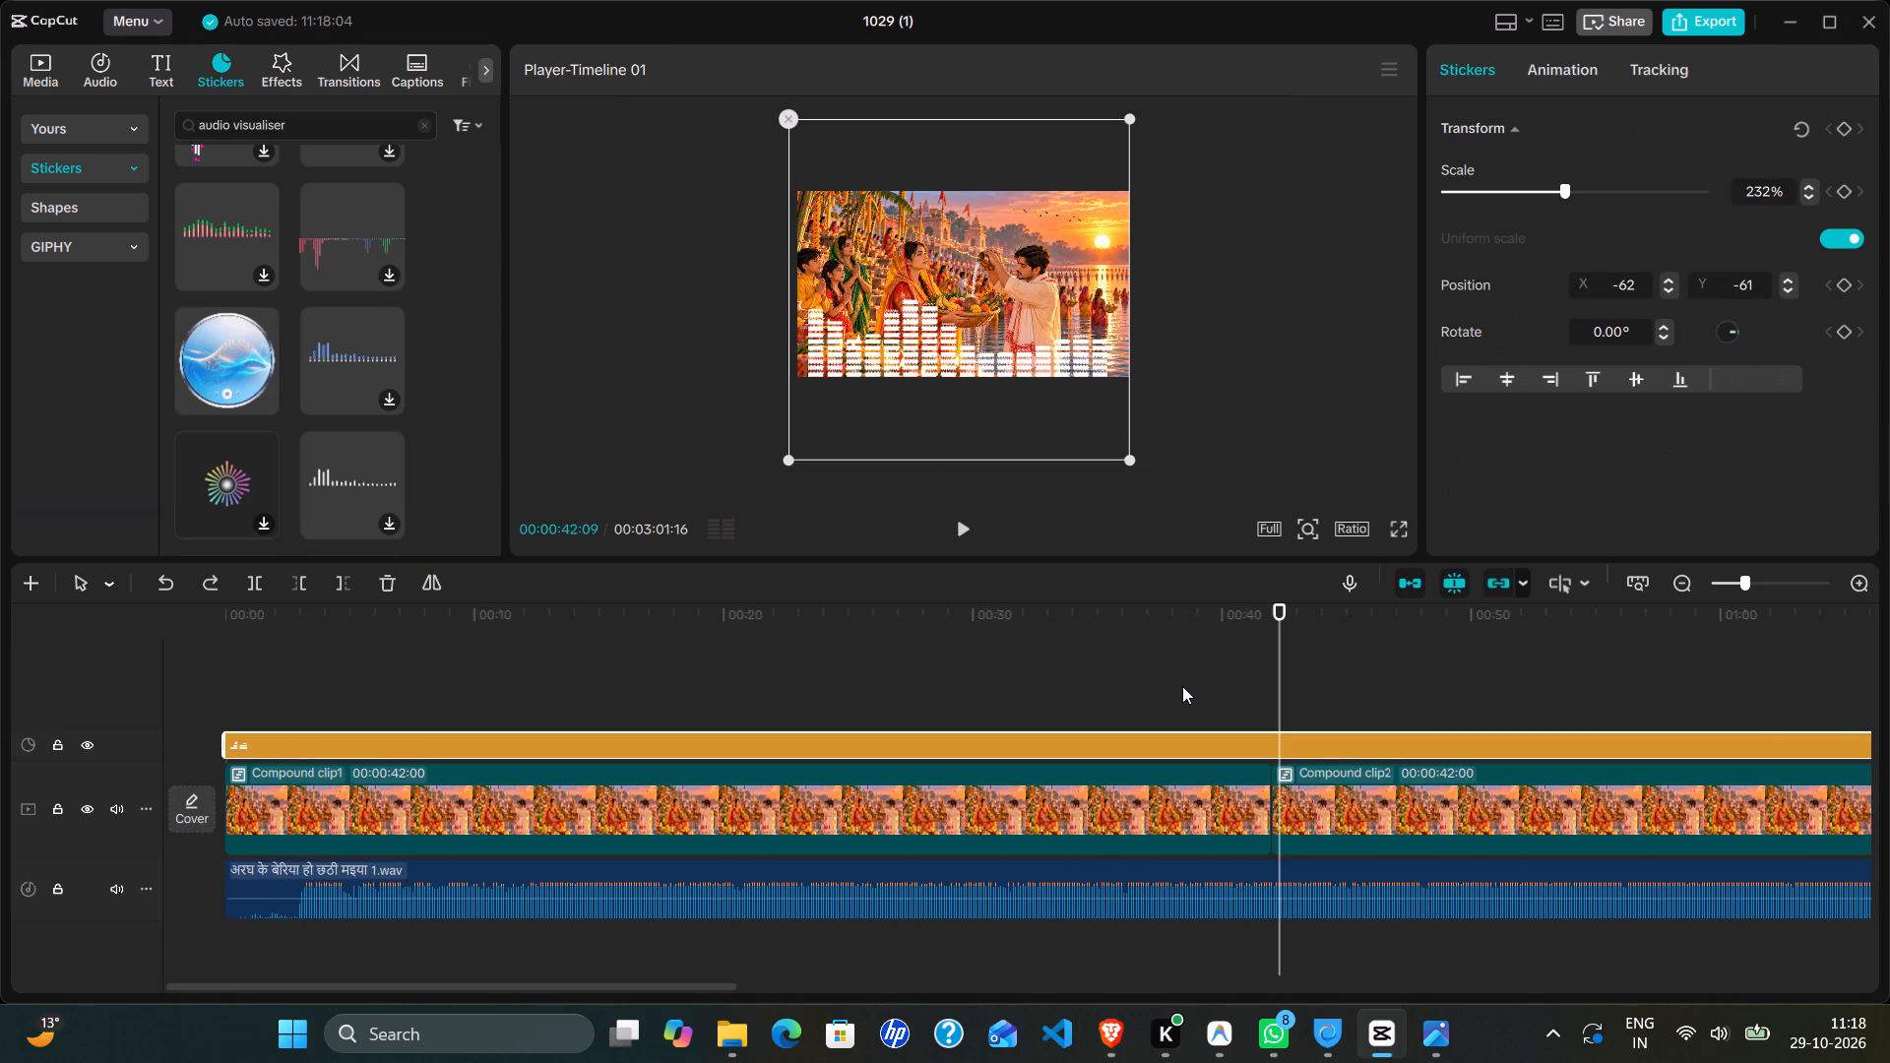
Return the playhead to the start and delete the white block-style equalizer sticker from the timeline.
left_click(1174, 737)
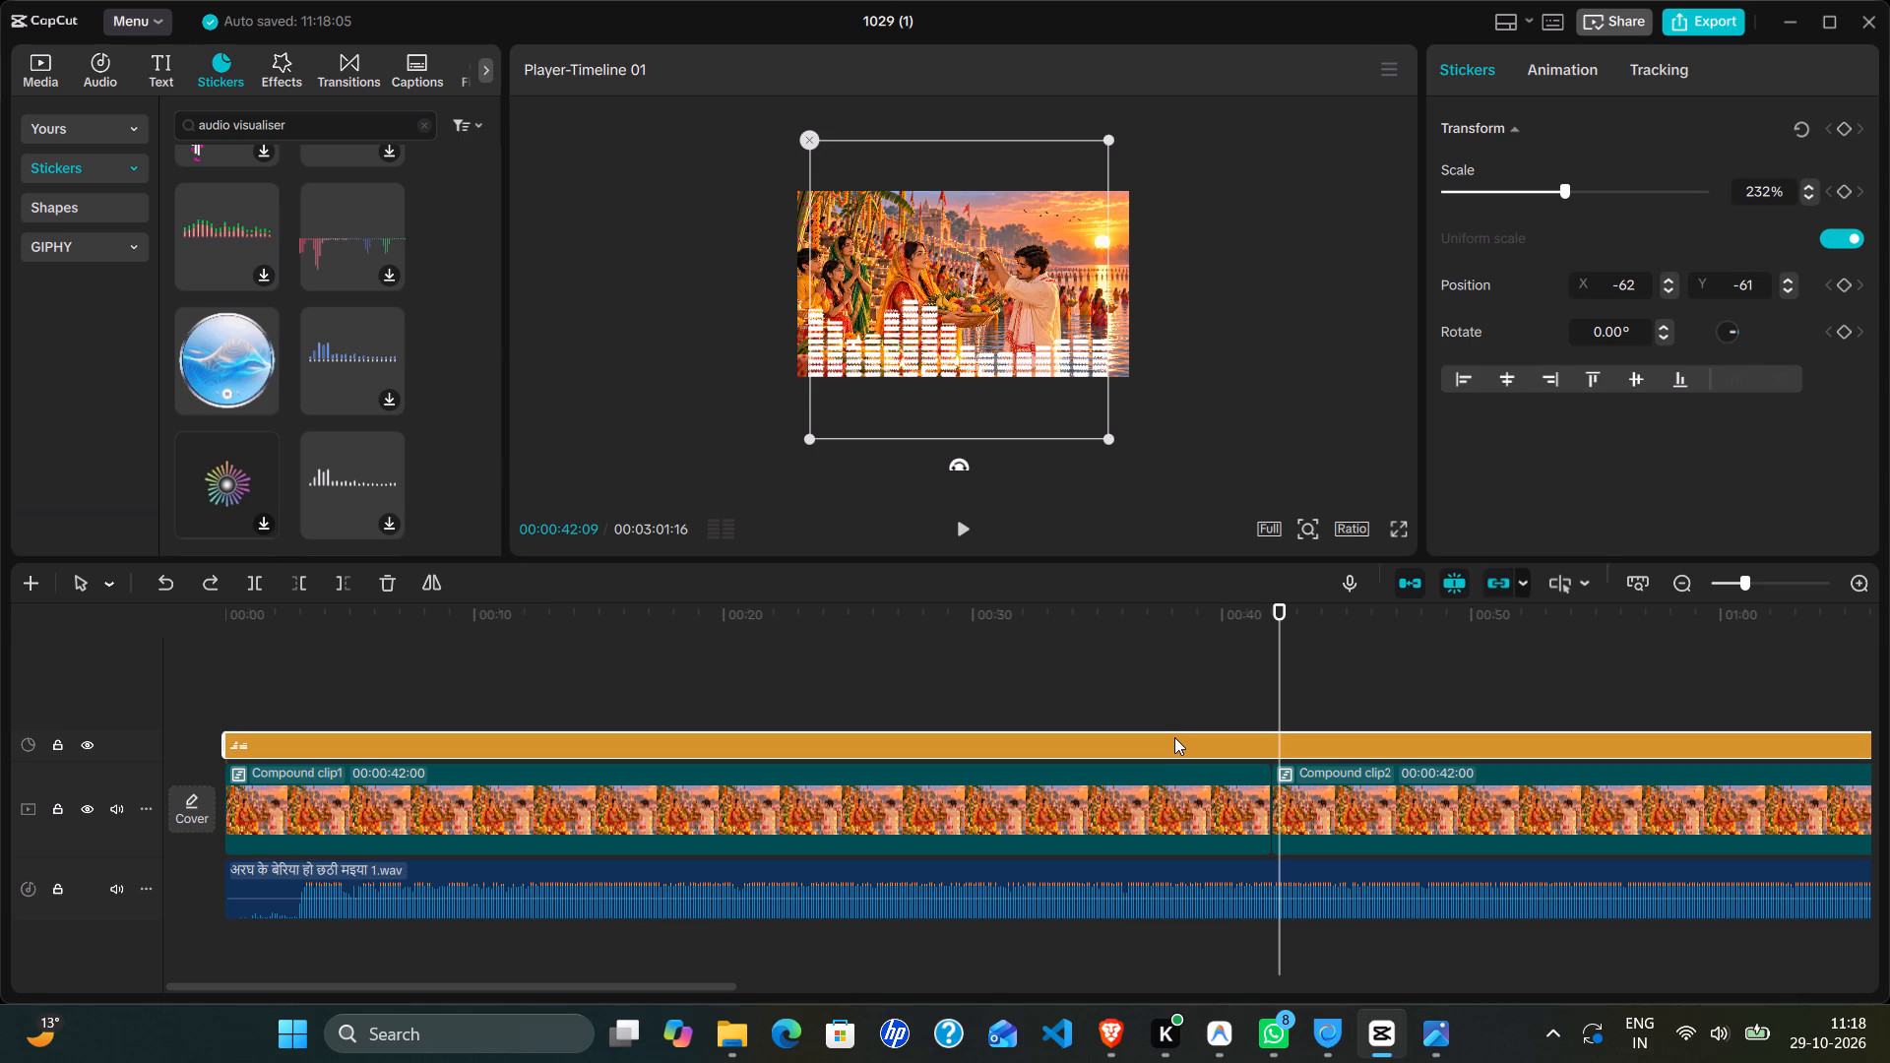
key("Home")
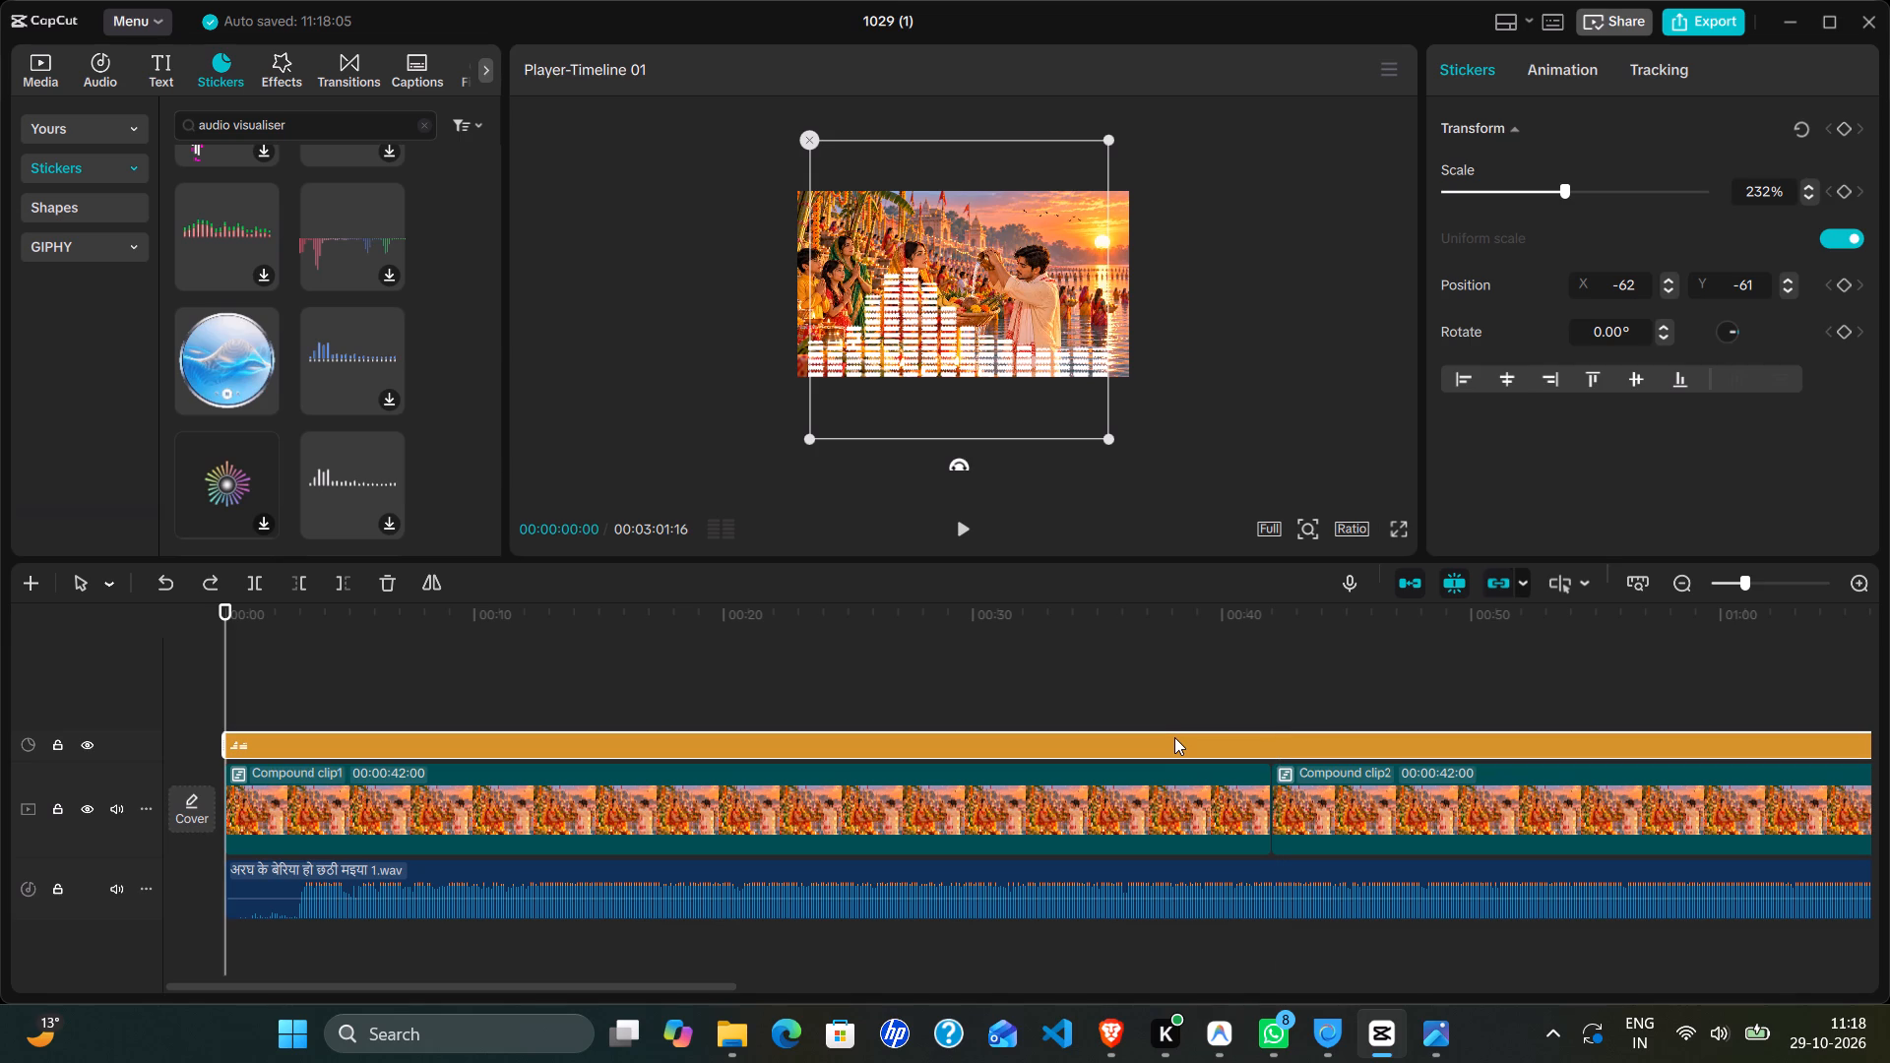
key("Delete")
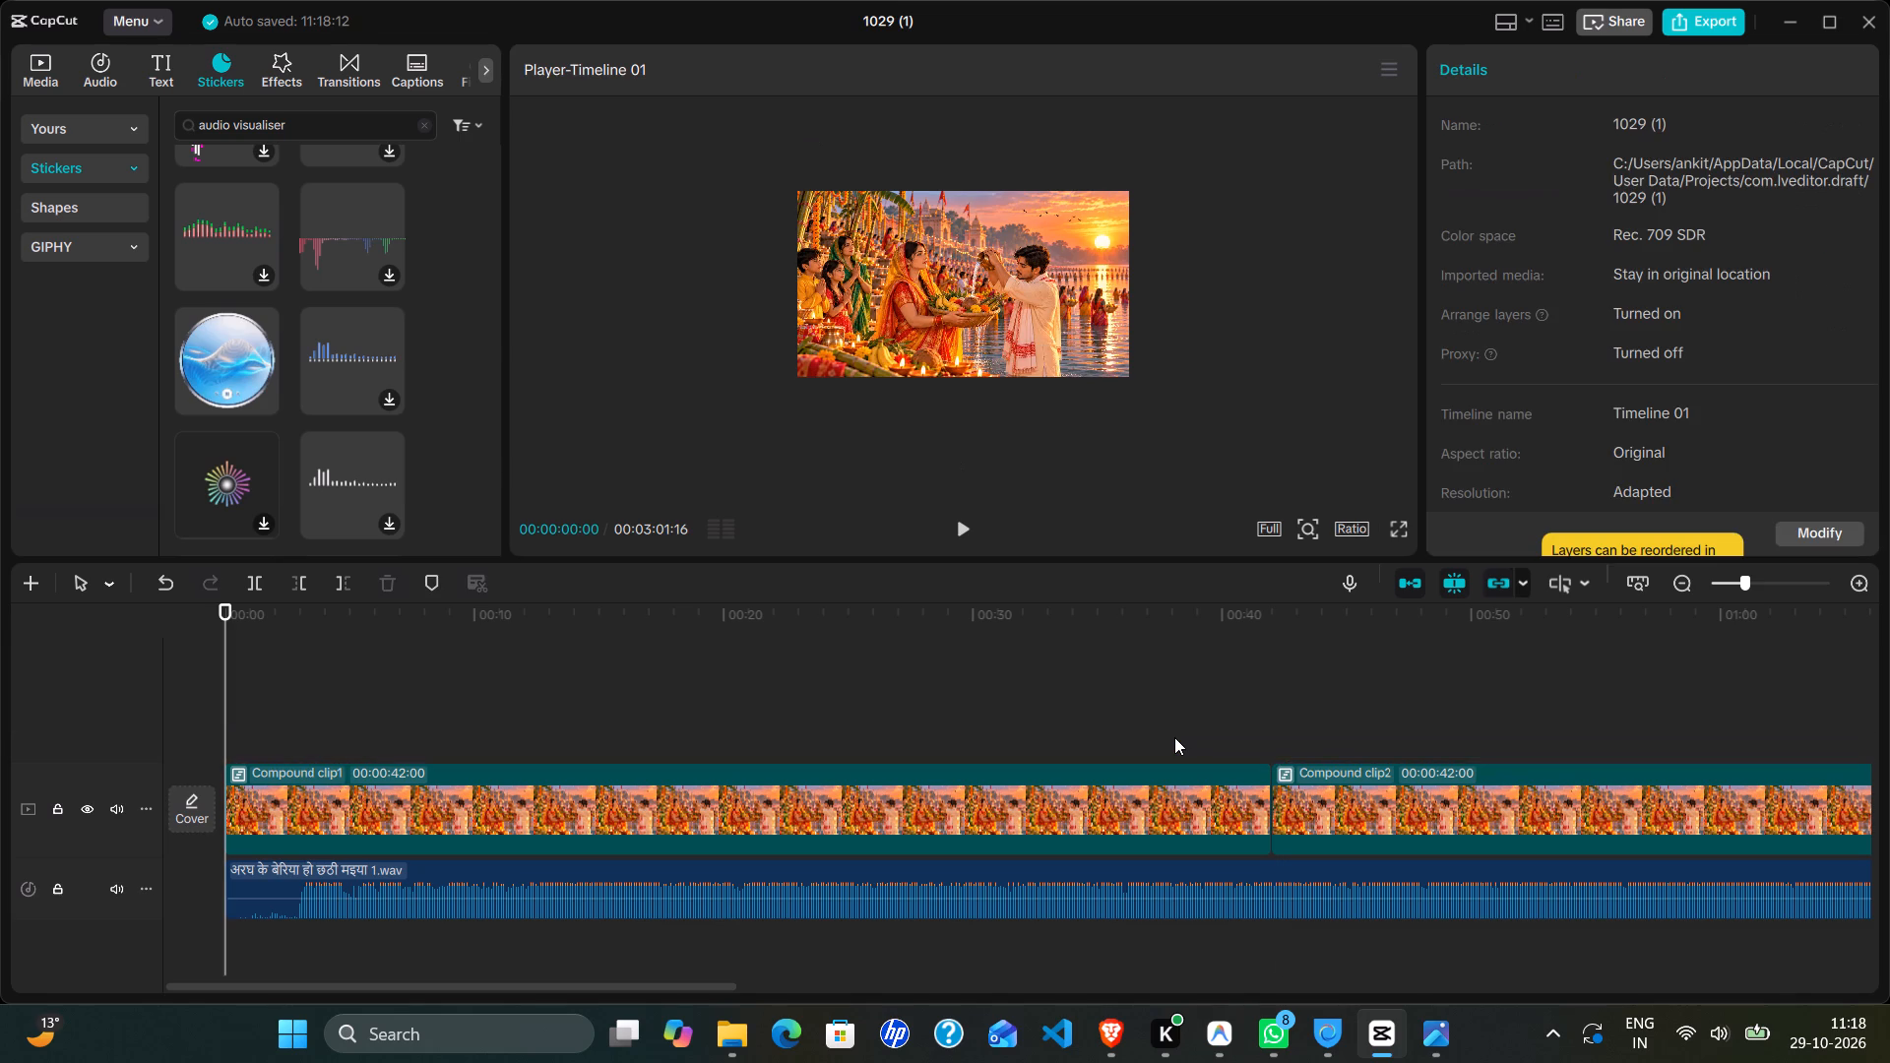
Preview the multicoloured radial burst sticker and place it at the start of the timeline, above Compound clip1.
double_click(256, 492)
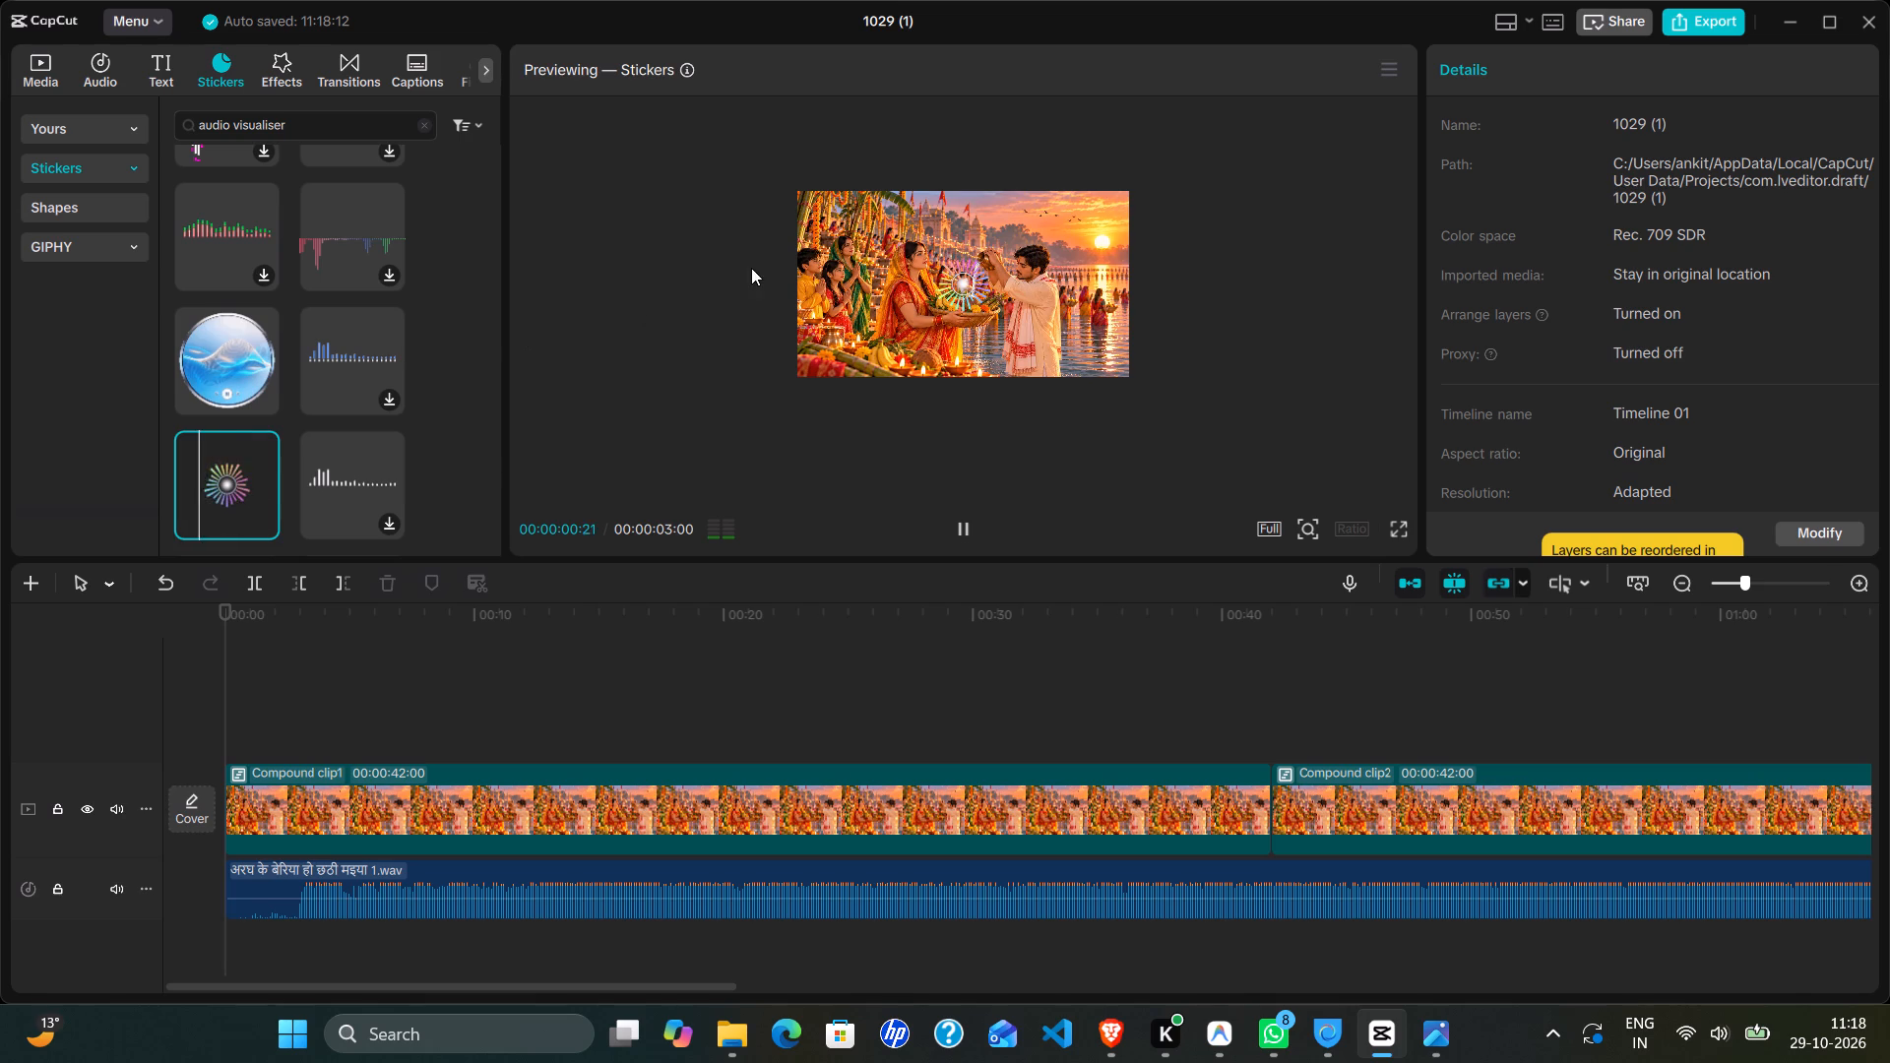
left_click(960, 284)
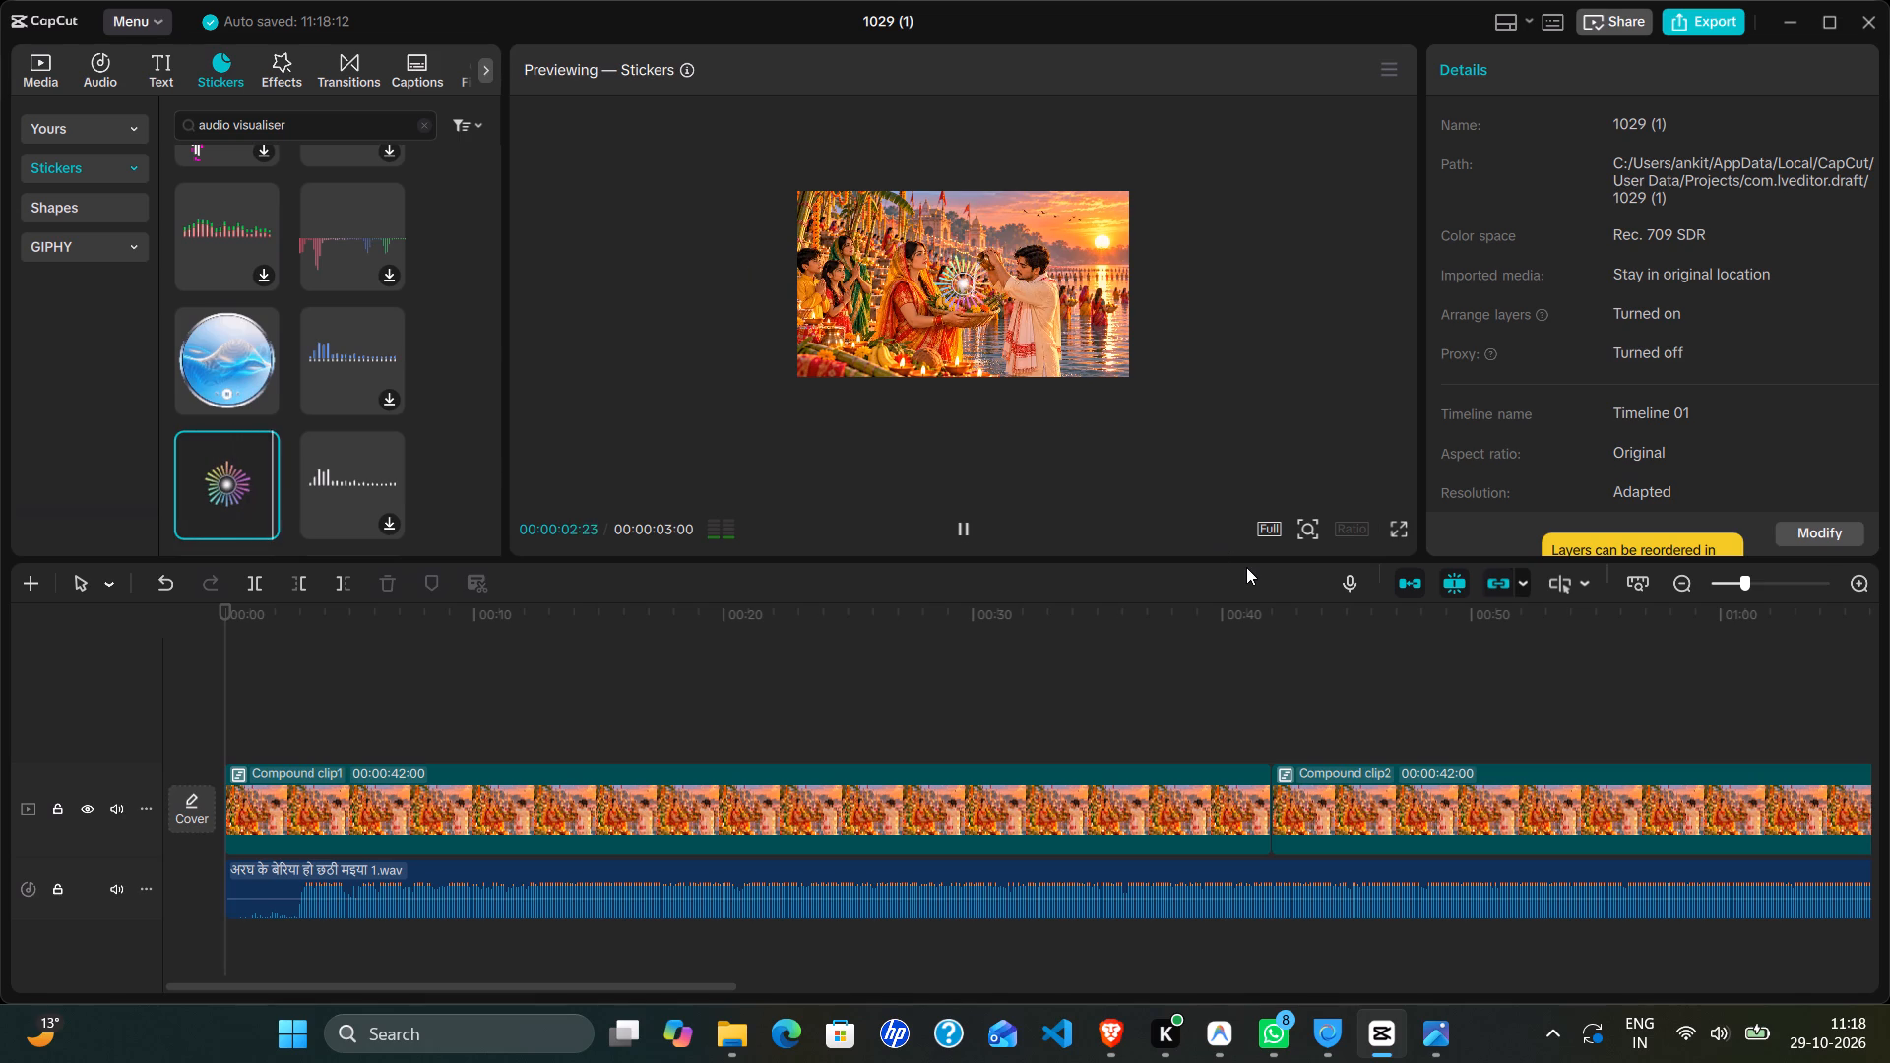
scroll(1246, 567, "left", 6)
scroll(1367, 662, "left", 11)
scroll(1367, 662, "right", 3)
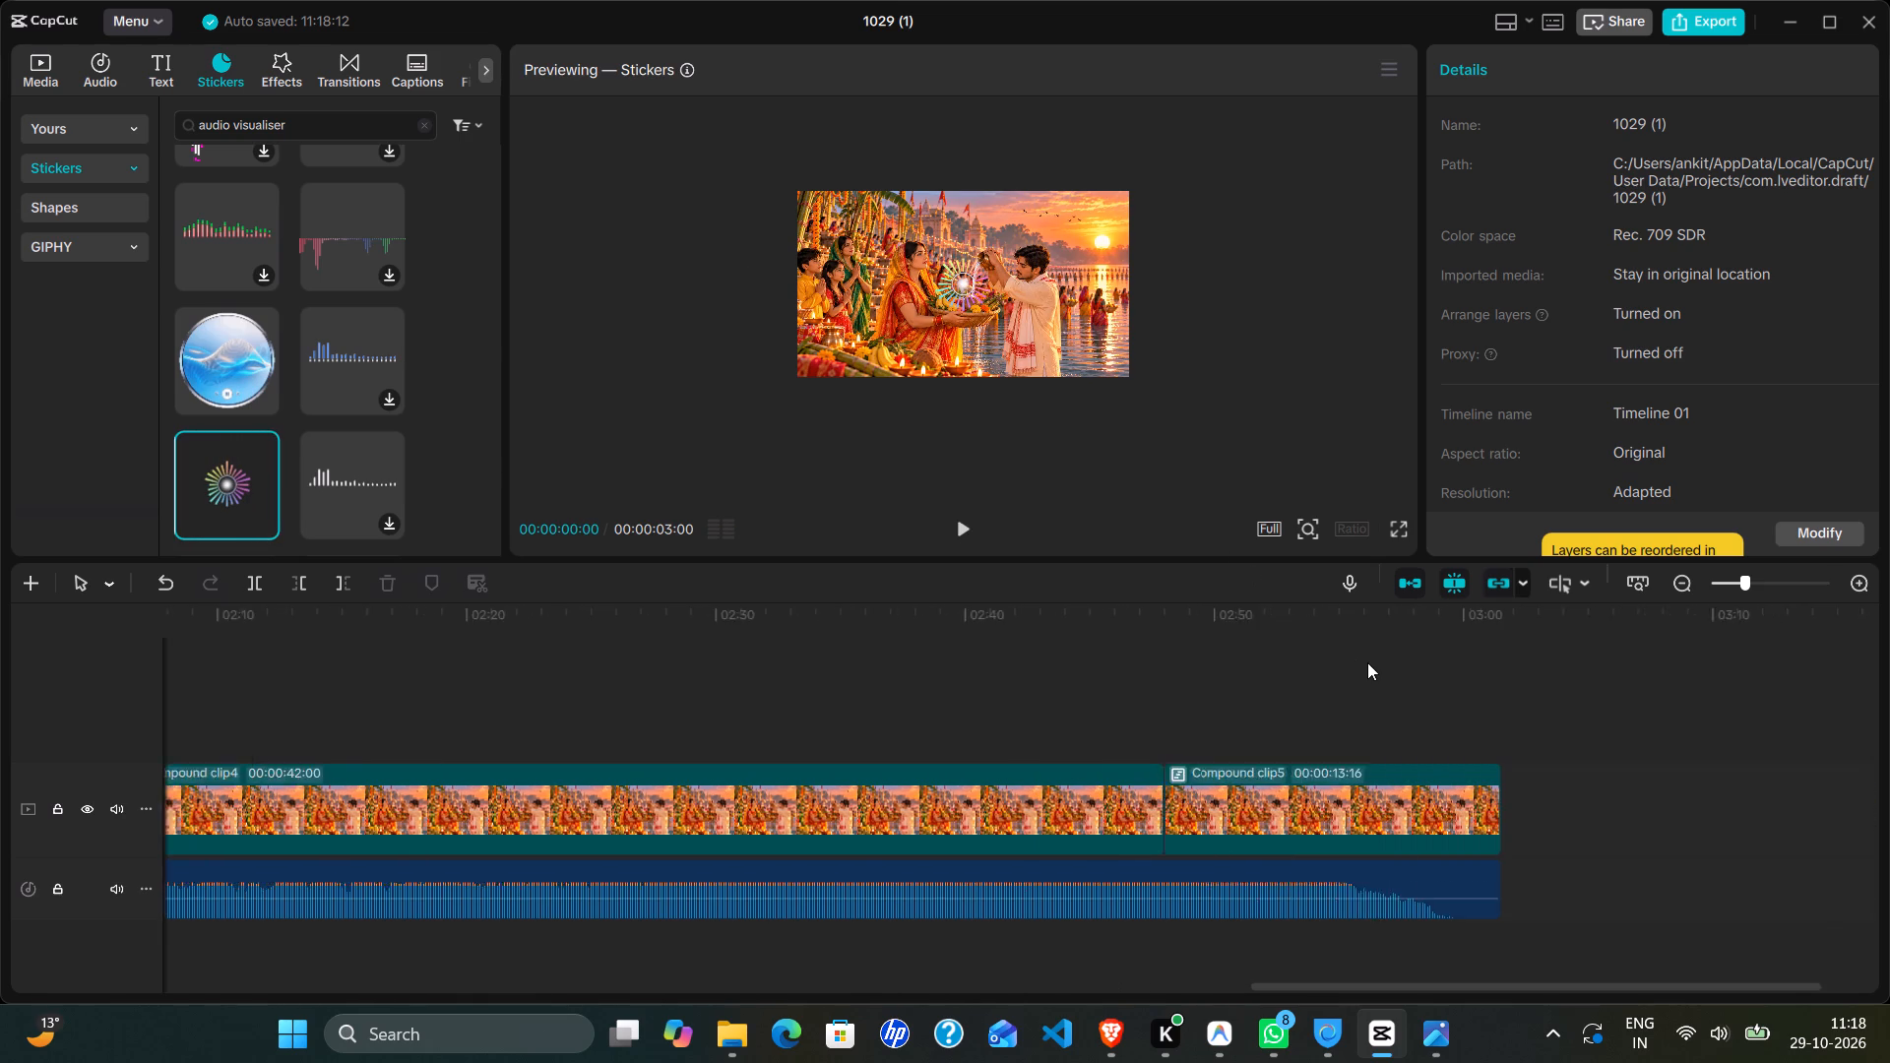
scroll(1367, 662, "right", 5)
scroll(1367, 662, "up", 10, "ctrl")
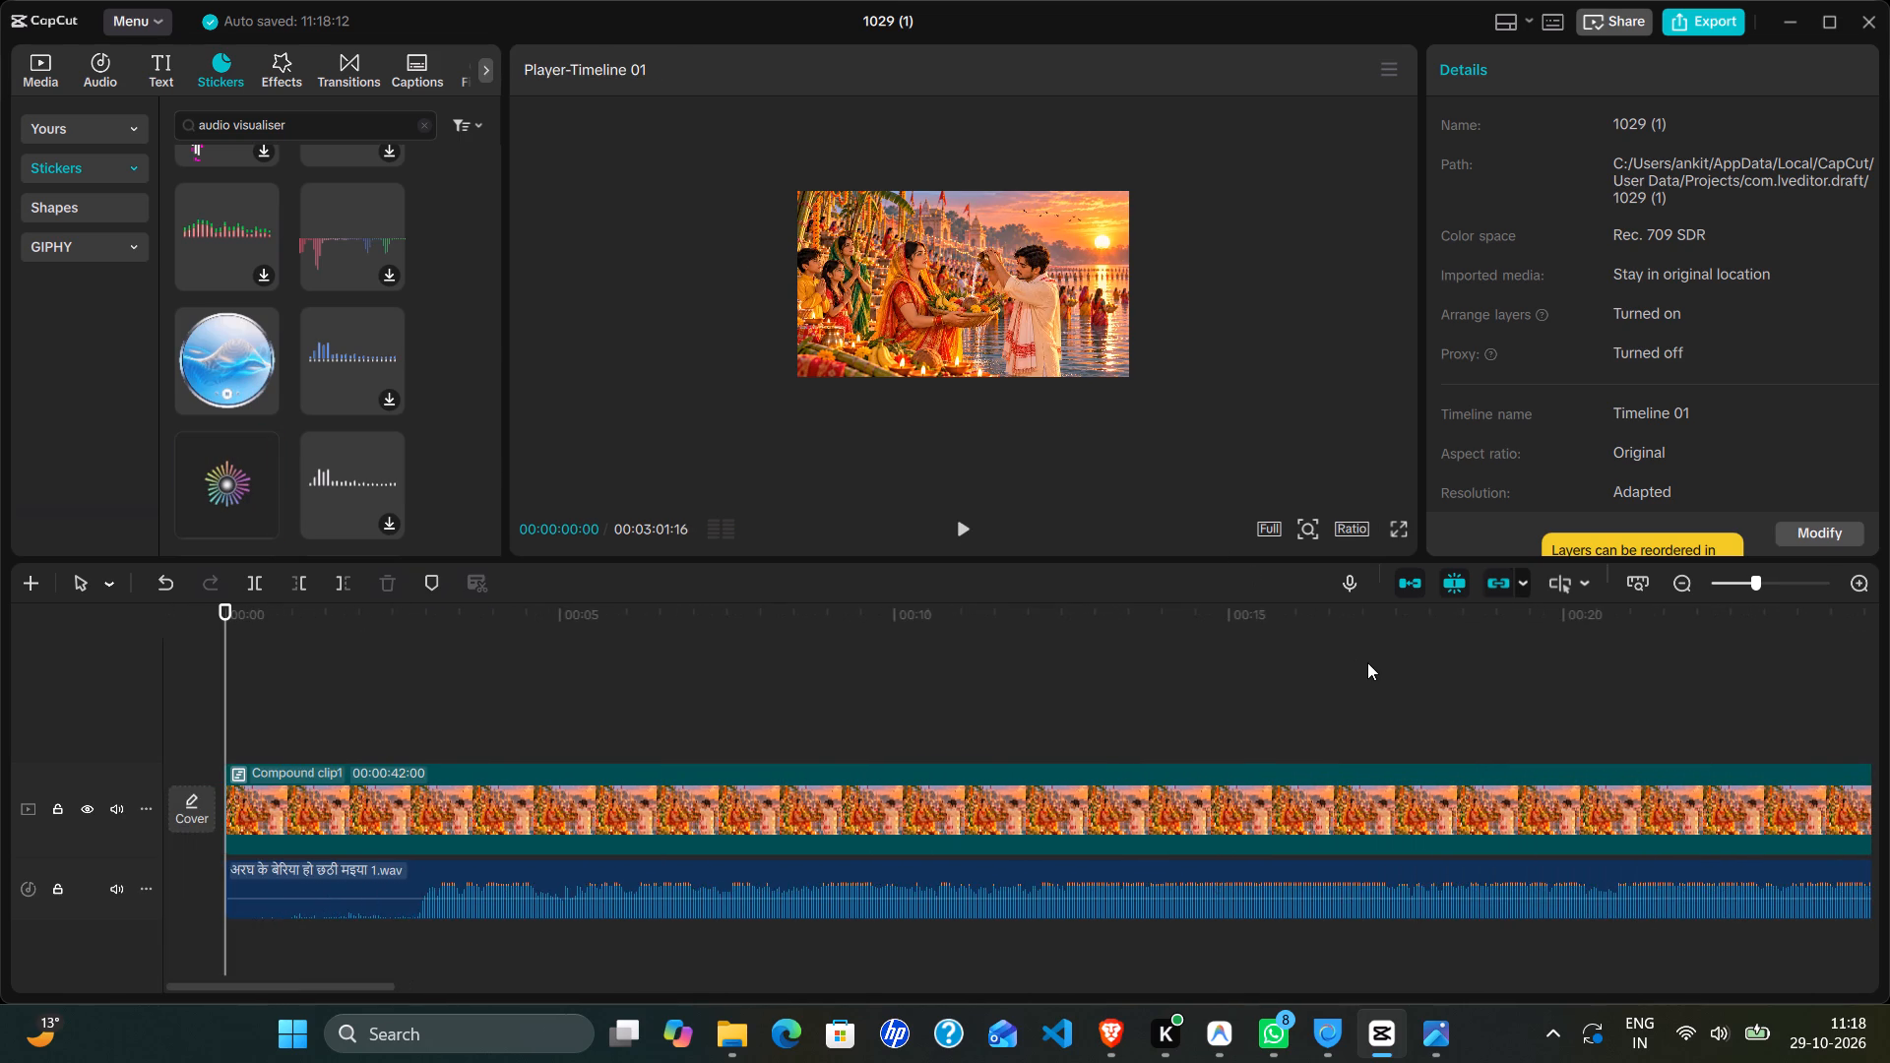
scroll(1367, 662, "down", 3, "ctrl")
scroll(1367, 662, "up", 16, "ctrl")
scroll(1367, 662, "left", 6)
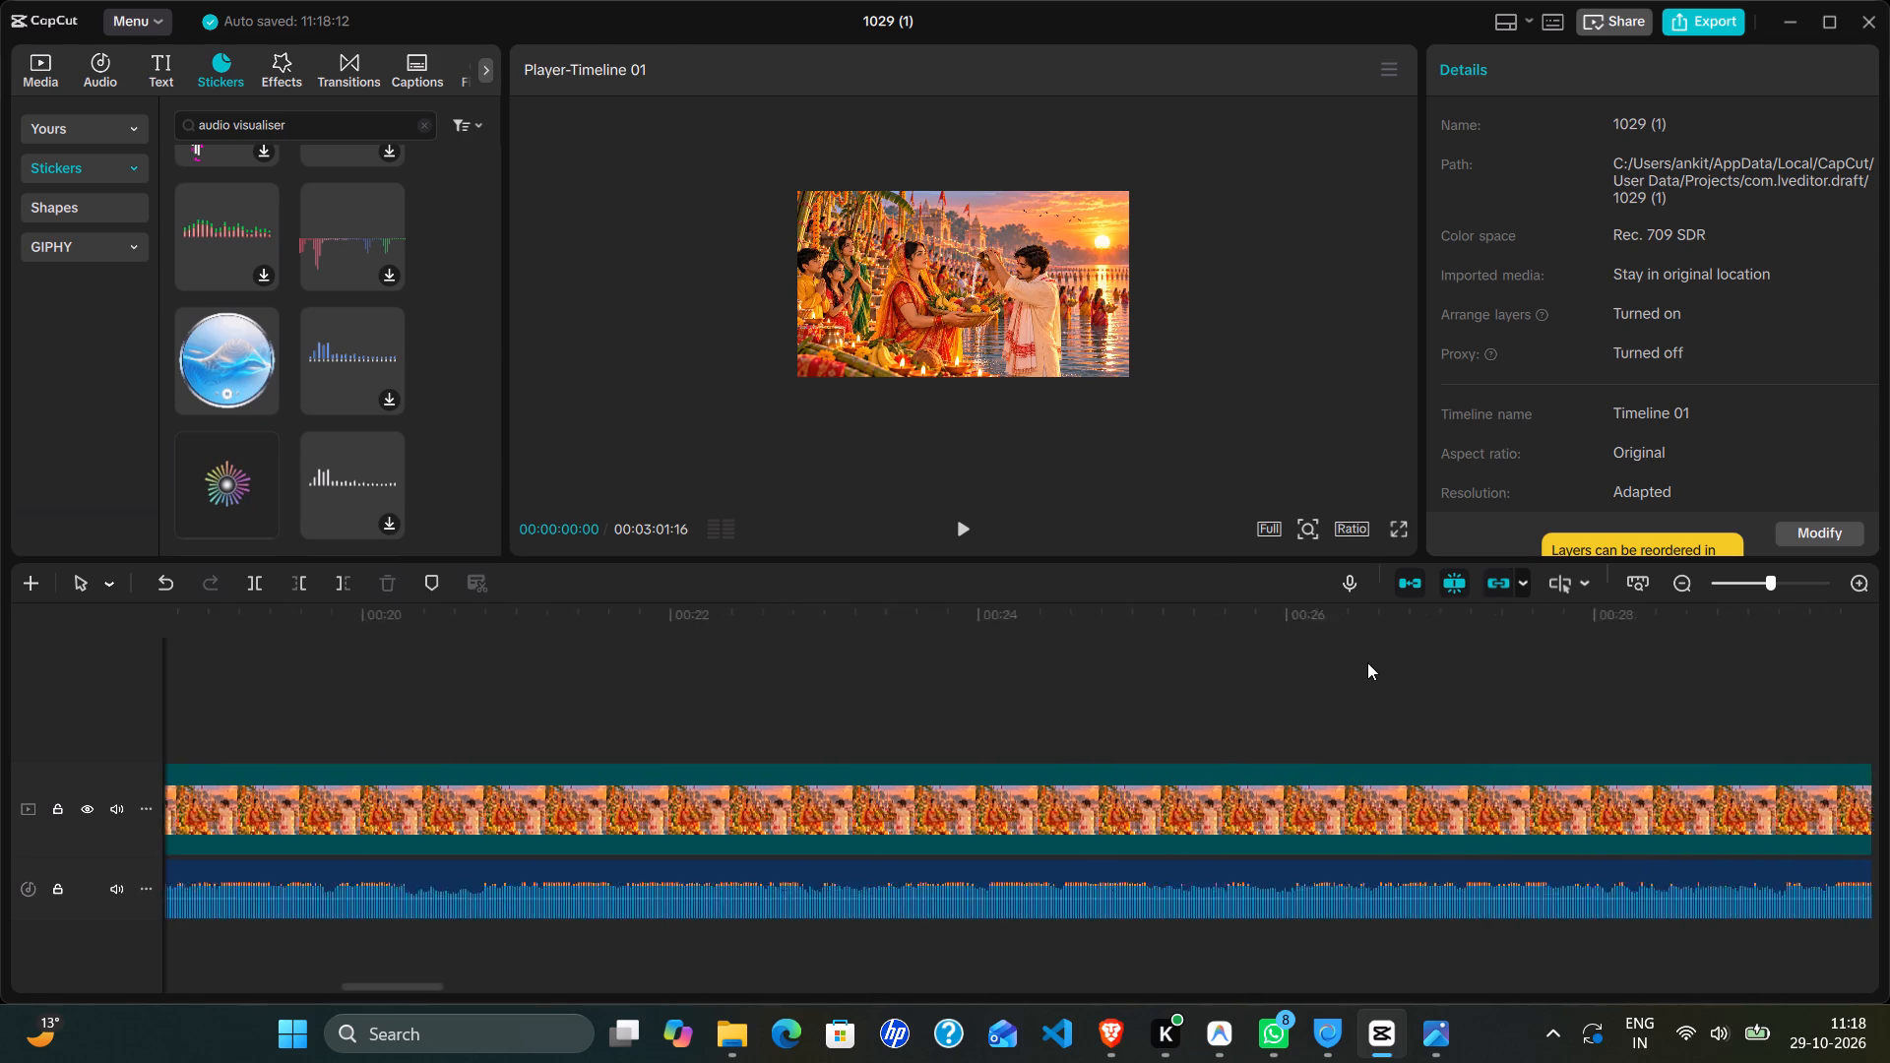
scroll(1367, 662, "left", 6)
scroll(1367, 662, "right", 18)
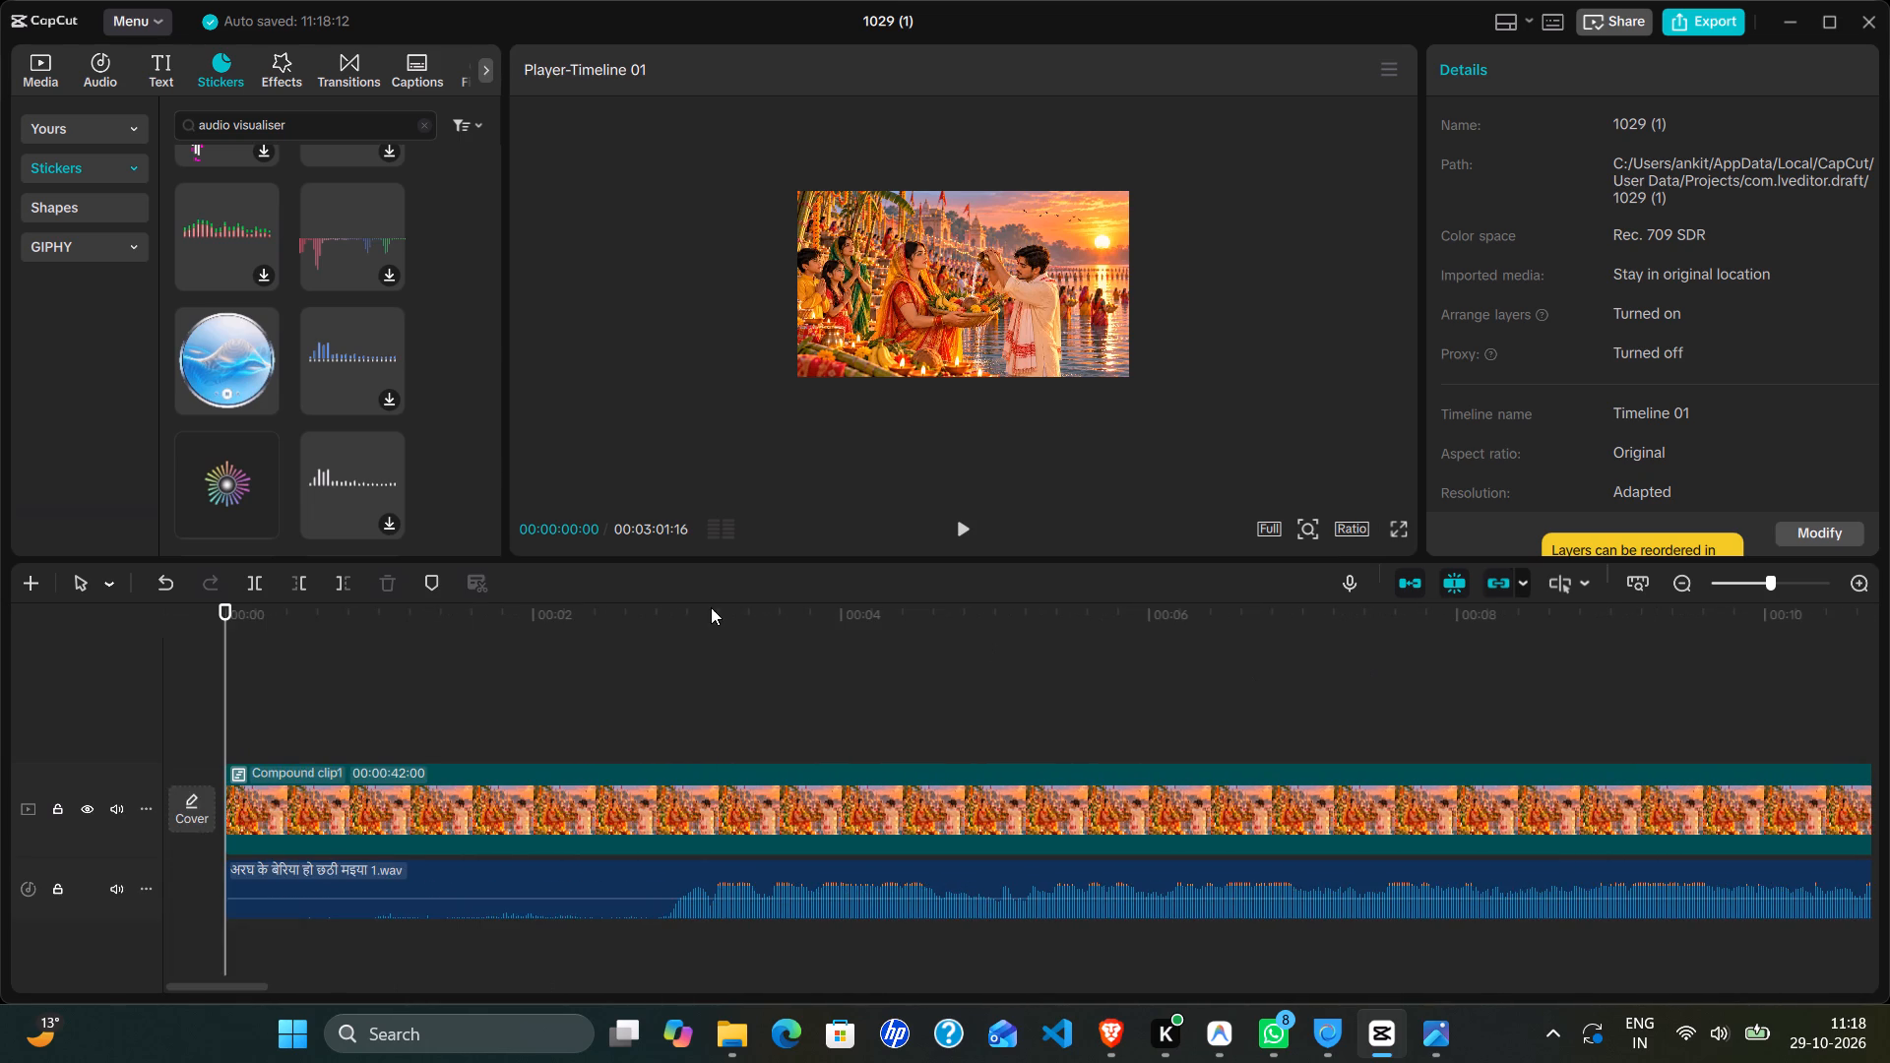
left_click_drag(199, 489, 252, 533)
left_click_drag(252, 533, 231, 738)
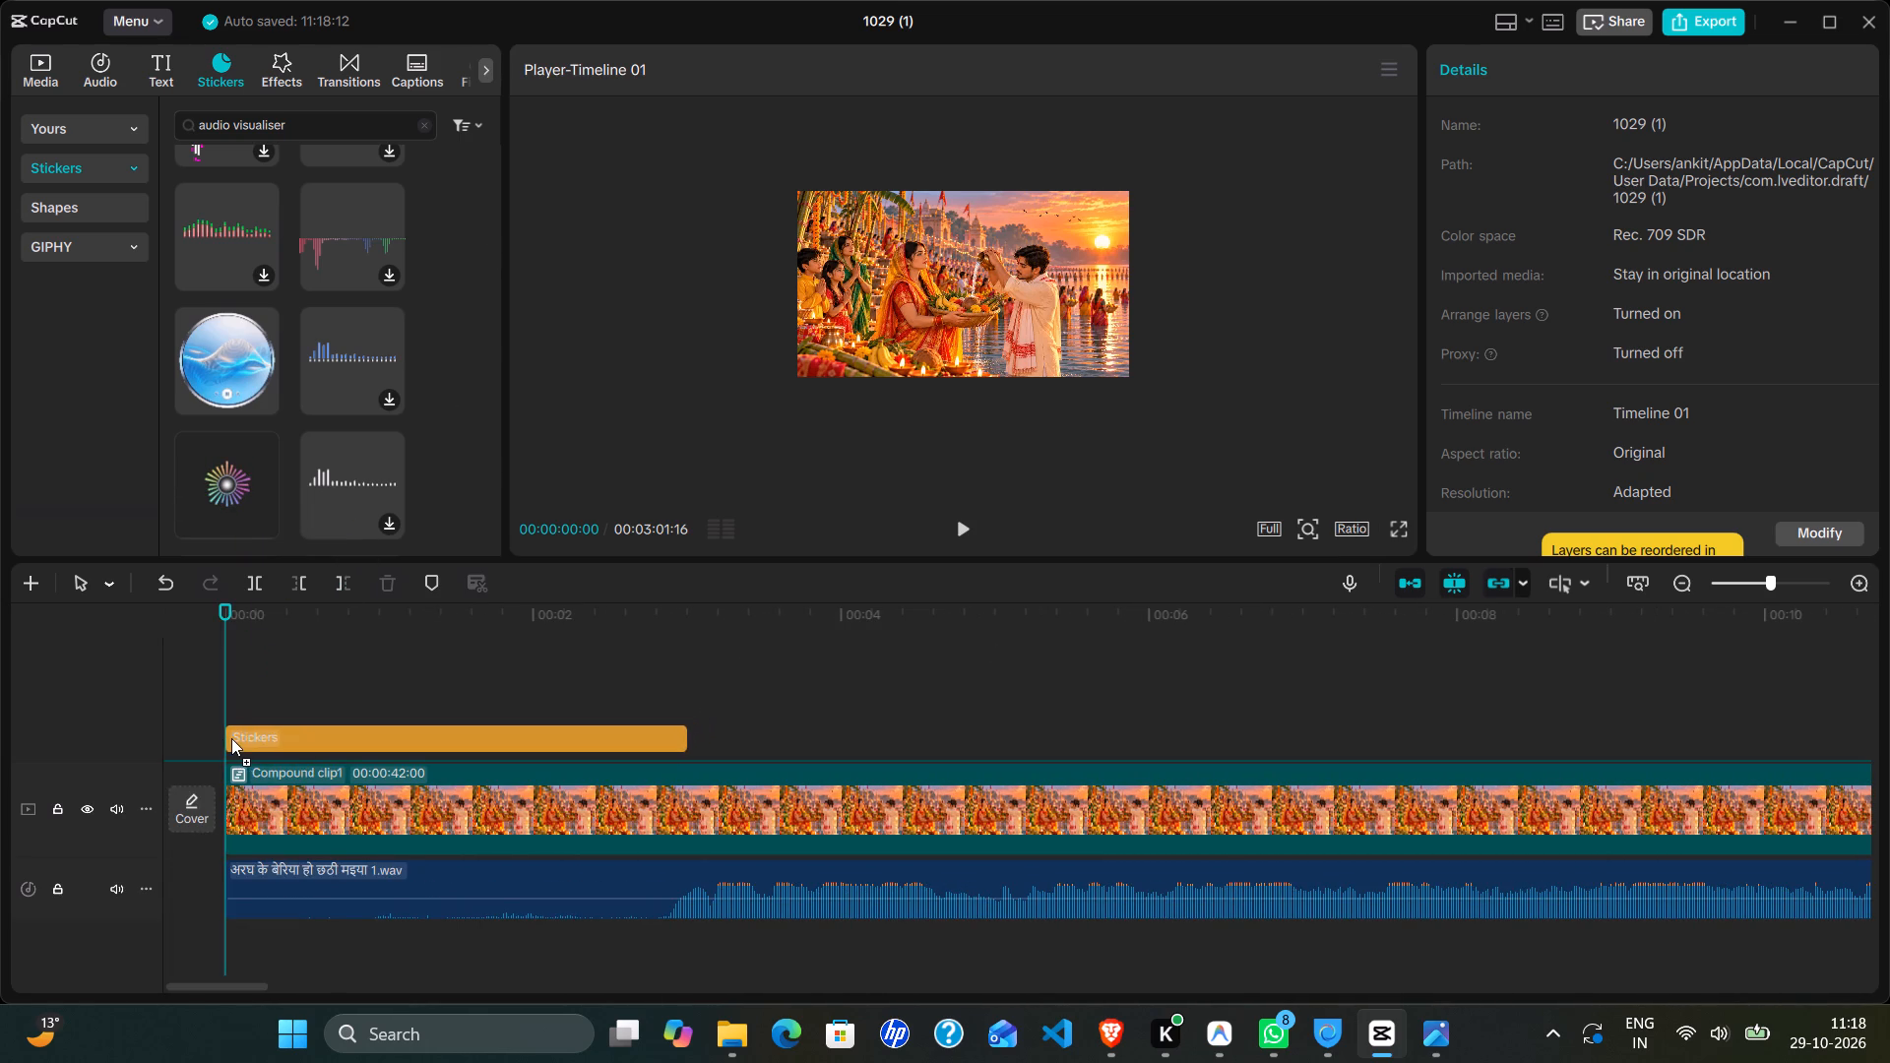
left_click_drag(231, 738, 230, 738)
Move the radial burst sticker to about X -1173, Y -333, in the picture's lower-left area.
left_click_drag(987, 316, 1121, 280)
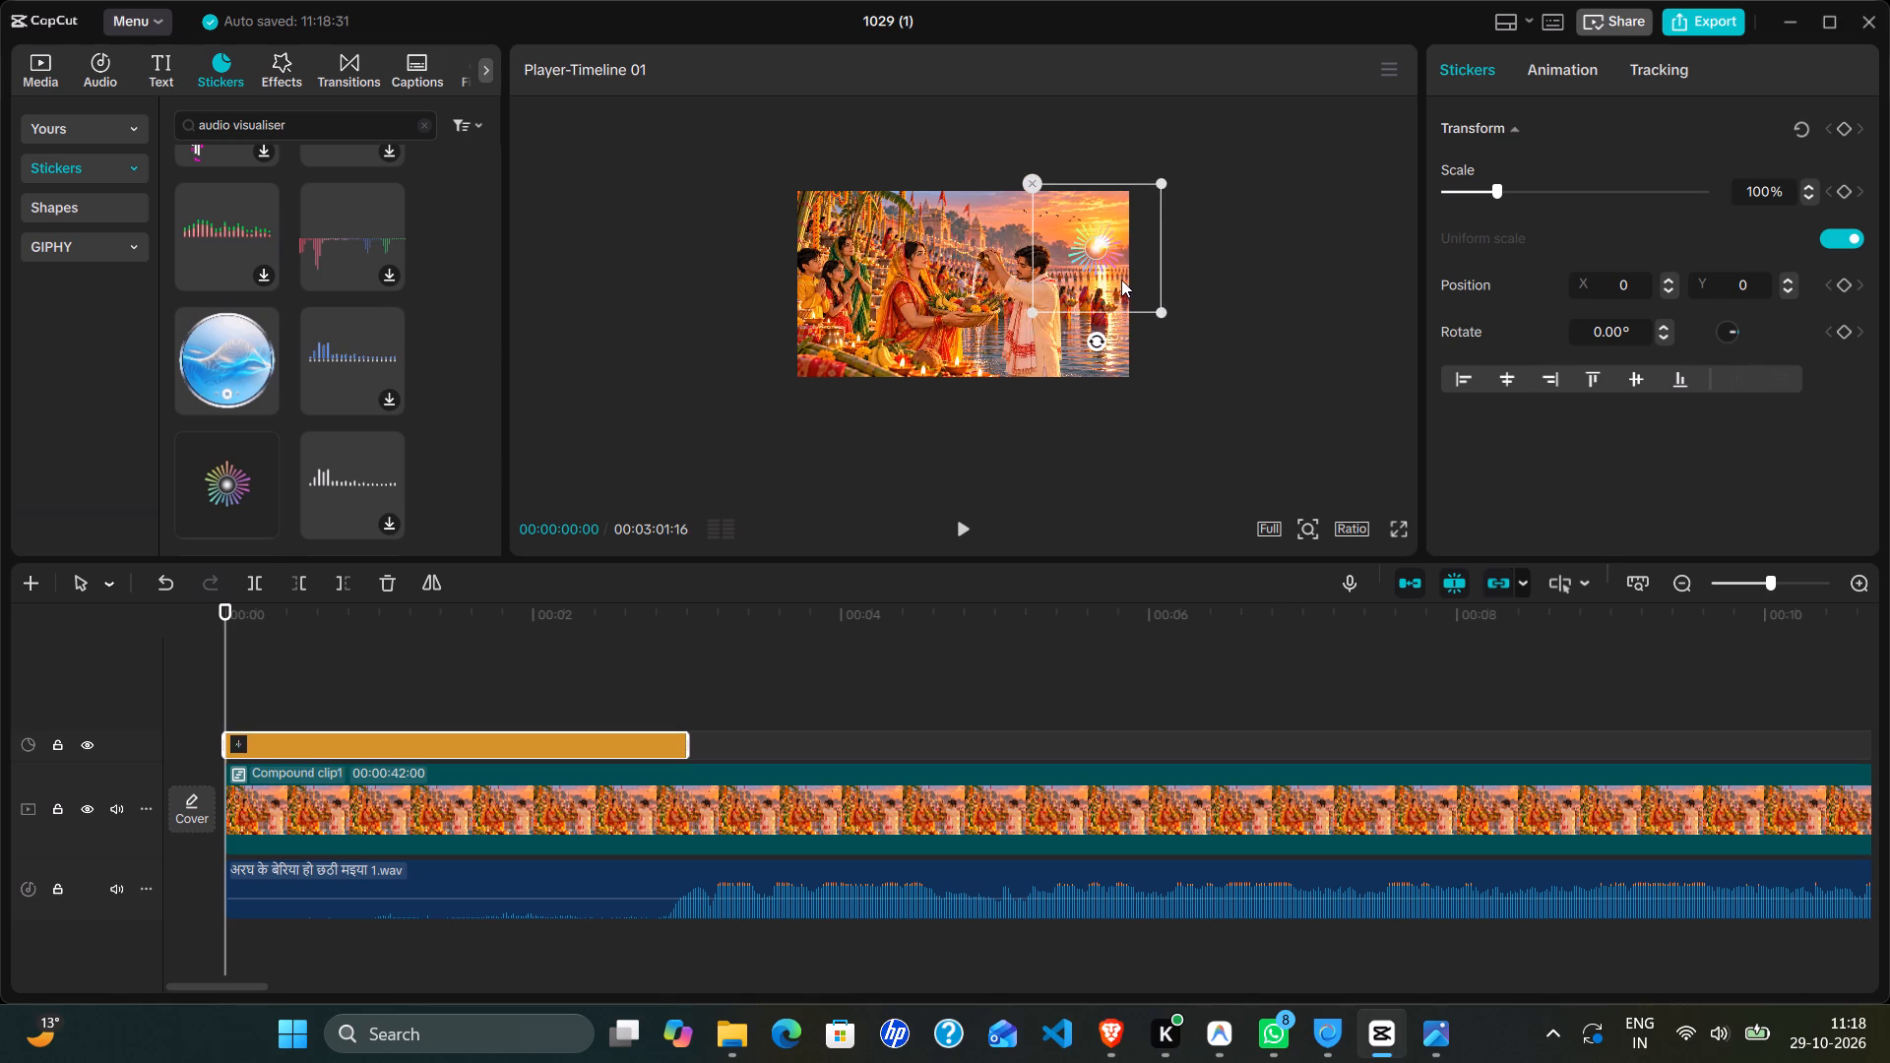
left_click_drag(1121, 280, 882, 347)
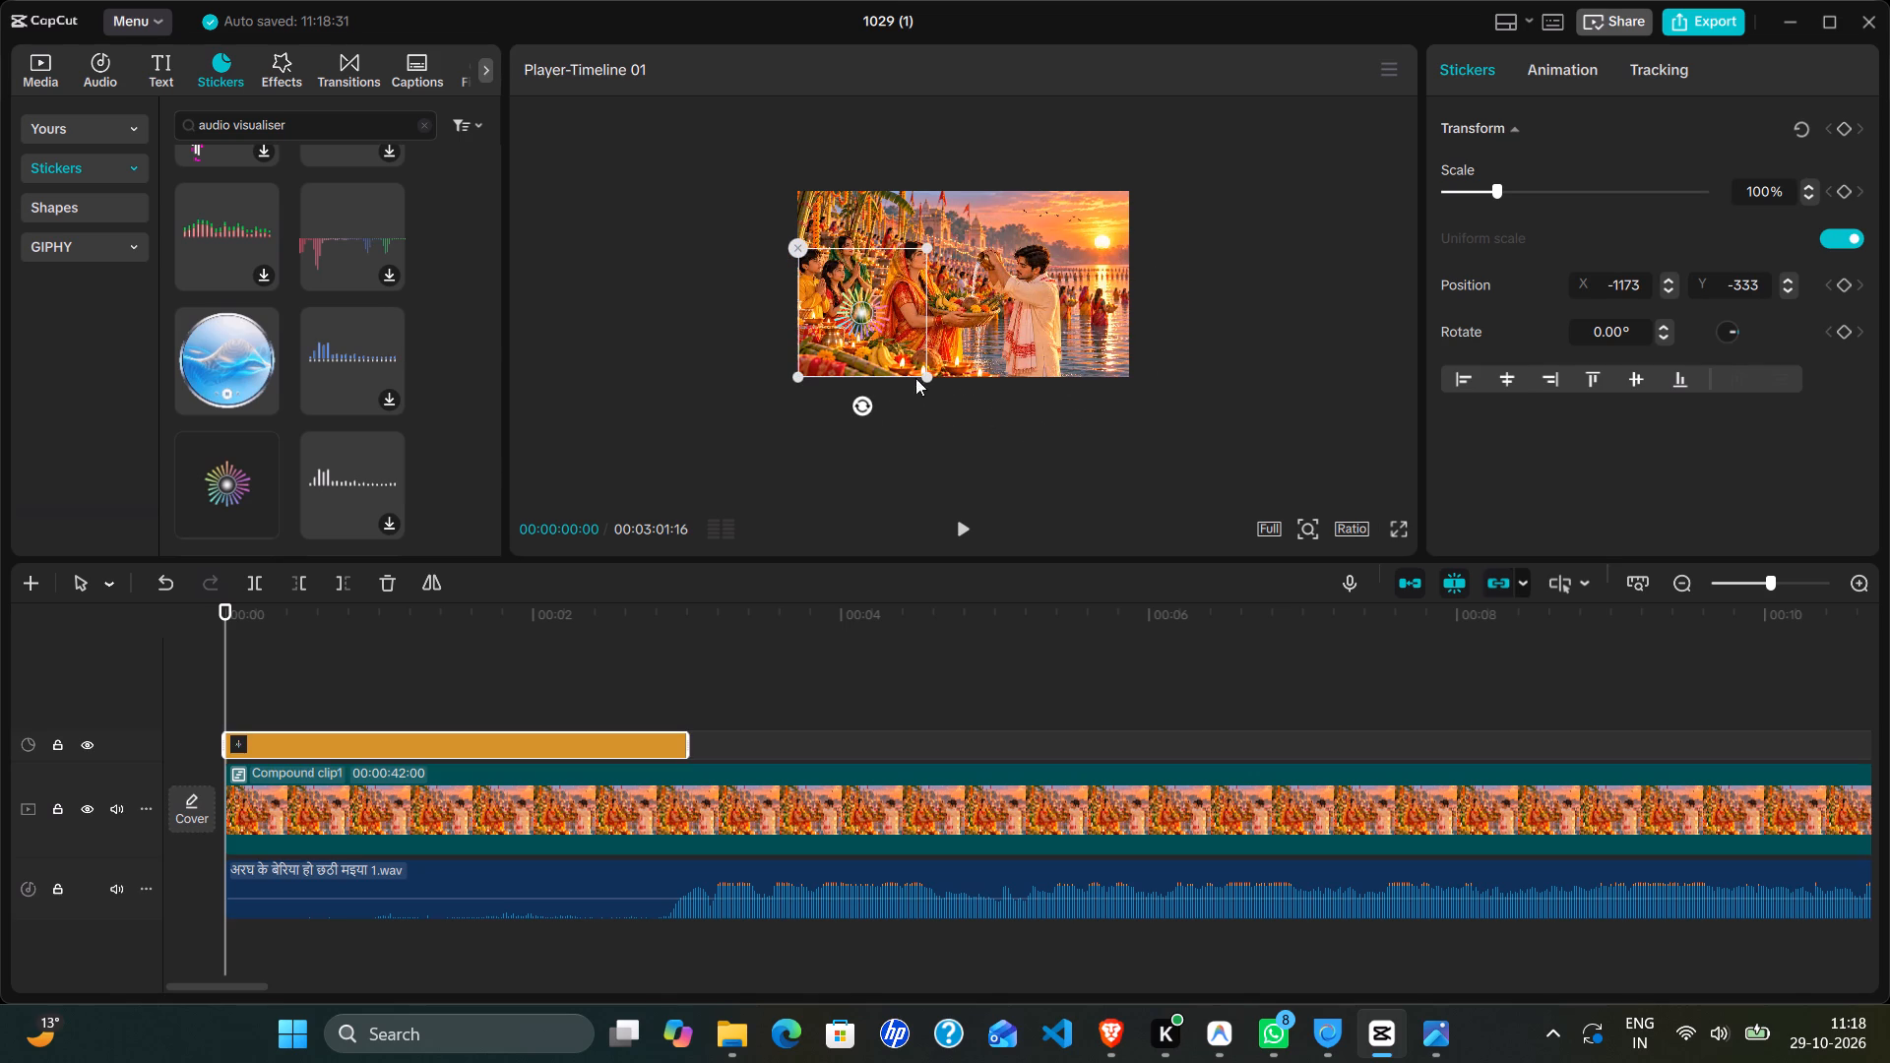
scroll(988, 333, "up", 6, "ctrl")
scroll(988, 333, "down", 3, "ctrl")
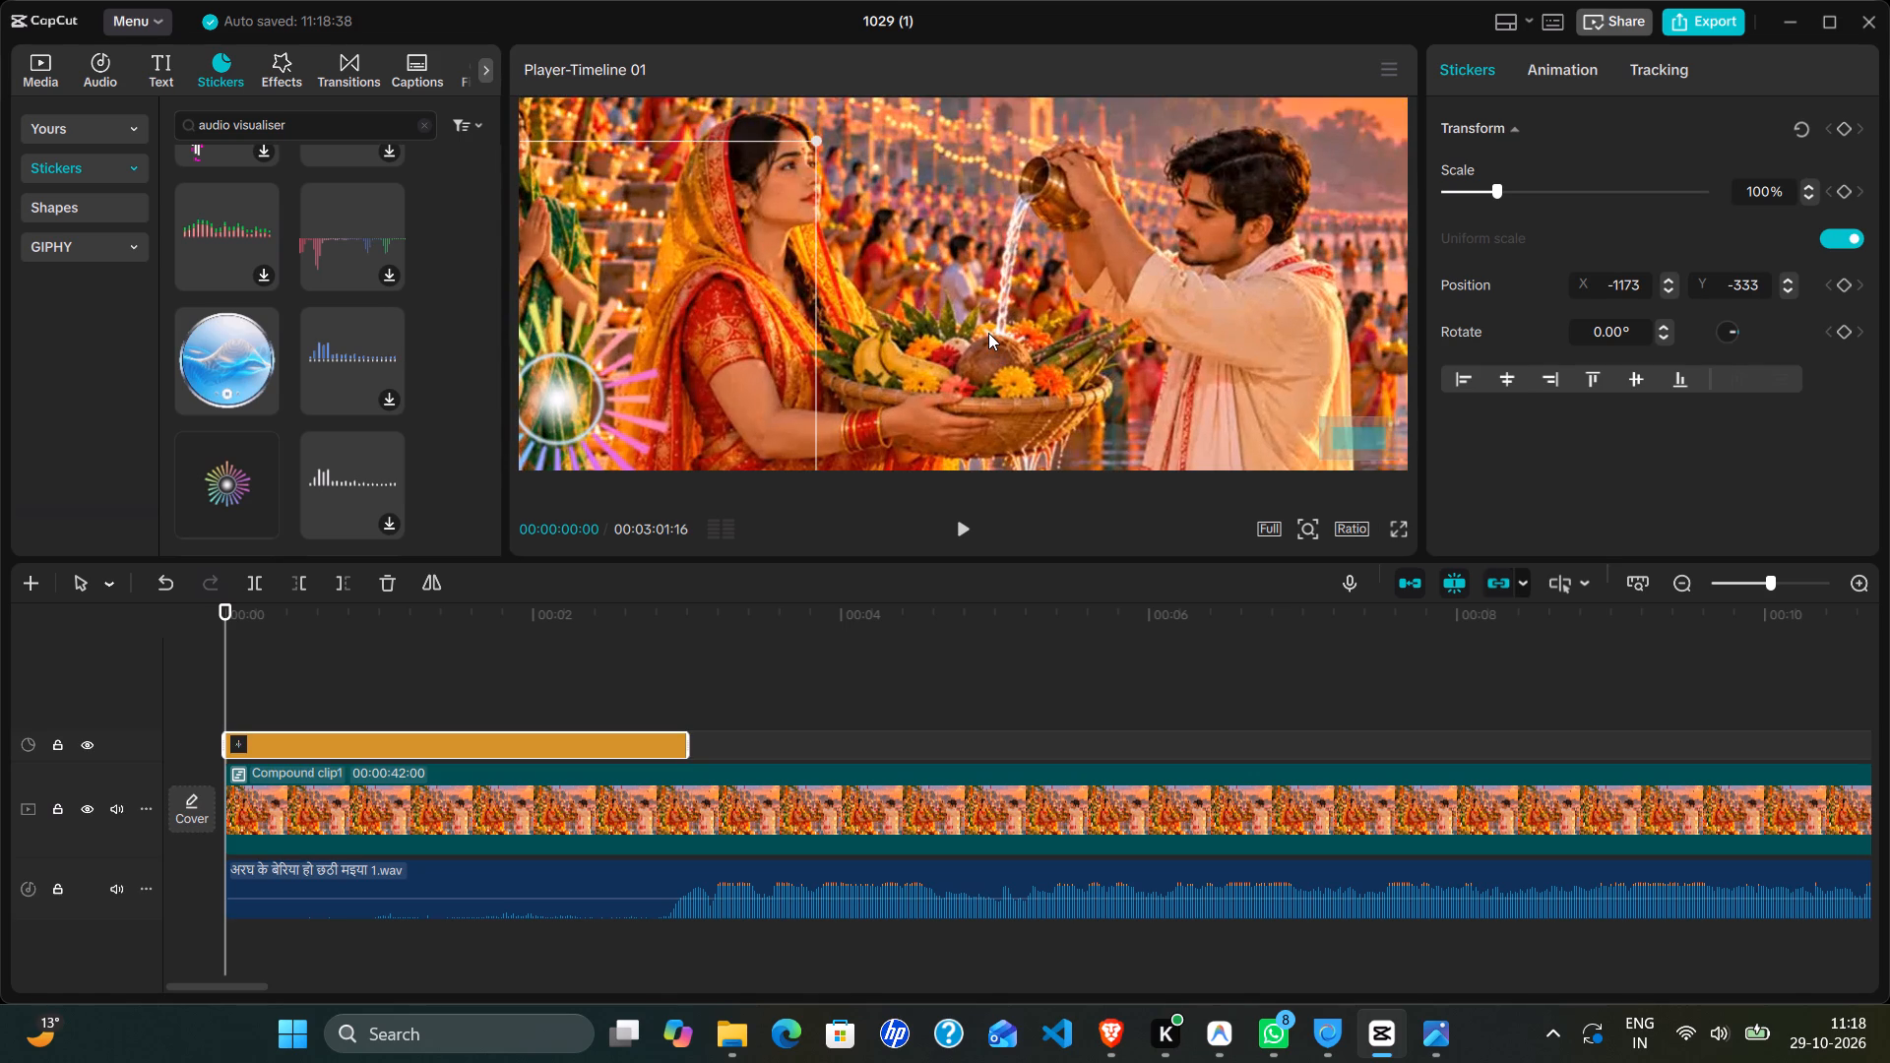
scroll(988, 333, "down", 5, "ctrl")
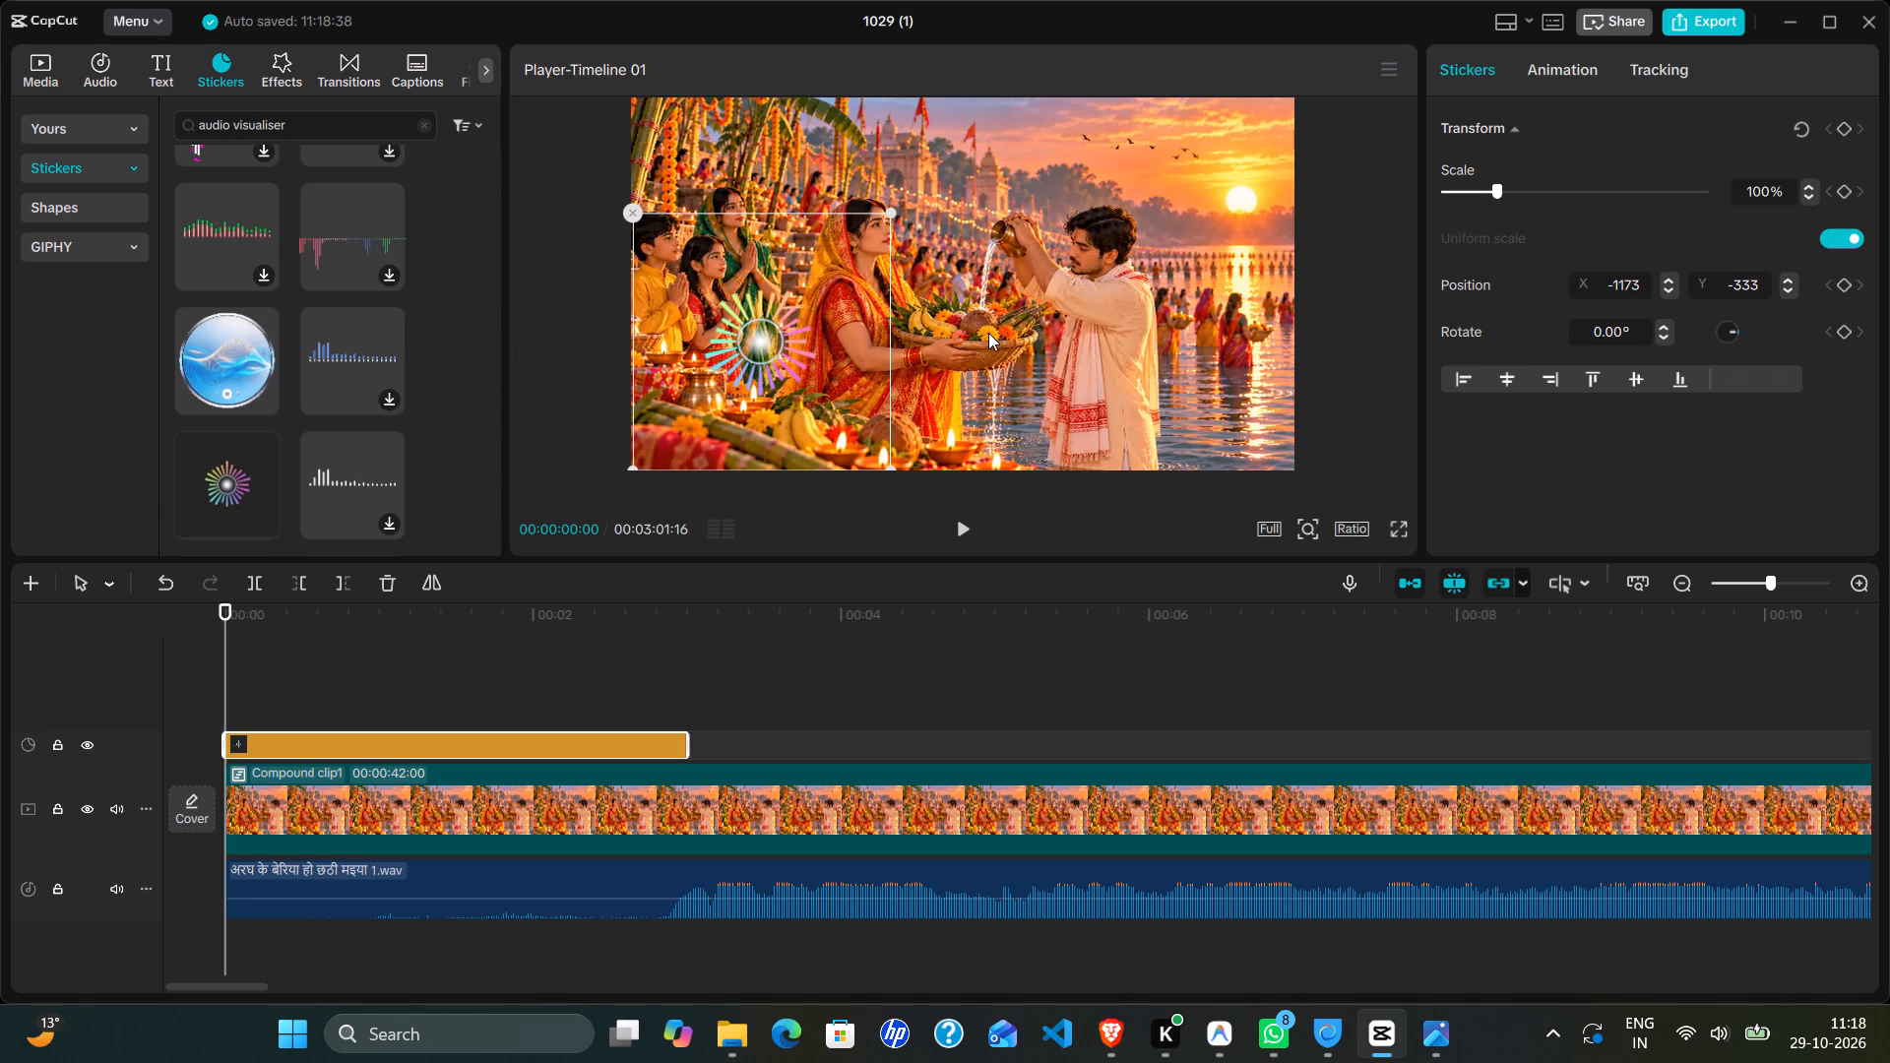
scroll(988, 333, "down", 2, "ctrl")
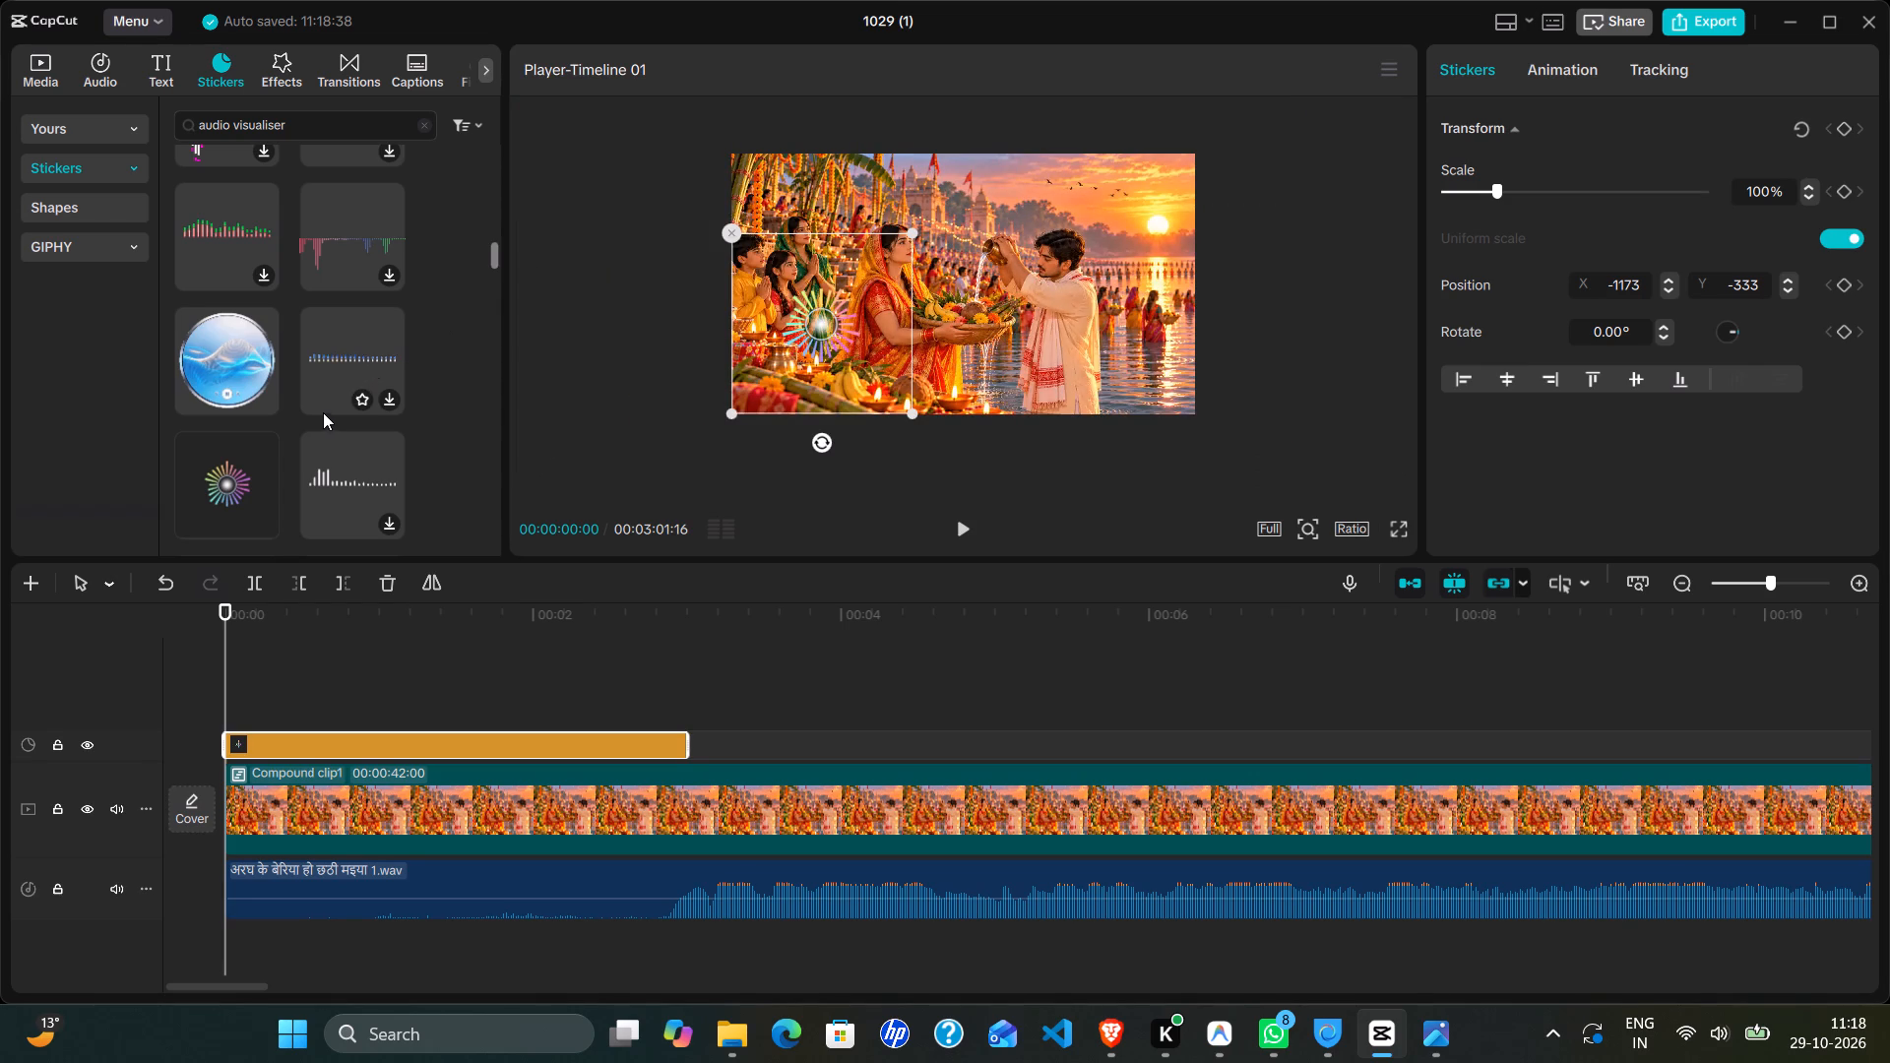
Browse further audio visualiser stickers and pick the white jagged circular waveform design to preview.
scroll(320, 414, "down", 3)
scroll(320, 414, "up", 1)
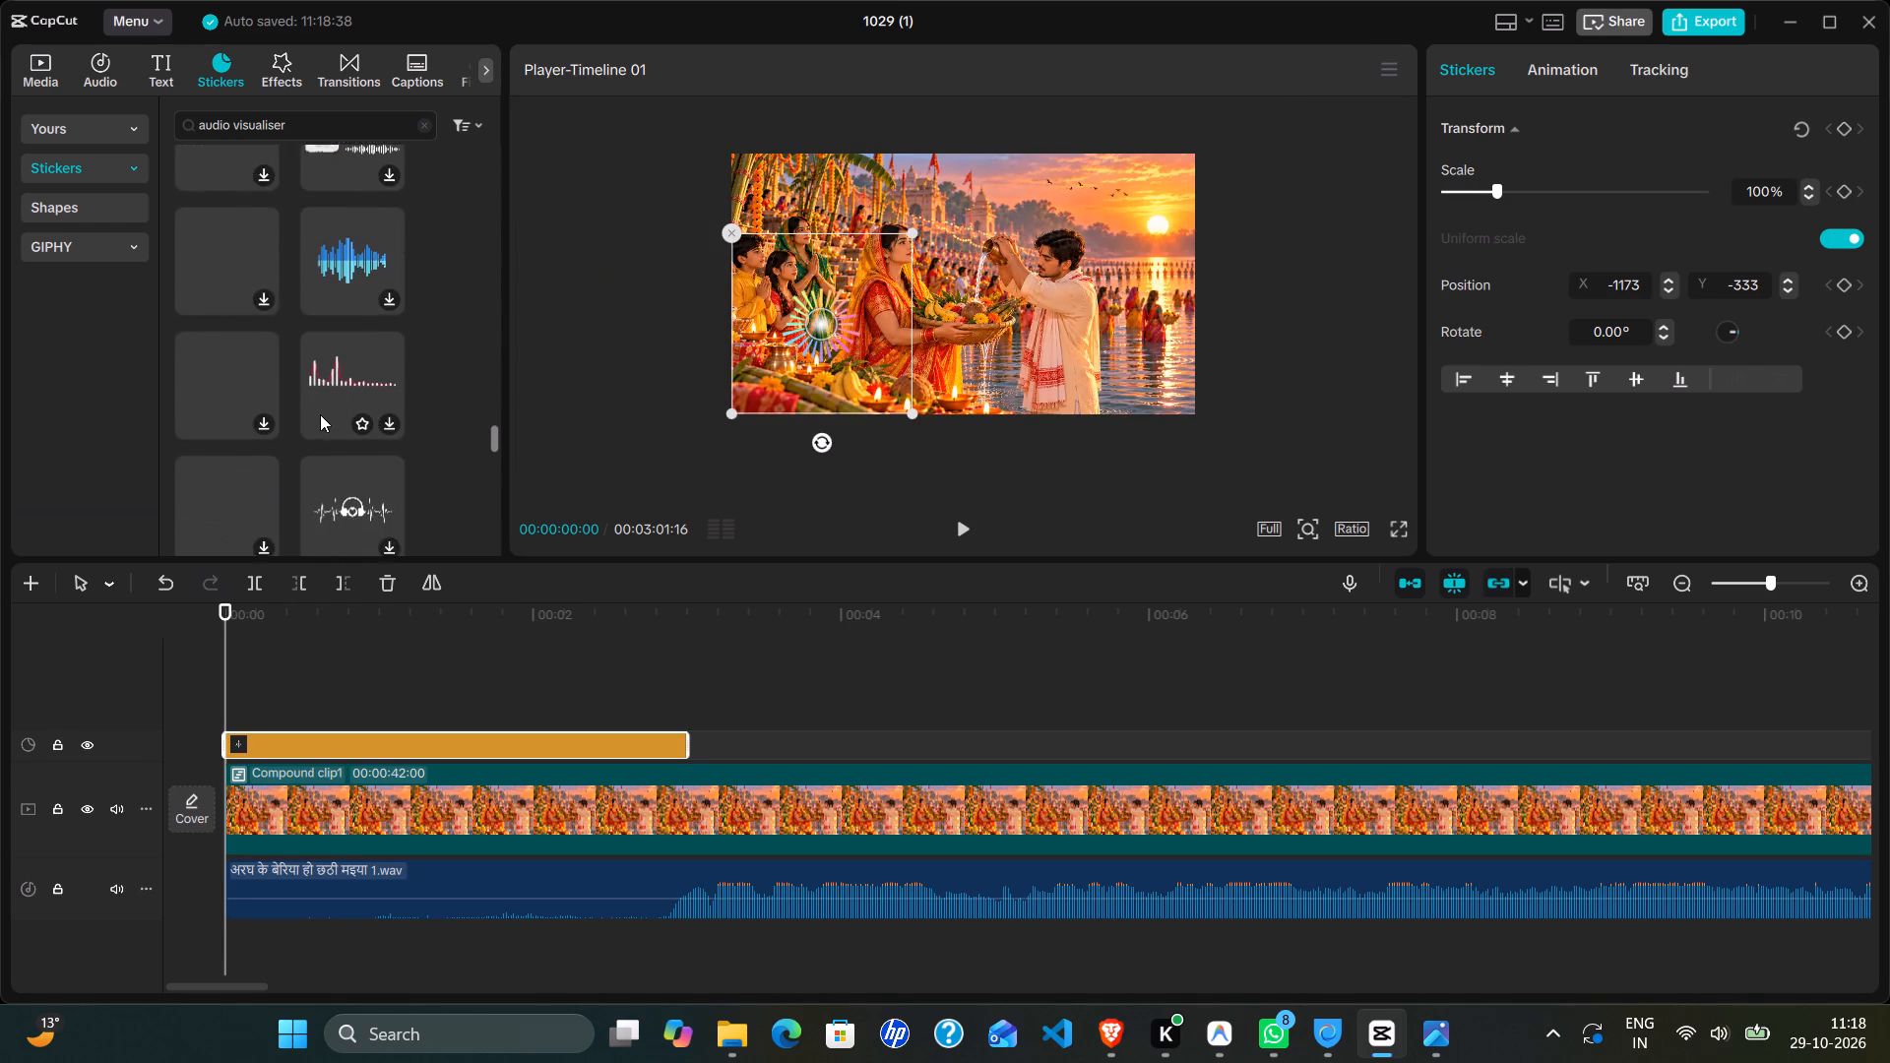
scroll(320, 414, "up", 1)
scroll(320, 414, "down", 1)
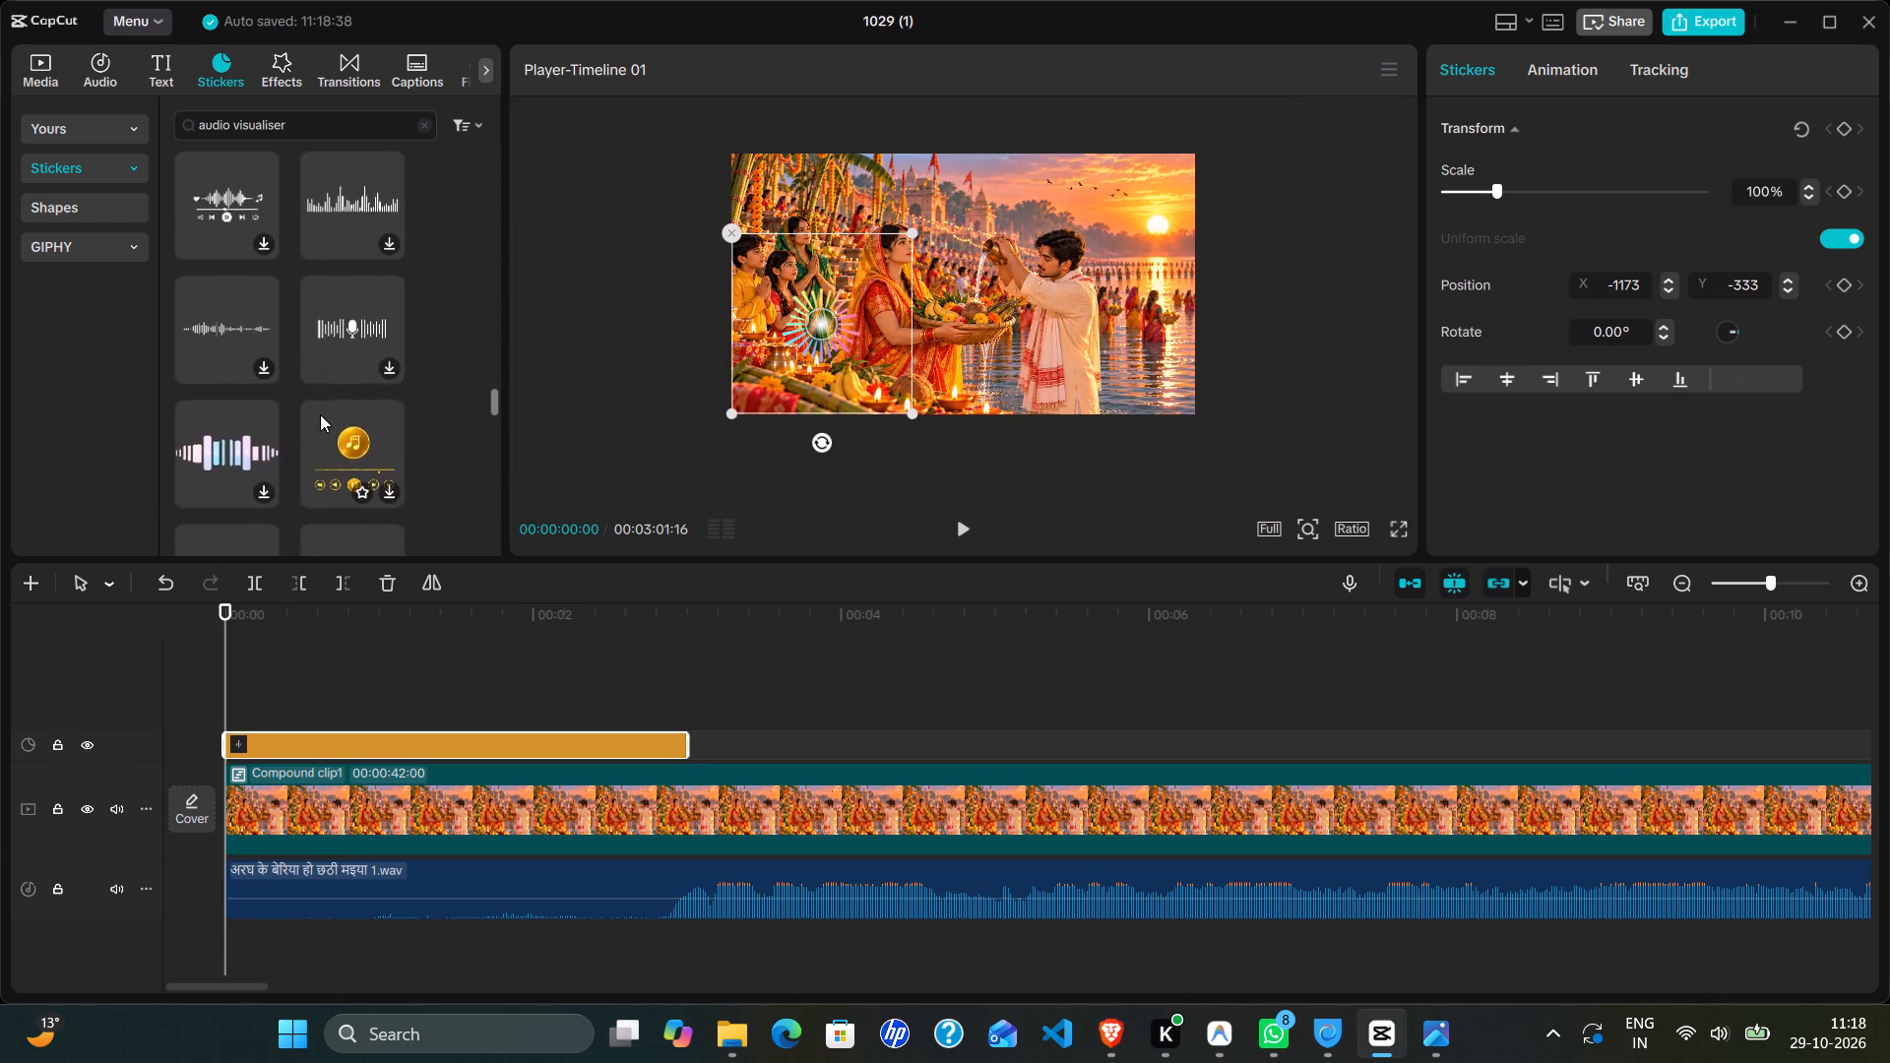
scroll(320, 414, "down", 1)
scroll(320, 414, "up", 1)
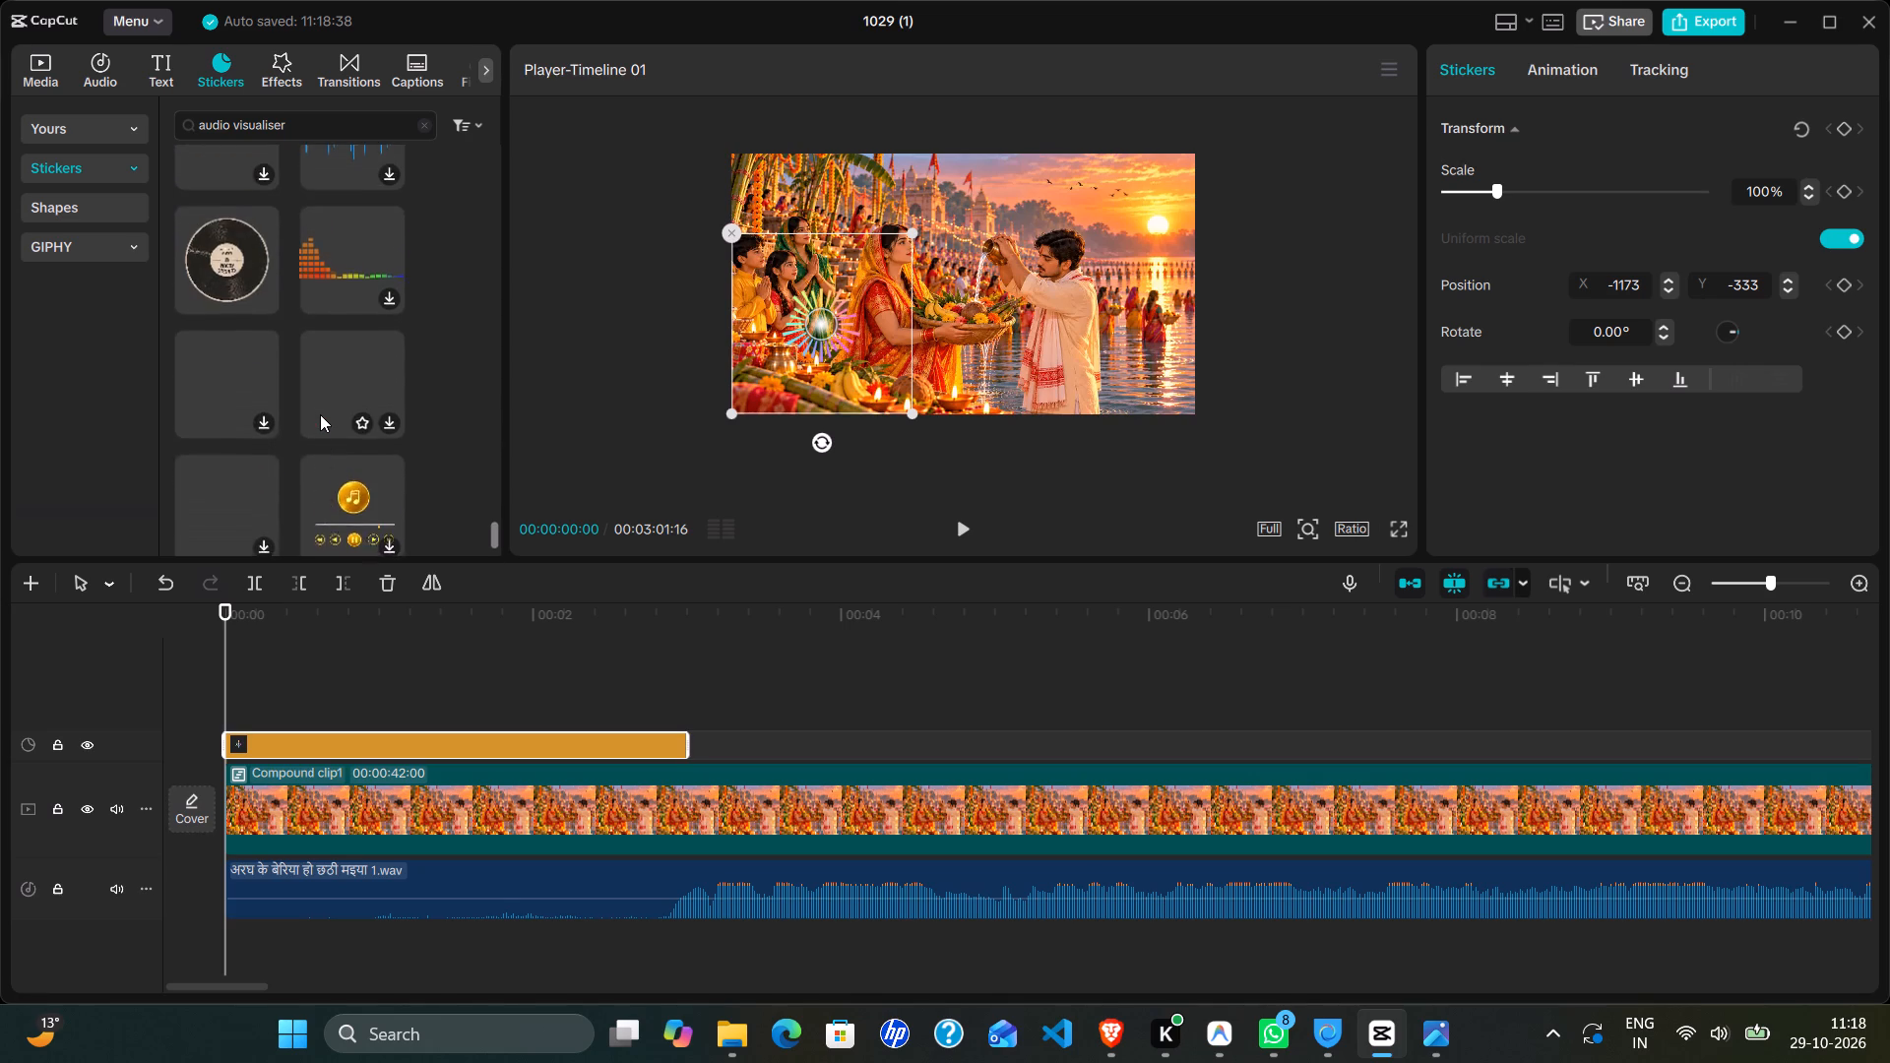
scroll(320, 414, "up", 2)
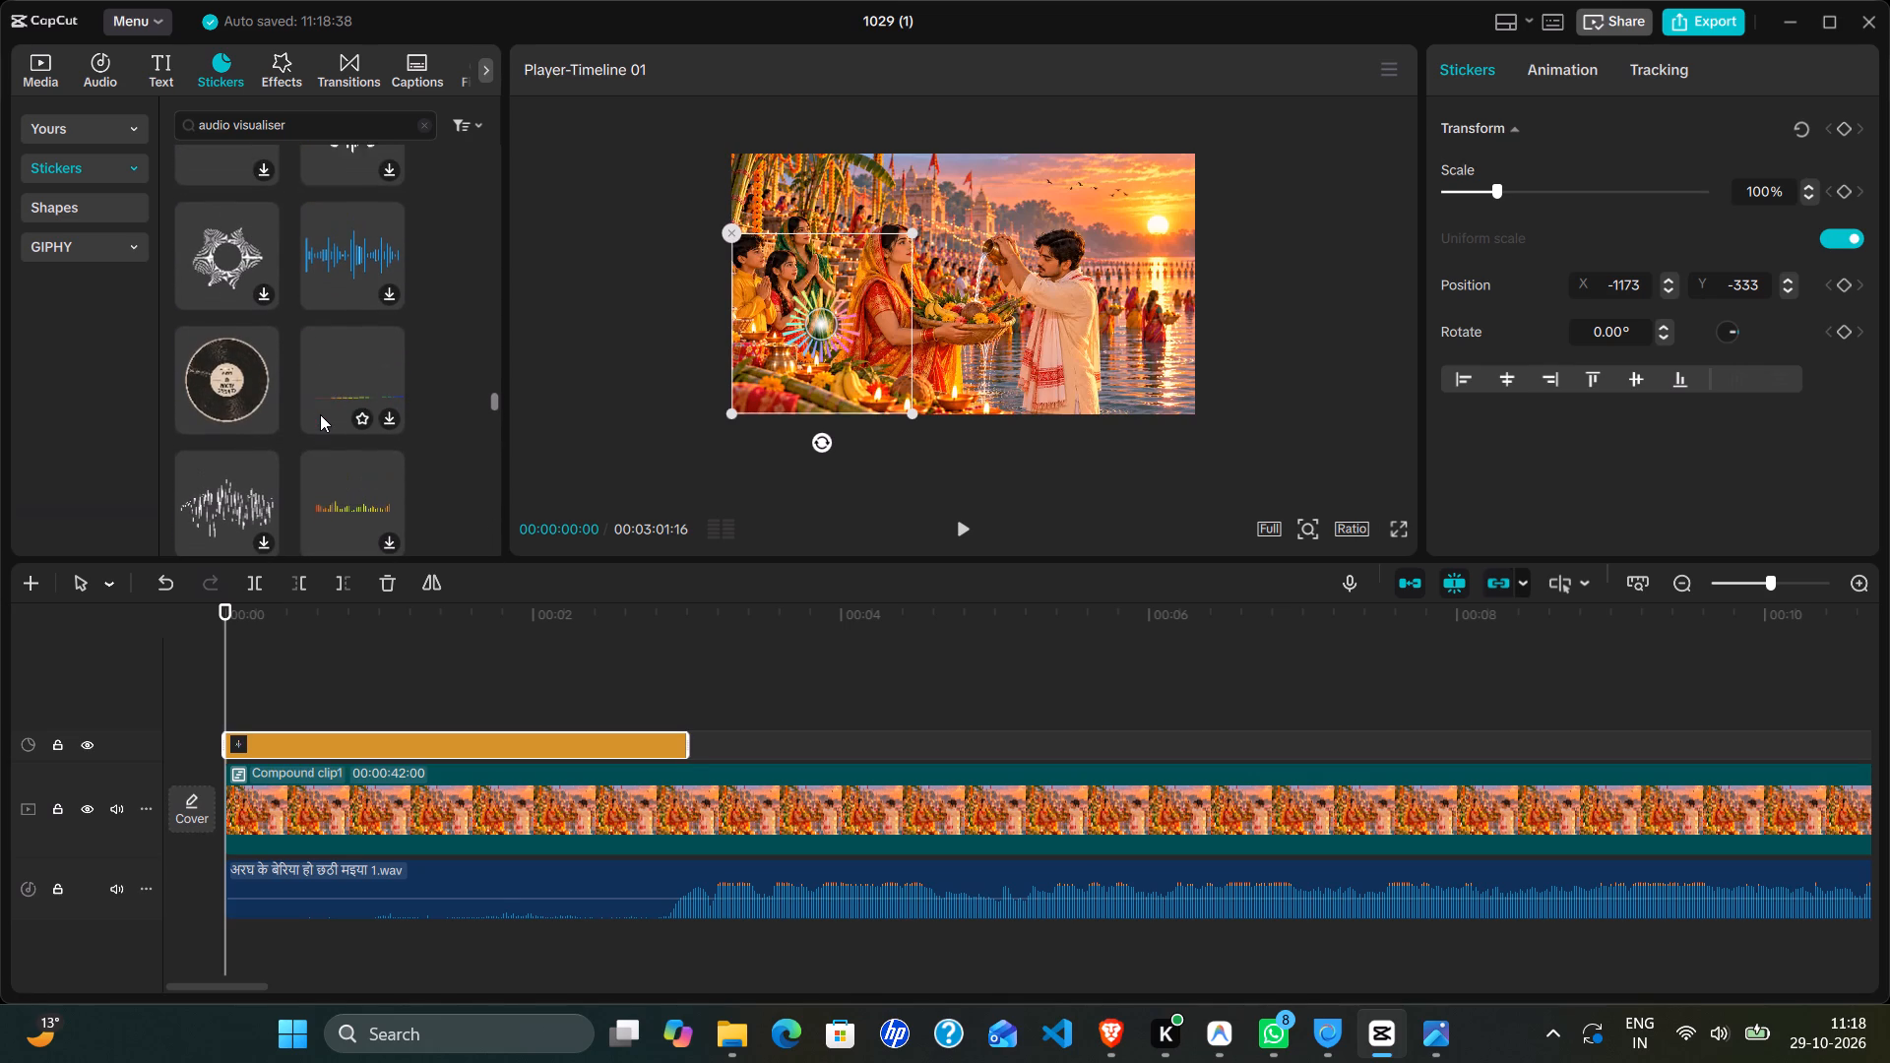
scroll(320, 414, "up", 2)
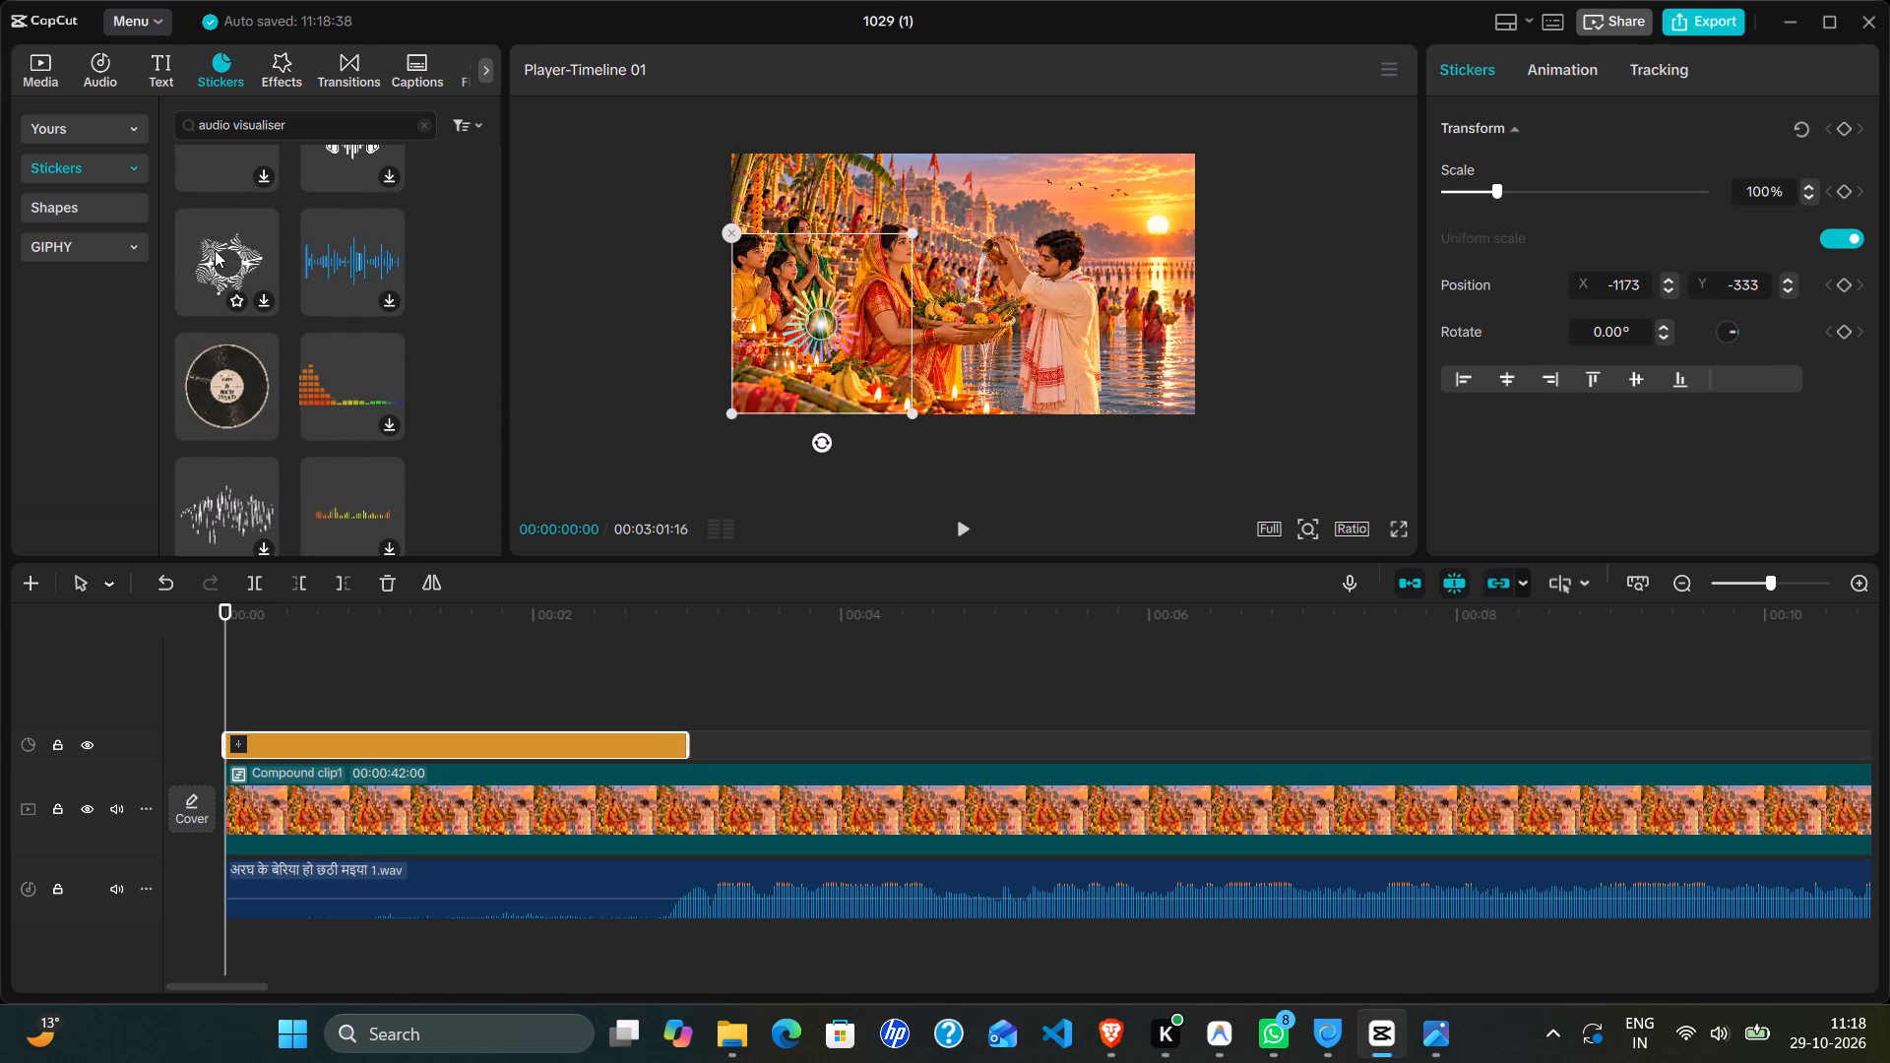
left_click(215, 250)
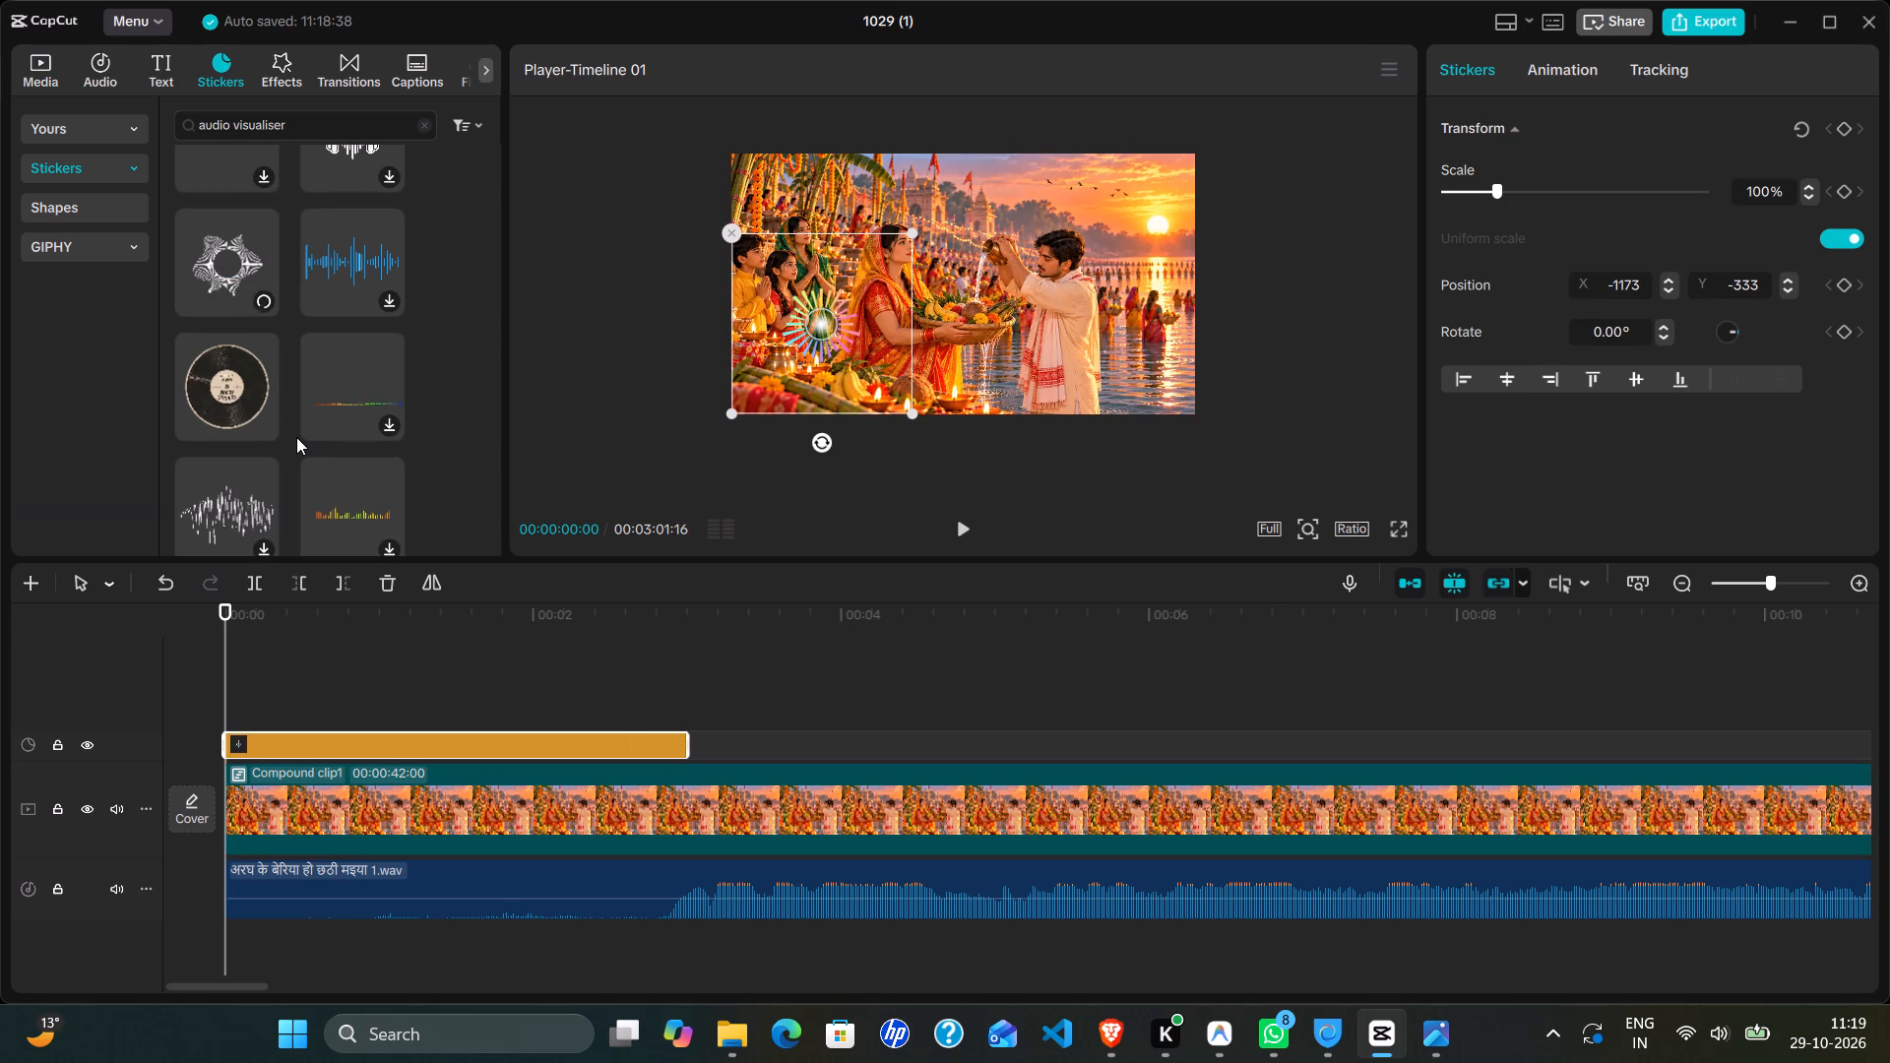
Browse the audio visualiser sticker results for designs suited to the video and preview the plain black vinyl disc.
scroll(308, 420, "down", 1)
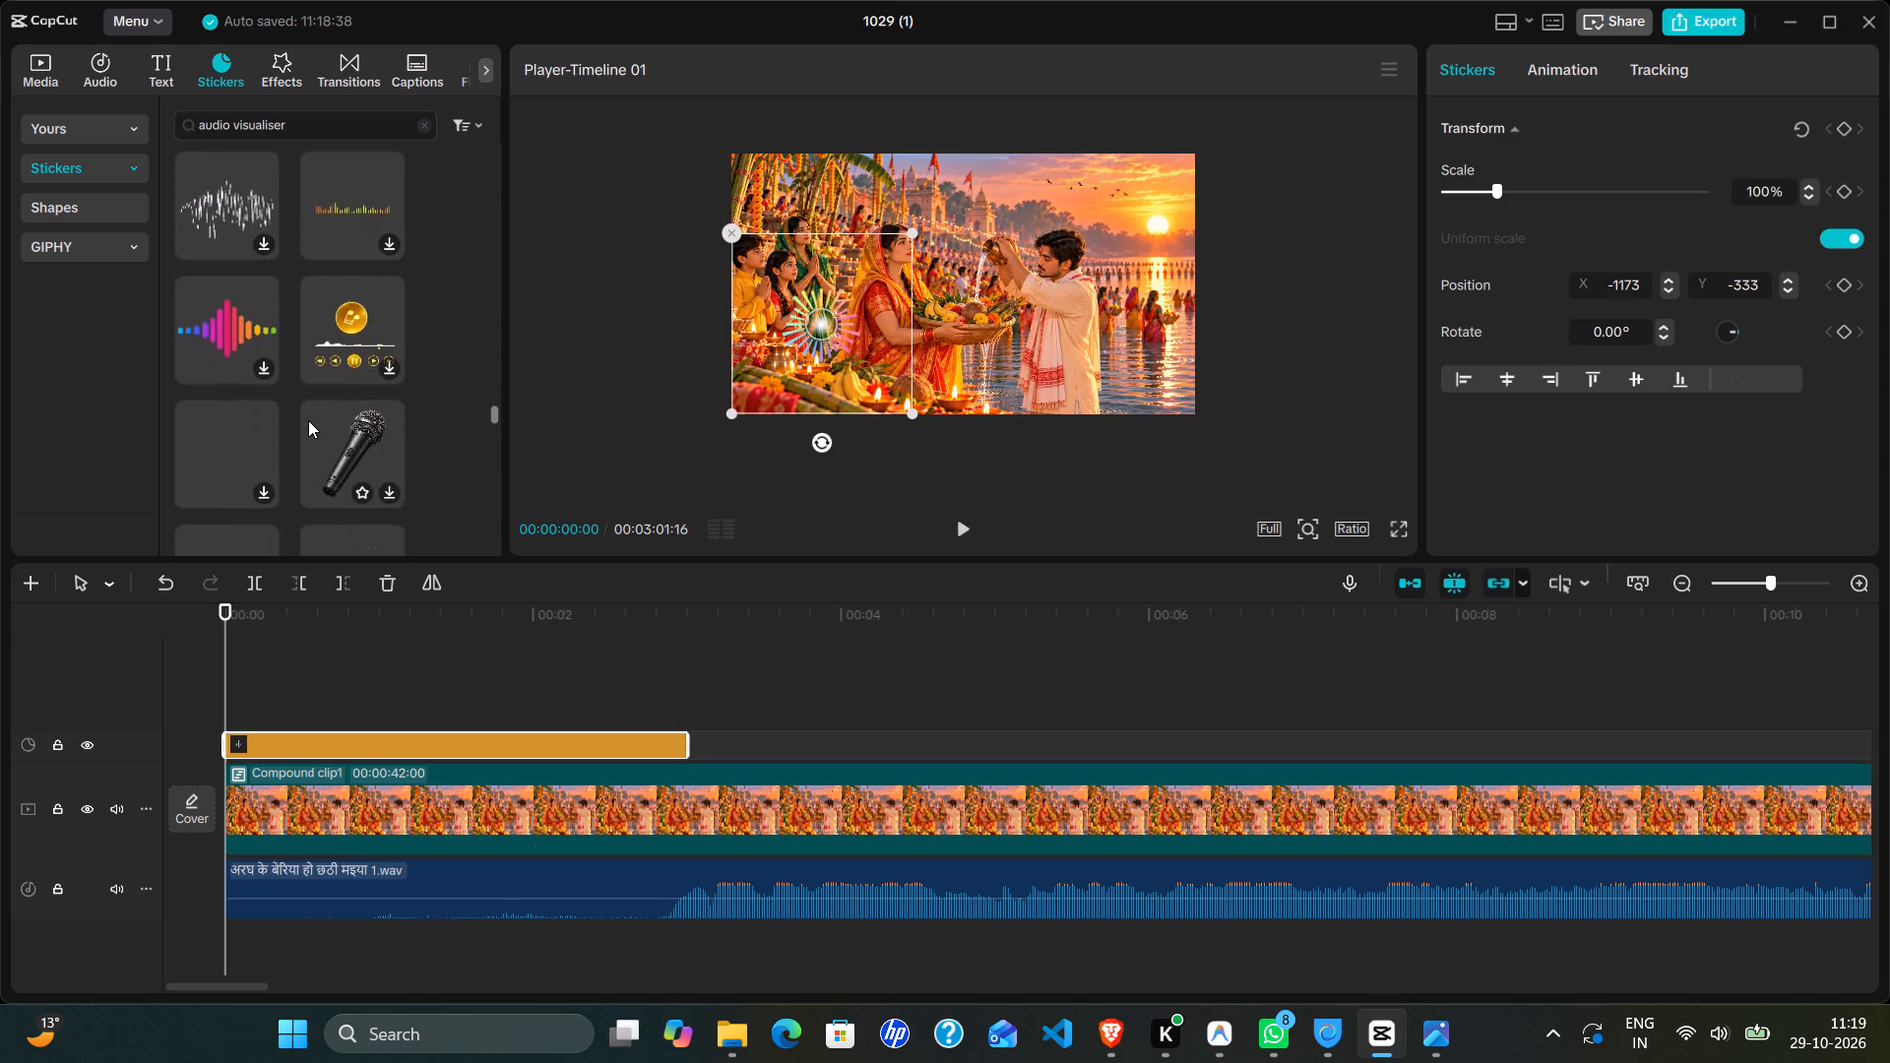
scroll(308, 420, "down", 1)
scroll(308, 420, "up", 1)
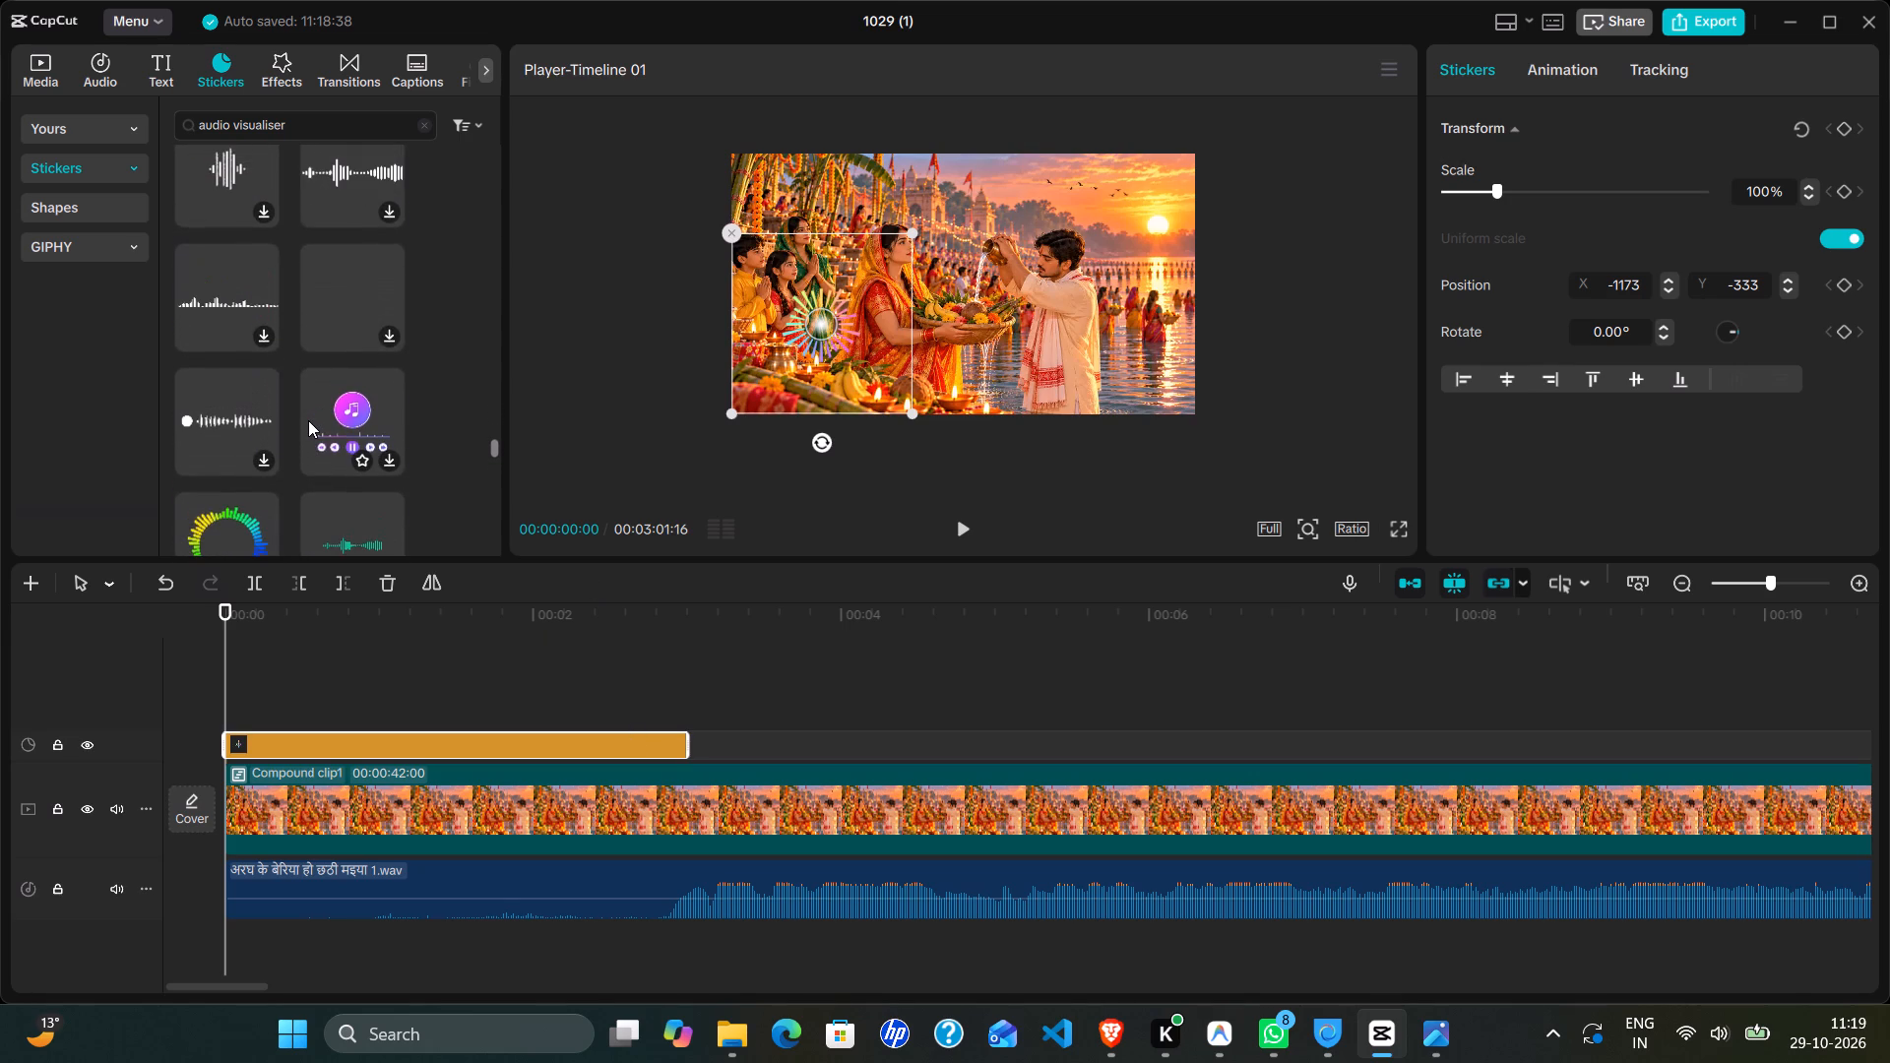
scroll(308, 420, "up", 3)
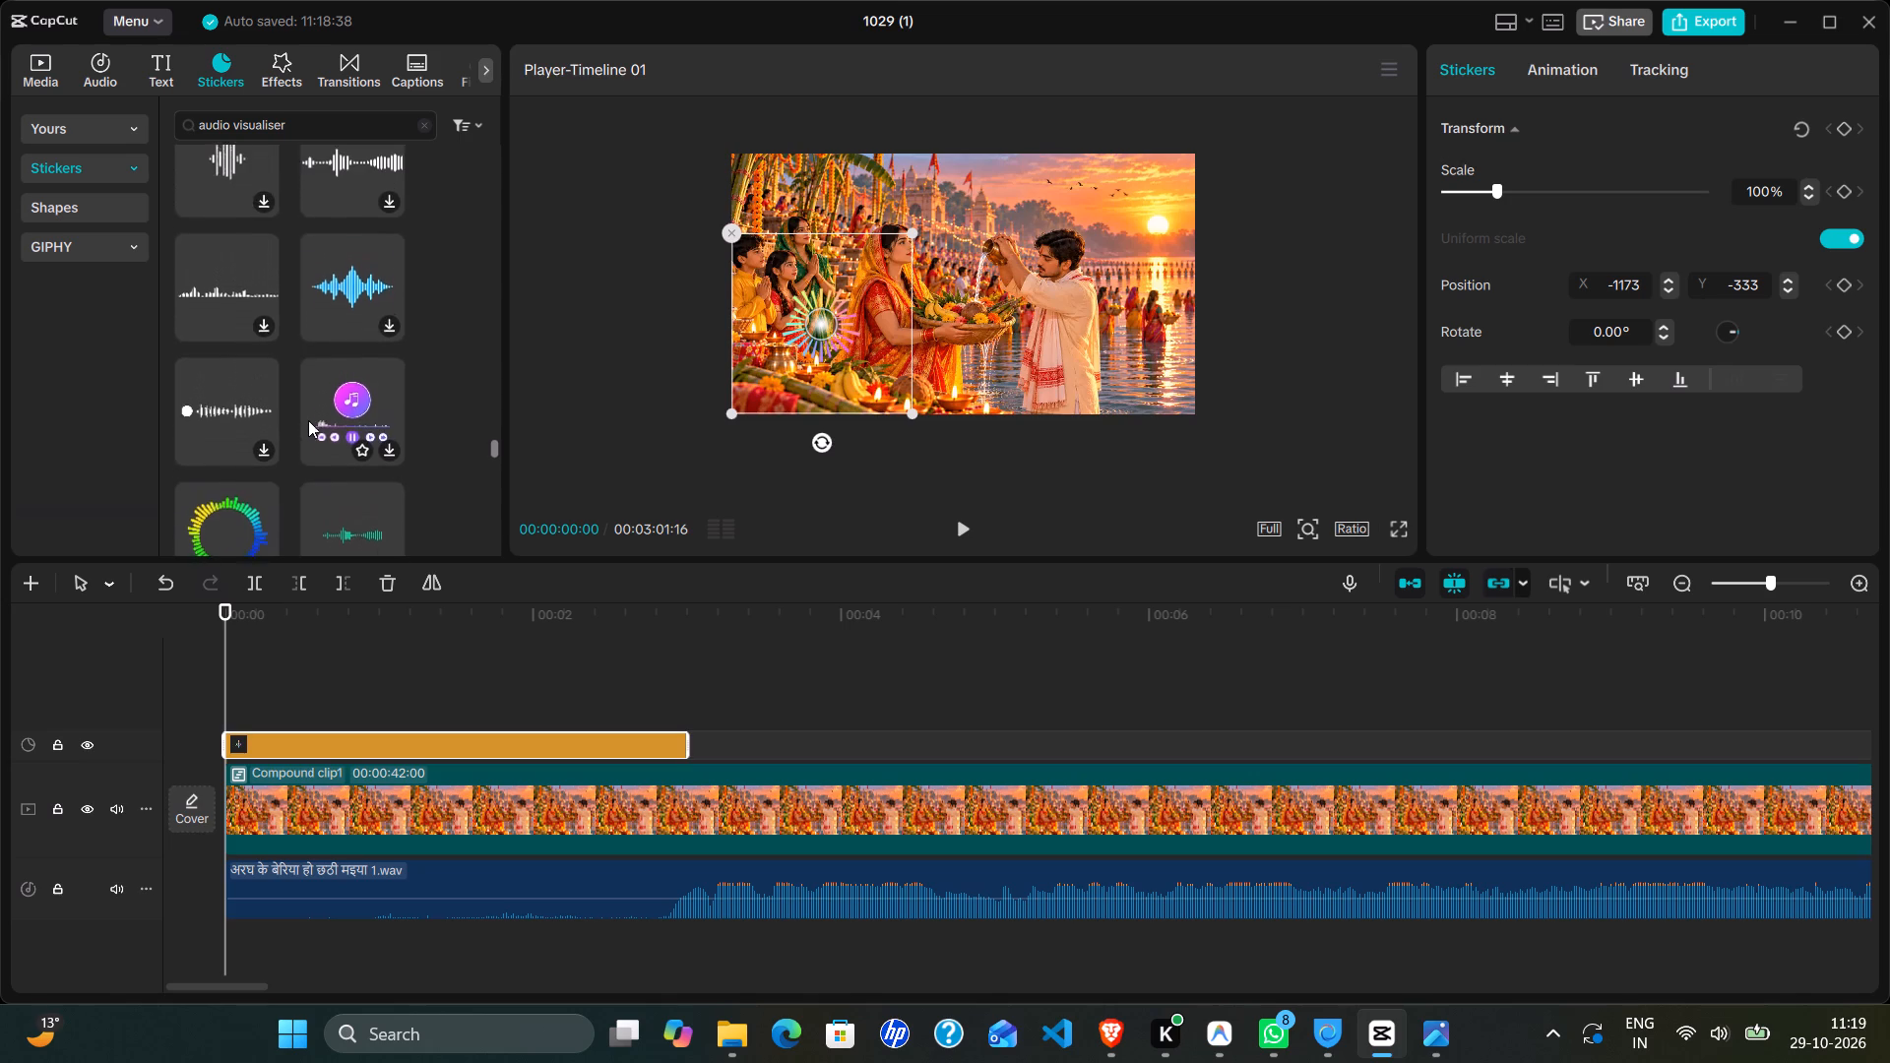
scroll(308, 420, "up", 1)
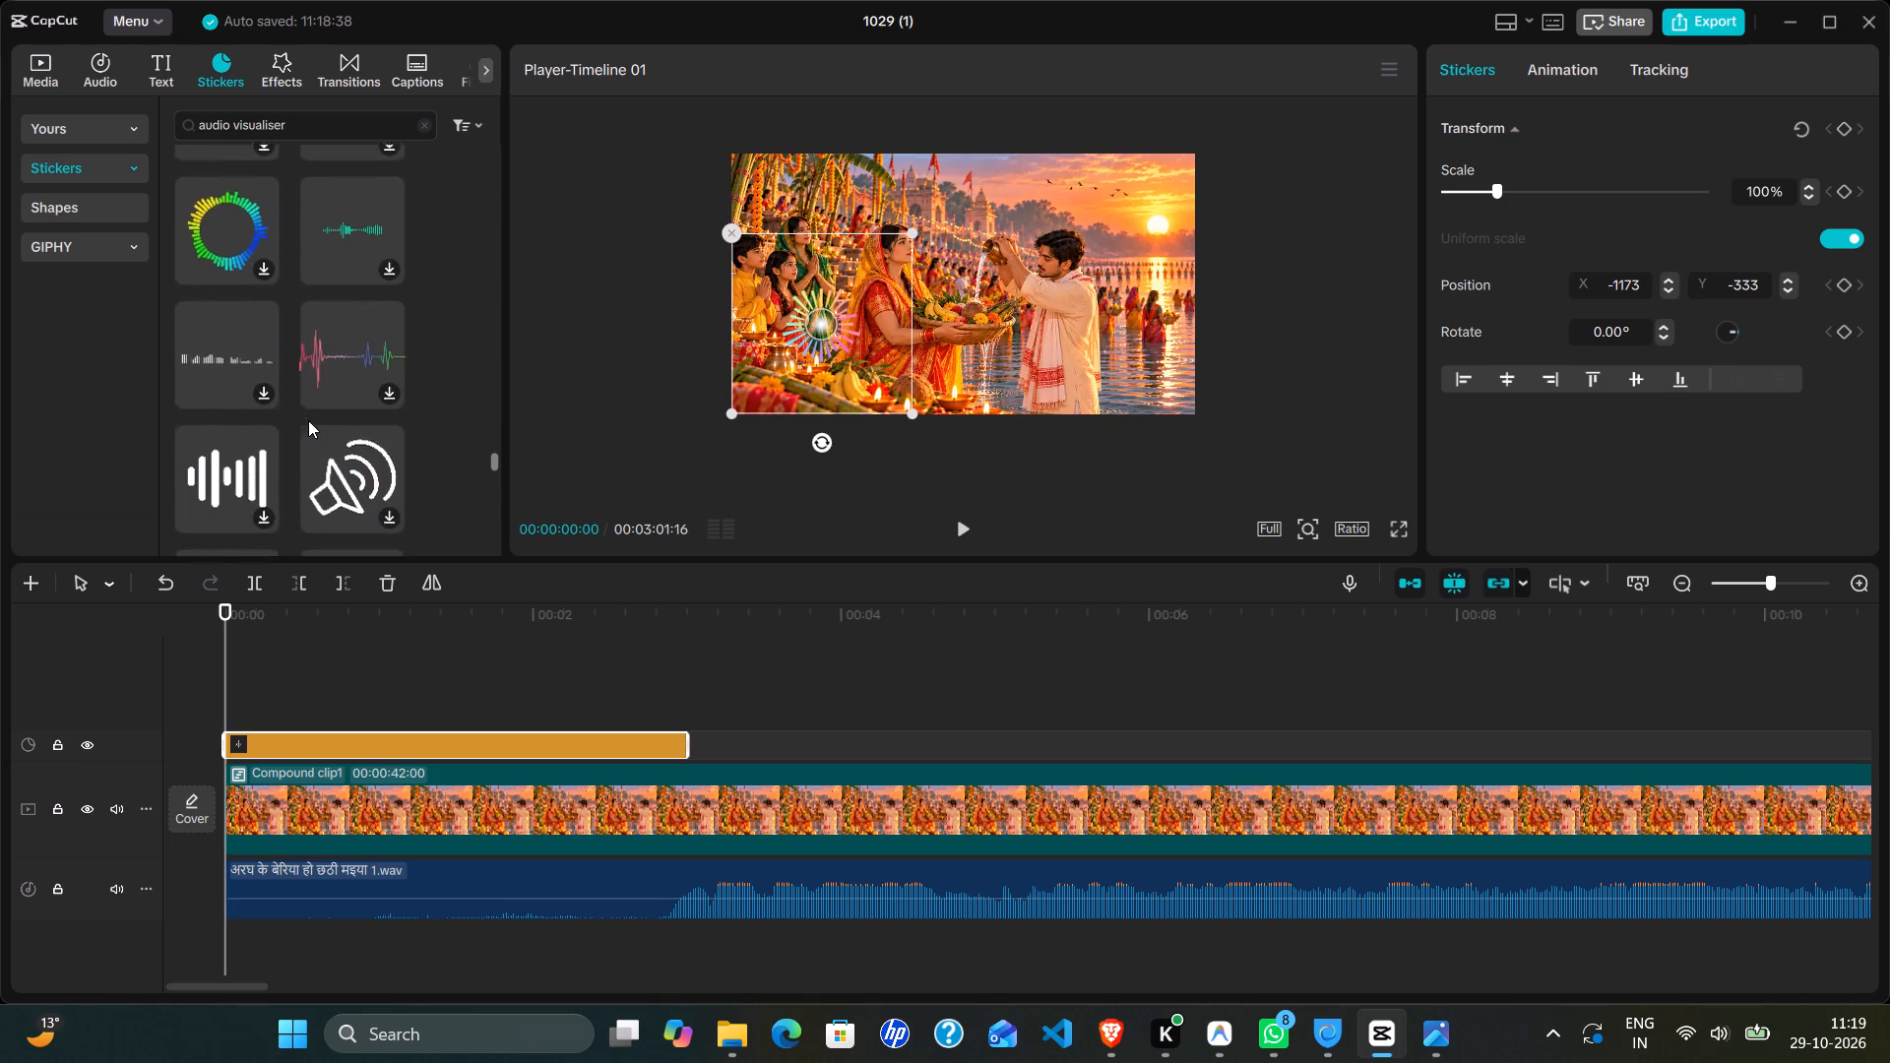
scroll(308, 420, "up", 1)
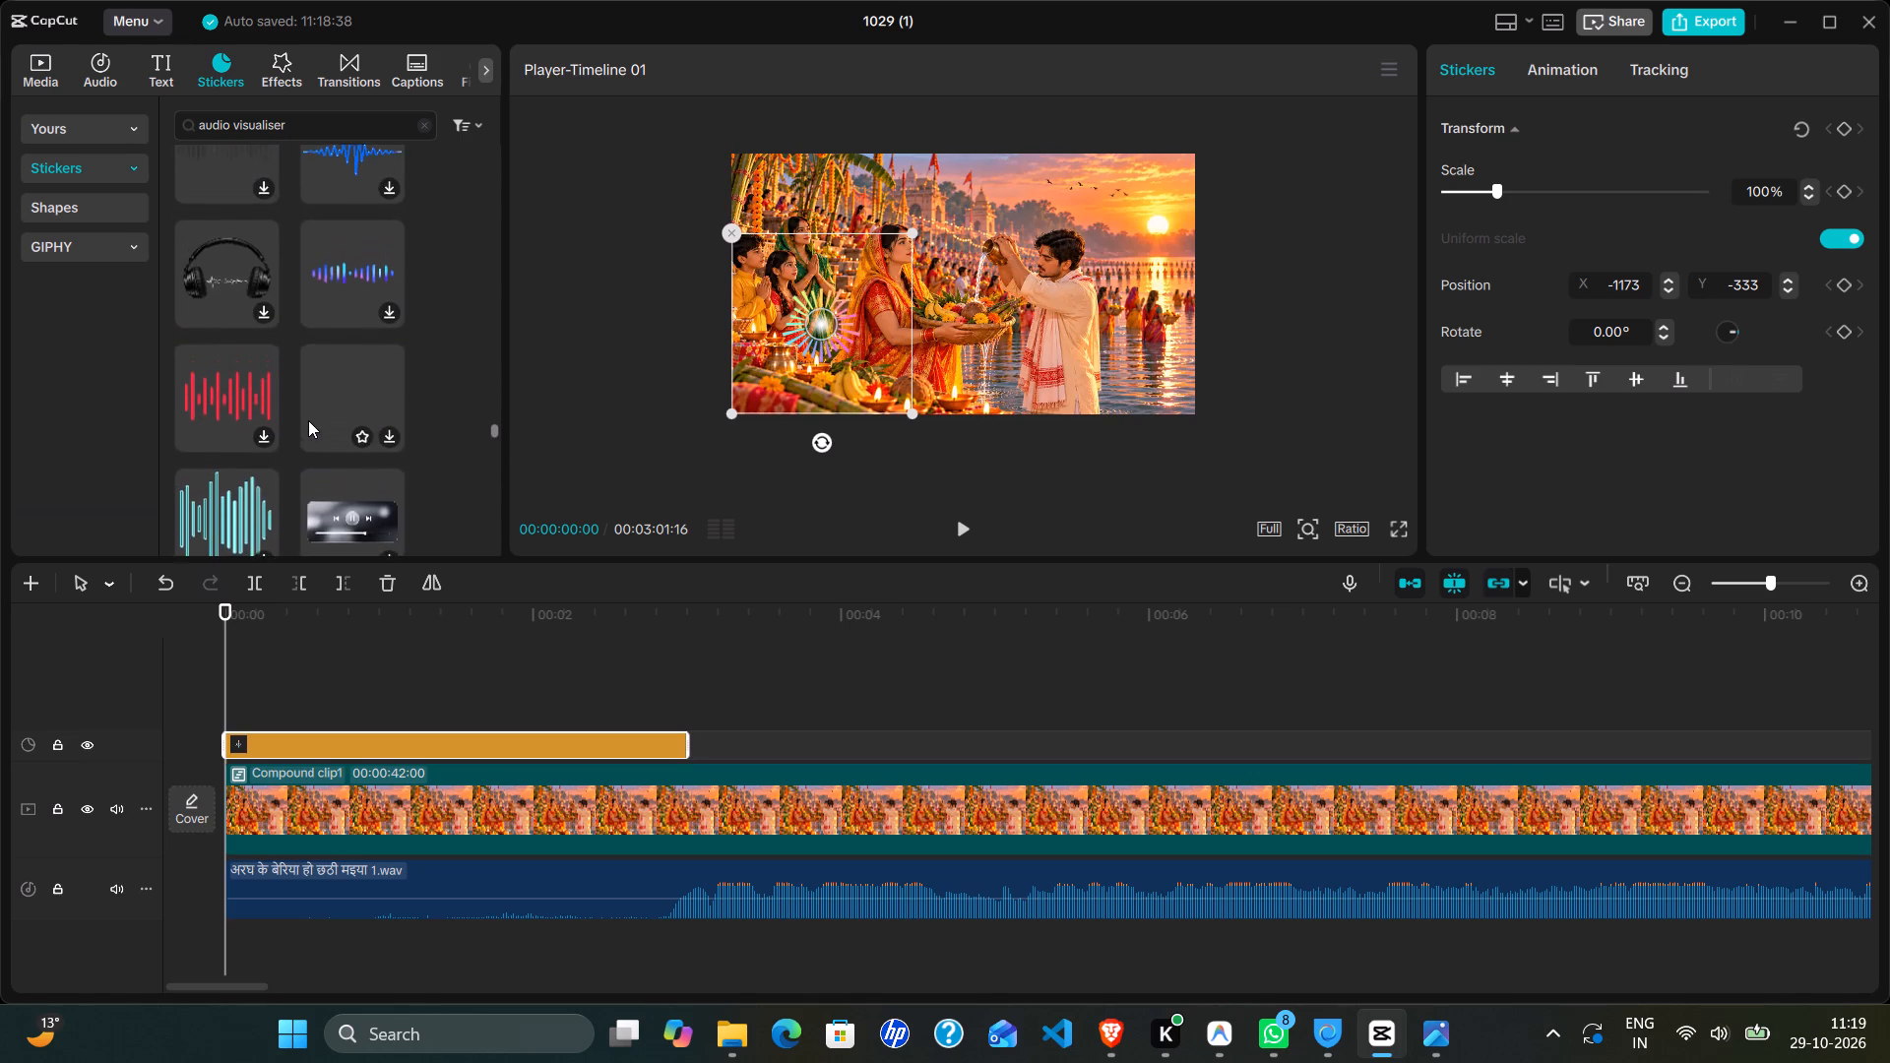
scroll(308, 420, "up", 2)
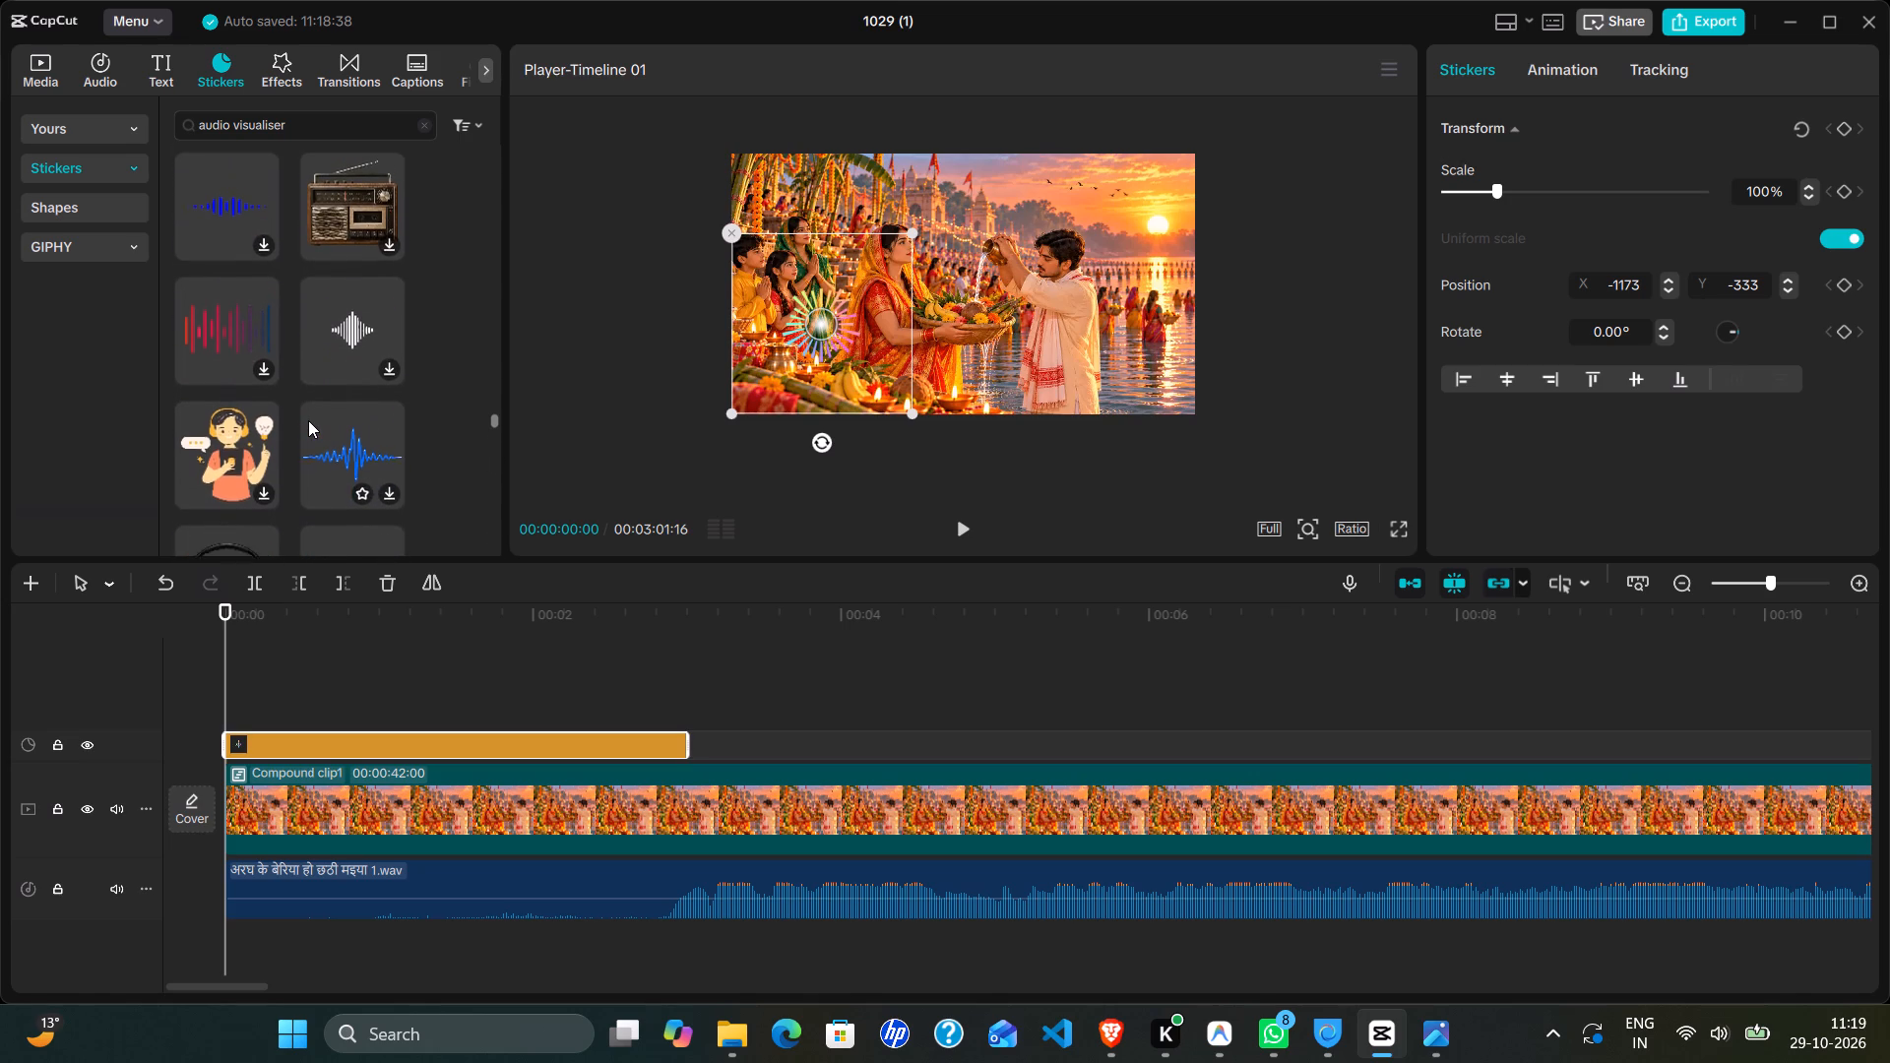
scroll(308, 420, "up", 1)
scroll(308, 420, "down", 2)
scroll(308, 420, "up", 1)
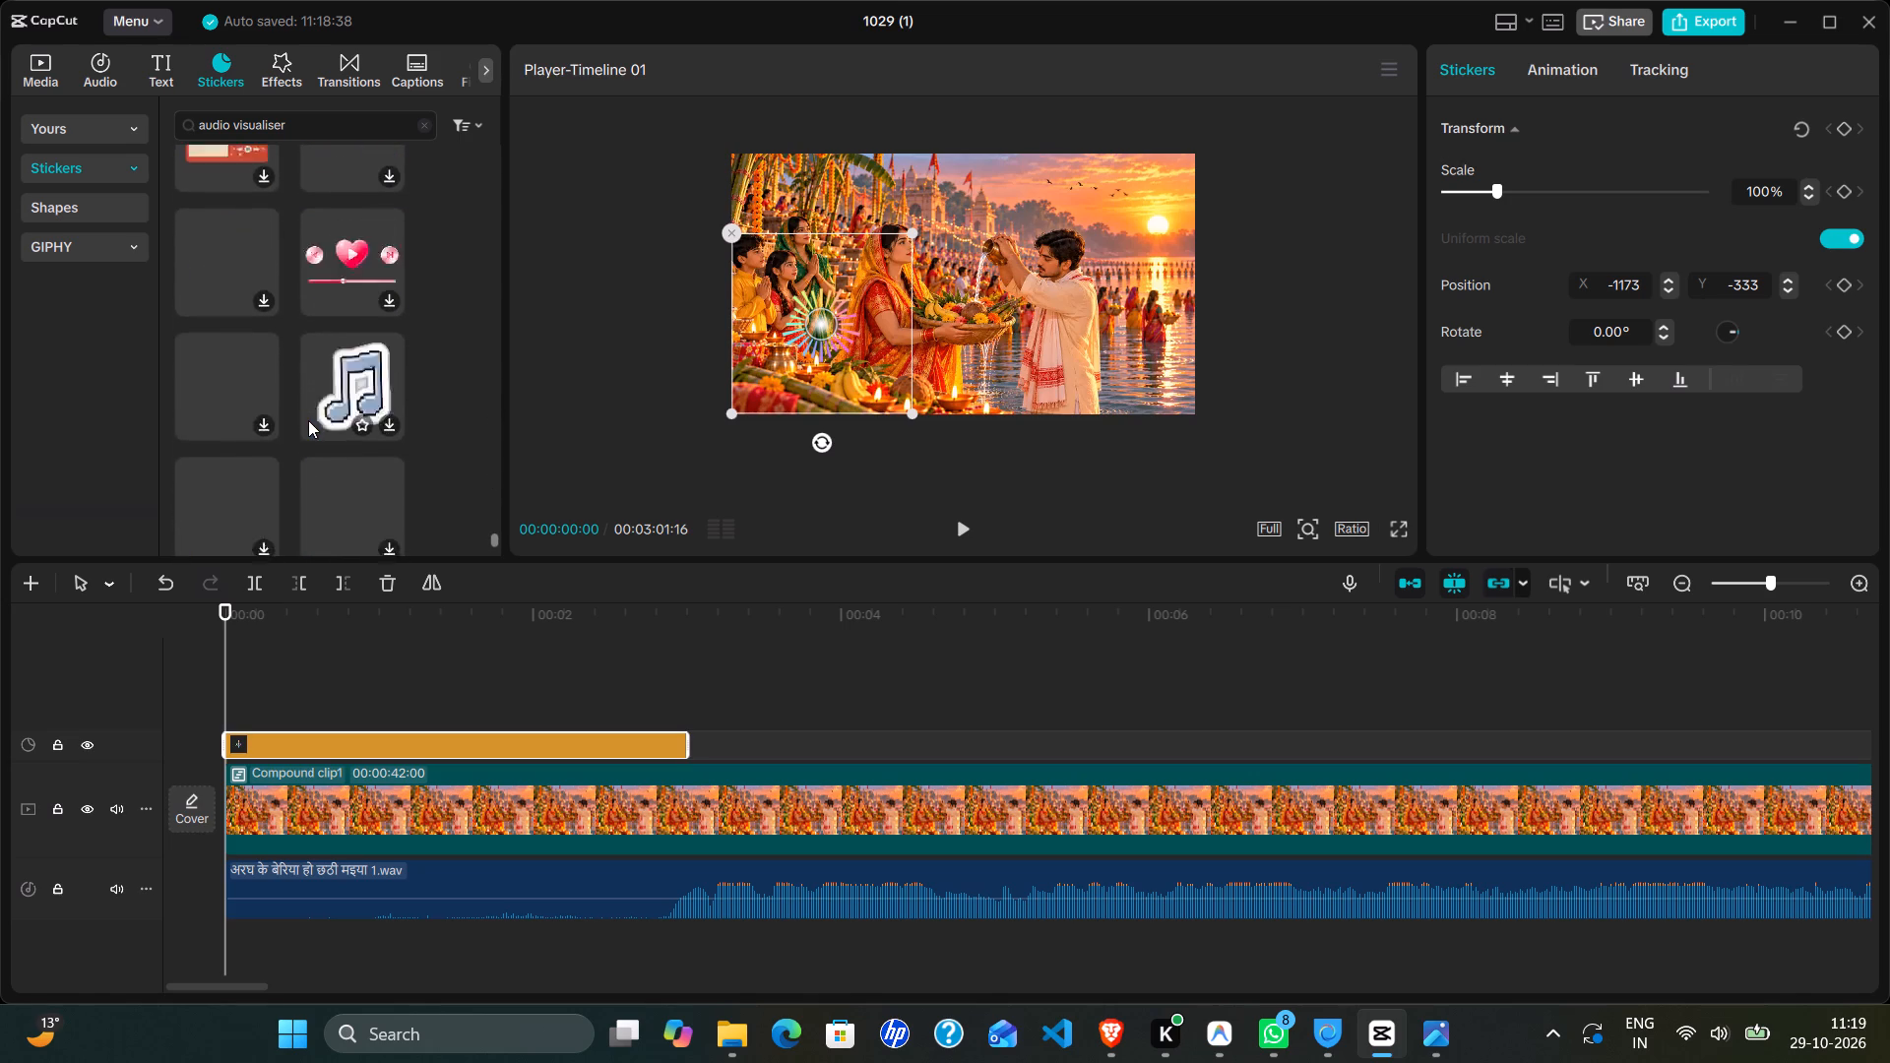
scroll(308, 420, "up", 2)
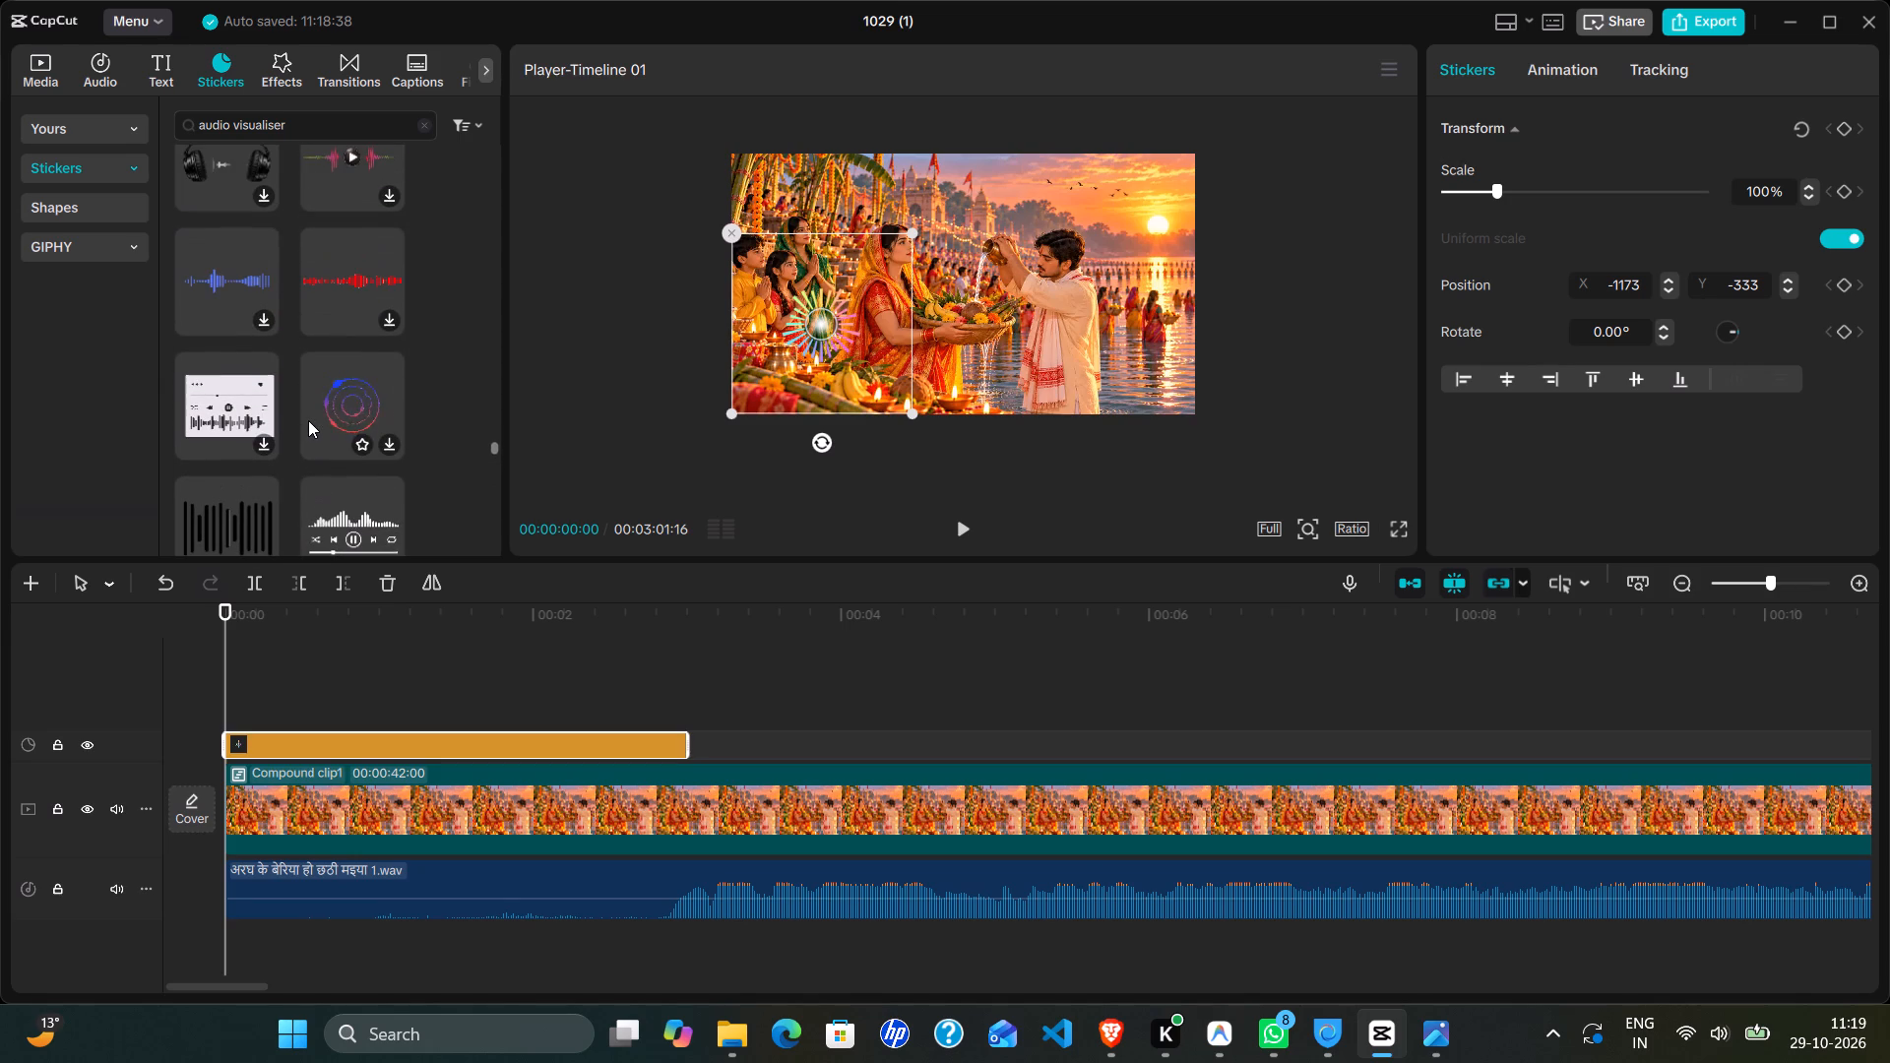
scroll(308, 420, "down", 1)
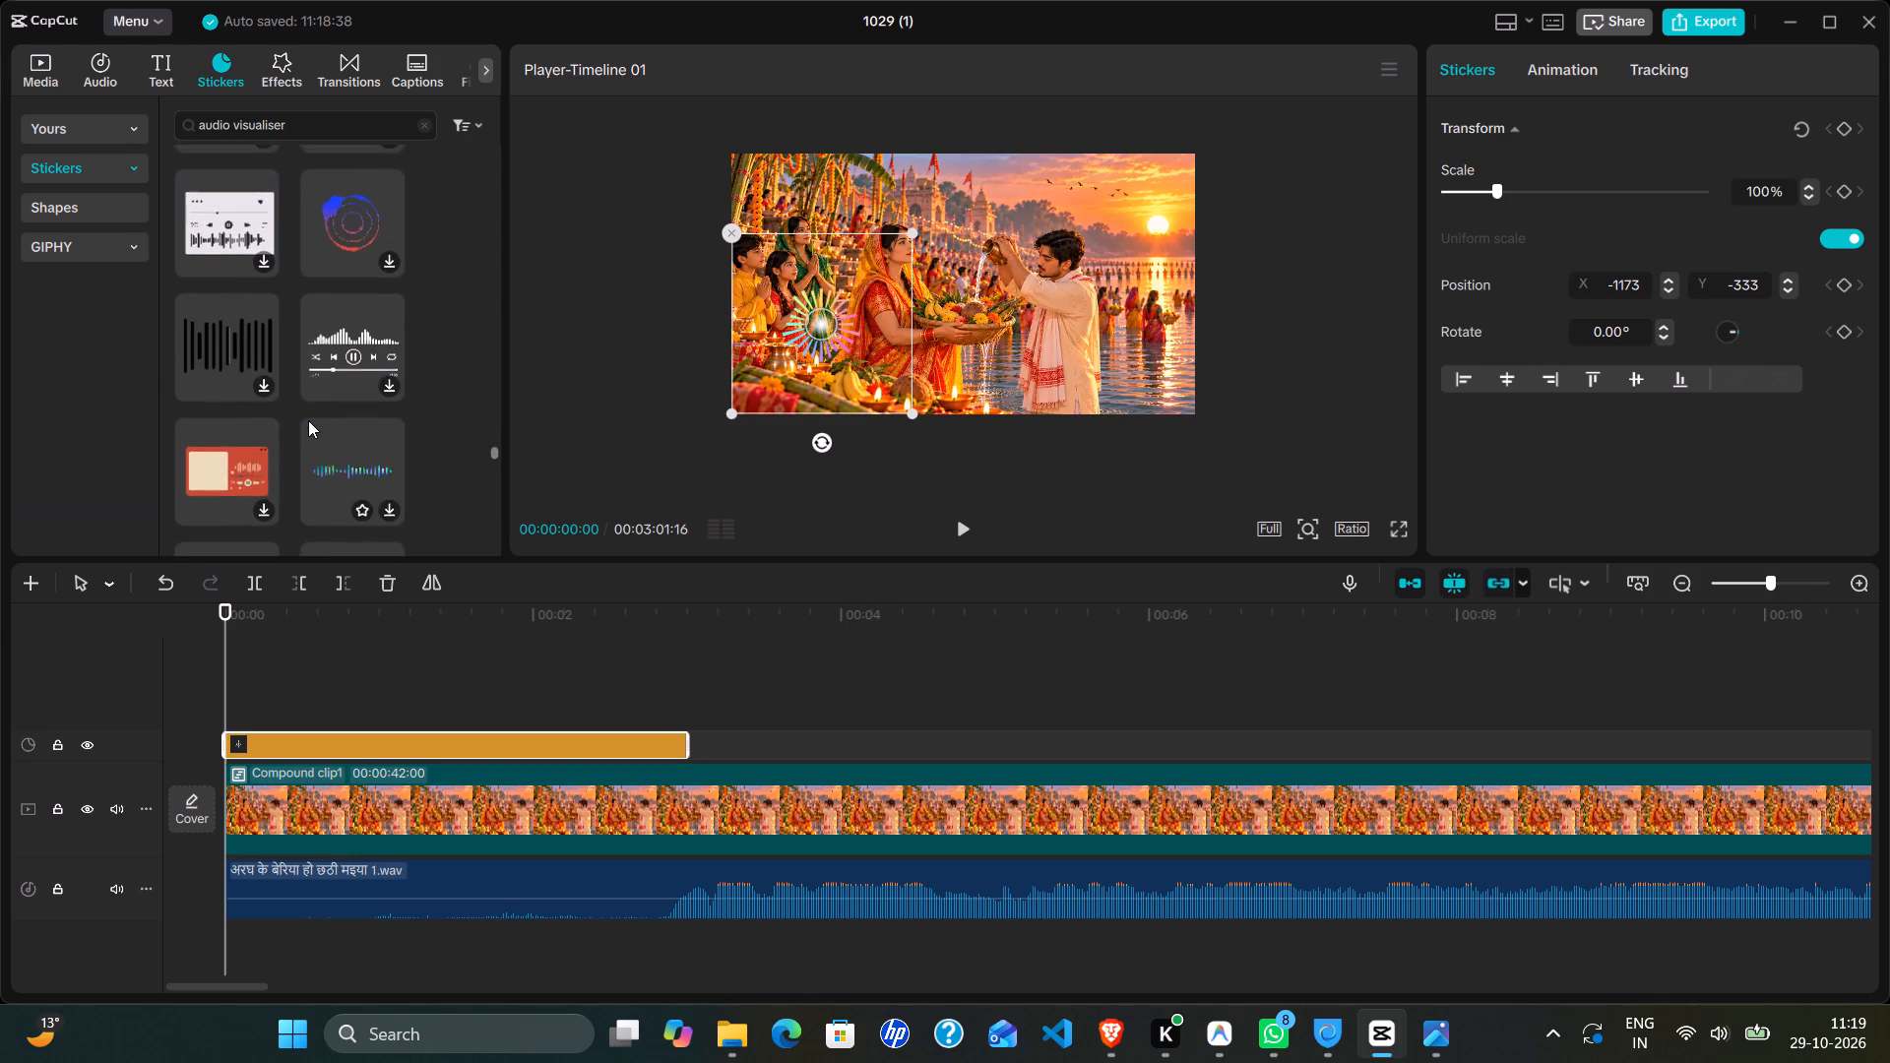
scroll(308, 420, "down", 2)
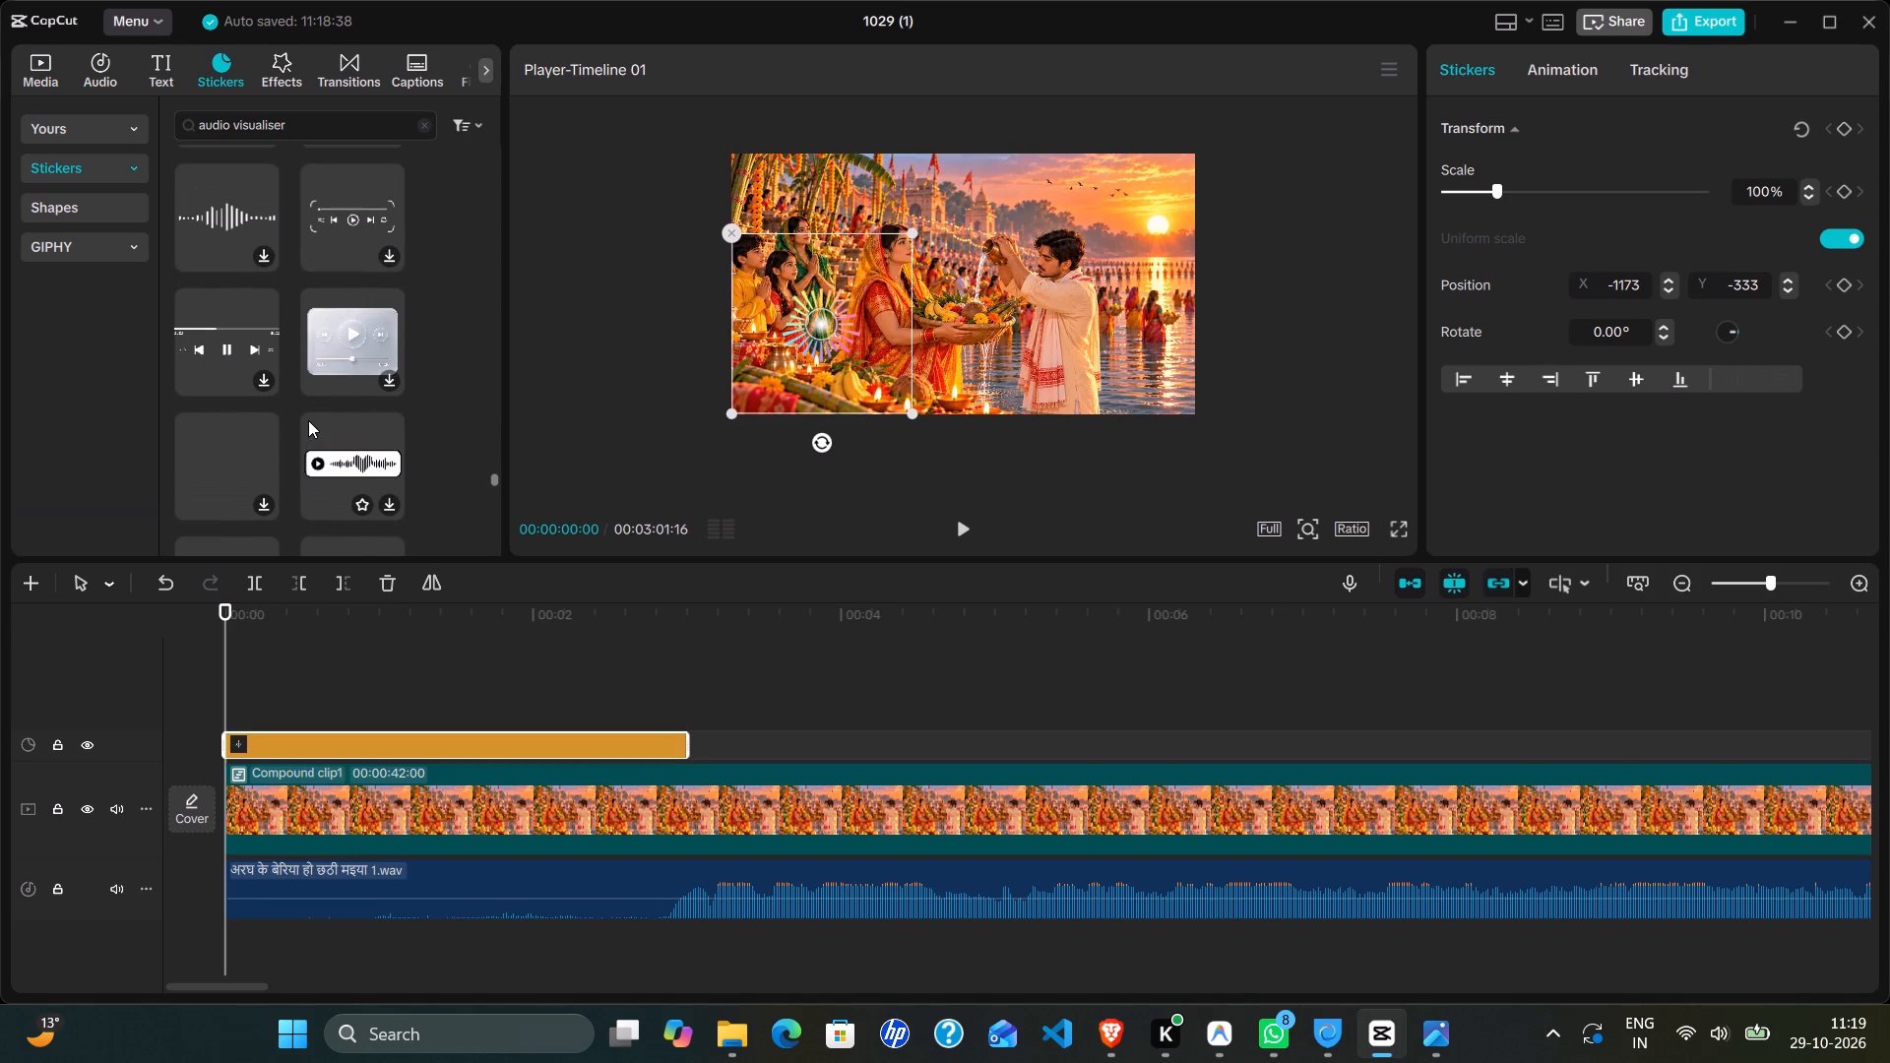
scroll(308, 420, "down", 3)
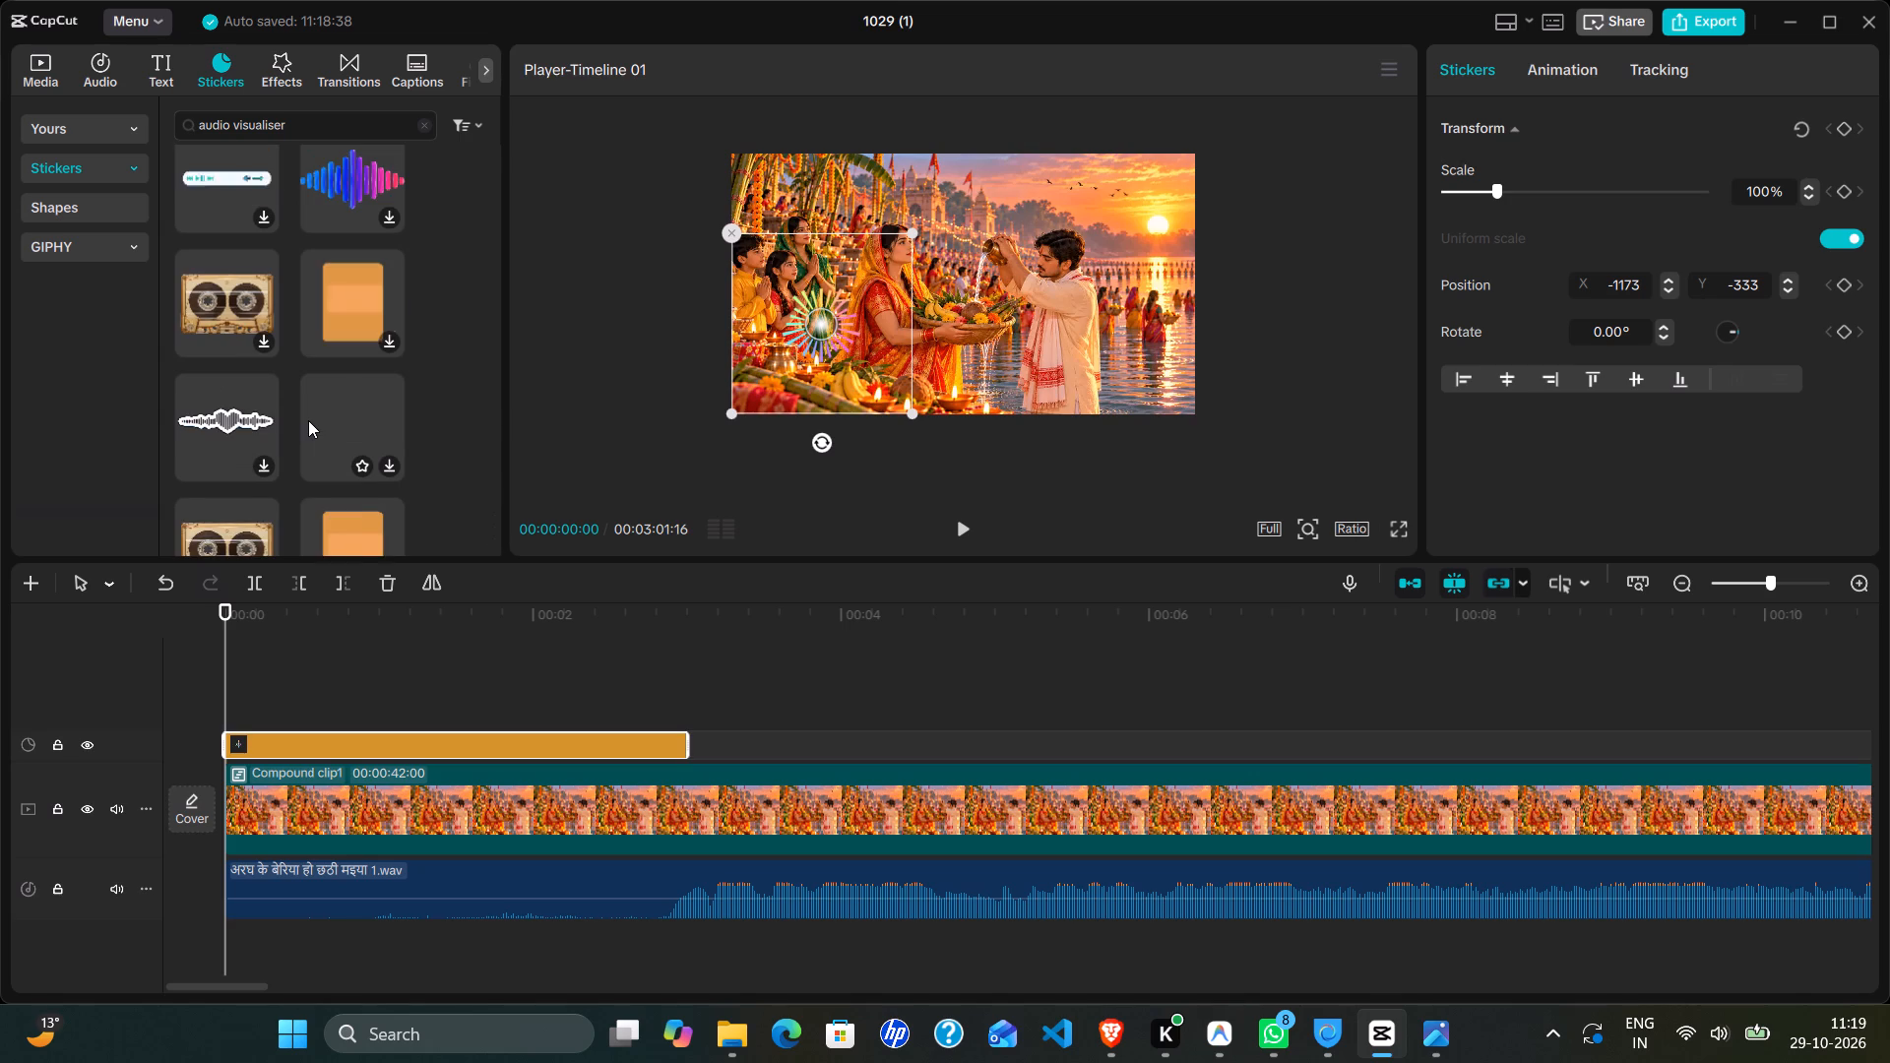
scroll(308, 420, "down", 4)
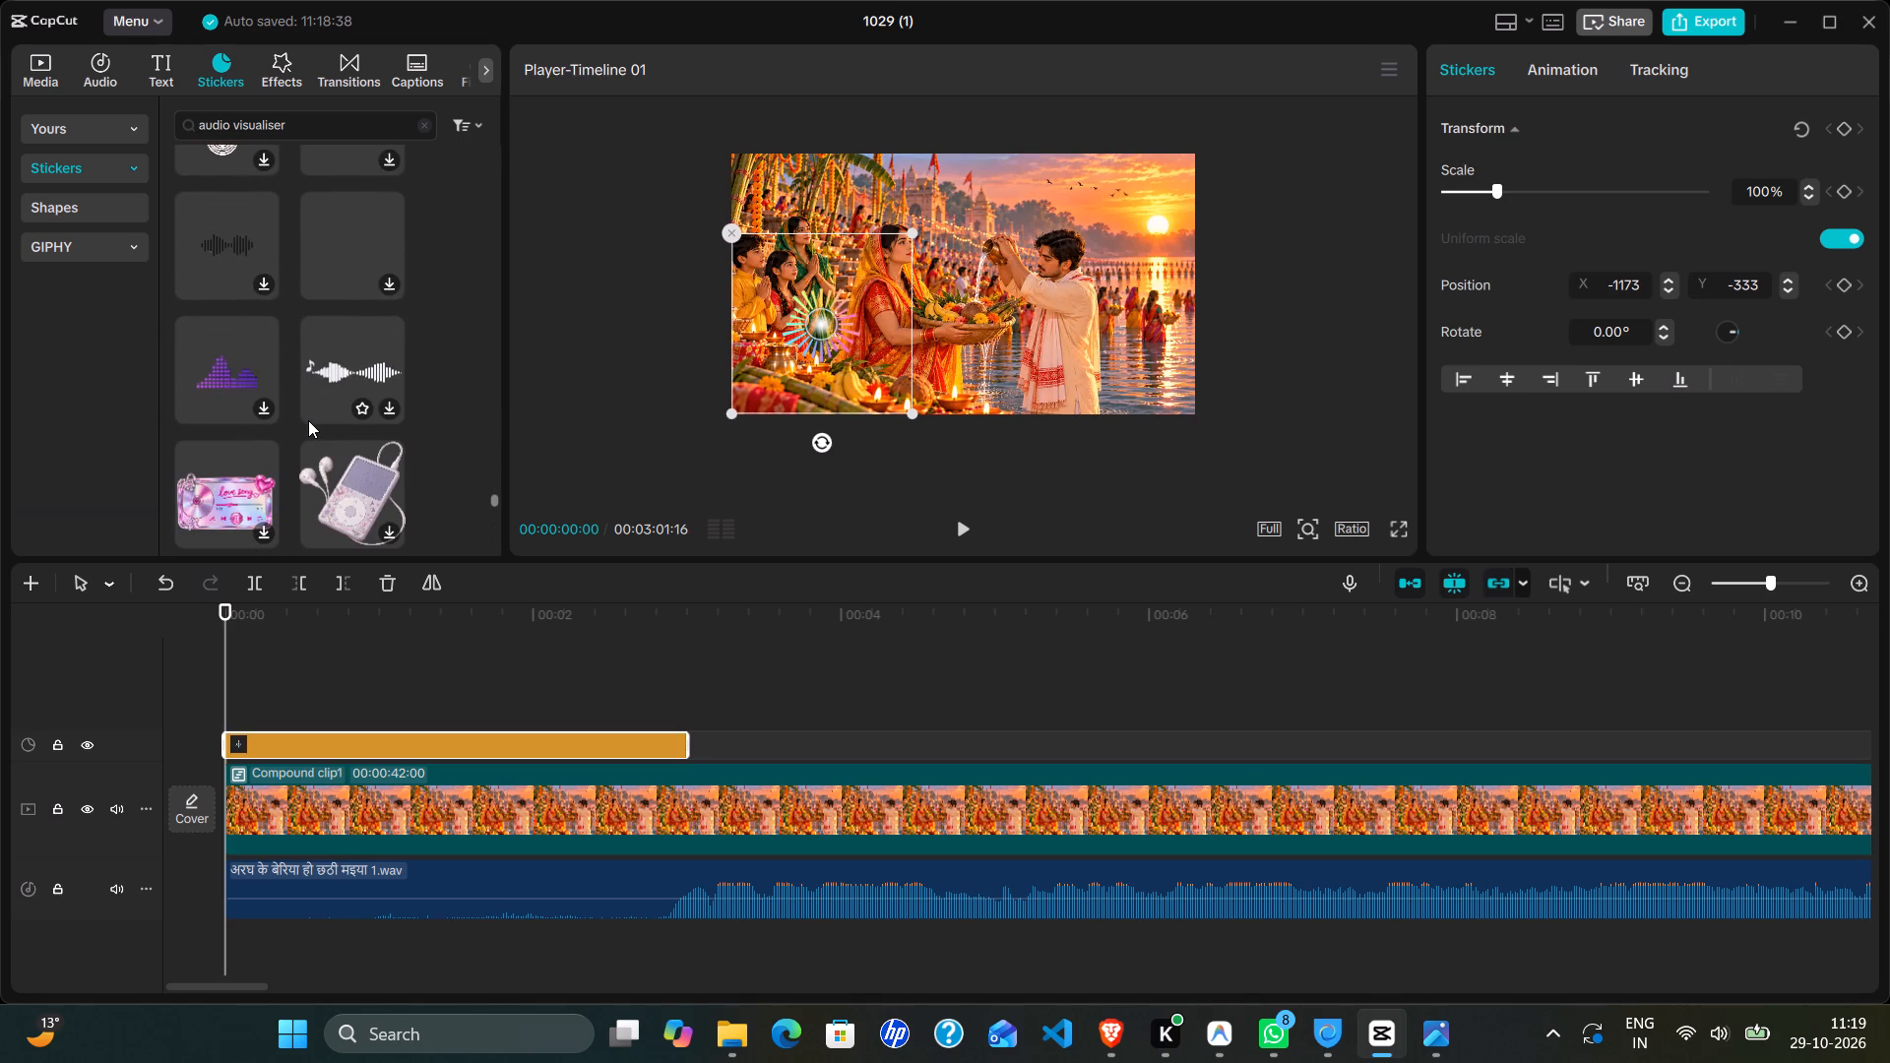
scroll(308, 420, "down", 1)
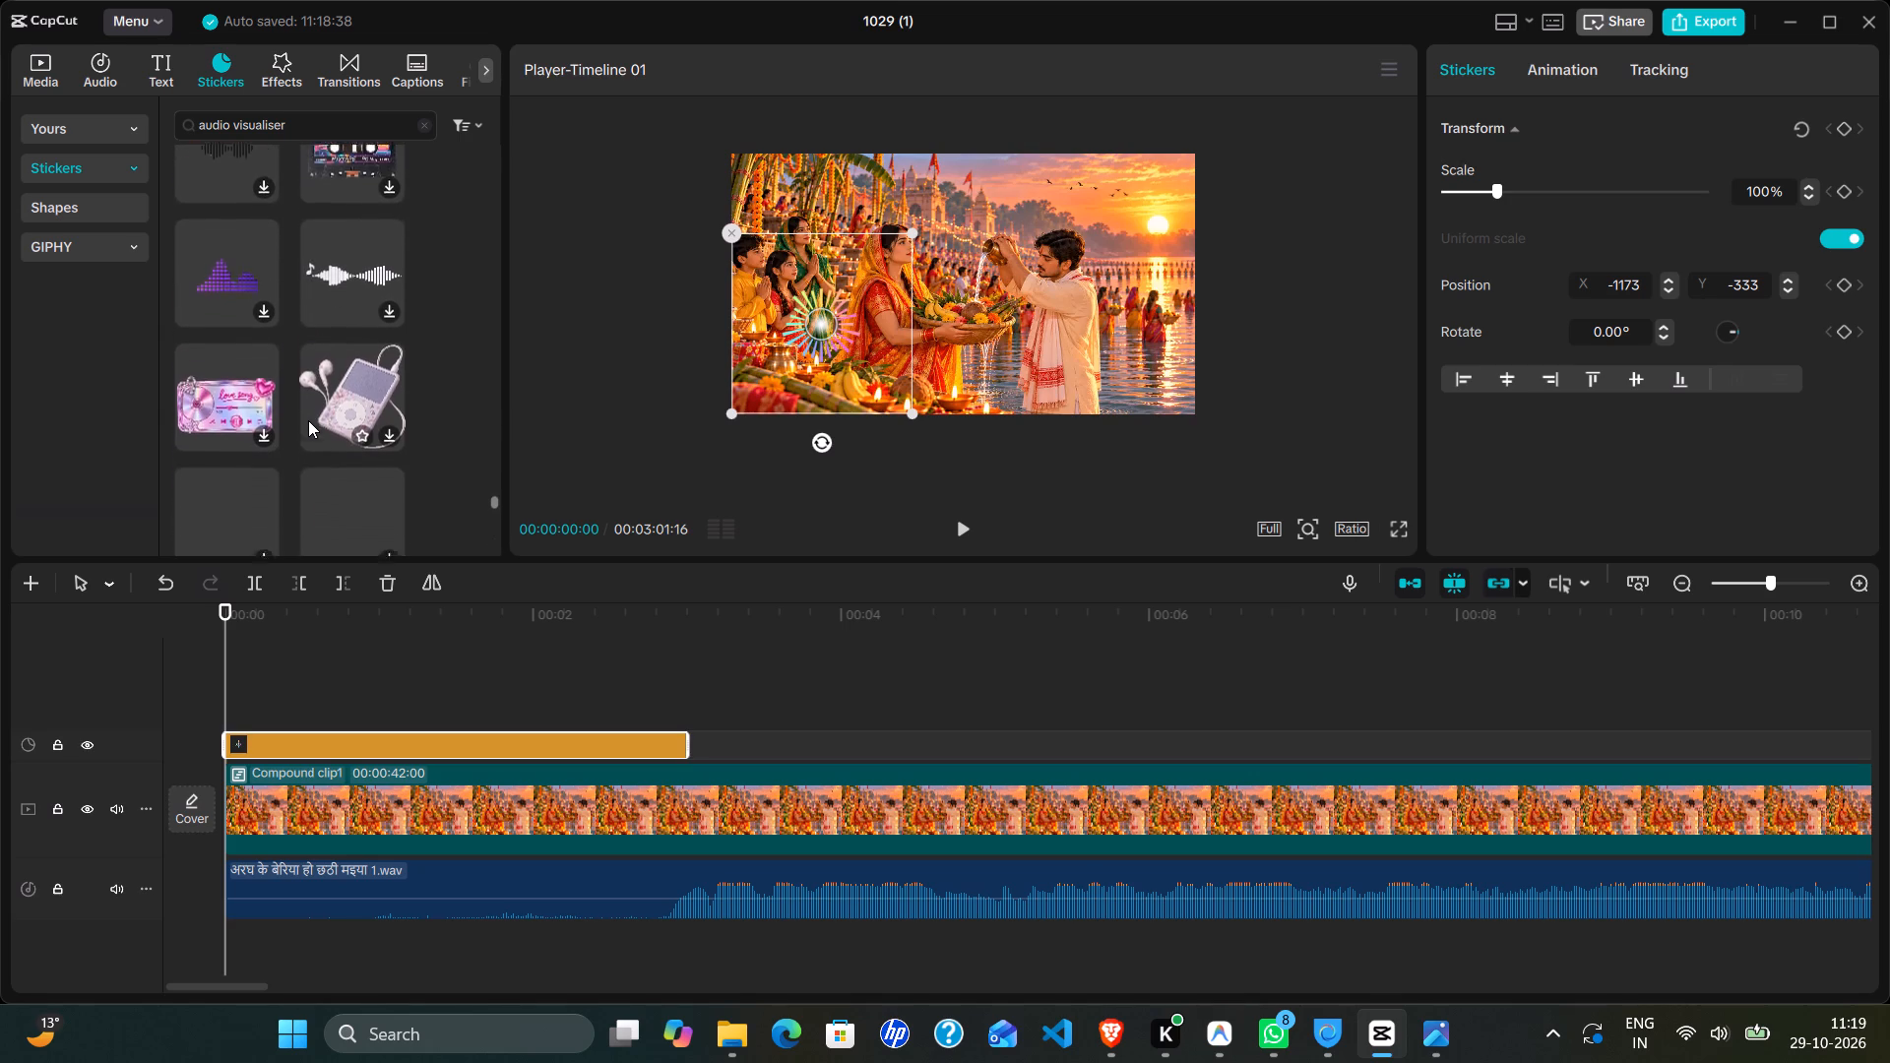
scroll(308, 420, "down", 2)
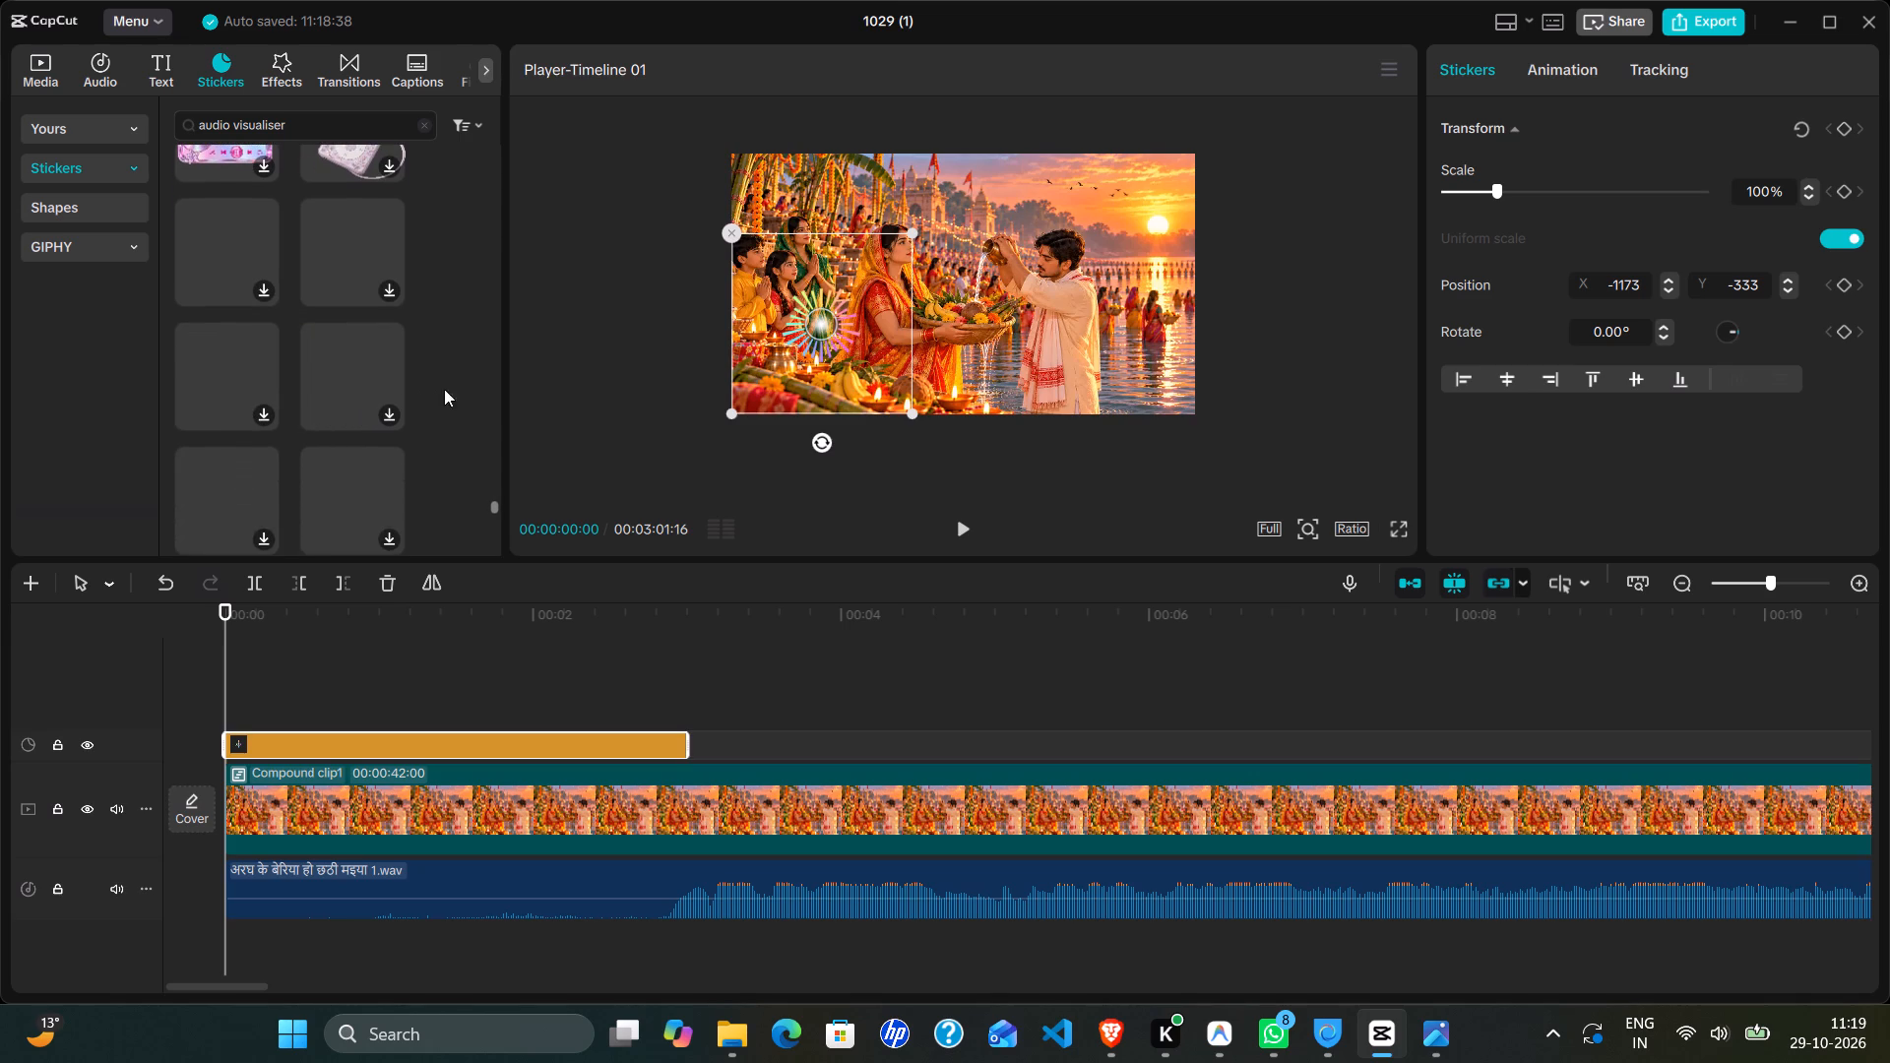
scroll(458, 398, "up", 1)
scroll(458, 398, "down", 1)
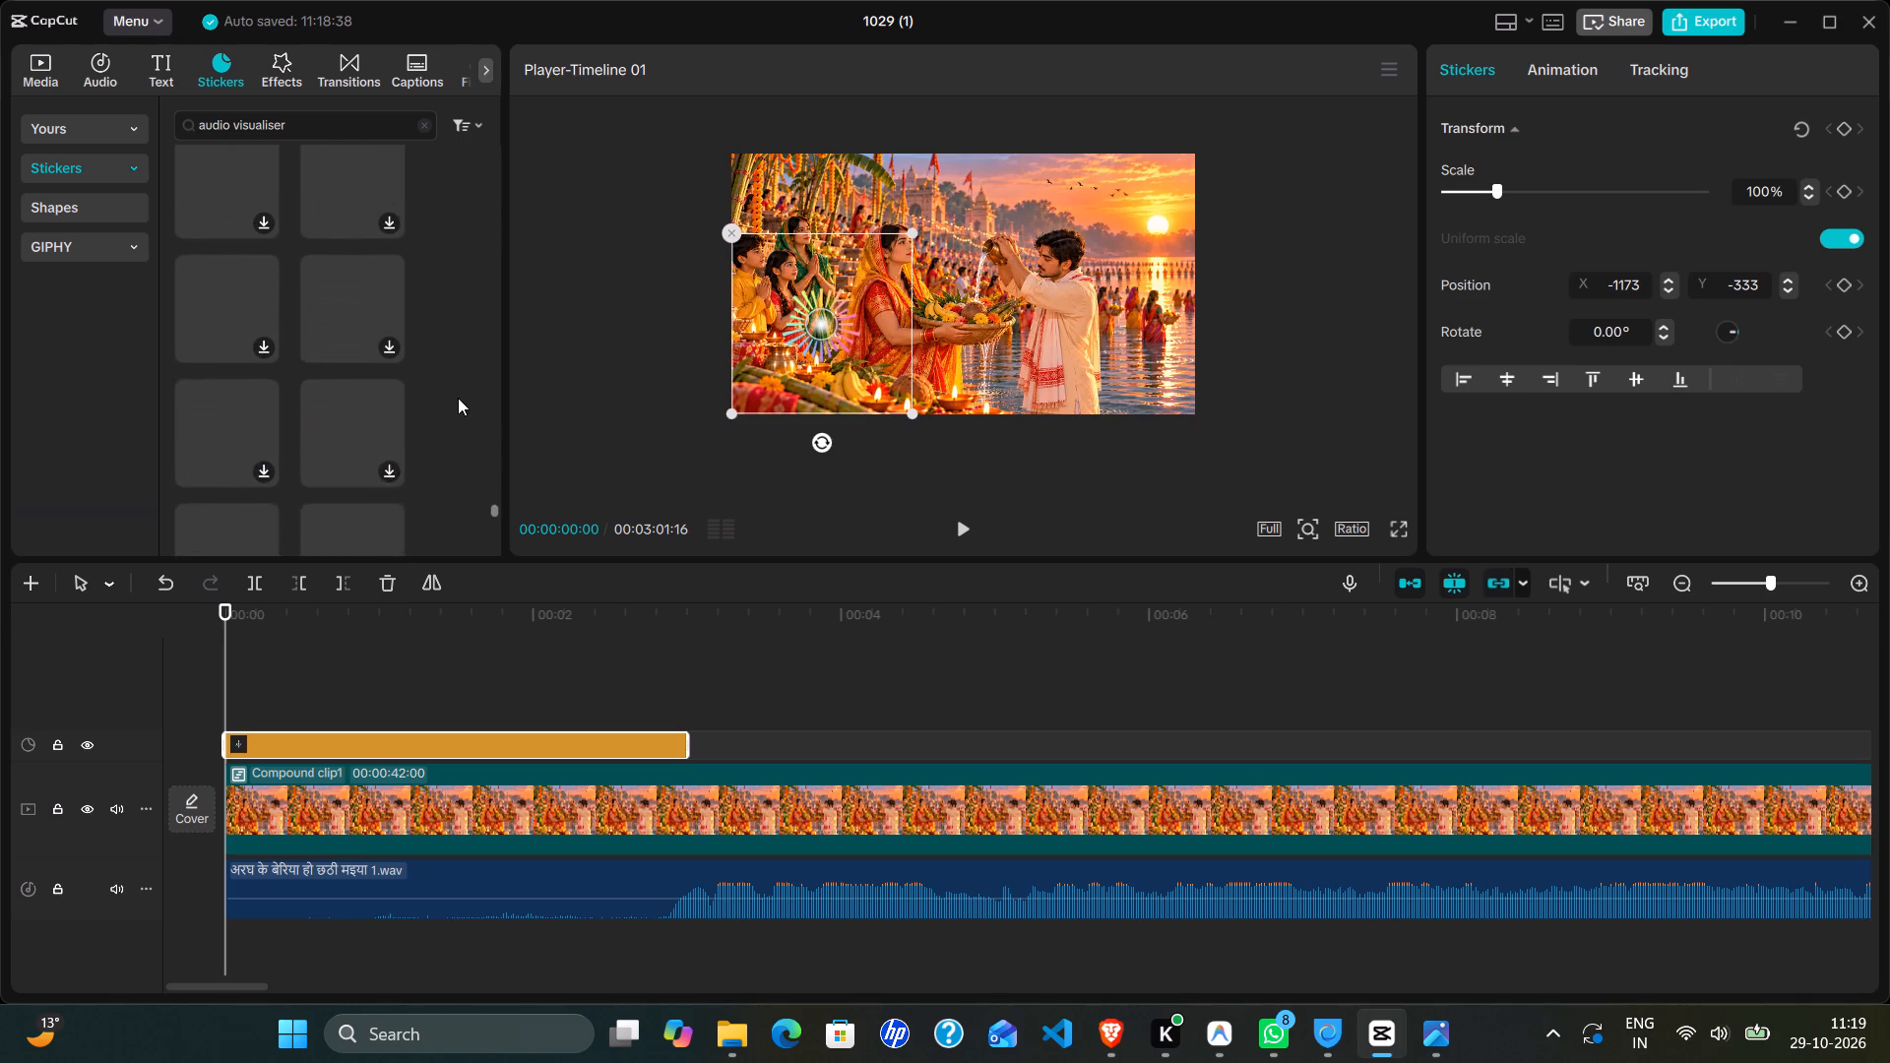
scroll(458, 398, "down", 1)
scroll(458, 398, "up", 6)
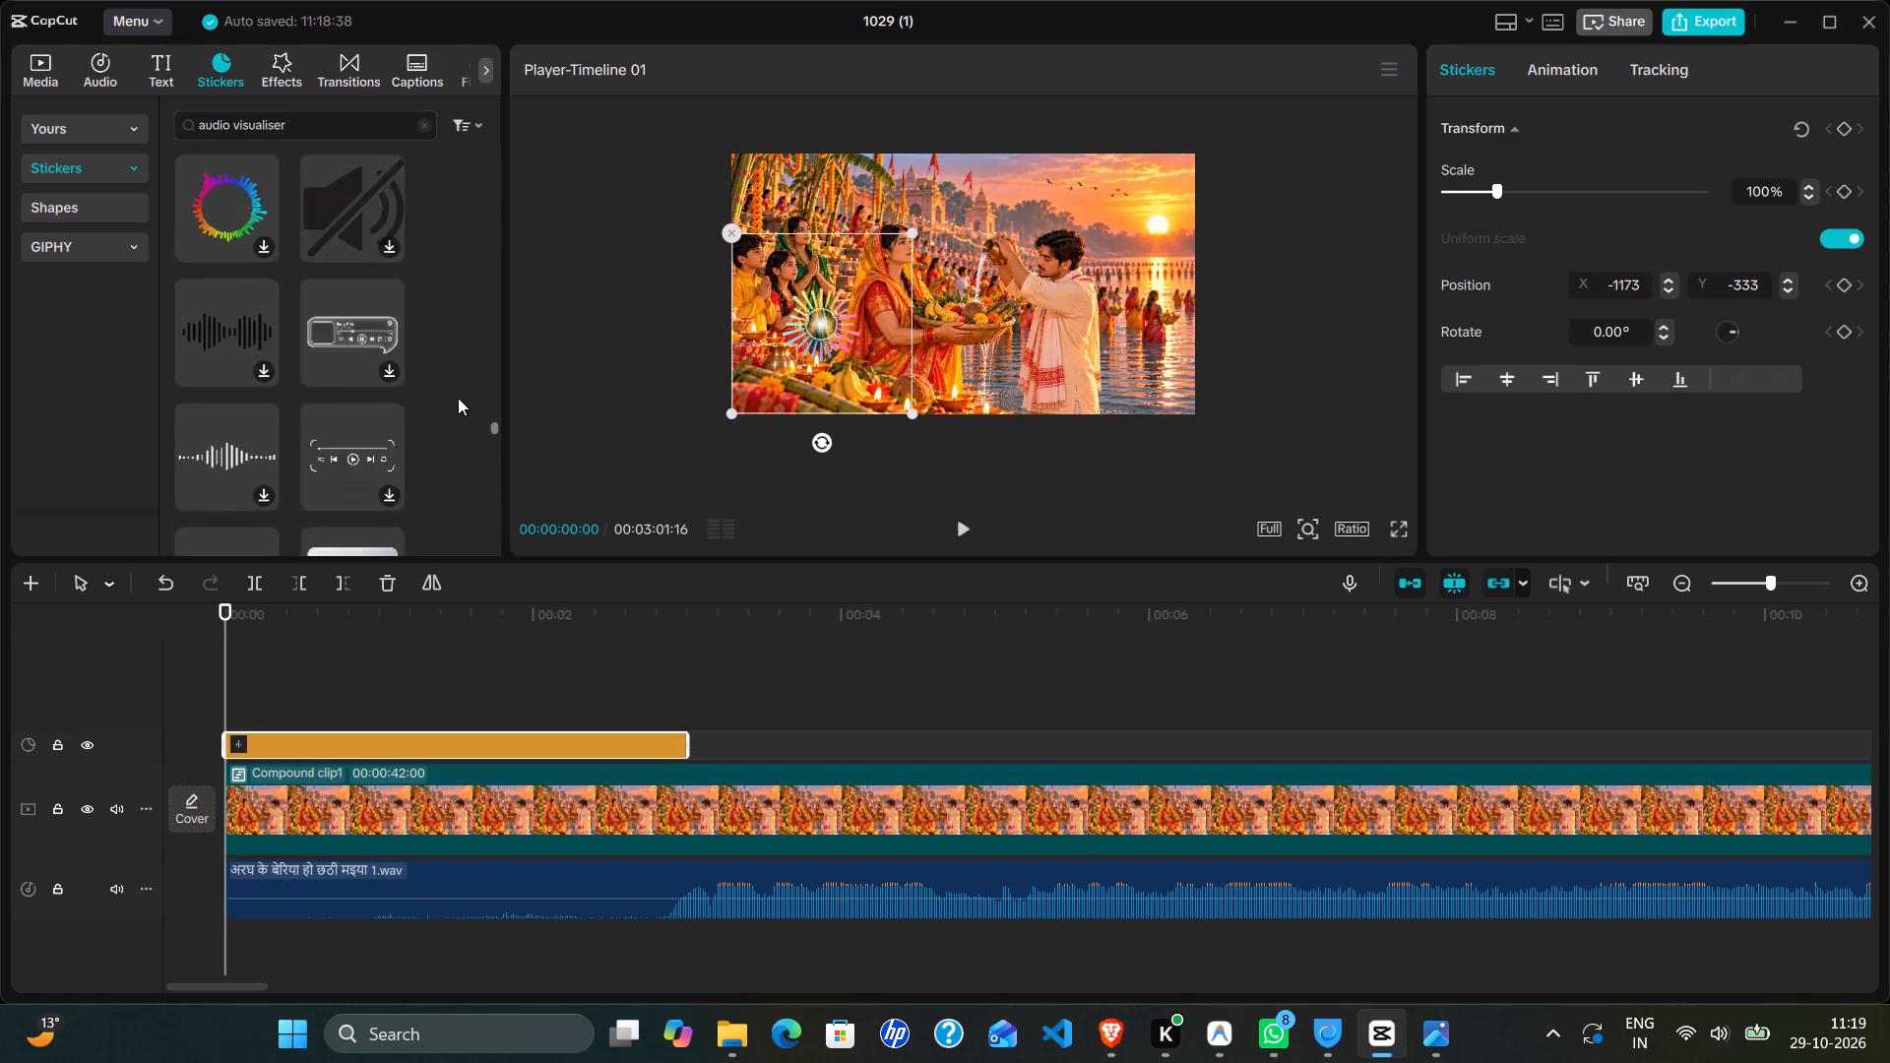
scroll(458, 398, "up", 3)
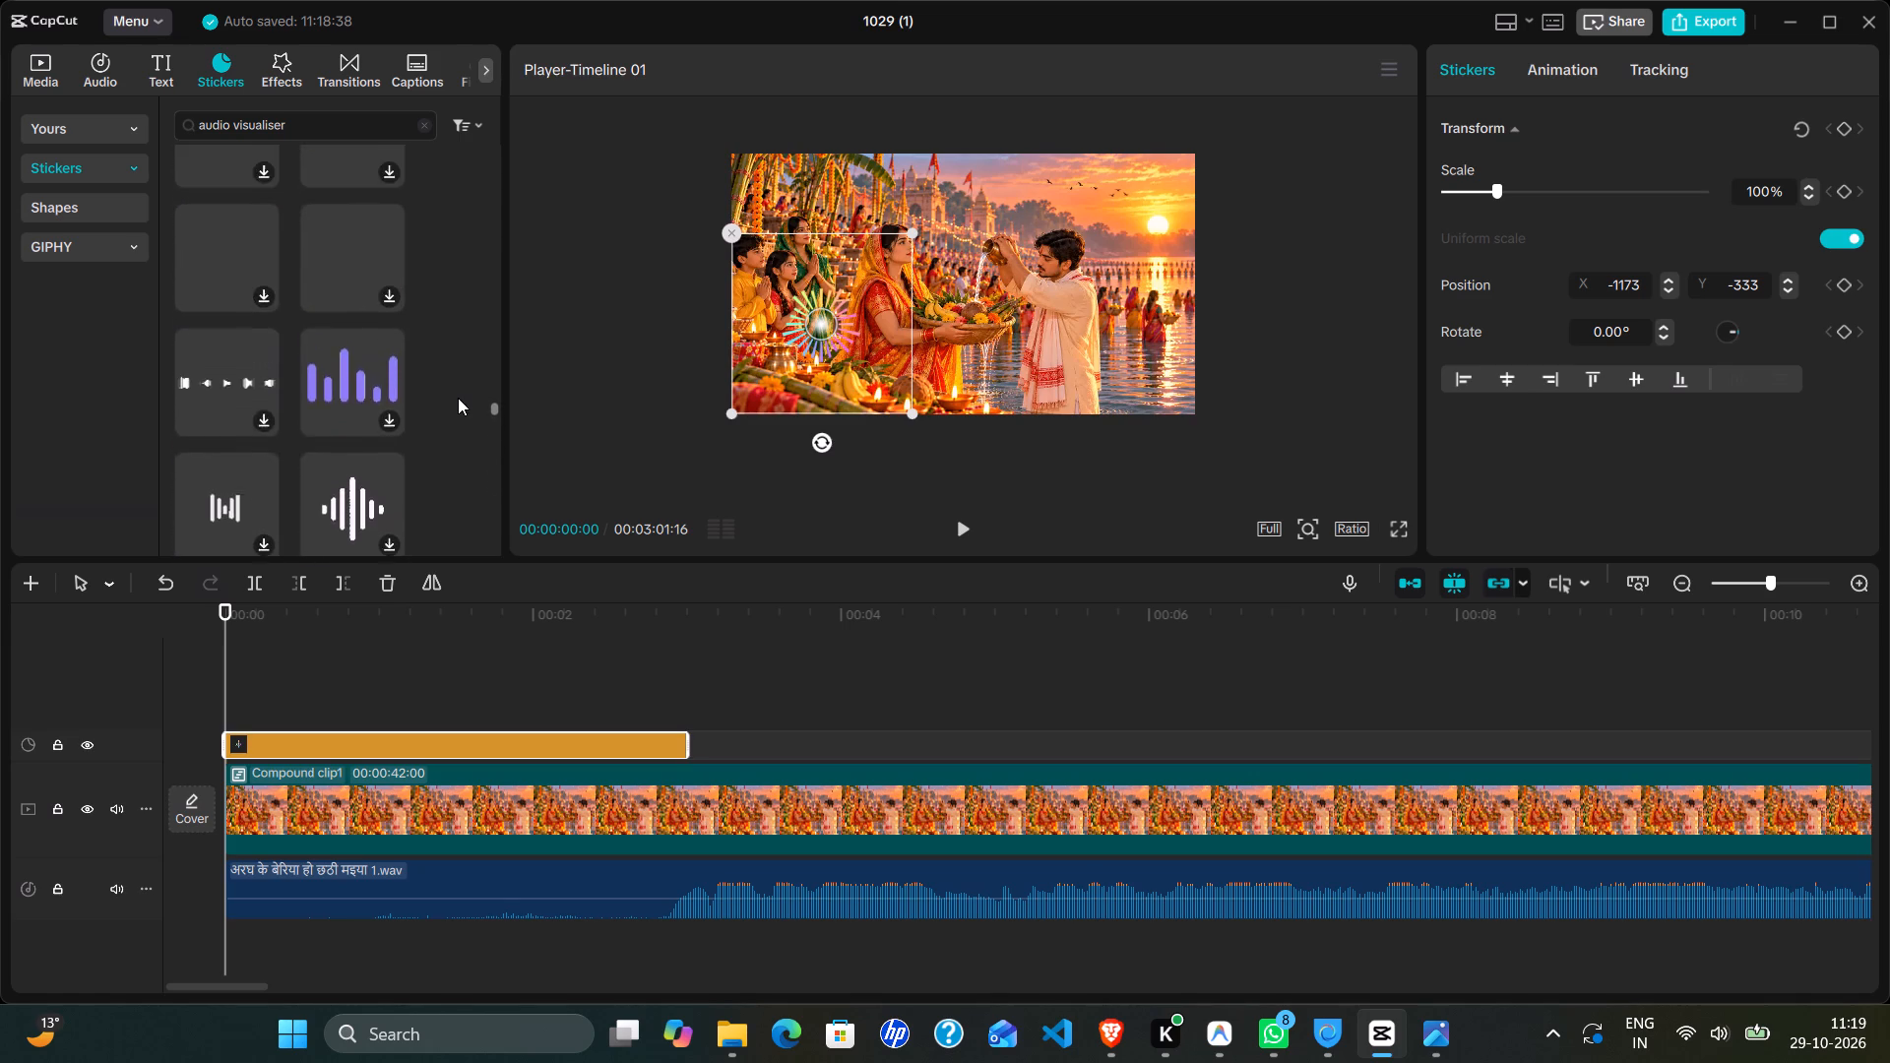
scroll(458, 398, "up", 3)
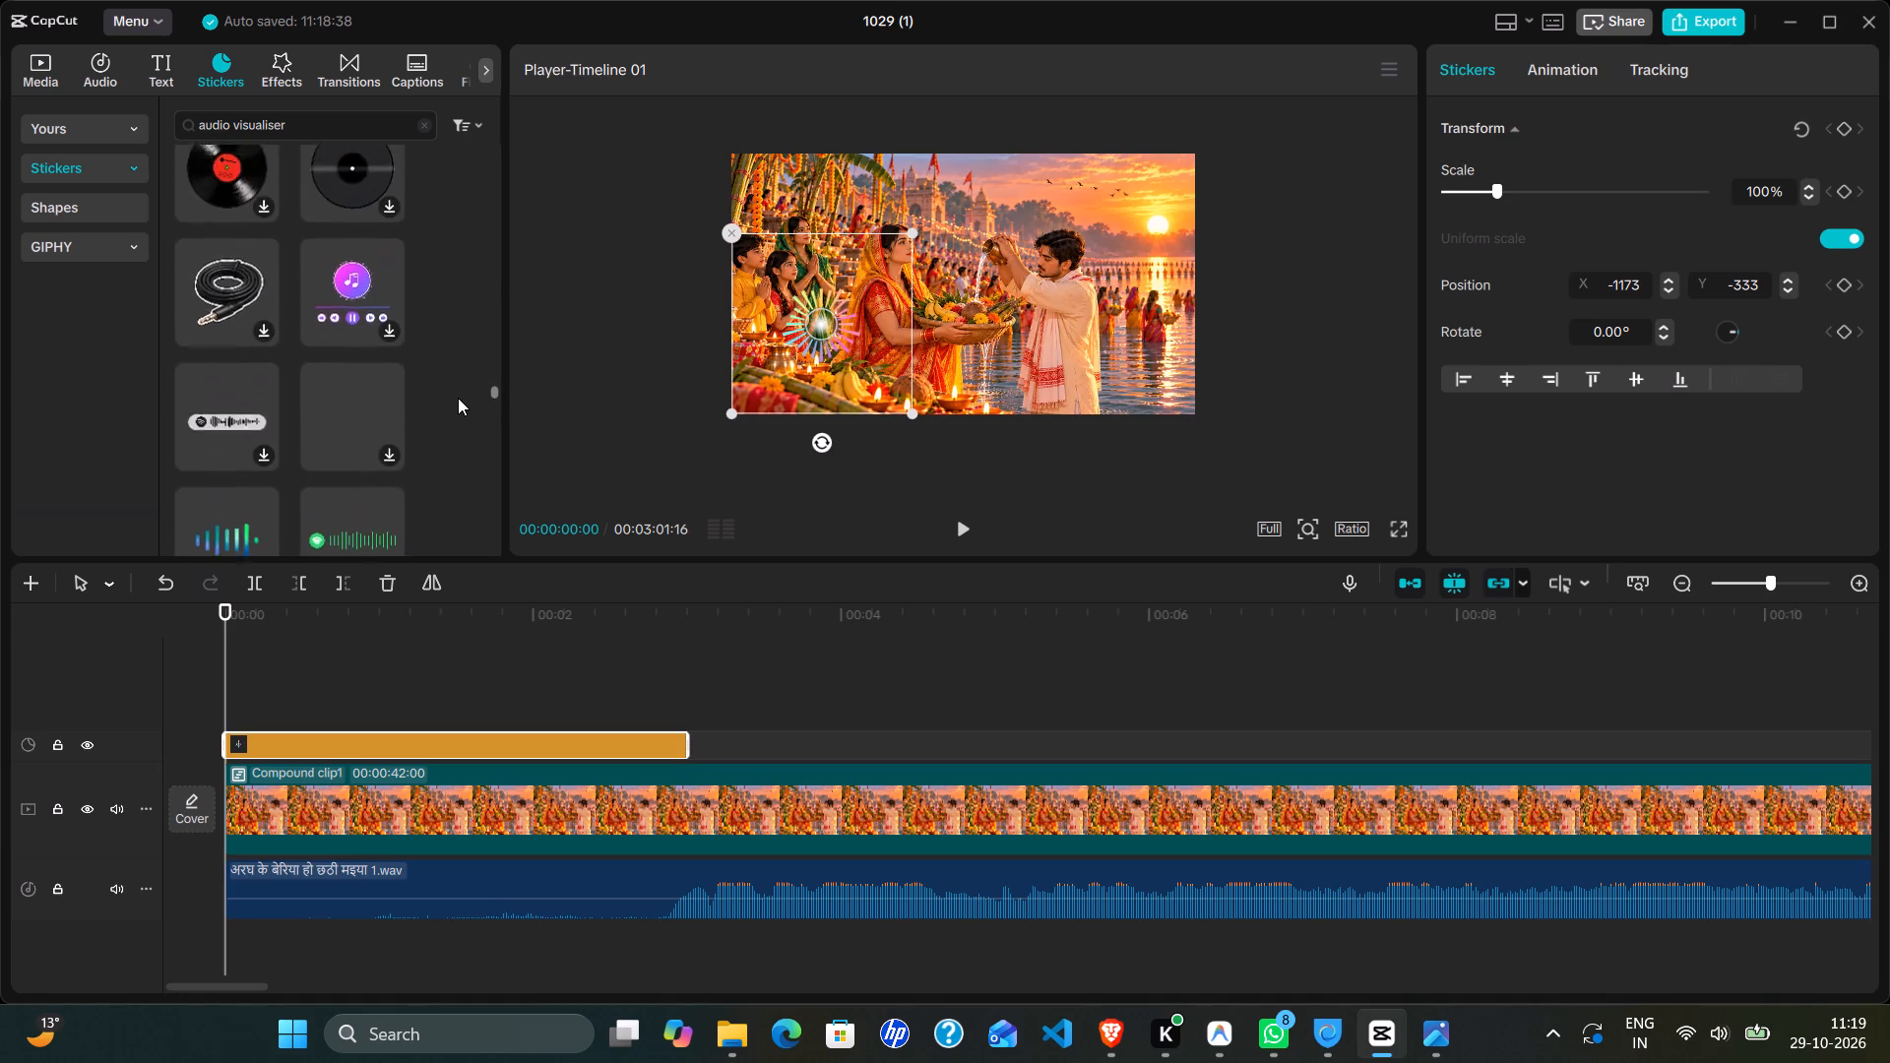
scroll(458, 398, "up", 1)
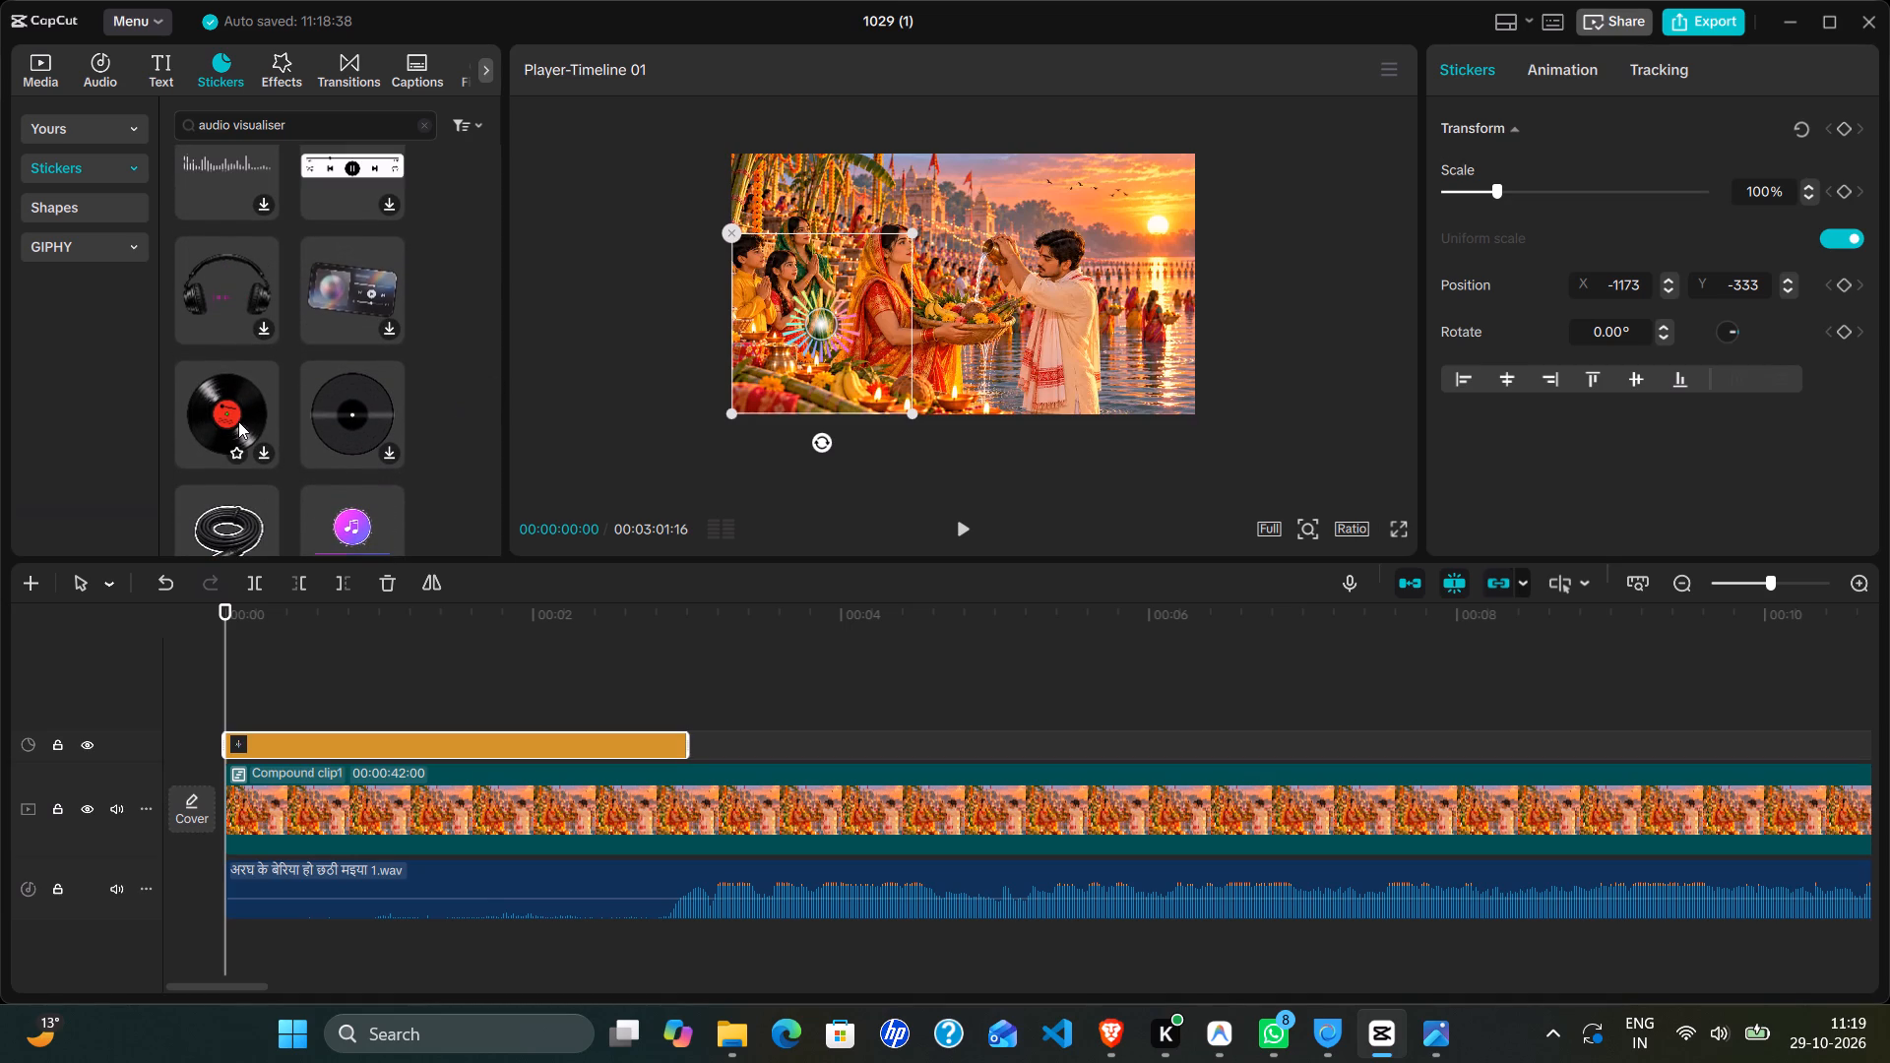
left_click(359, 406)
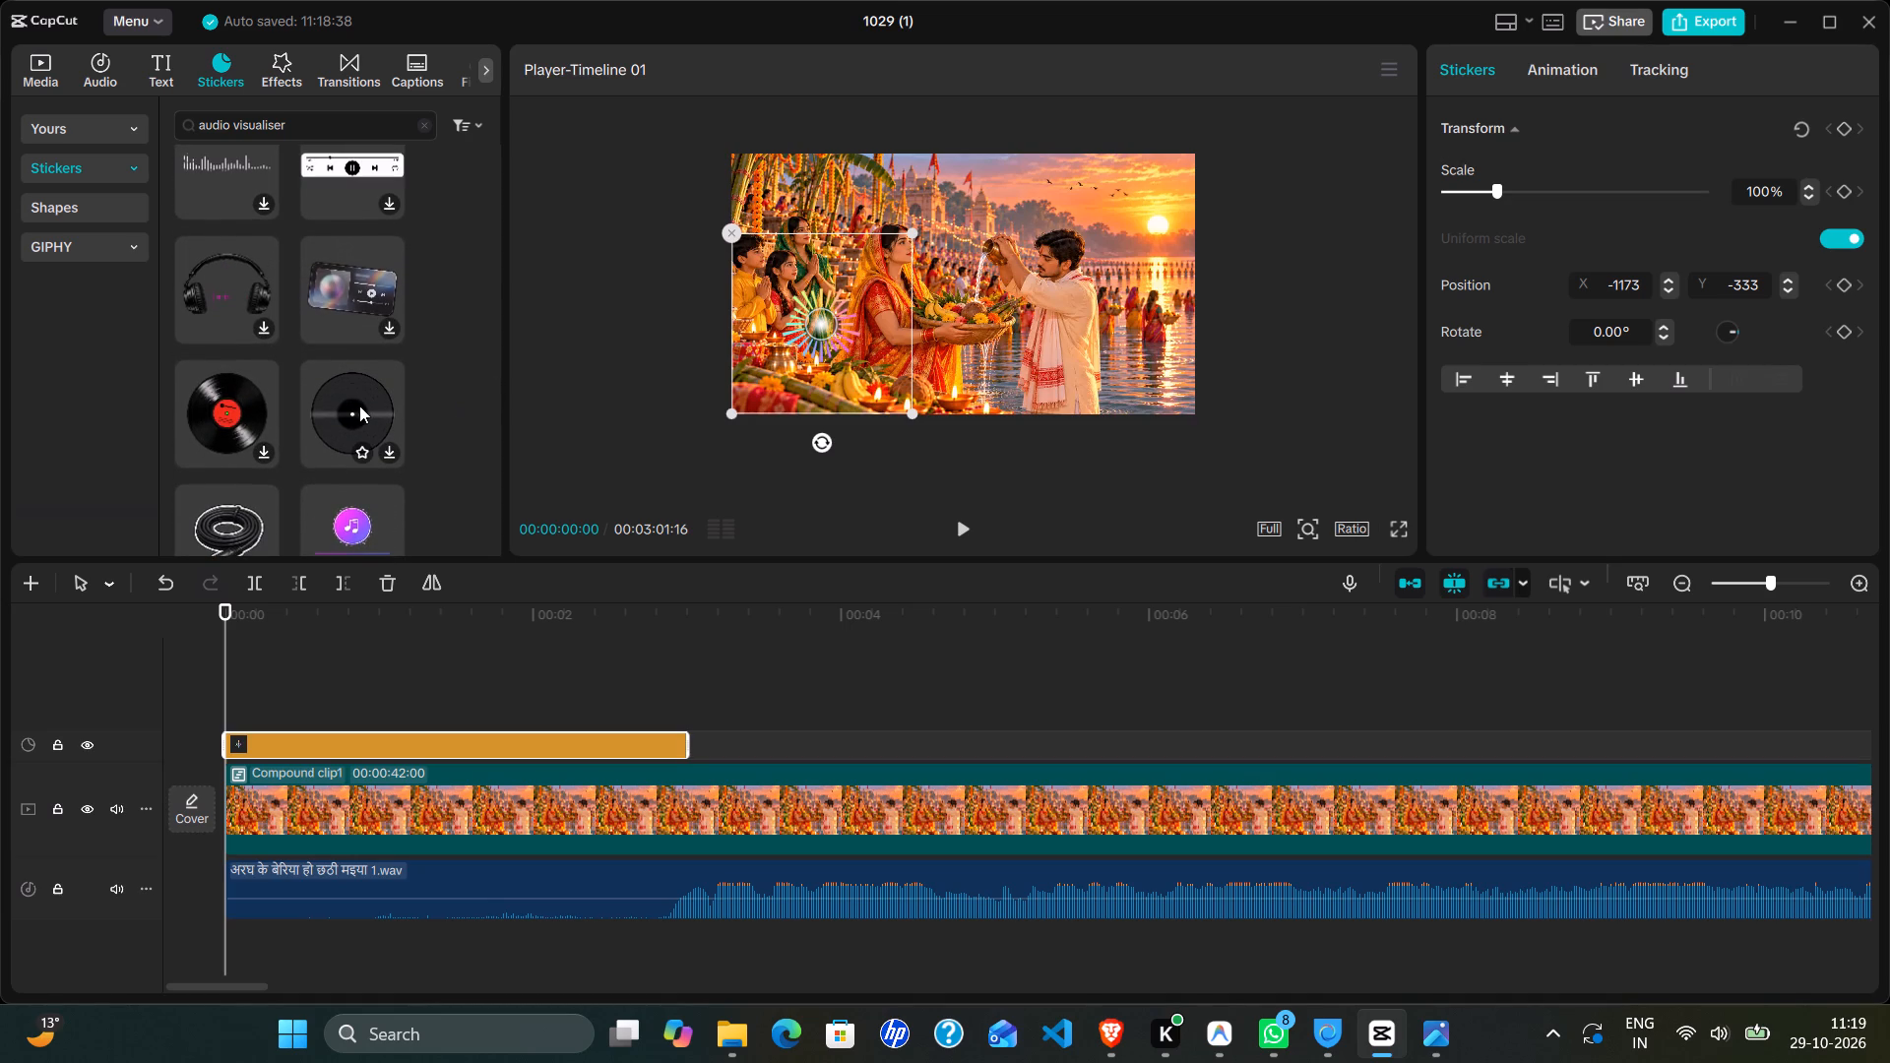
Find the white-rimmed black vinyl record sticker and add it at the start of the timeline, above the radial burst sticker.
scroll(227, 388, "up", 1)
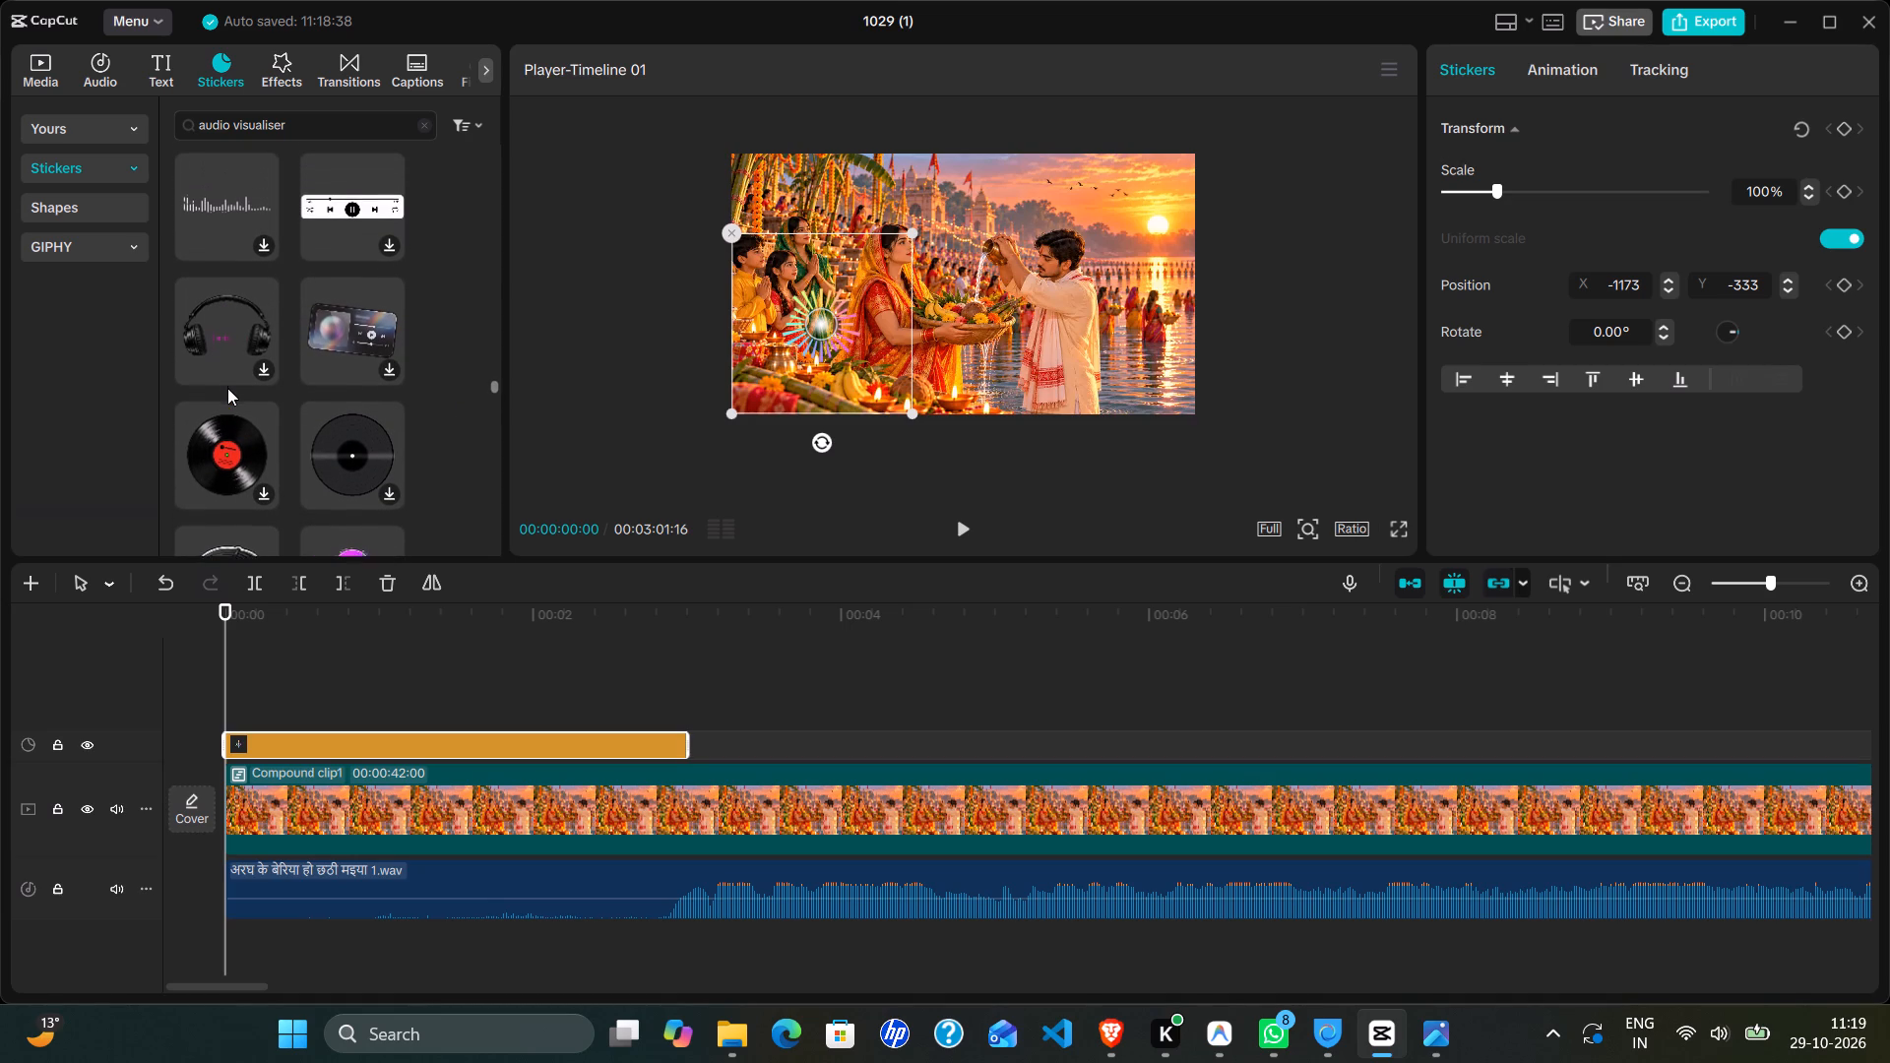
scroll(227, 388, "up", 3)
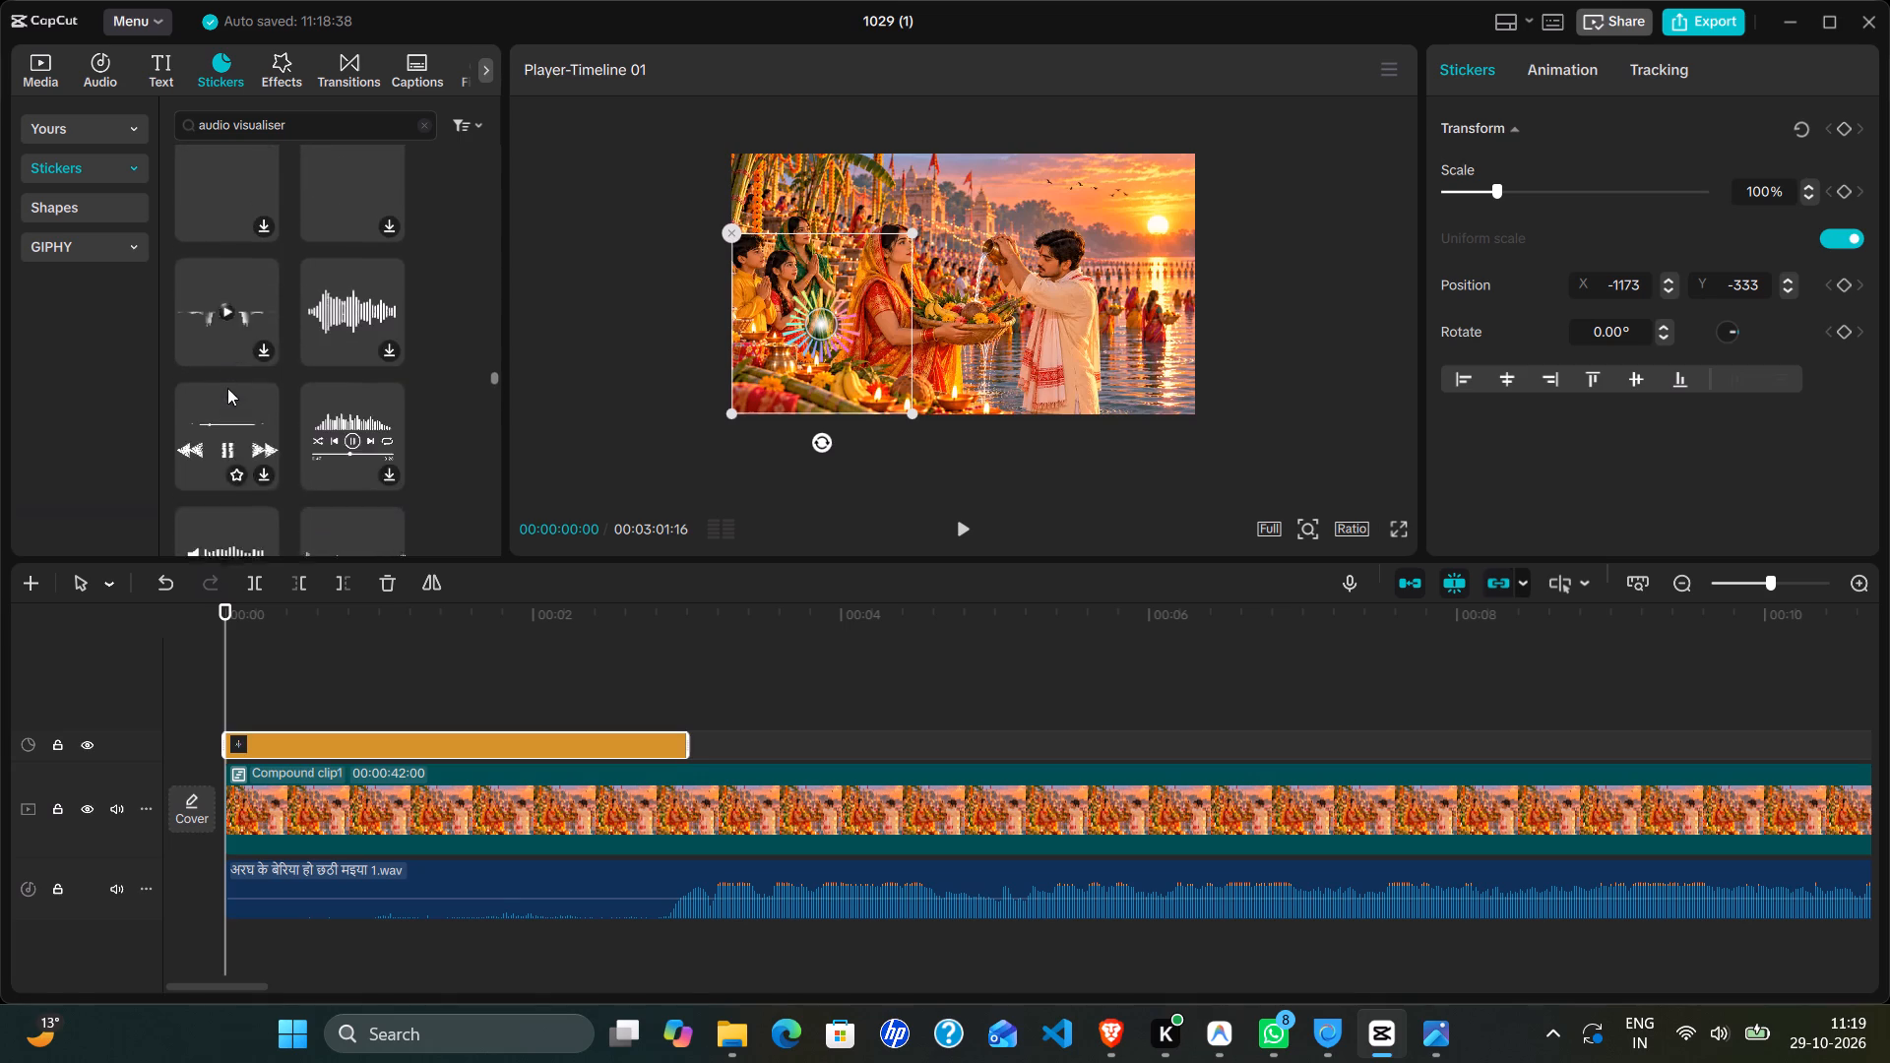
scroll(227, 388, "up", 2)
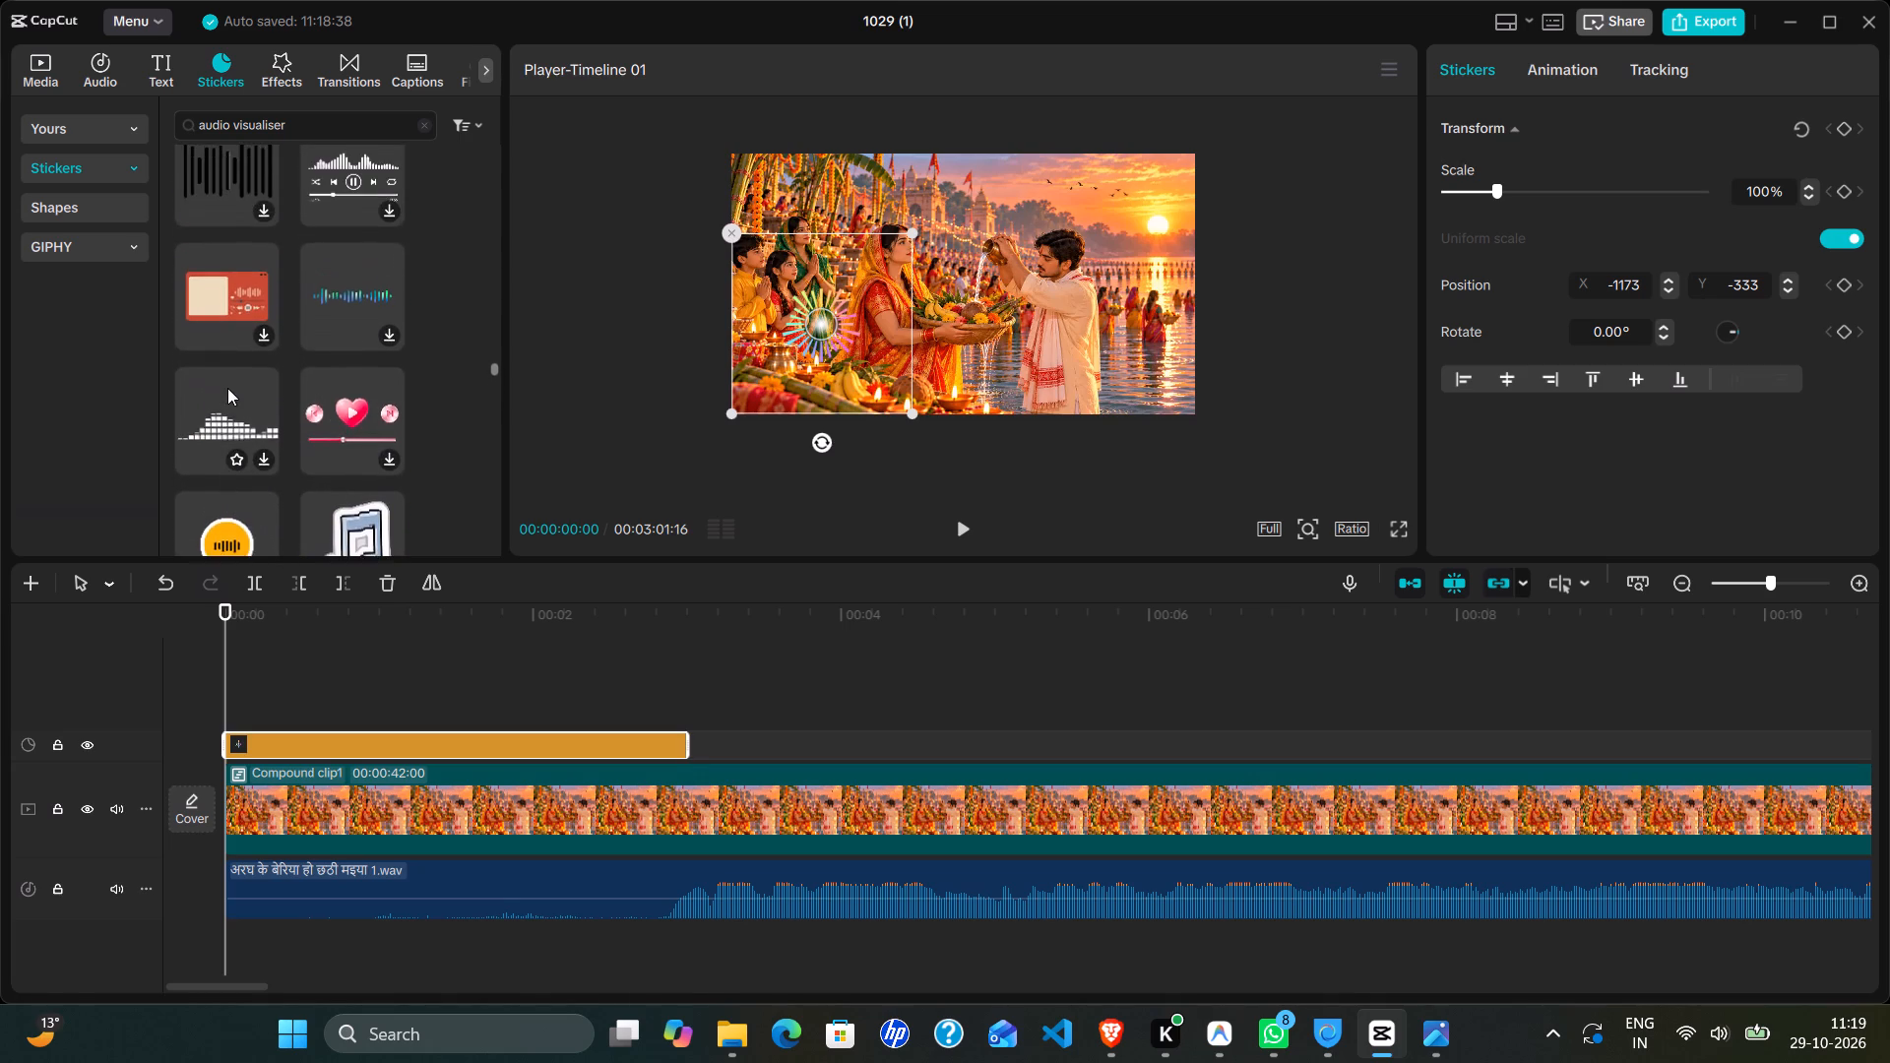
scroll(227, 388, "up", 2)
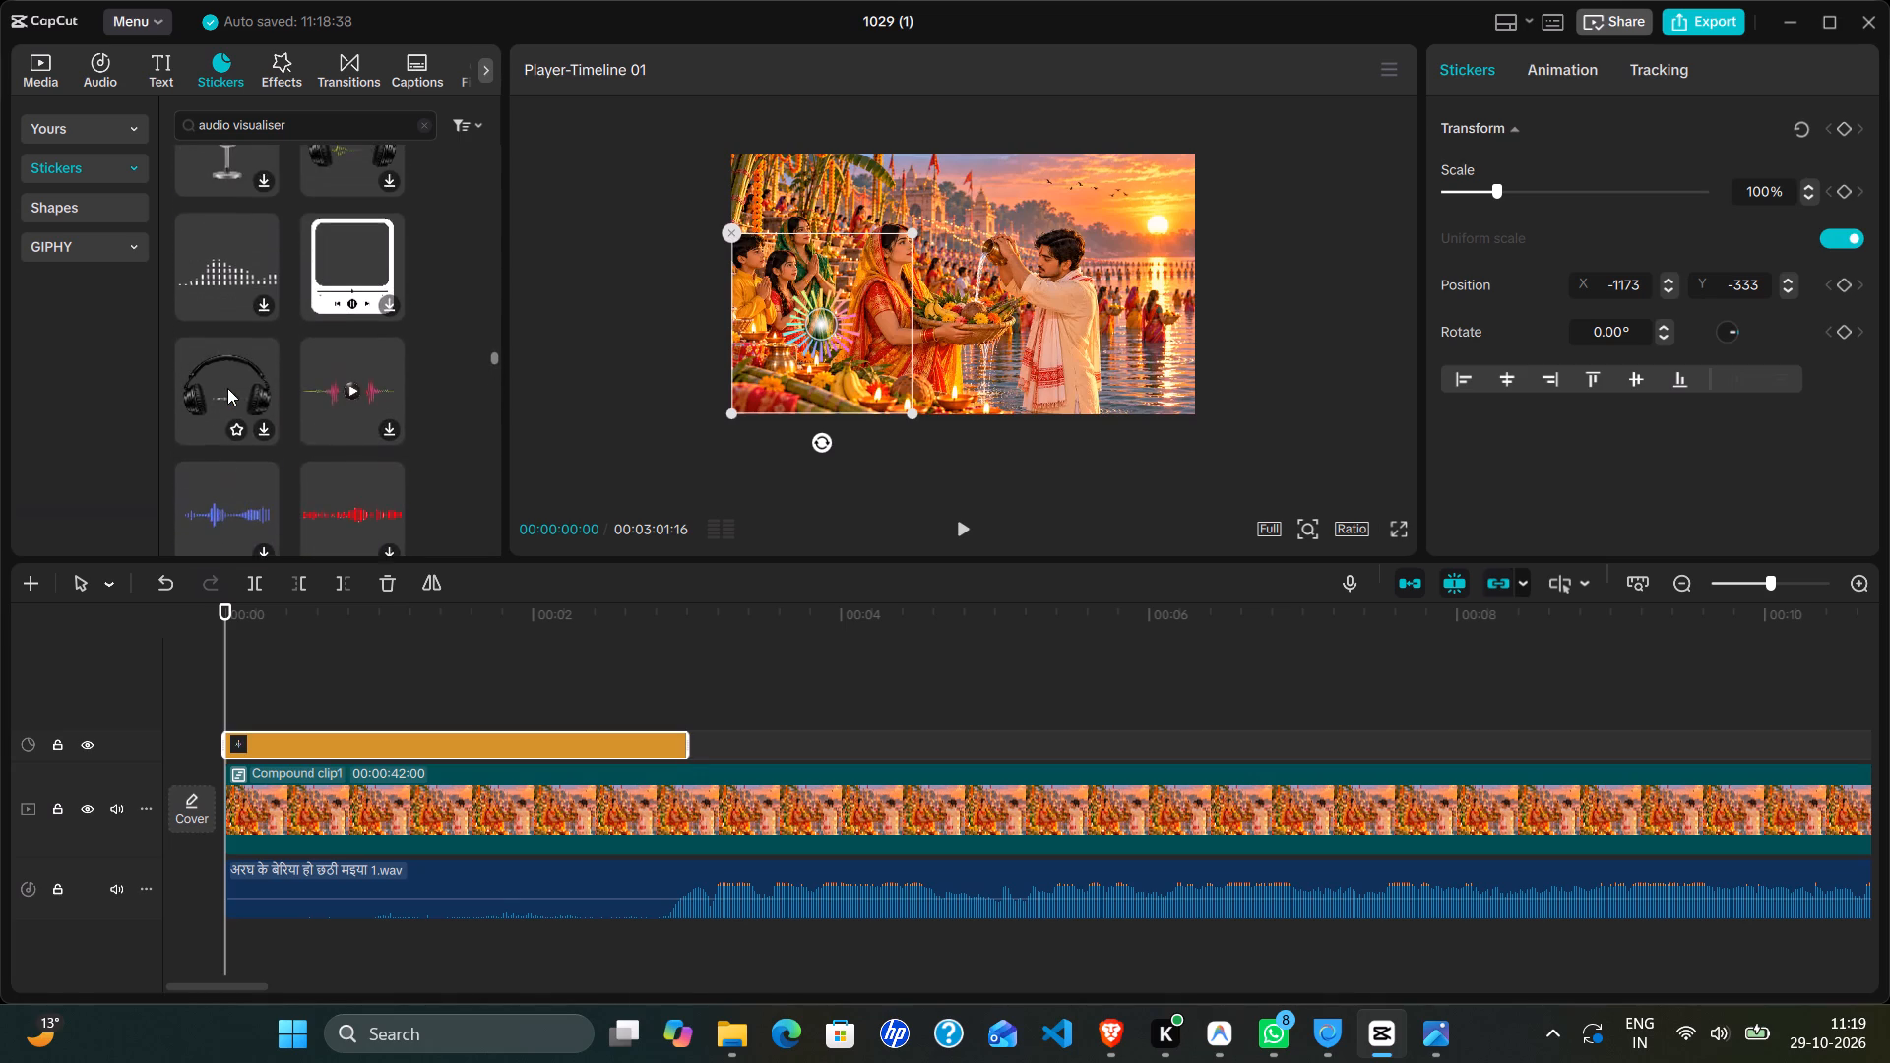
scroll(227, 388, "up", 2)
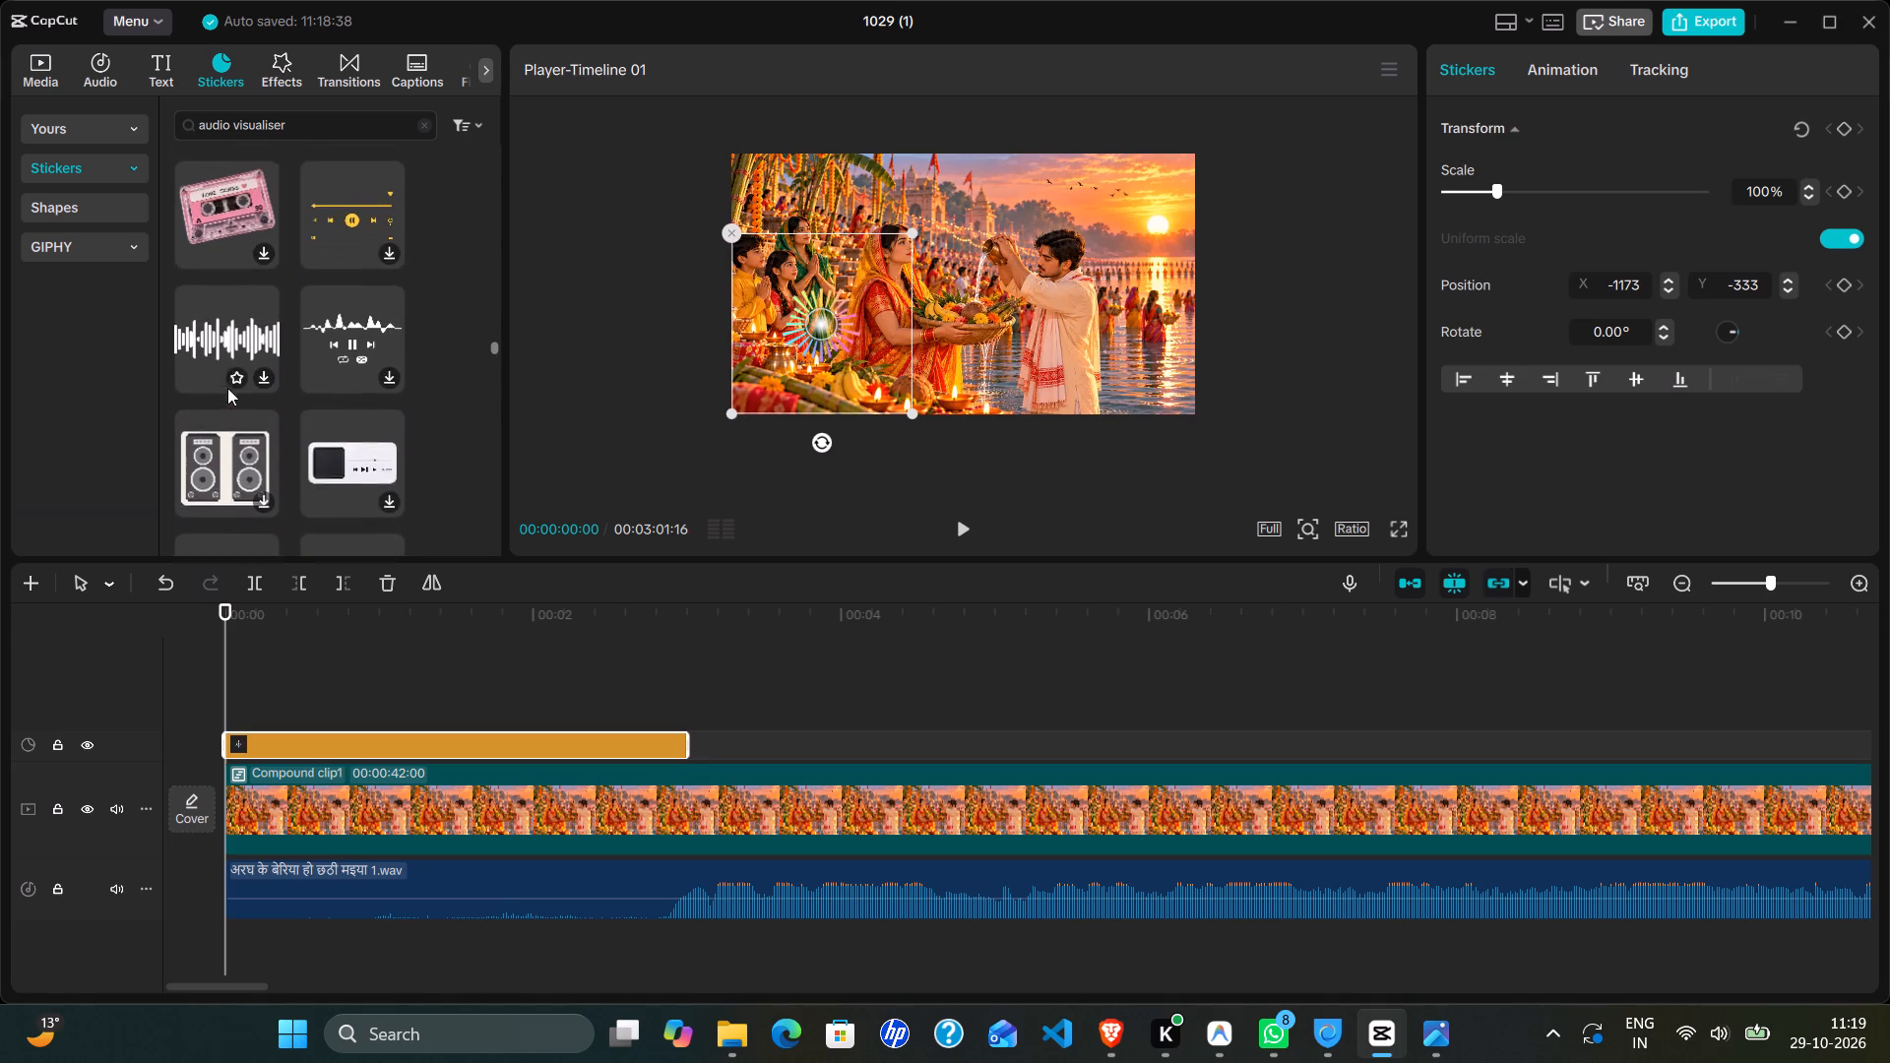
scroll(227, 388, "up", 3)
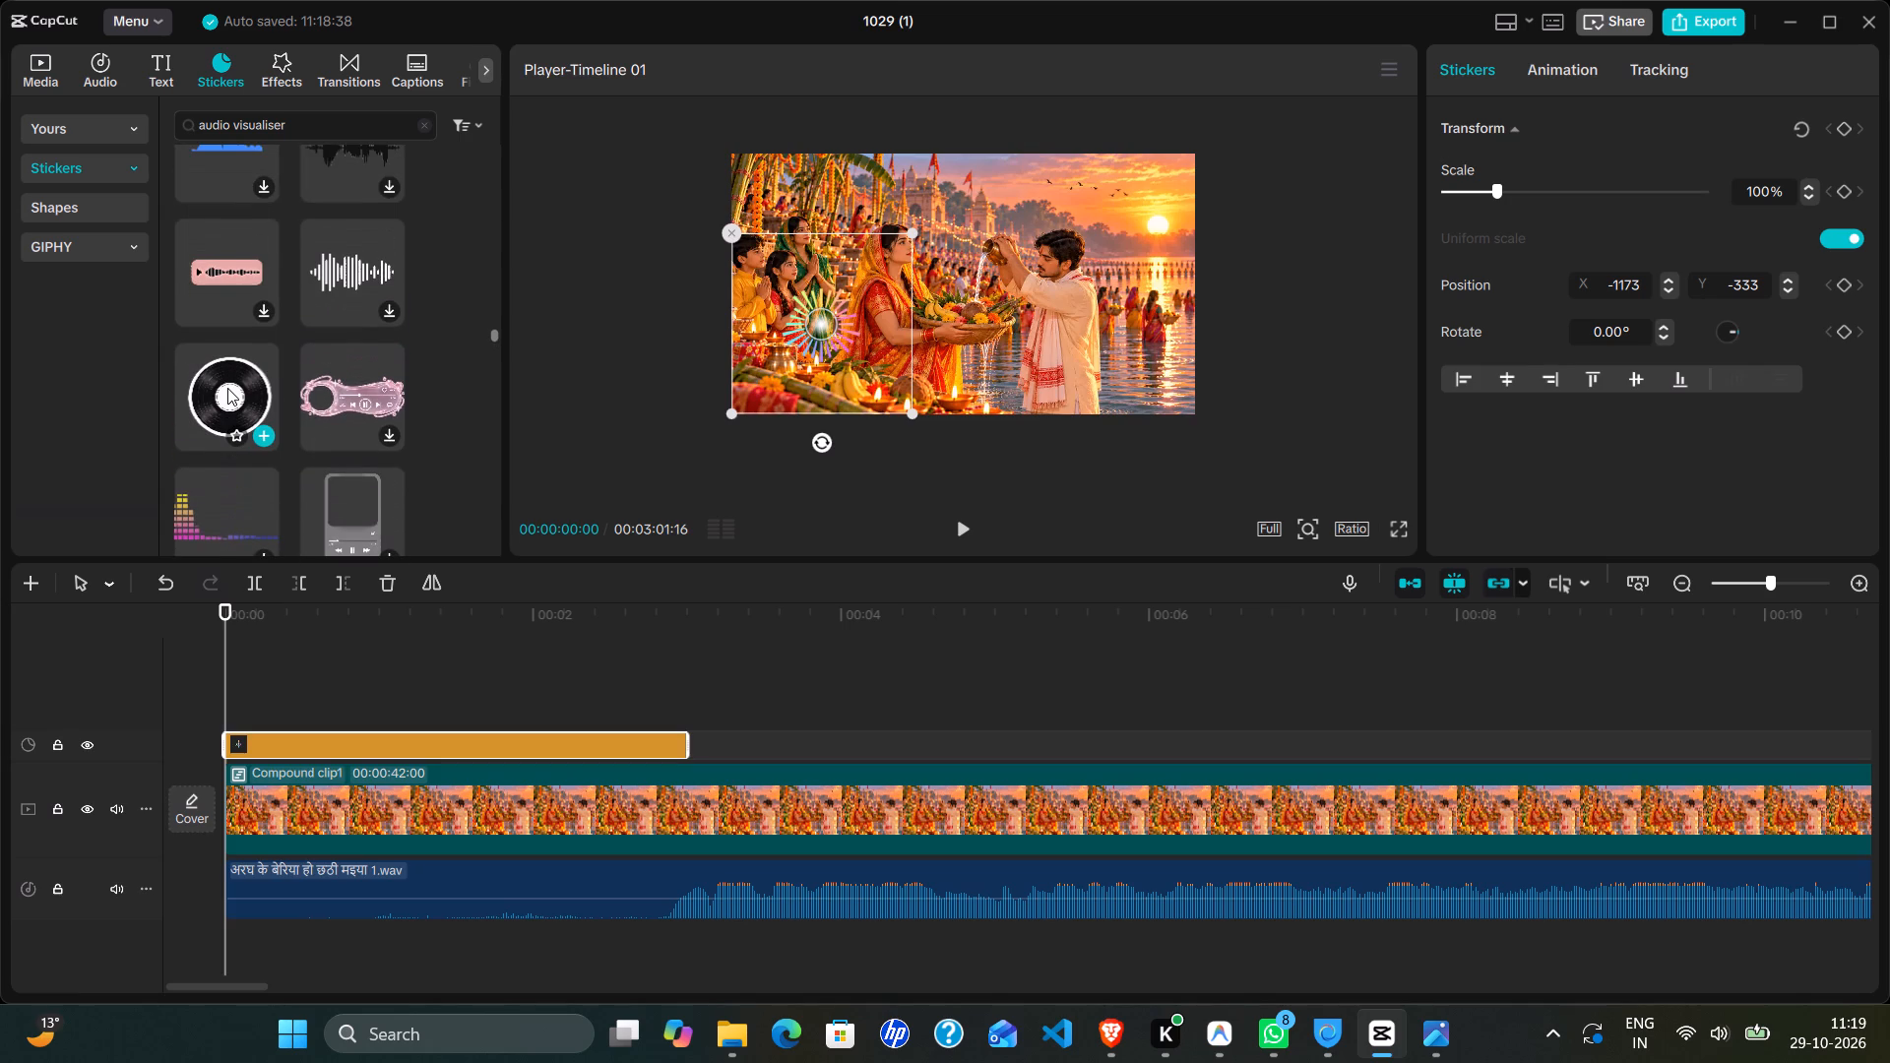
left_click(260, 432)
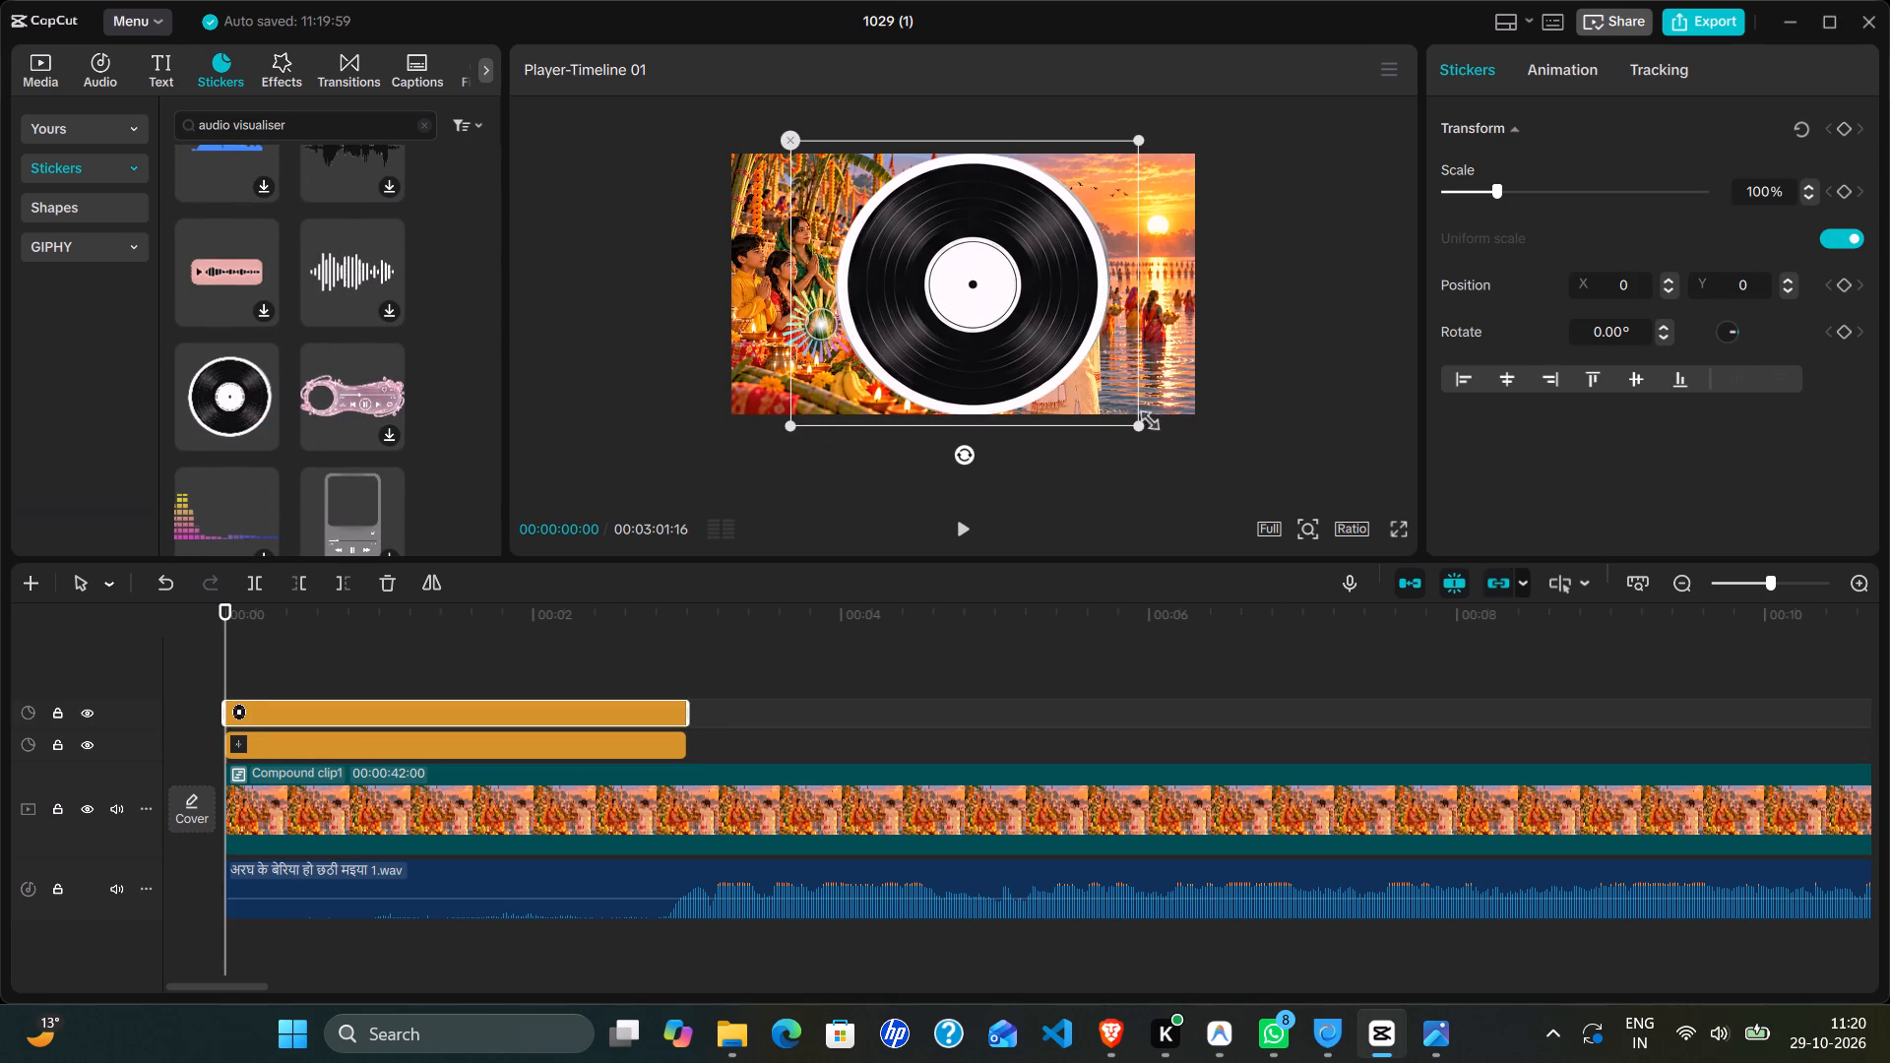
Scale the vinyl record sticker down to 28% and place it over the radial burst at about X -1302, Y -524.
left_click_drag(1135, 424, 1068, 389)
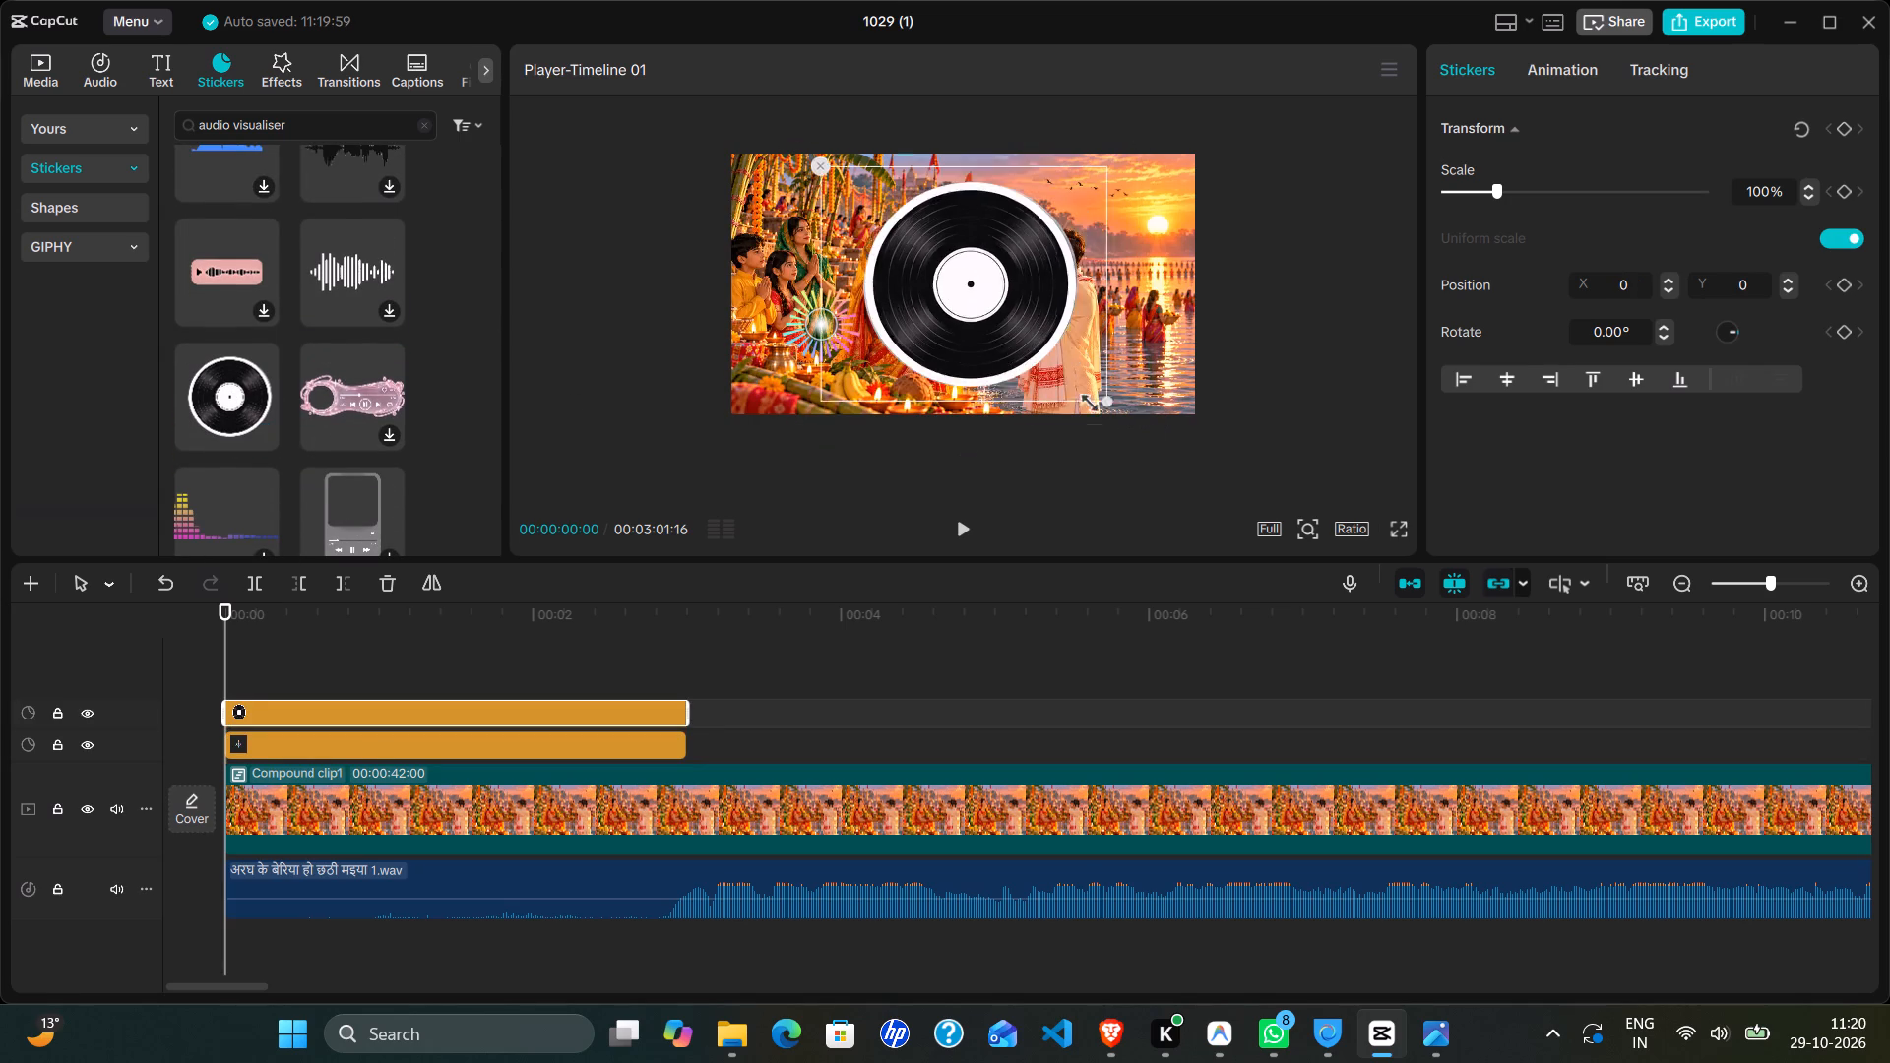
left_click_drag(1068, 389, 971, 266)
left_click_drag(958, 280, 856, 318)
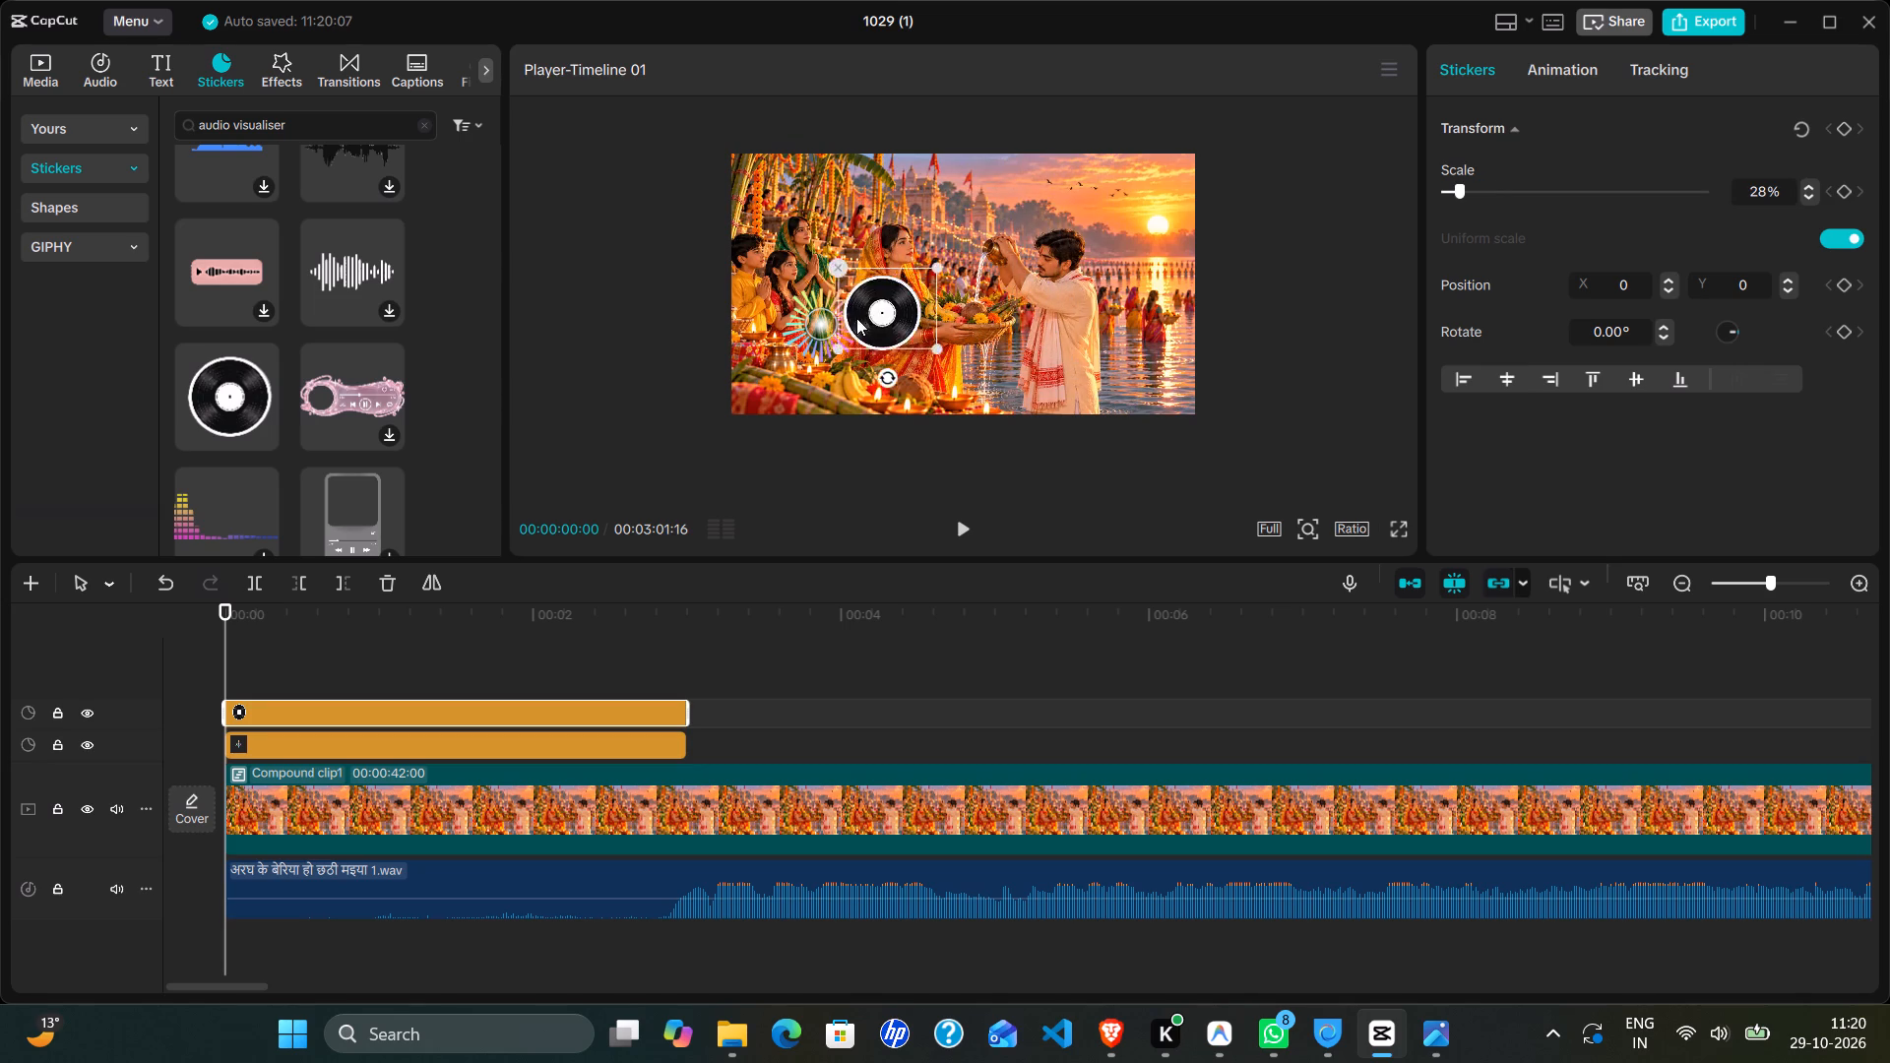
left_click_drag(856, 318, 796, 222)
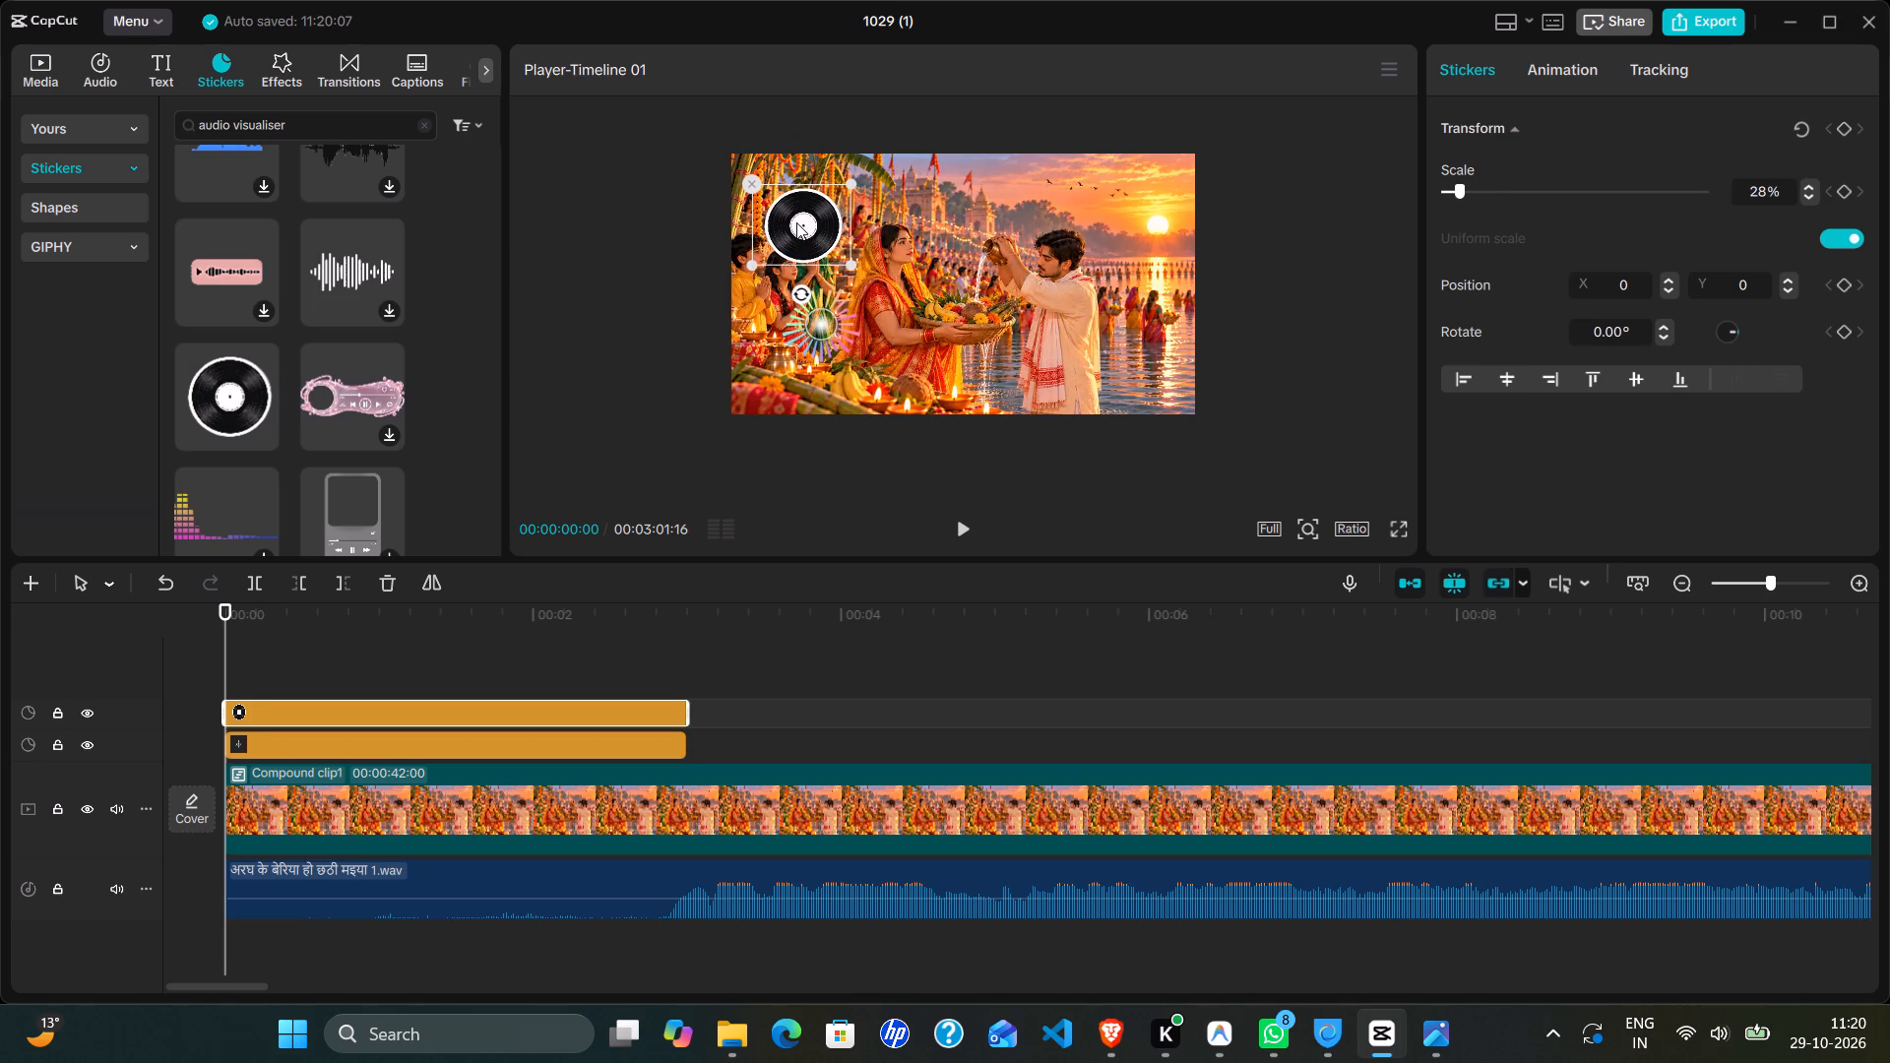
left_click_drag(796, 222, 800, 344)
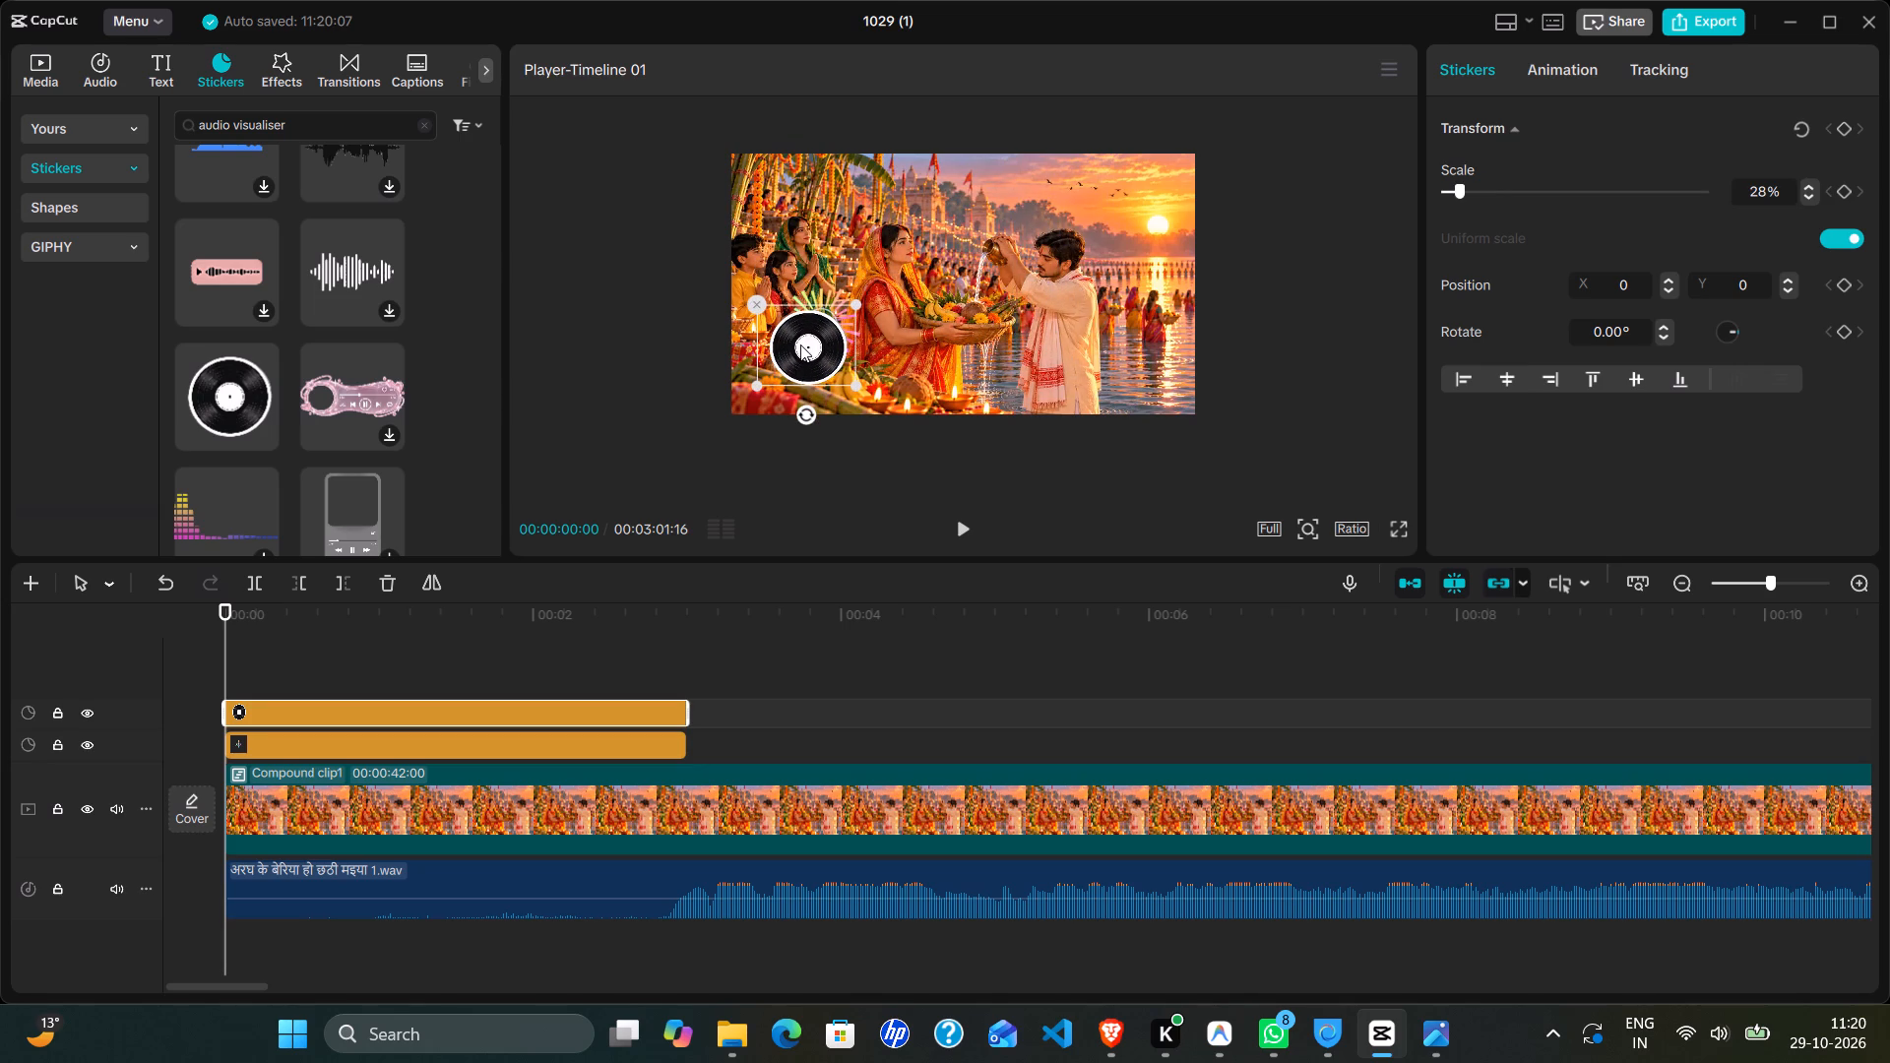
left_click_drag(800, 344, 800, 347)
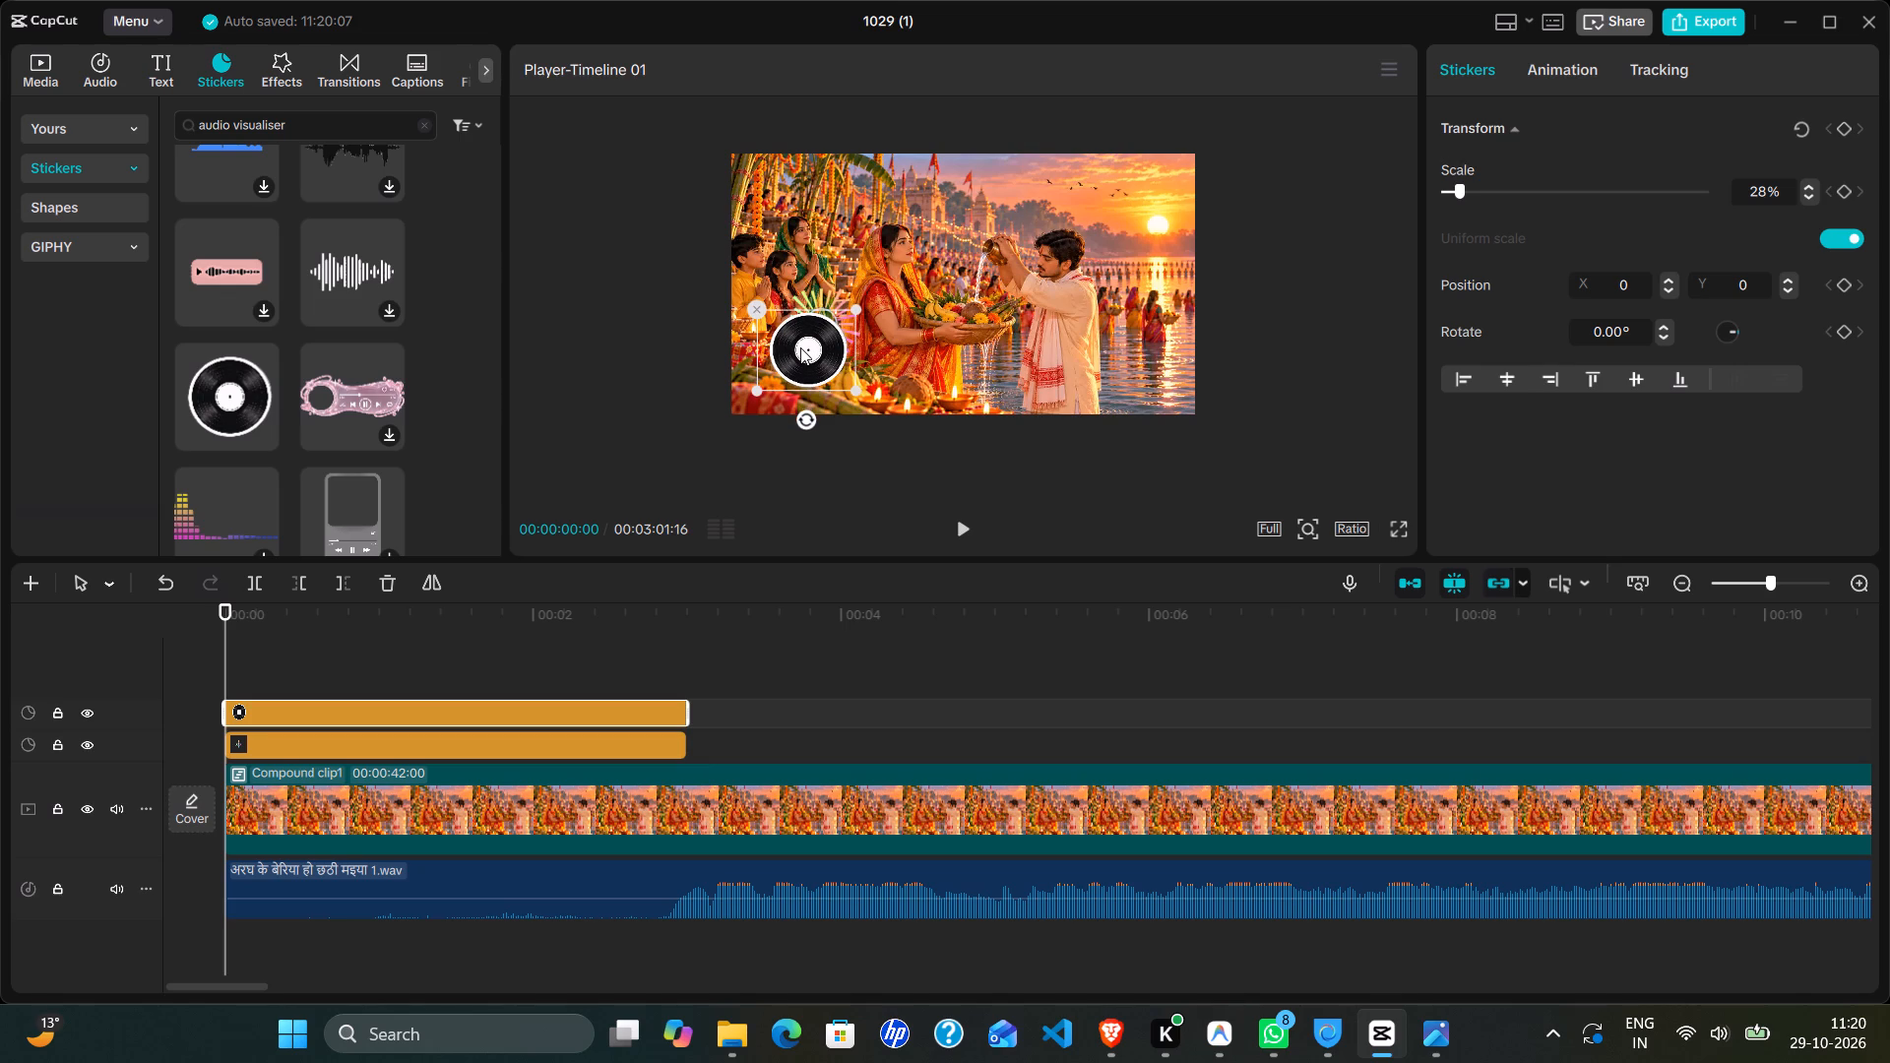
left_click_drag(800, 347, 800, 344)
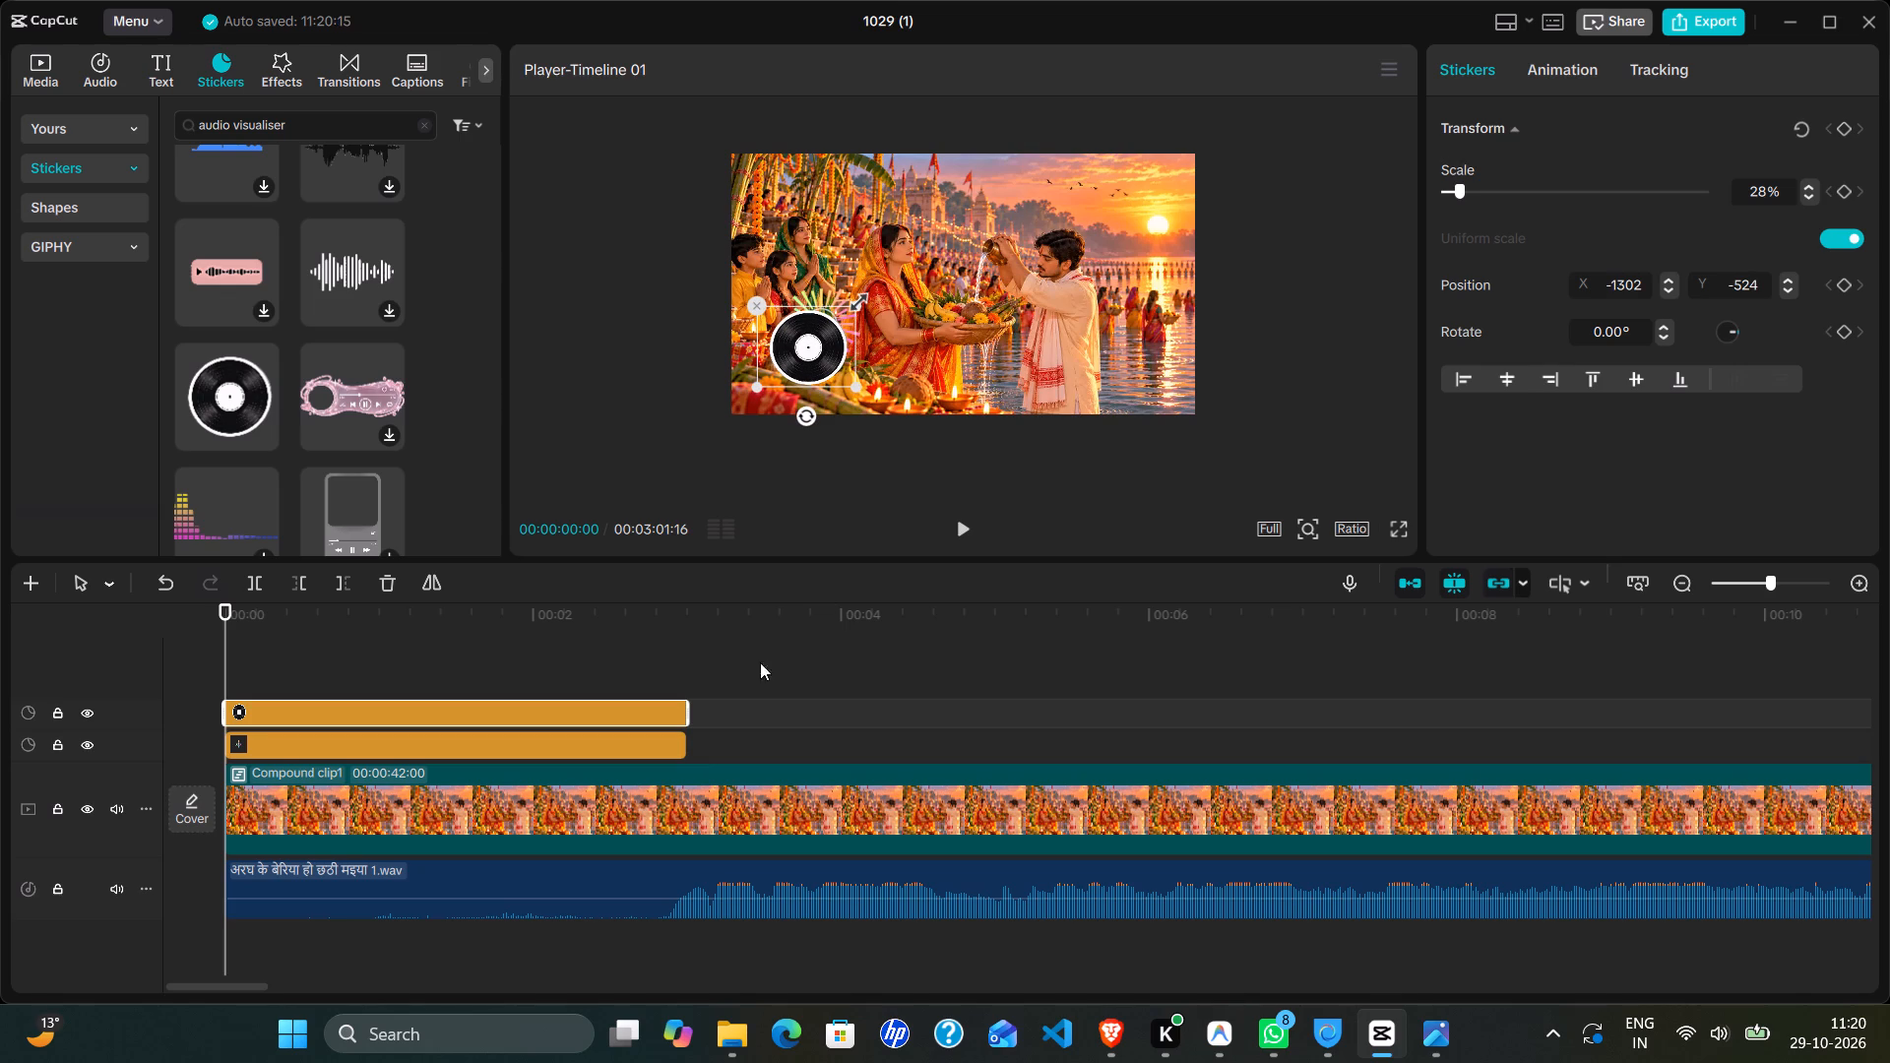
Move the radial burst sticker behind the vinyl record, to about X -1306, Y -552.
left_click(674, 733)
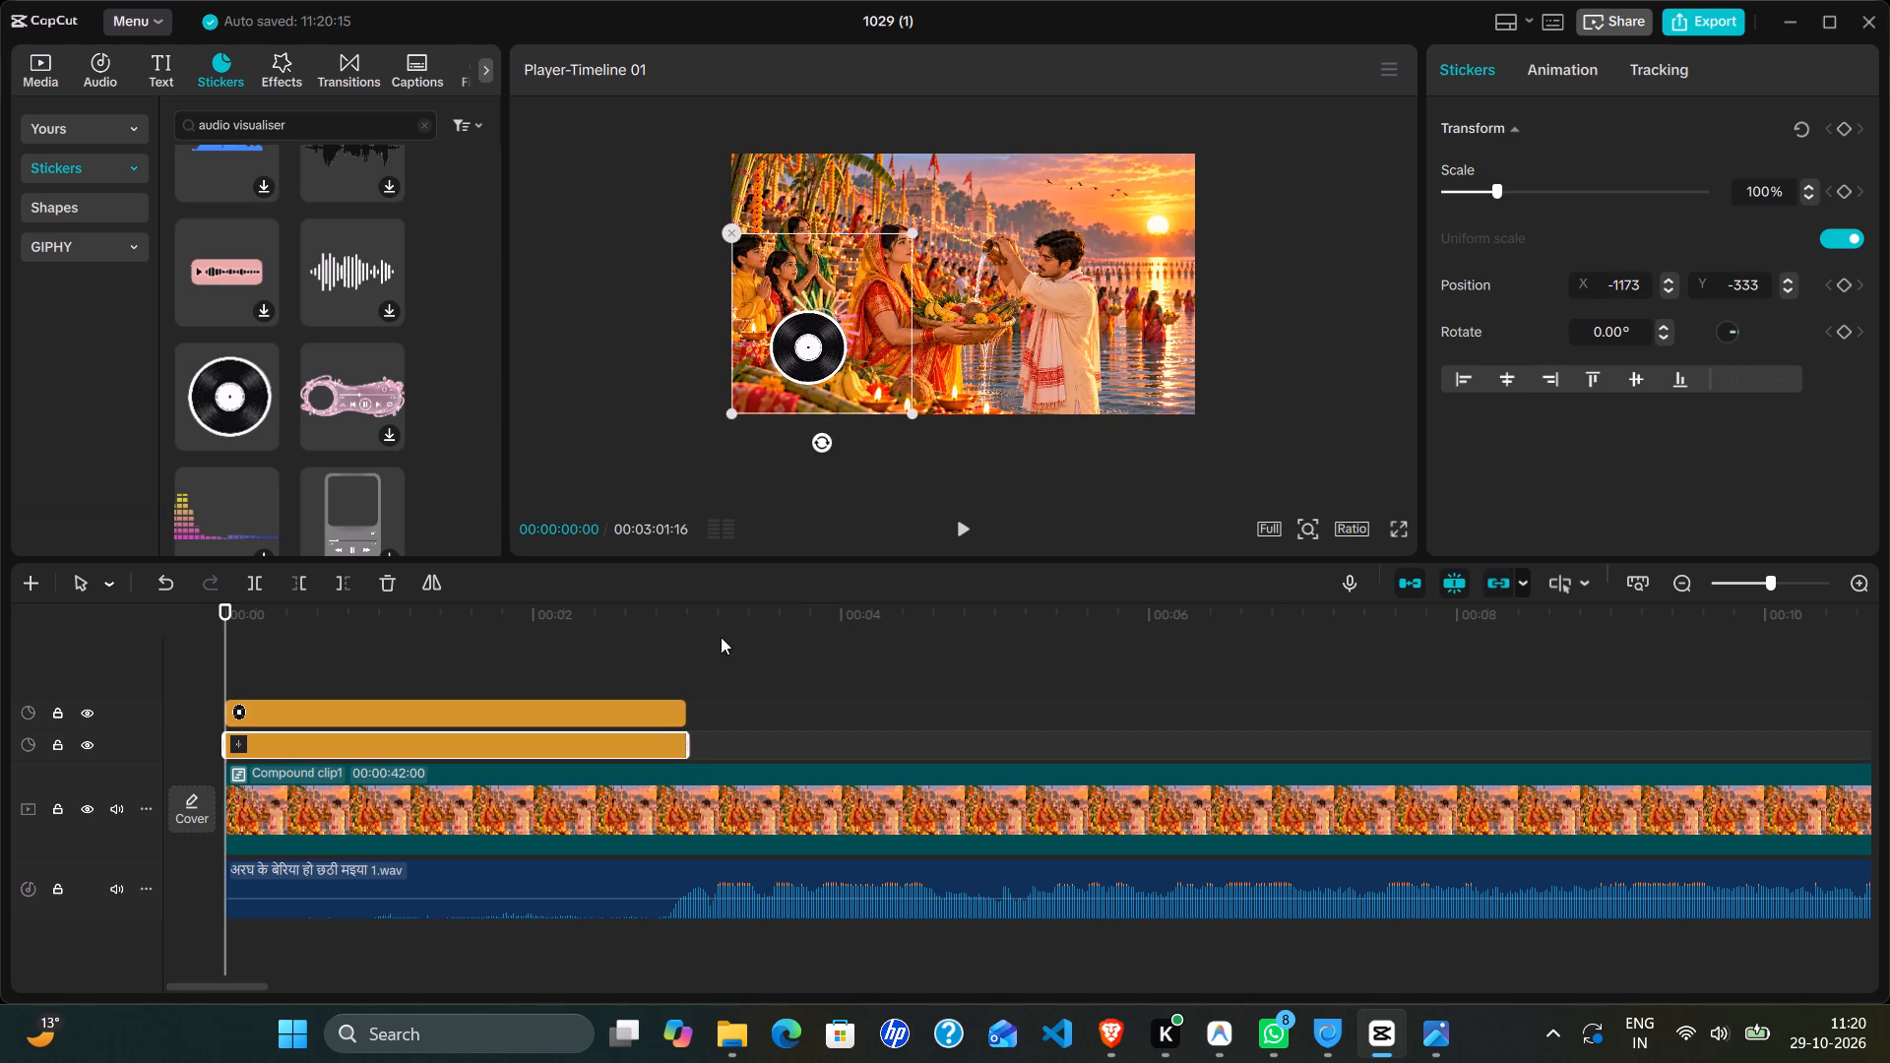
left_click_drag(872, 375, 856, 402)
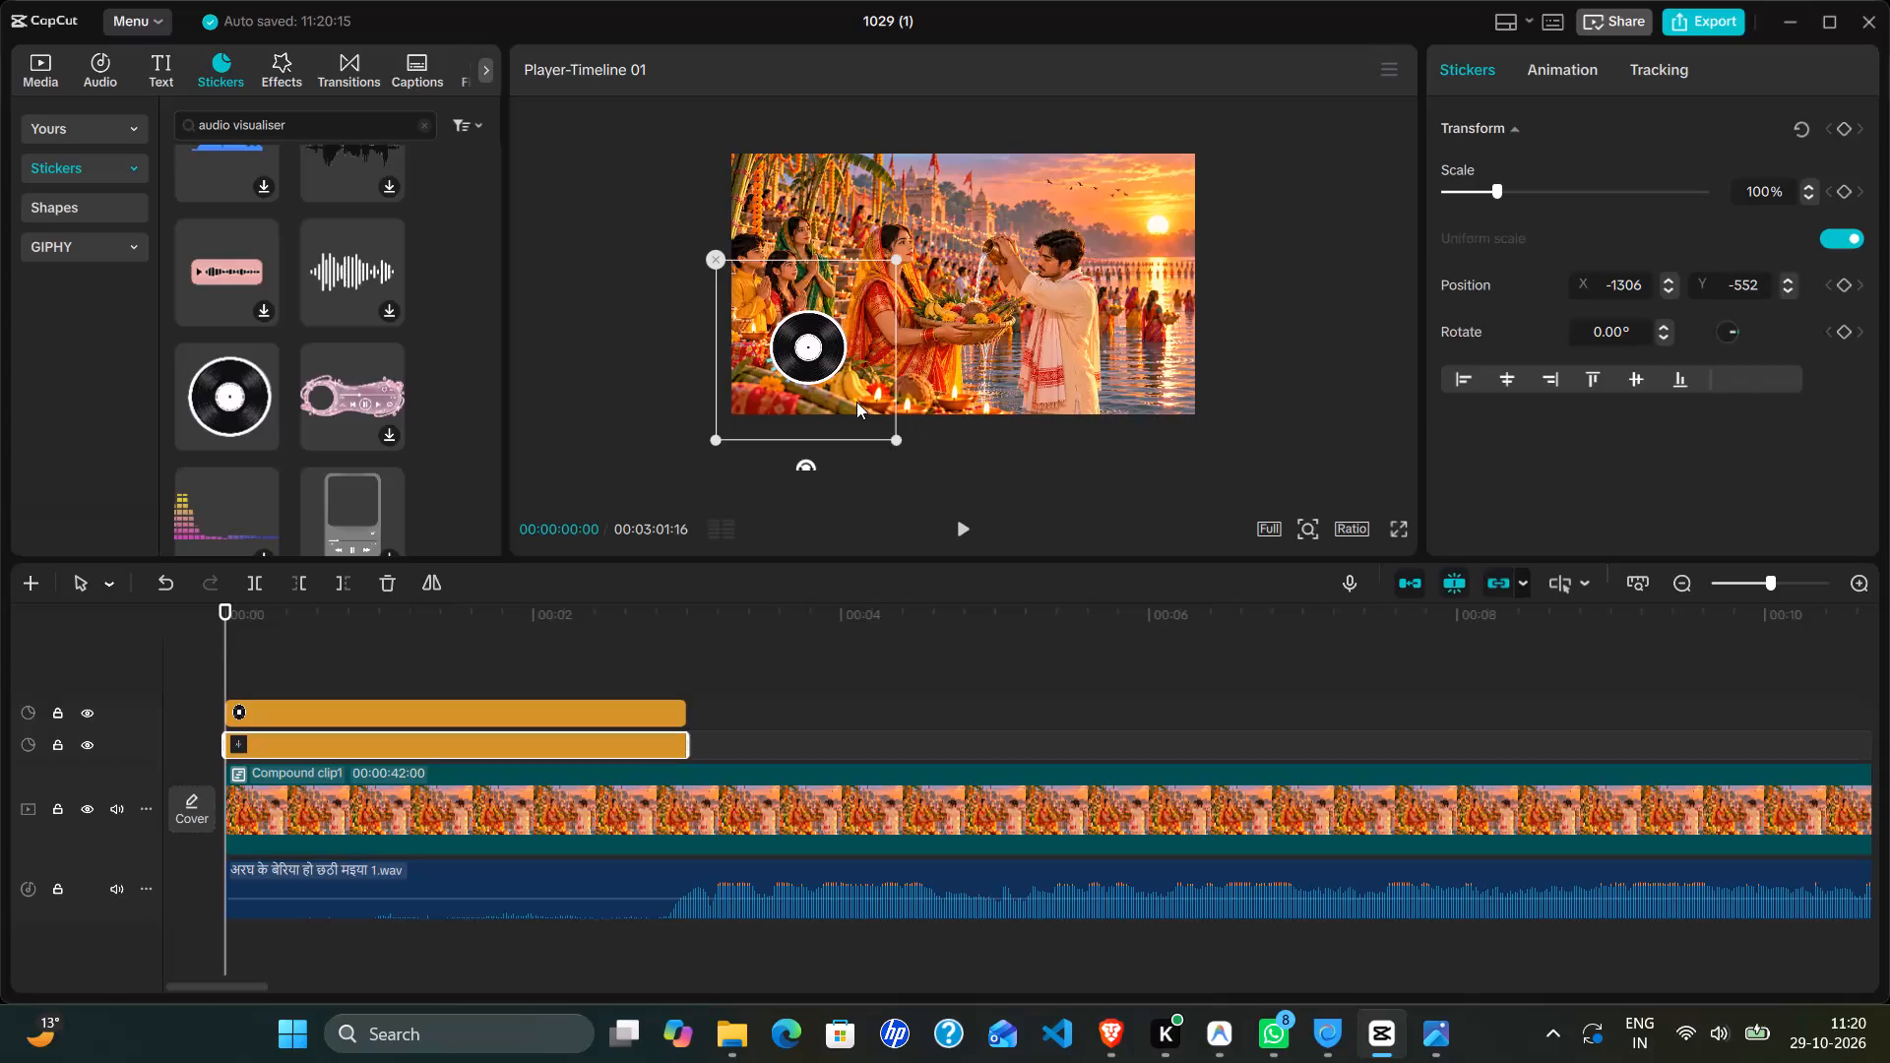
Enlarge the radial burst sticker to 137%, position it behind the vinyl record at about X -1265, Y -511, and preview the opening seconds.
left_click_drag(894, 445, 932, 467)
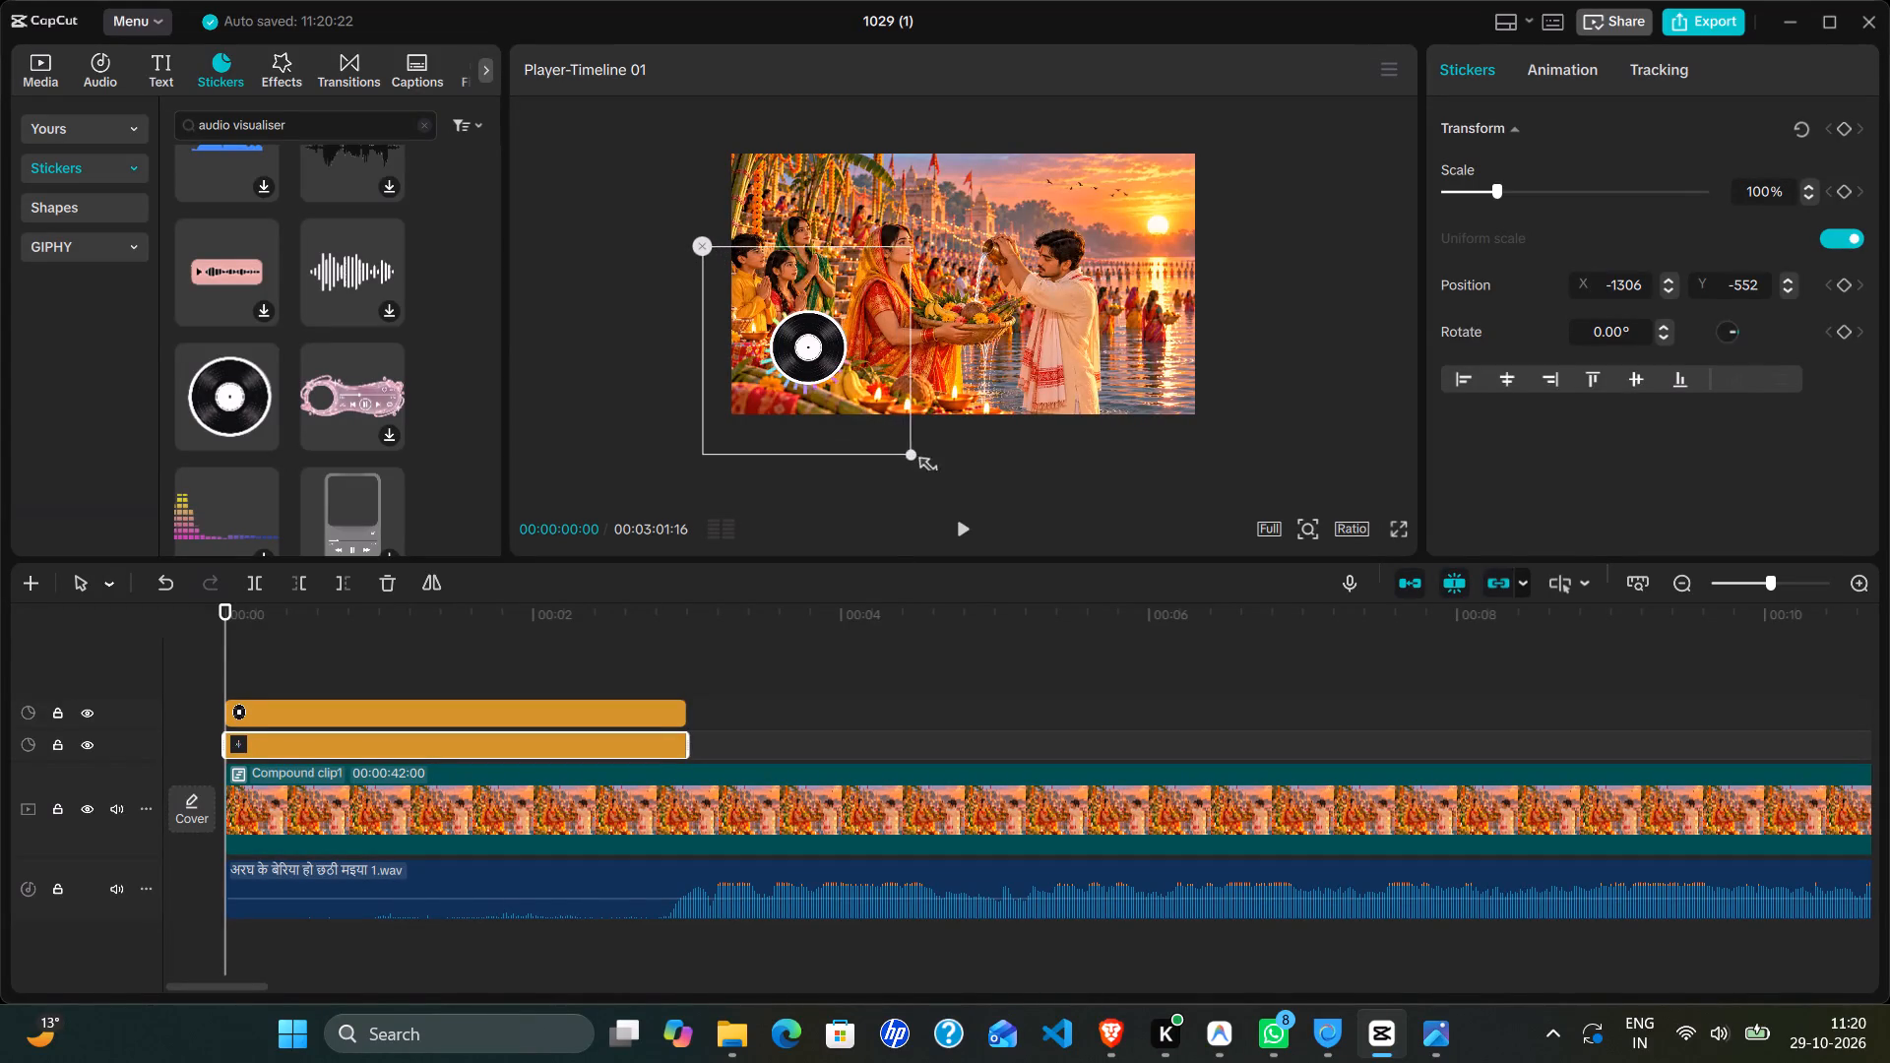
left_click_drag(932, 467, 960, 485)
left_click(879, 440)
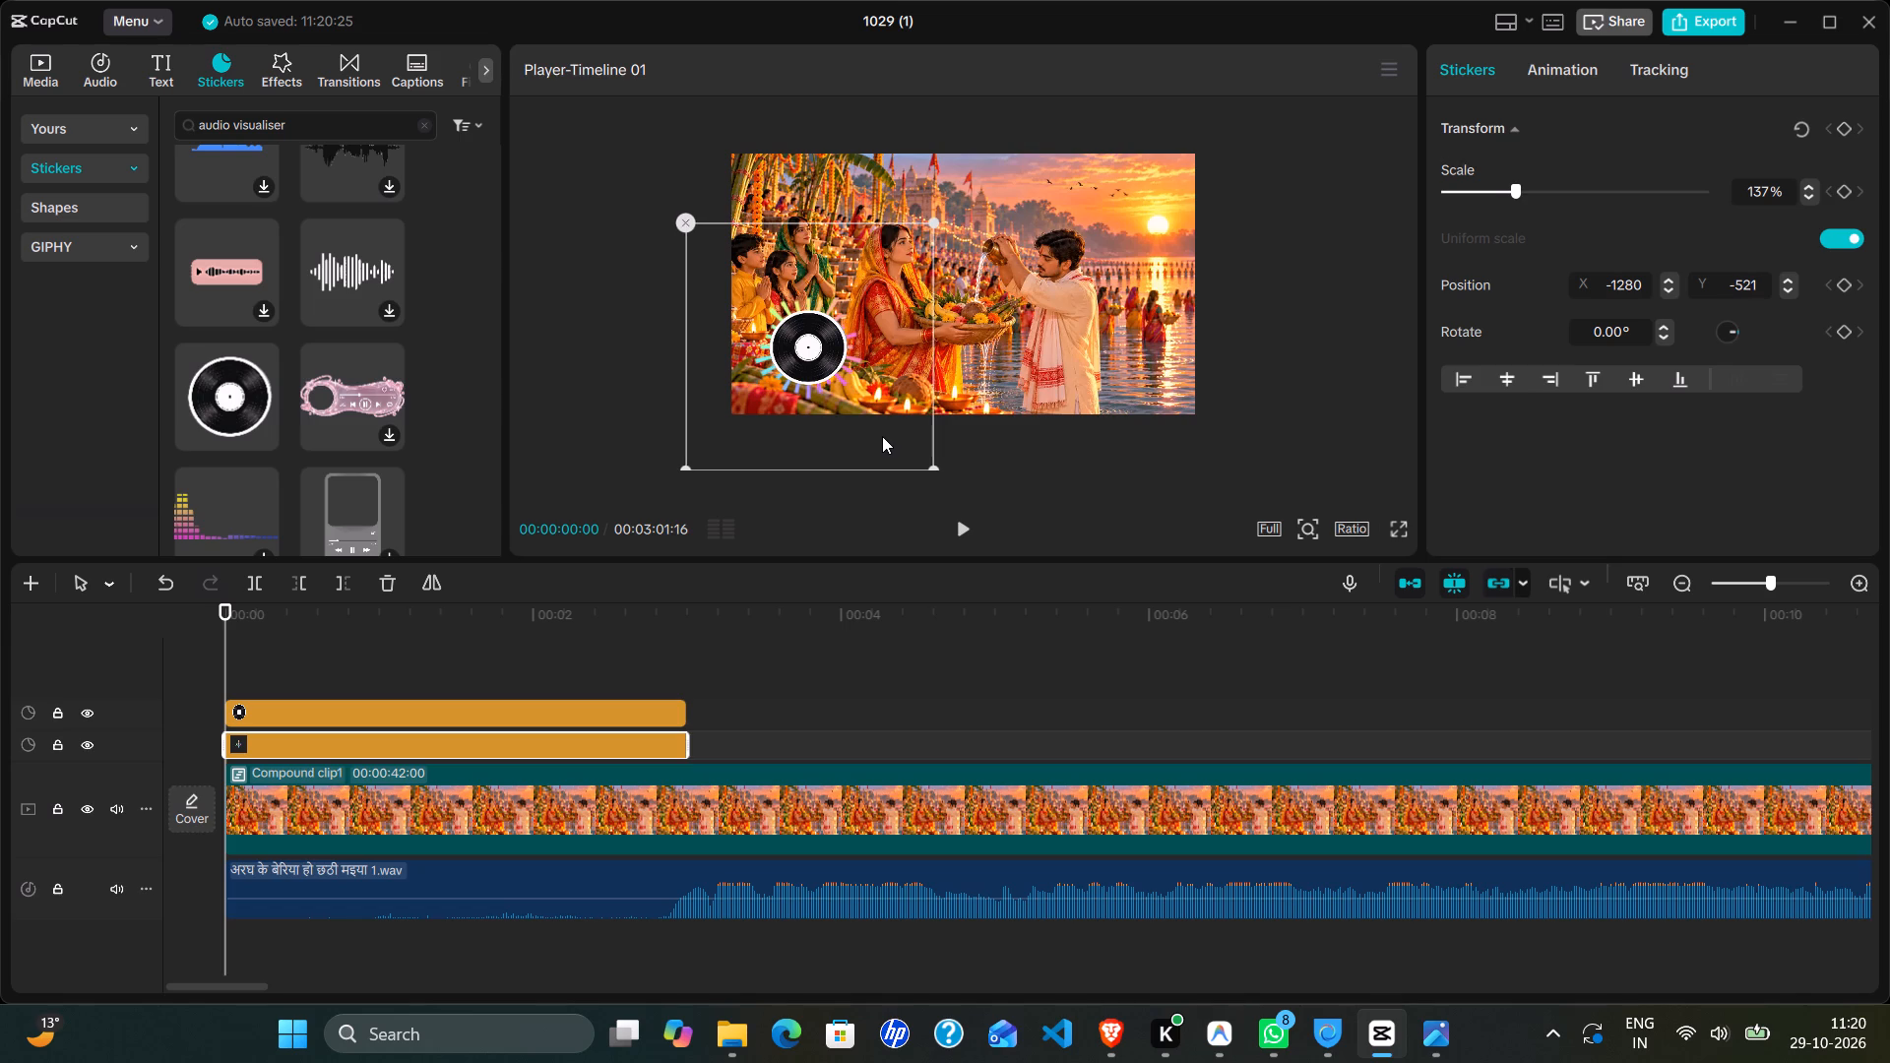
left_click(882, 436)
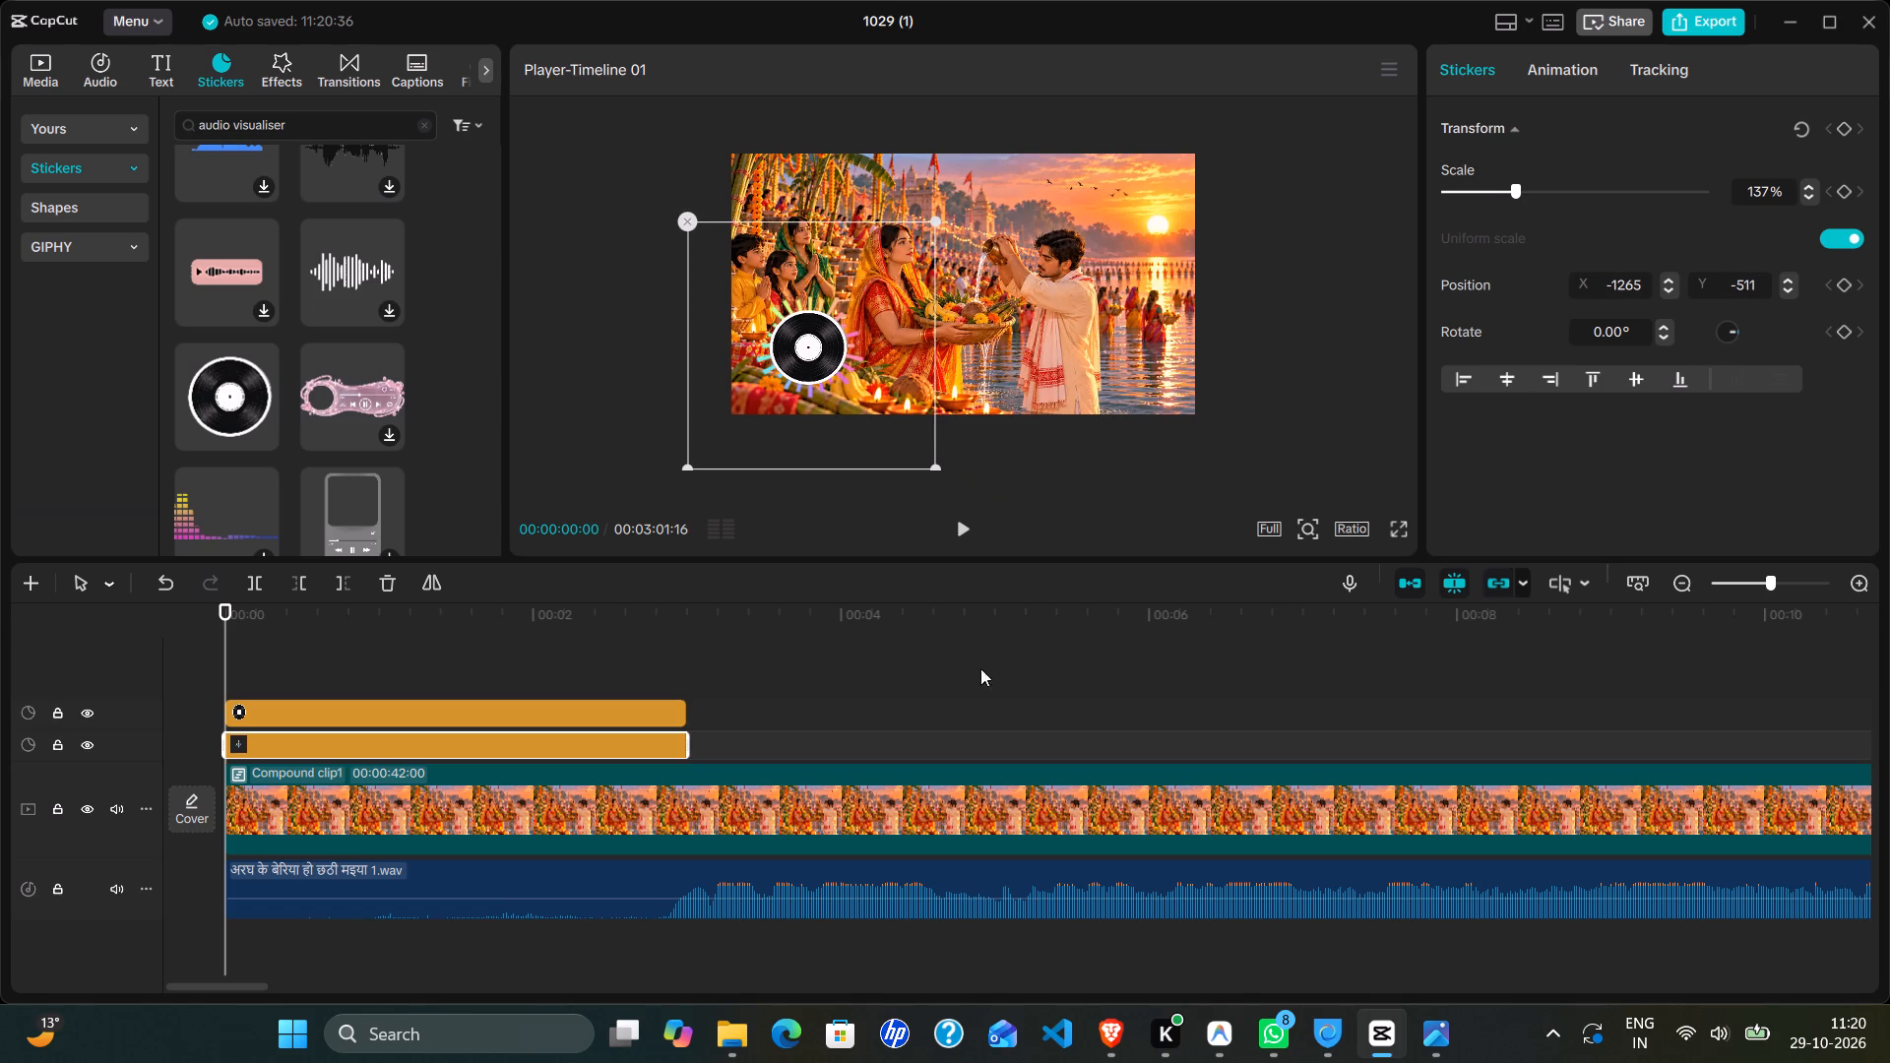
left_click(969, 529)
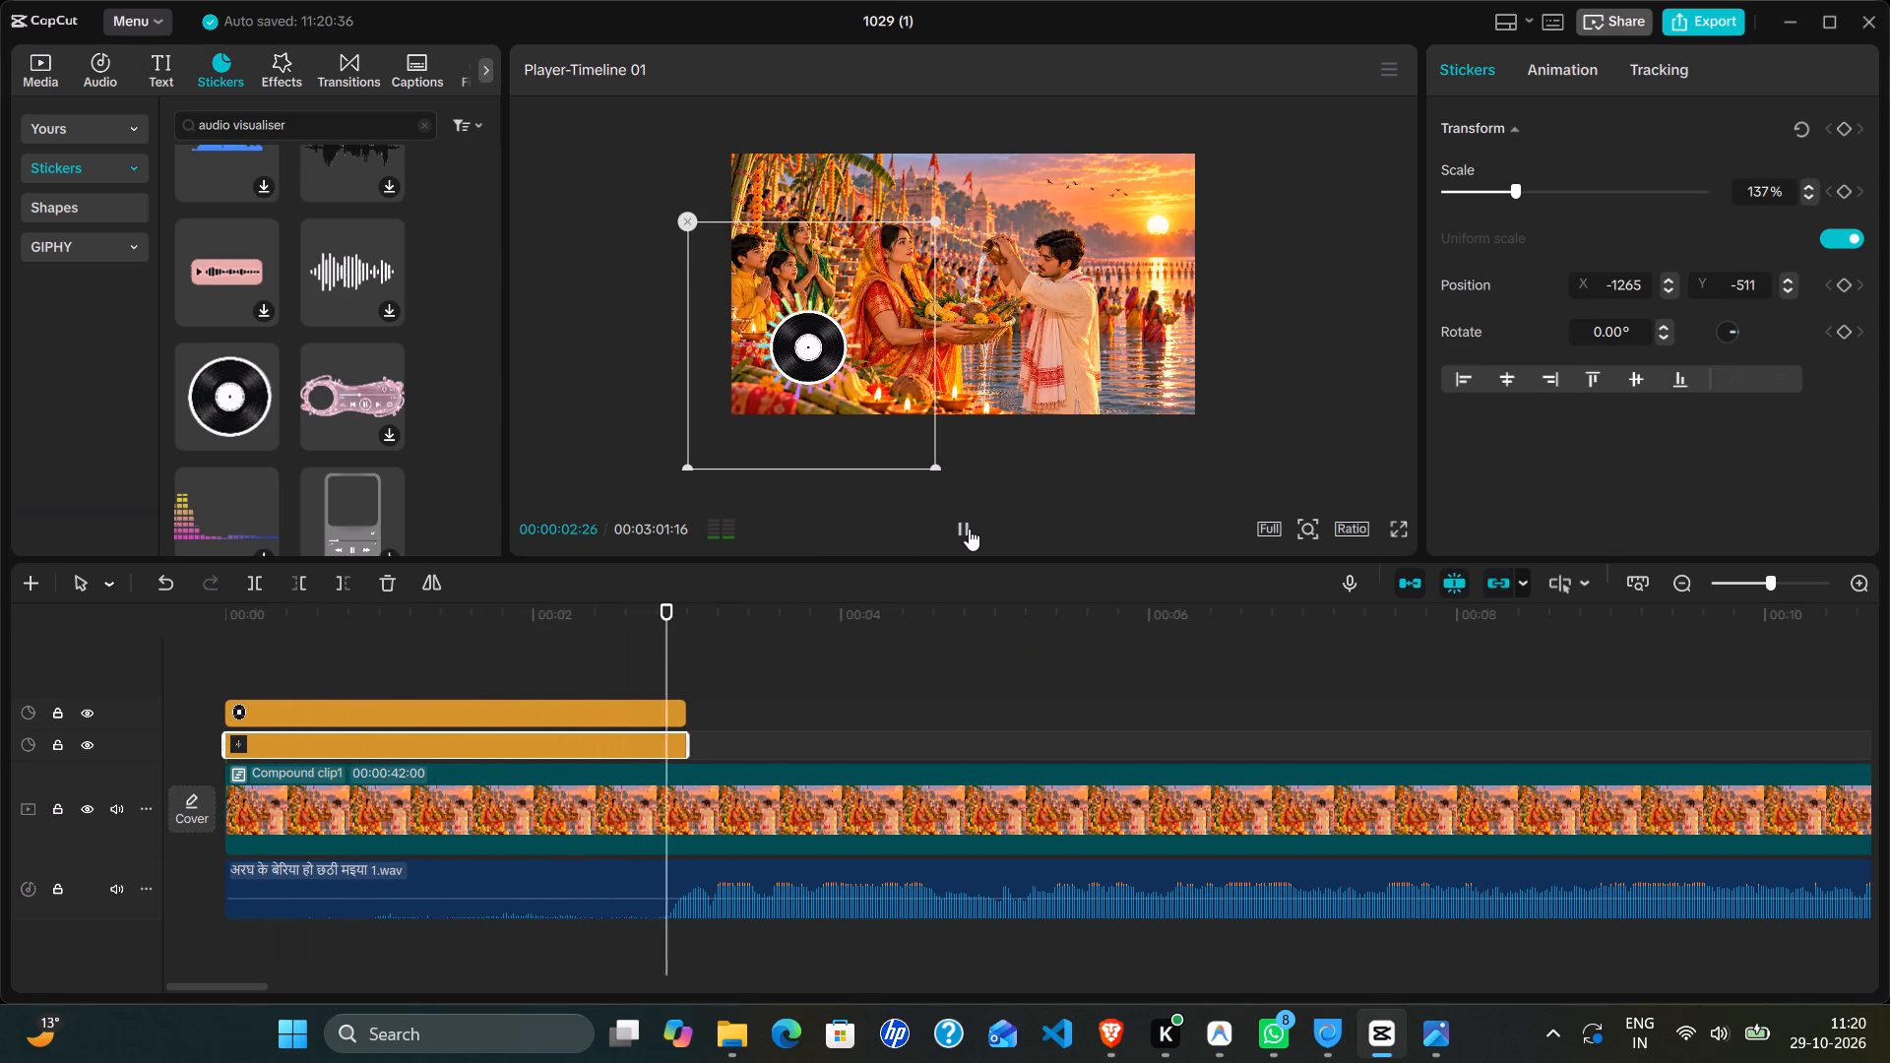
left_click(969, 529)
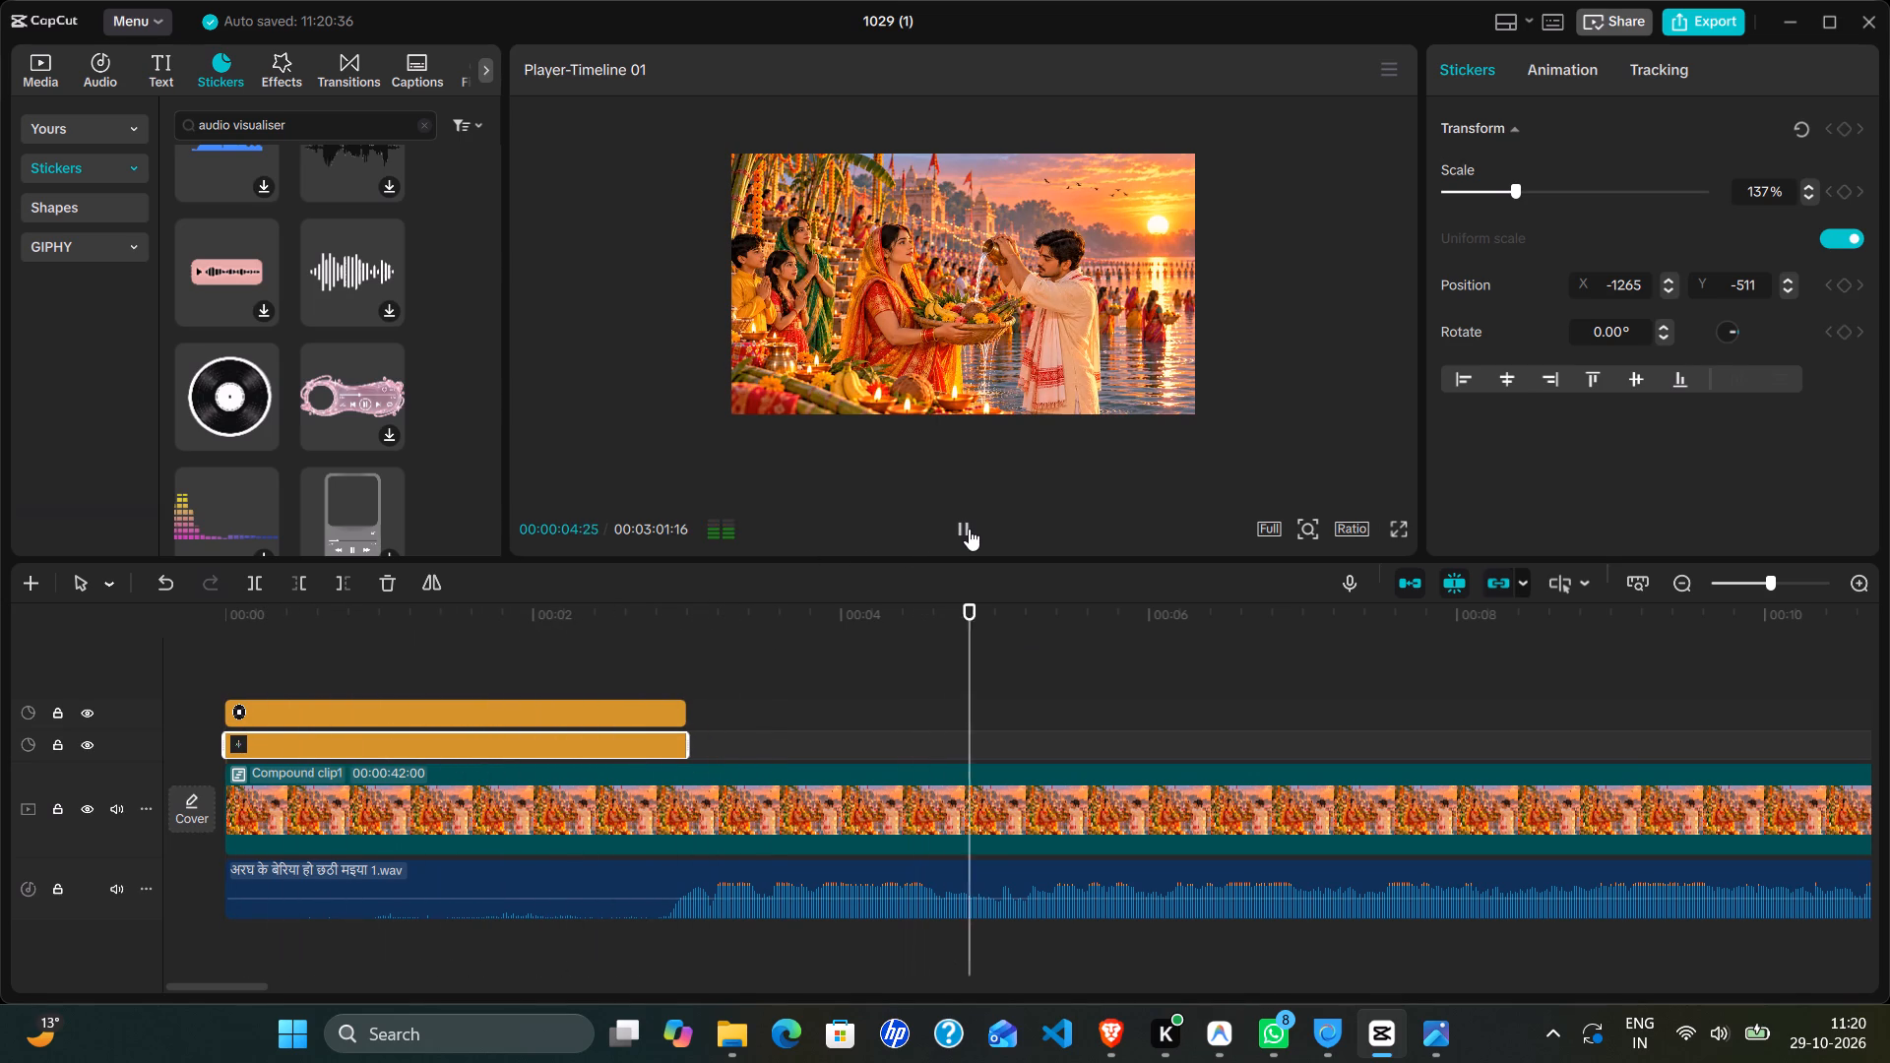
Extend the radial burst sticker's duration to the end of the video at 00:03:01:16.
left_click_drag(689, 741, 1464, 795)
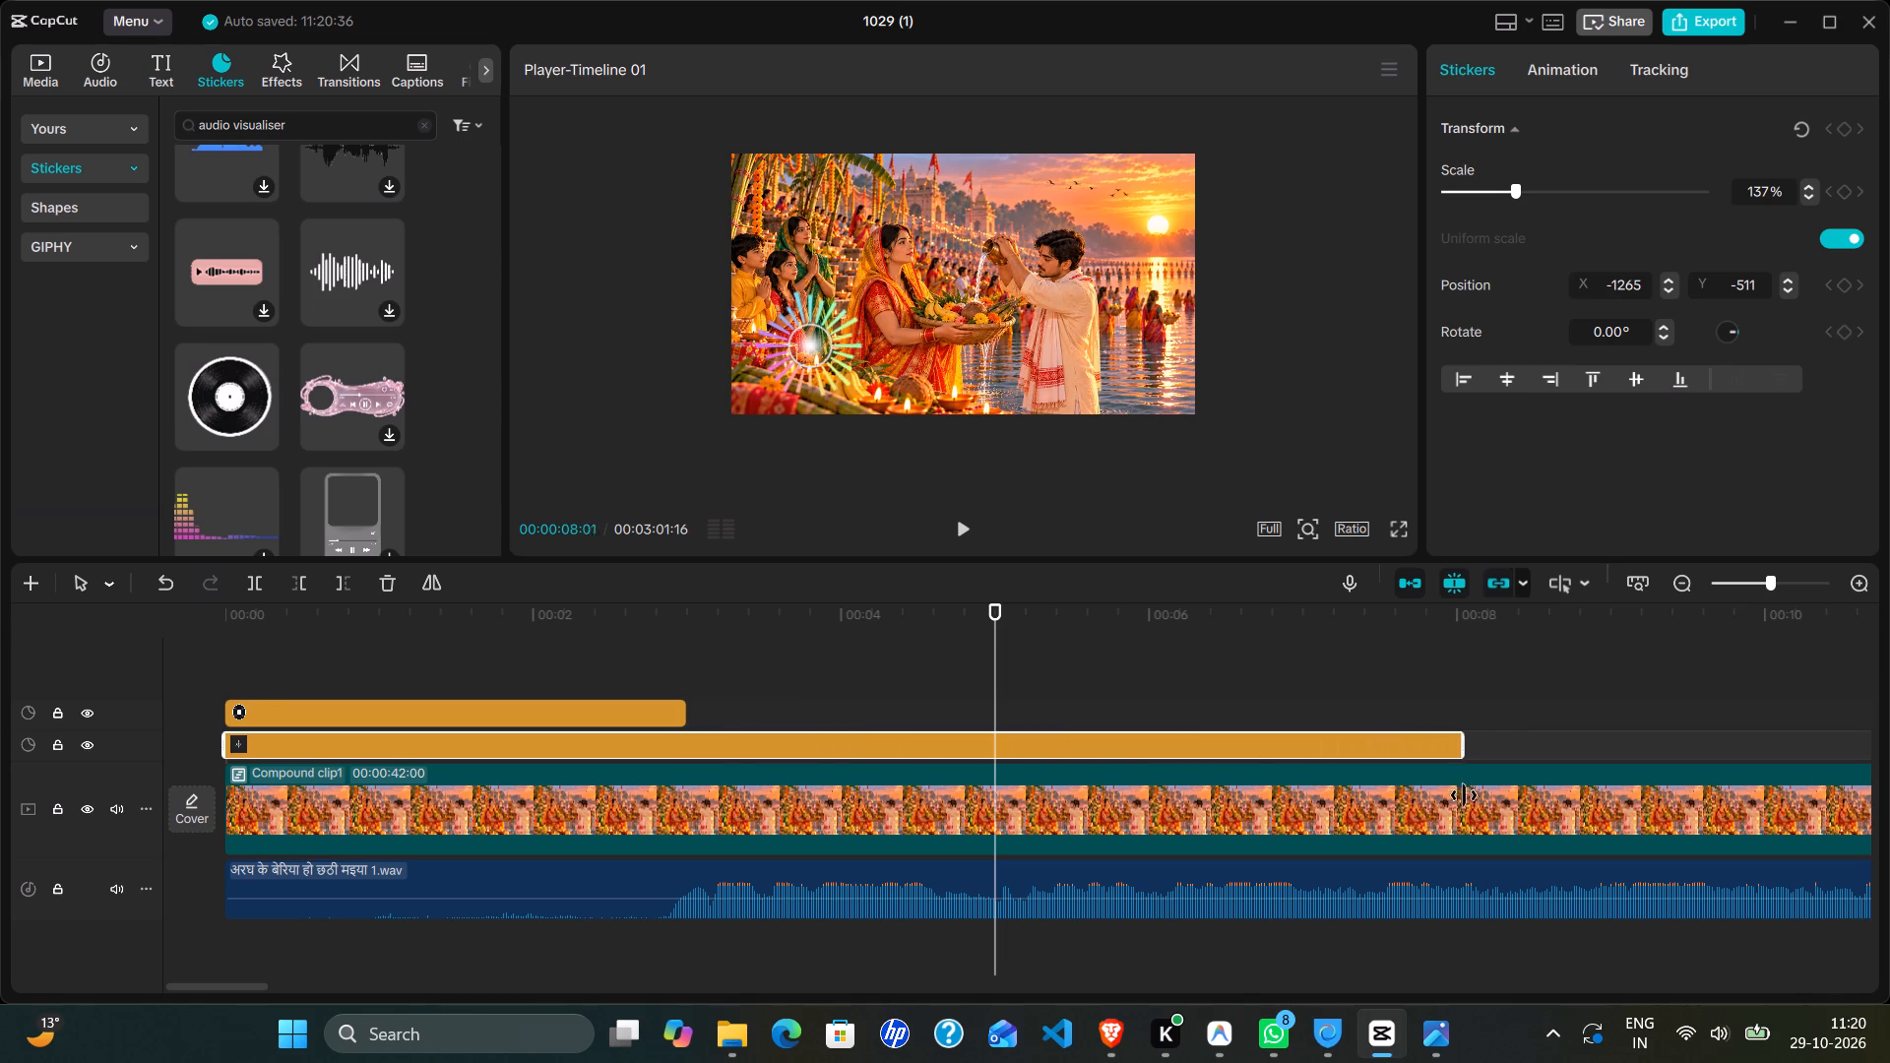
left_click_drag(1464, 795, 1800, 844)
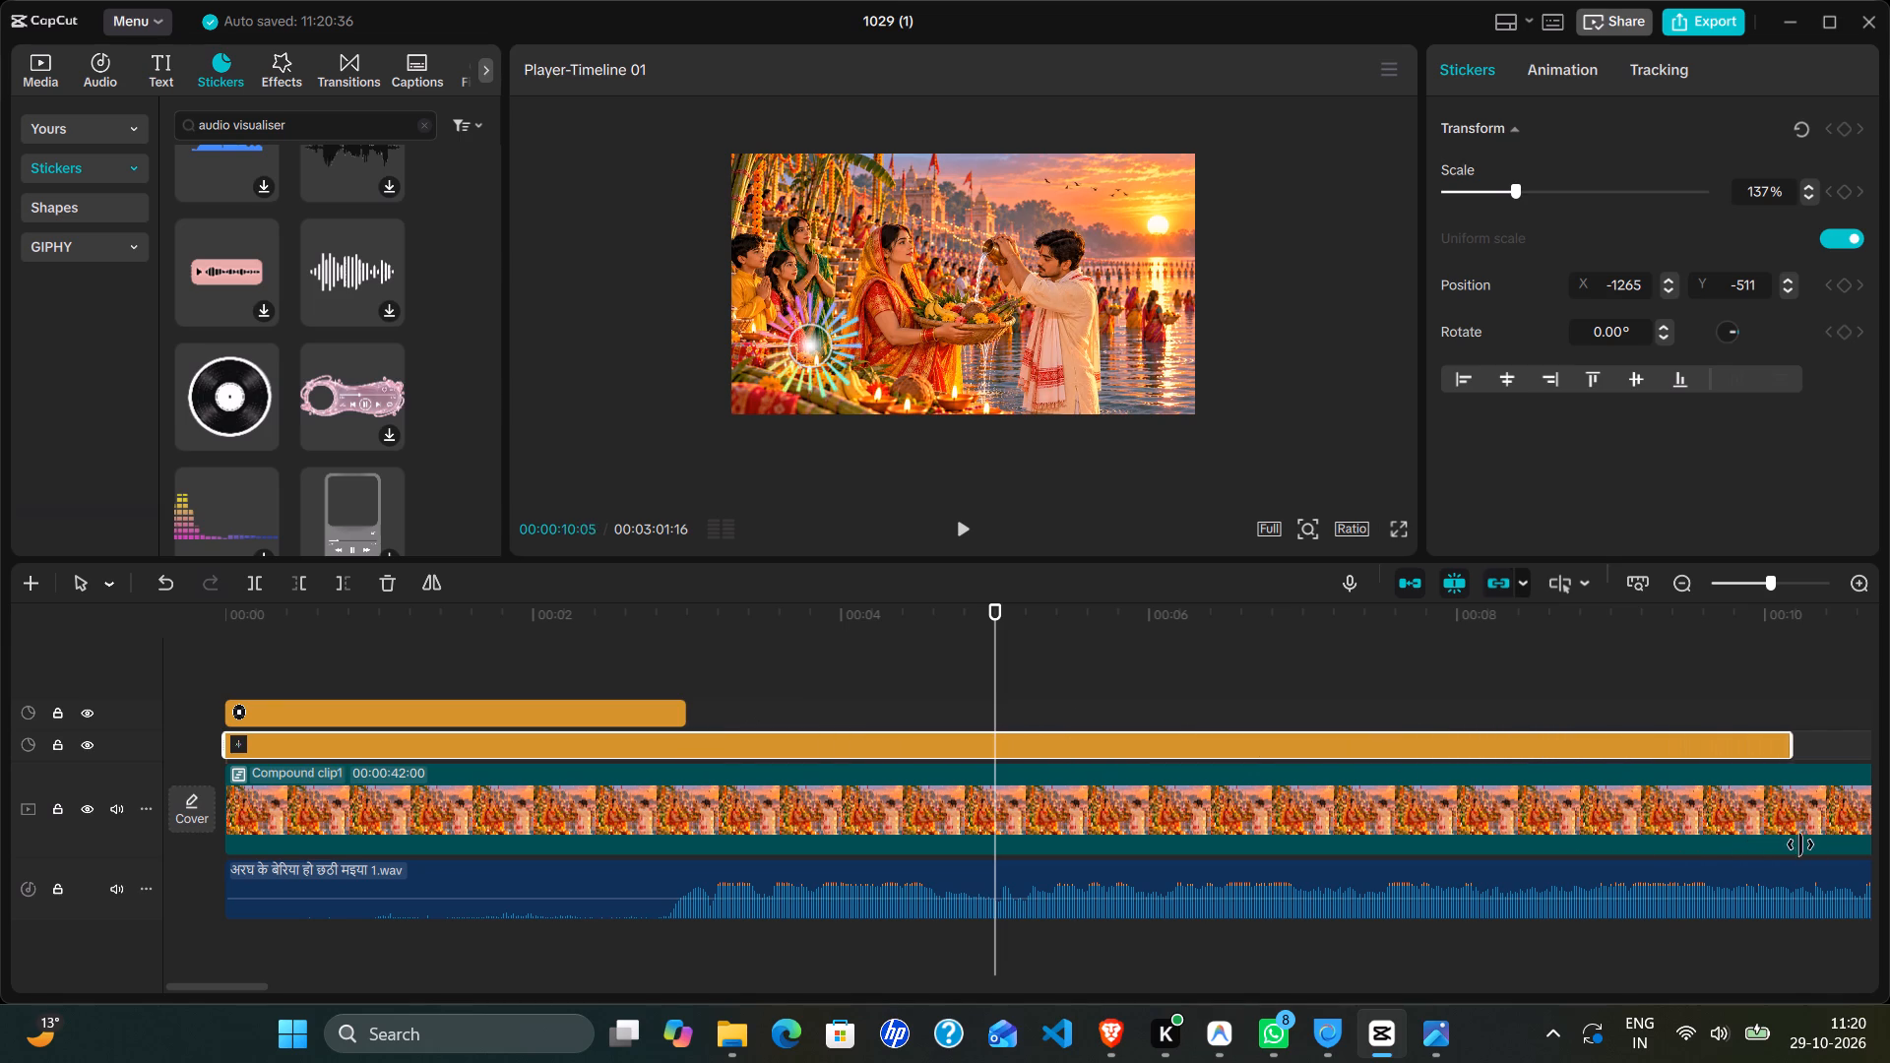
left_click_drag(1800, 844, 1889, 844)
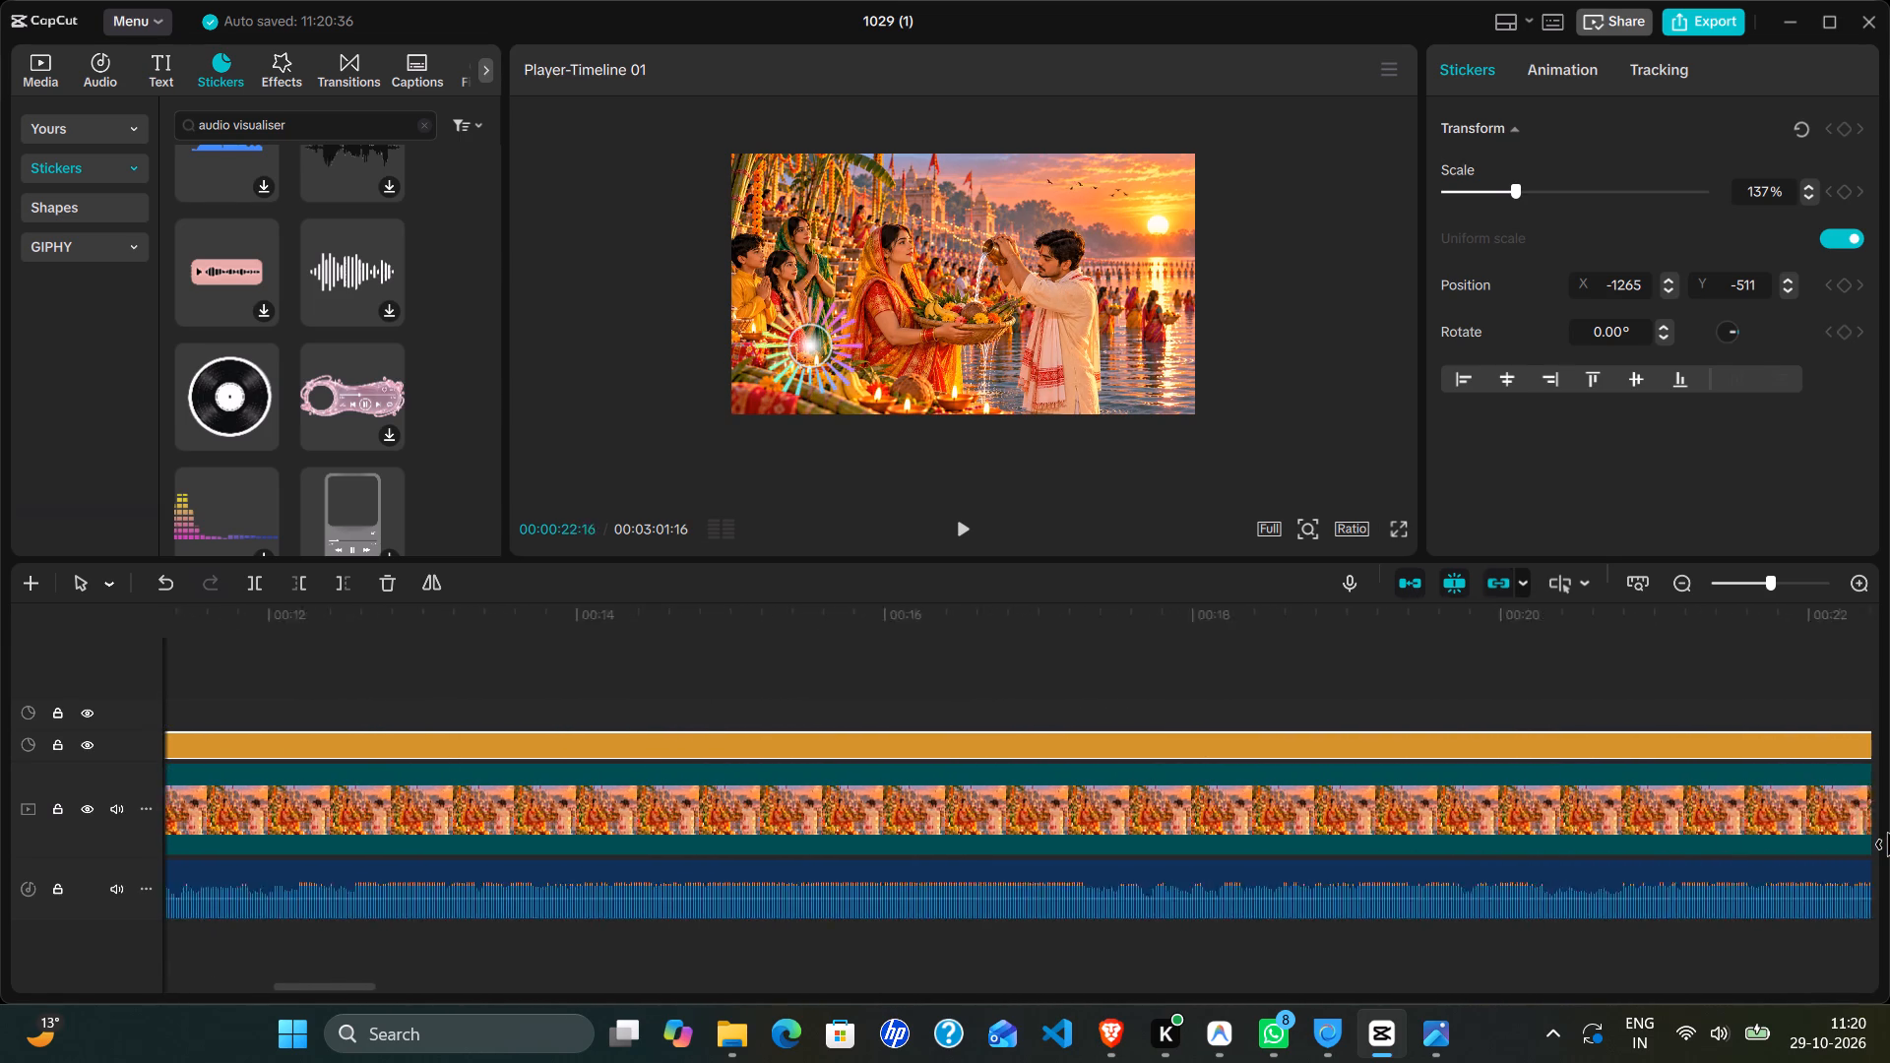
left_click_drag(1889, 844, 1889, 842)
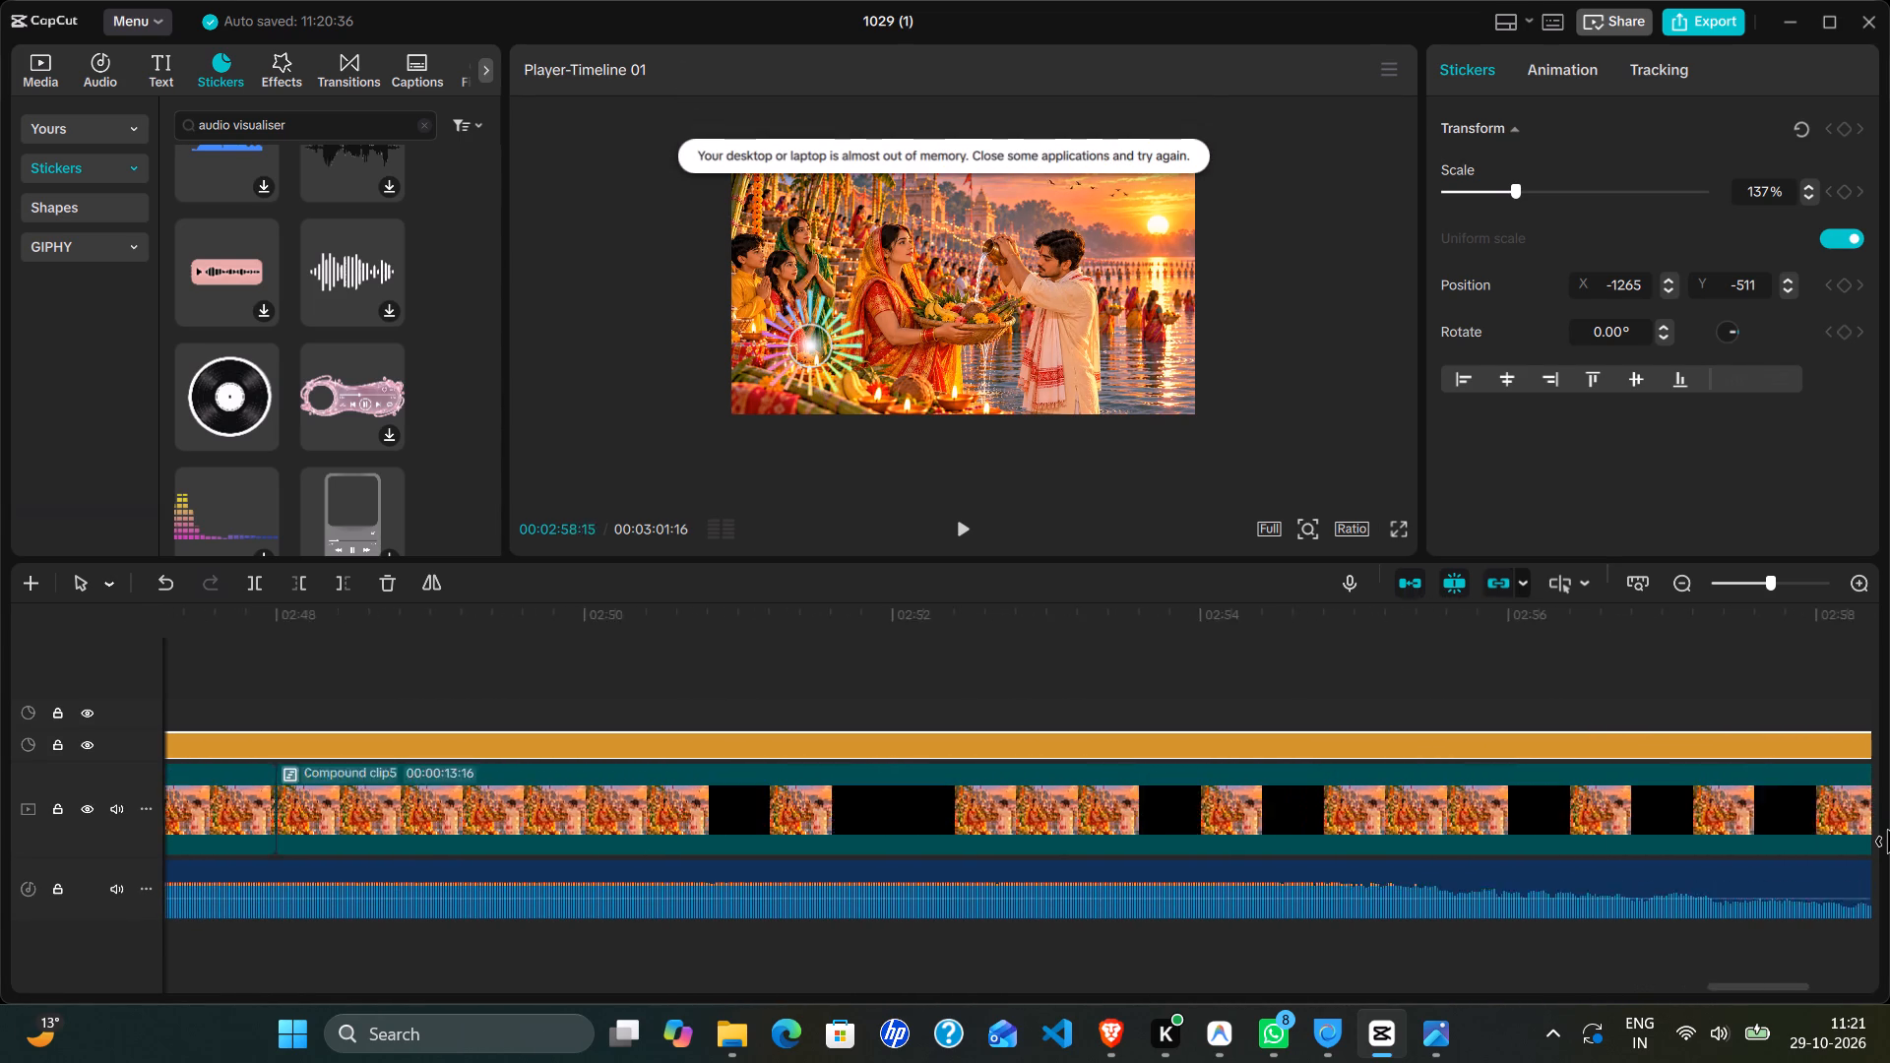
left_click_drag(1889, 842, 1237, 766)
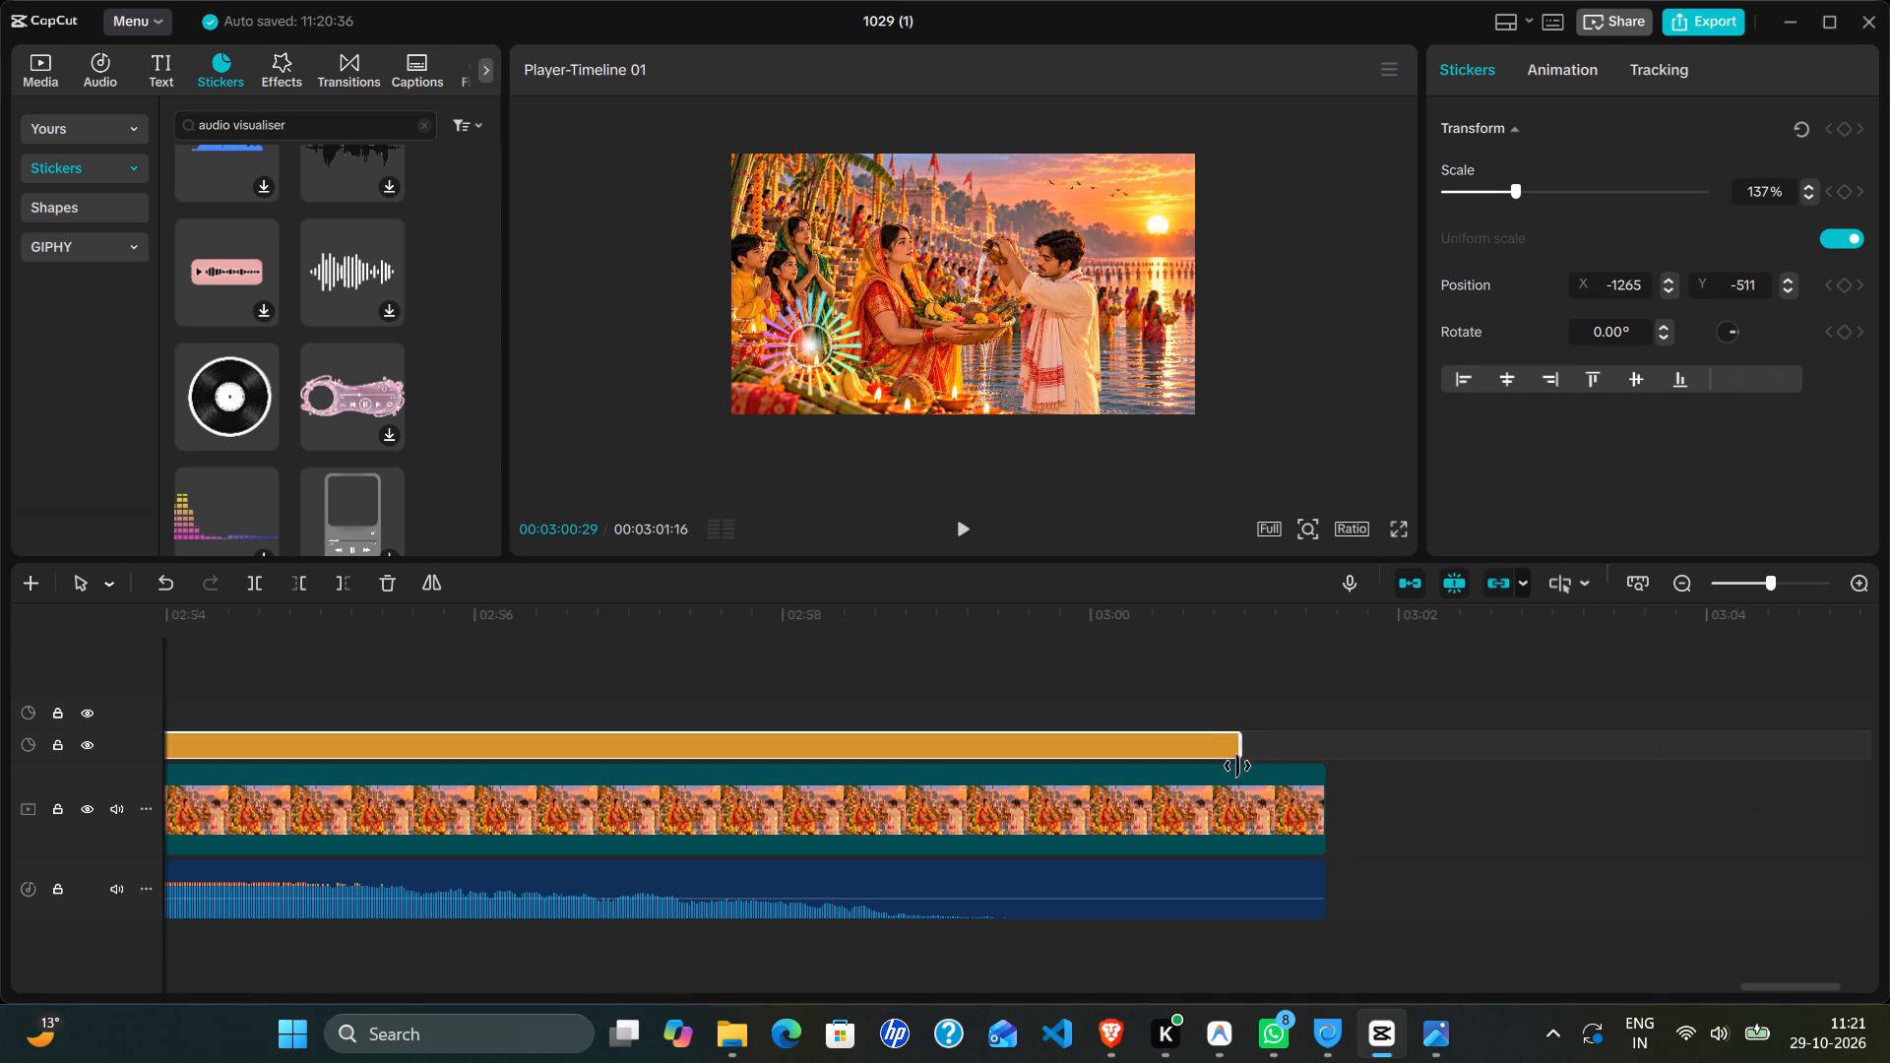
left_click_drag(1237, 766, 1321, 772)
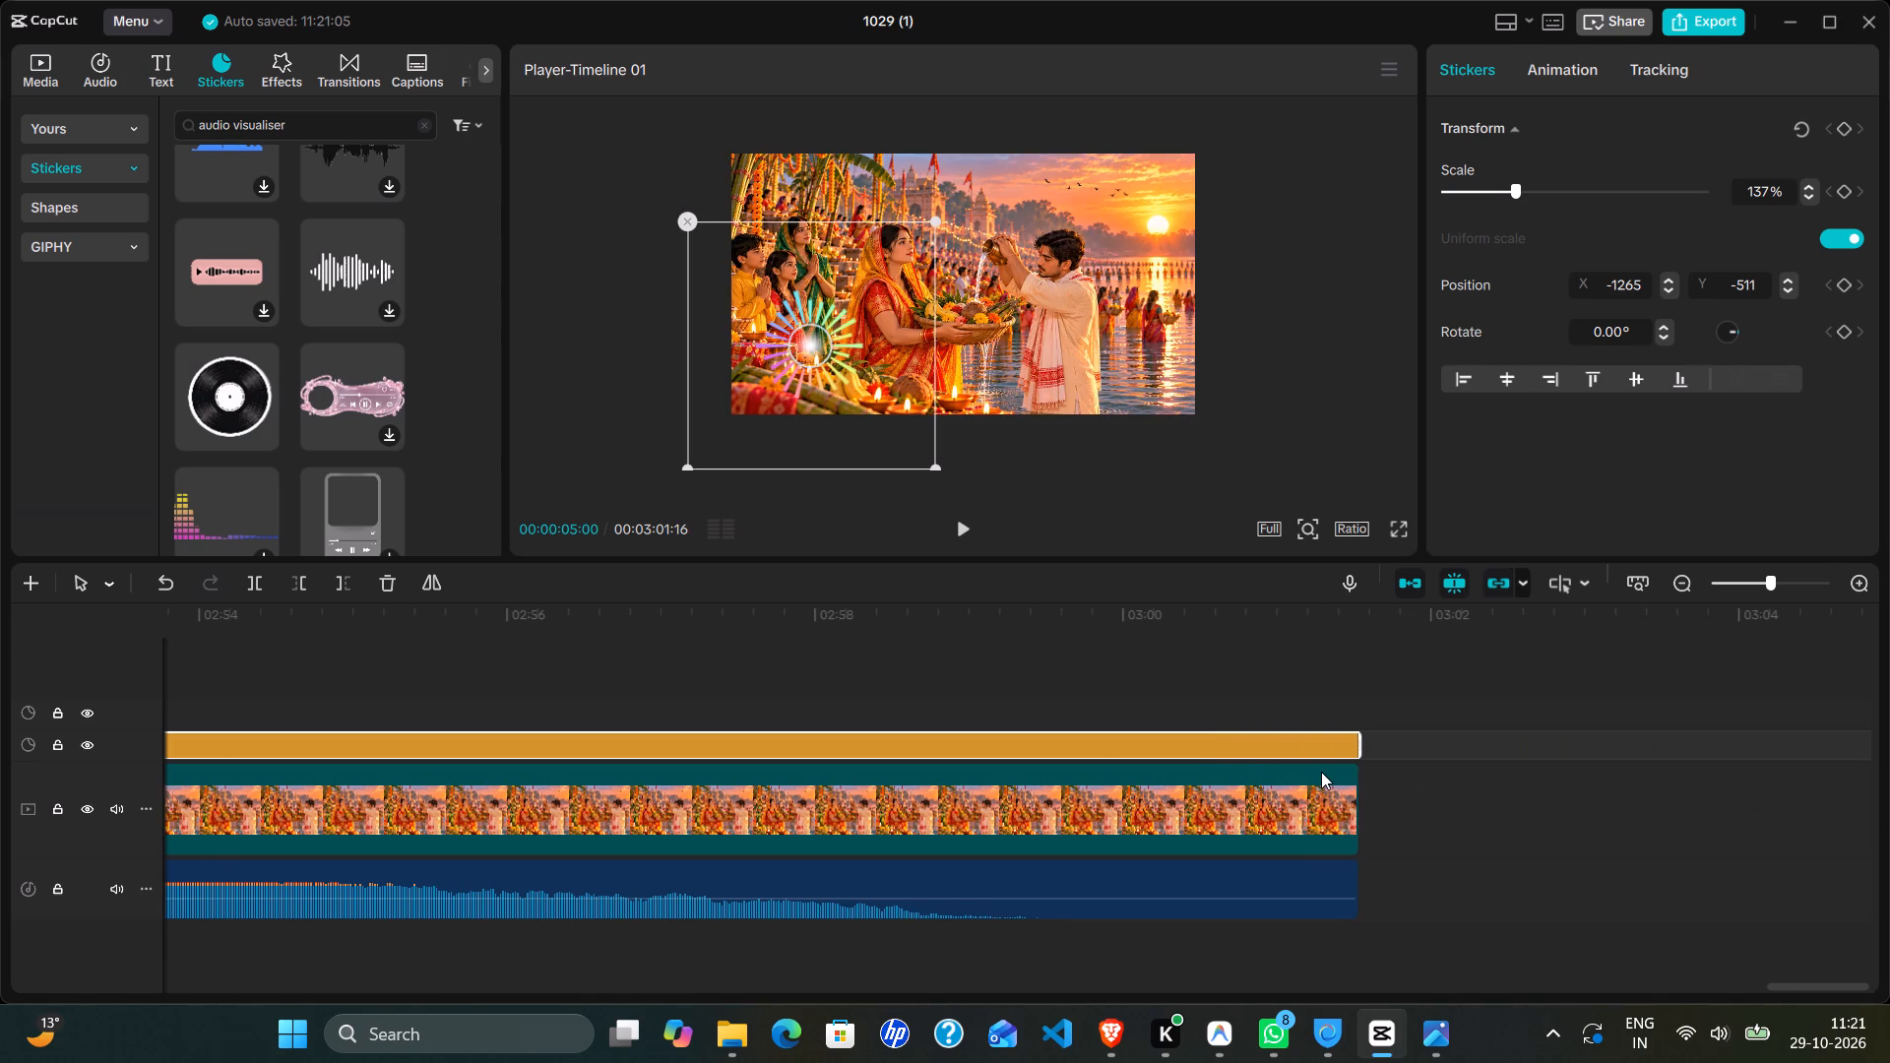
Extend the vinyl record sticker's duration to the end of the video, matching the radial burst sticker.
scroll(983, 679, "right", 20)
scroll(983, 679, "right", 6)
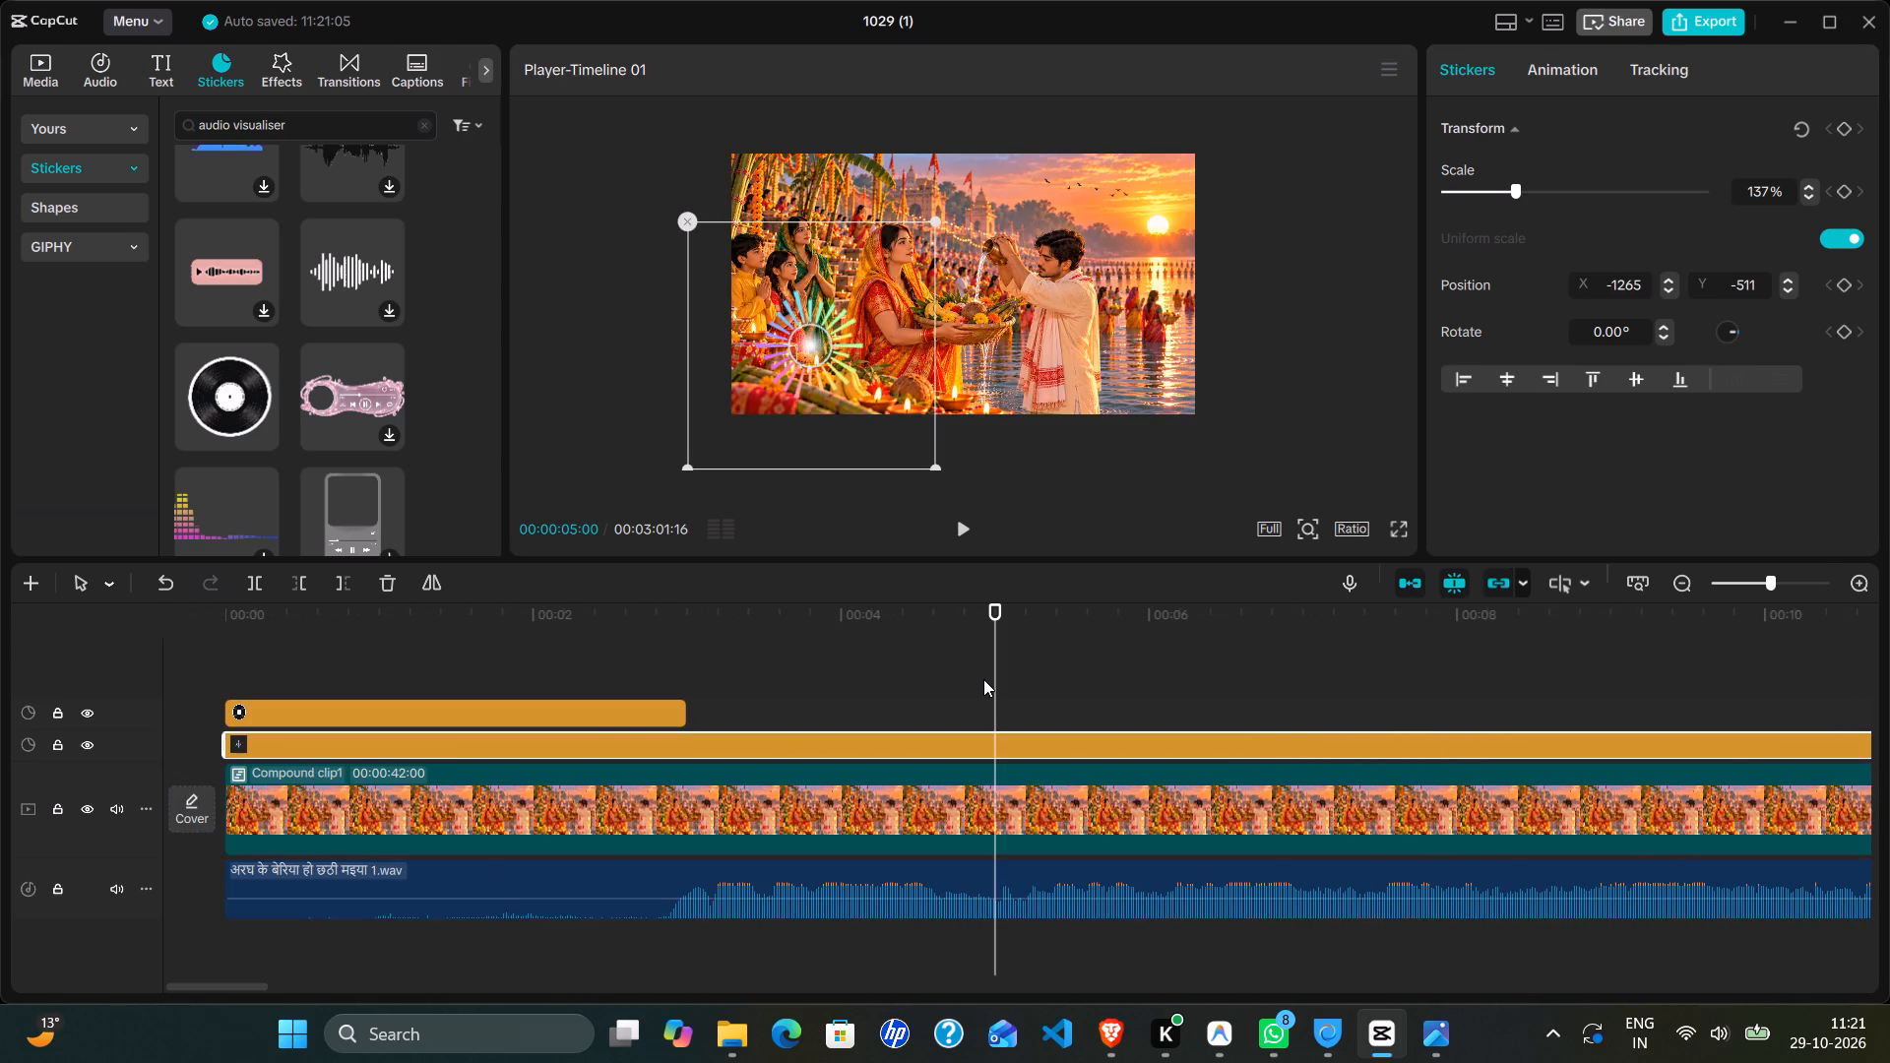
scroll(983, 679, "right", 1)
left_click(614, 721)
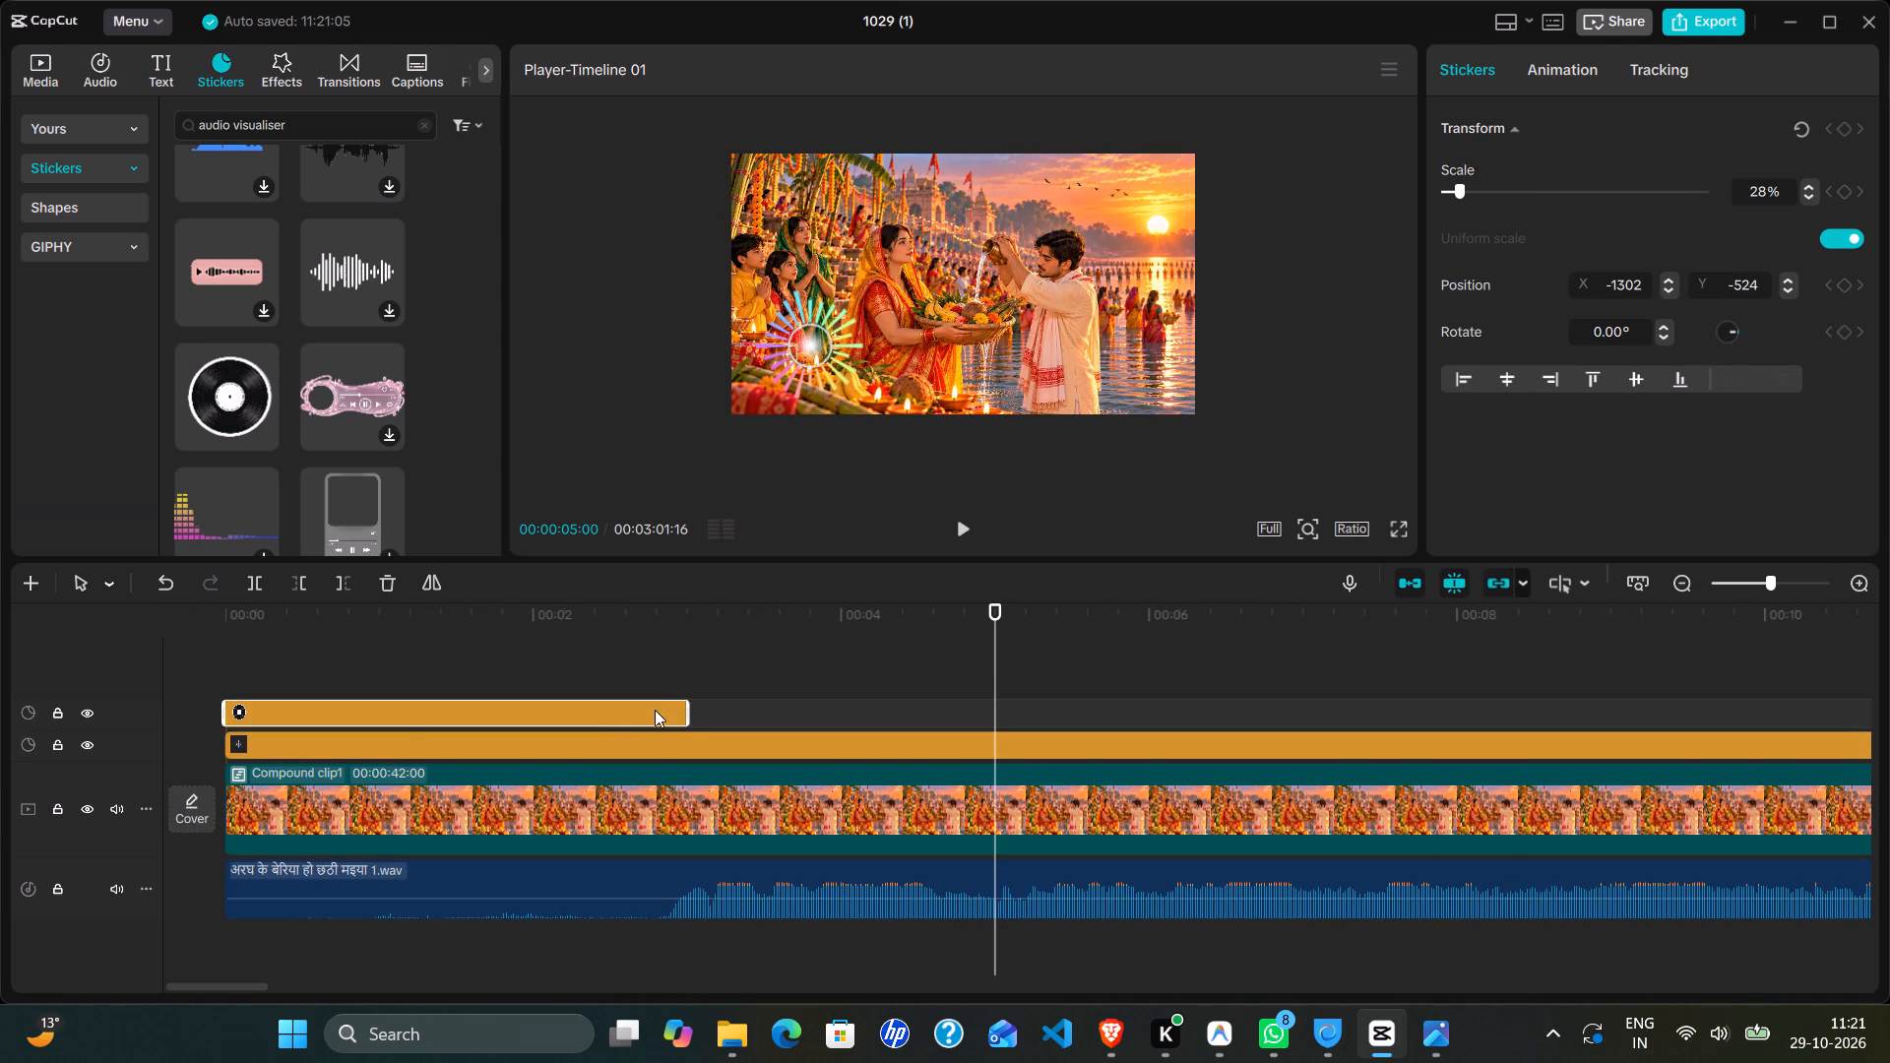
left_click_drag(689, 719, 1069, 751)
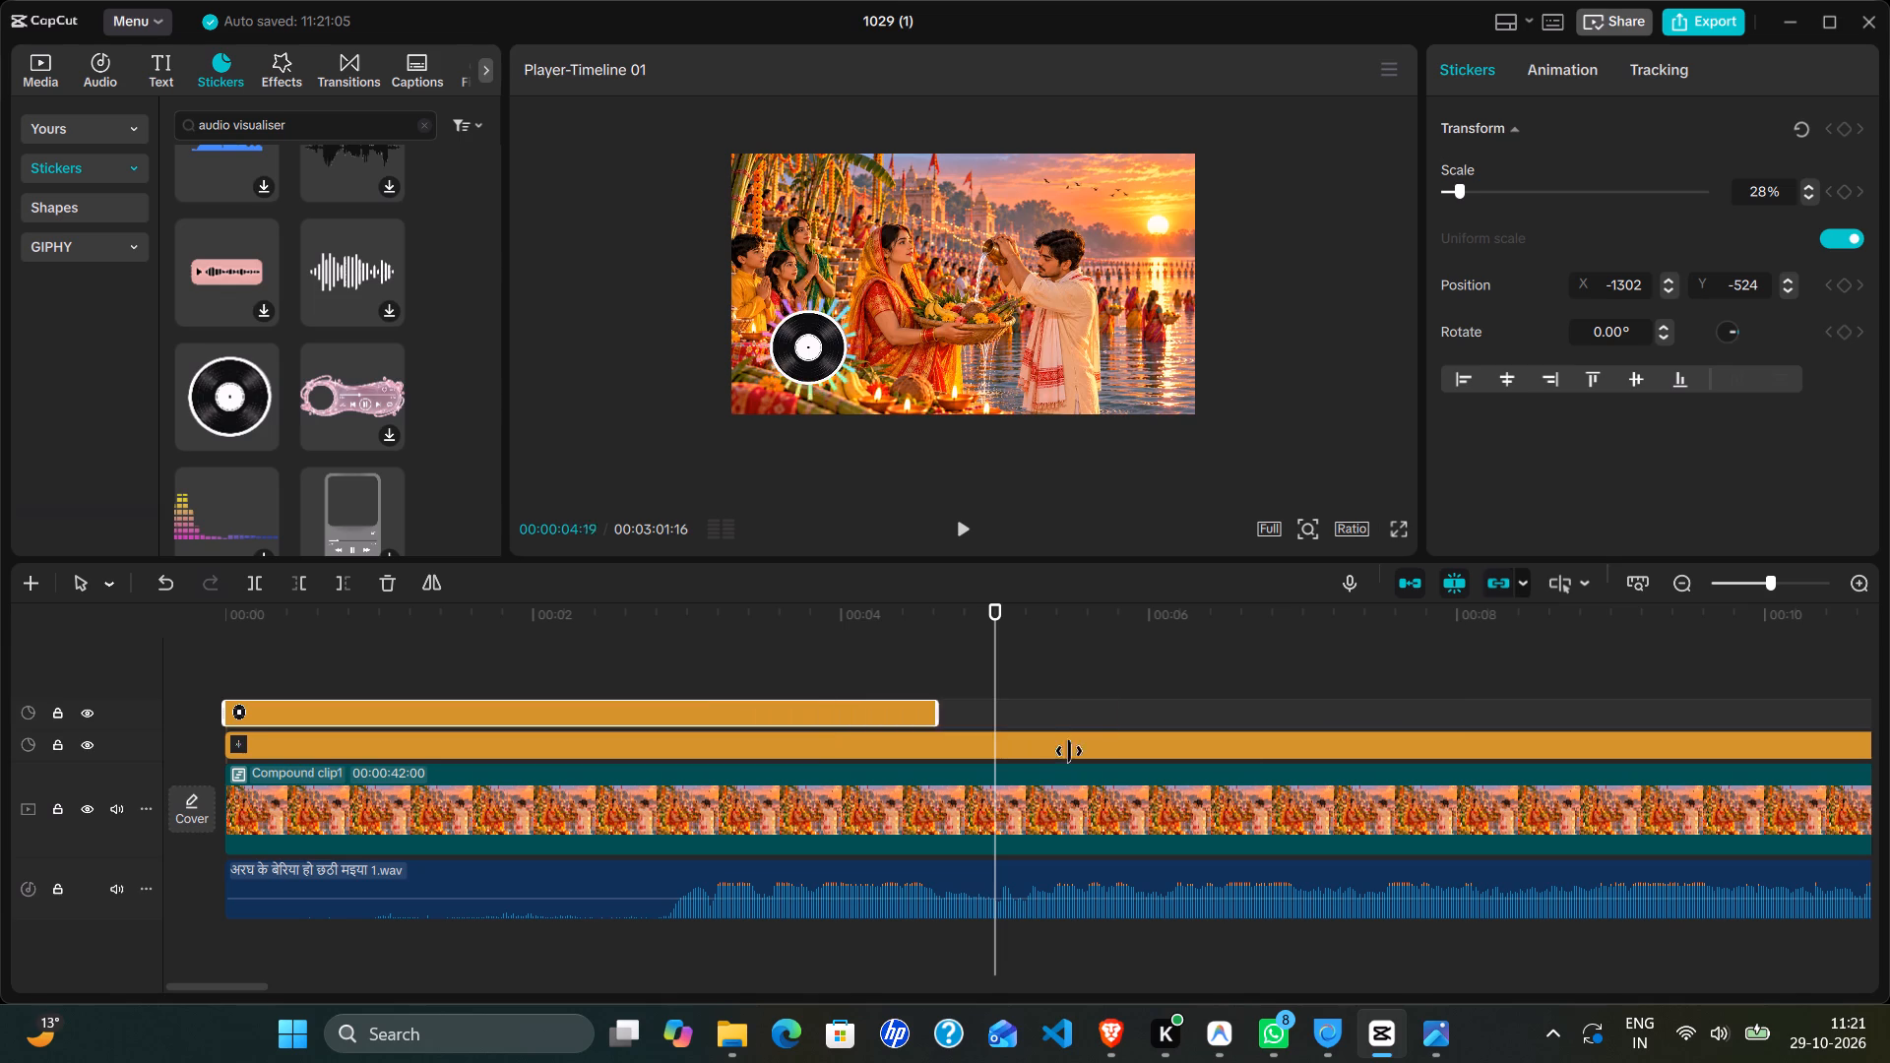
left_click_drag(1069, 751, 1628, 810)
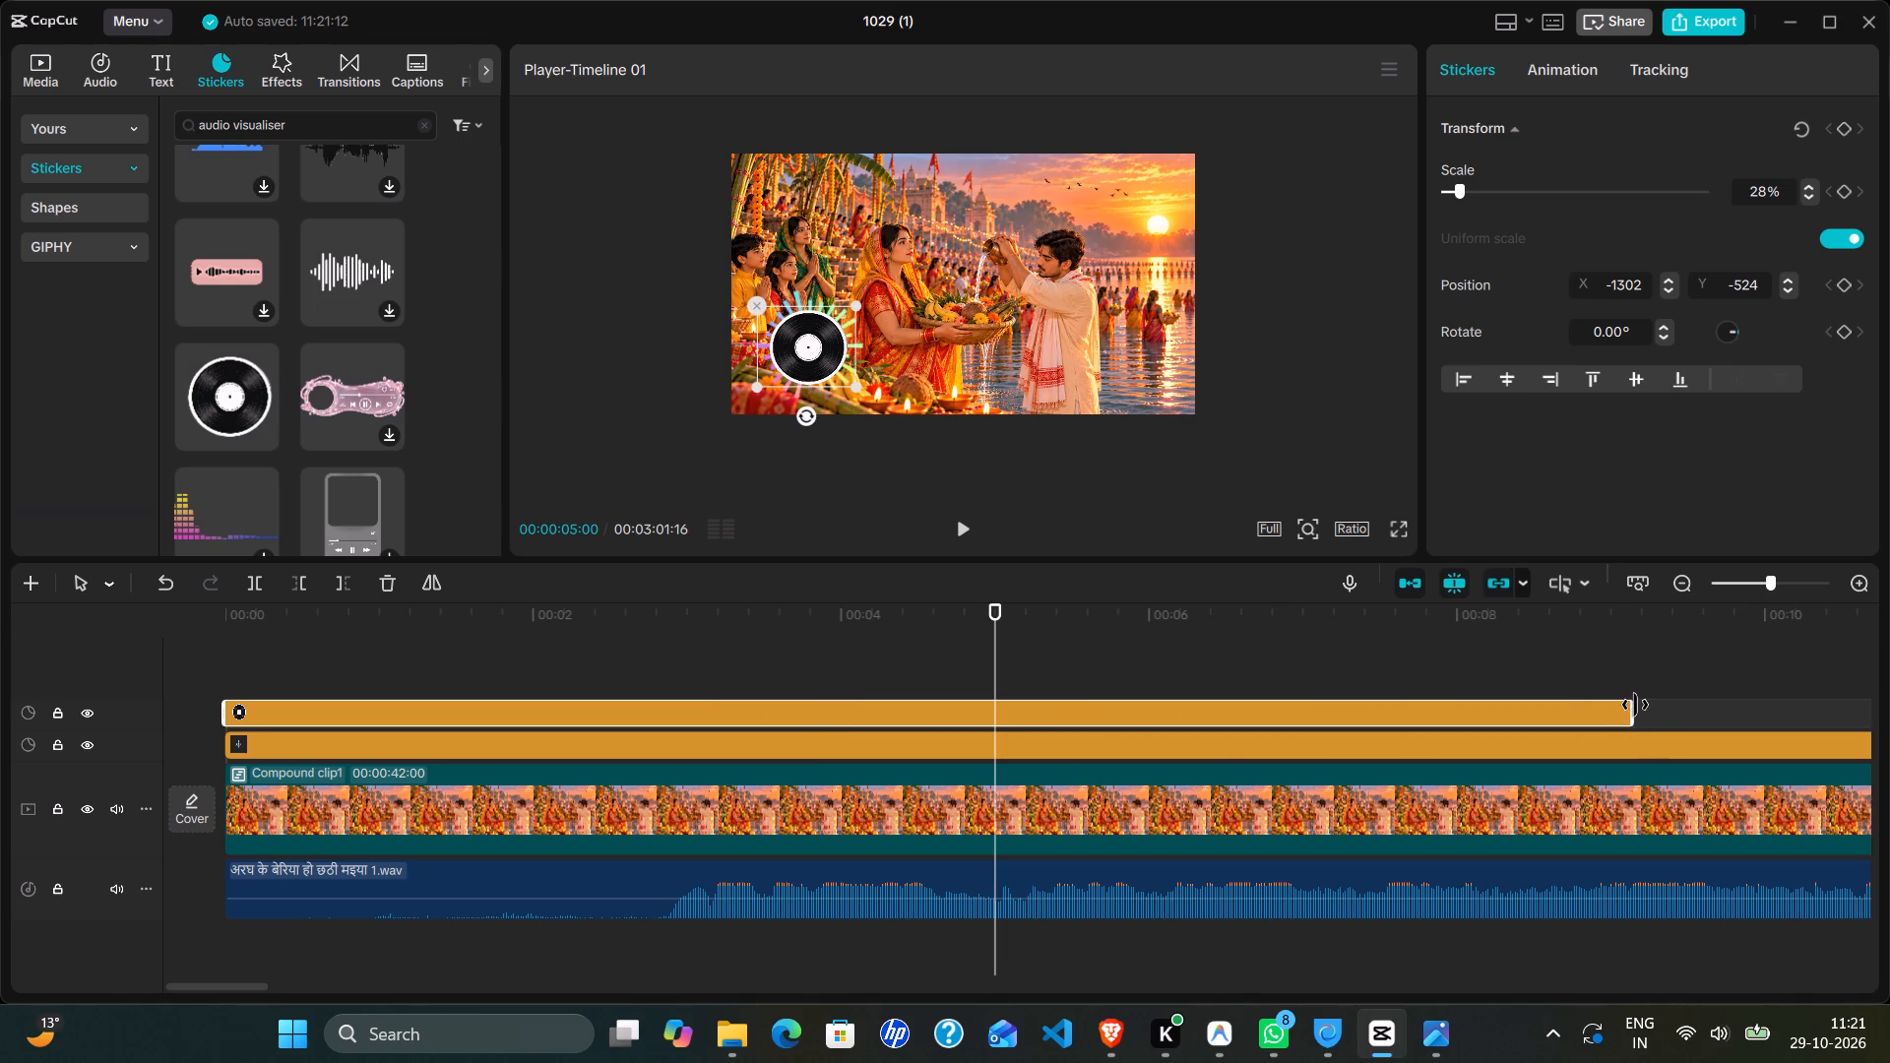
left_click_drag(1635, 705, 1889, 758)
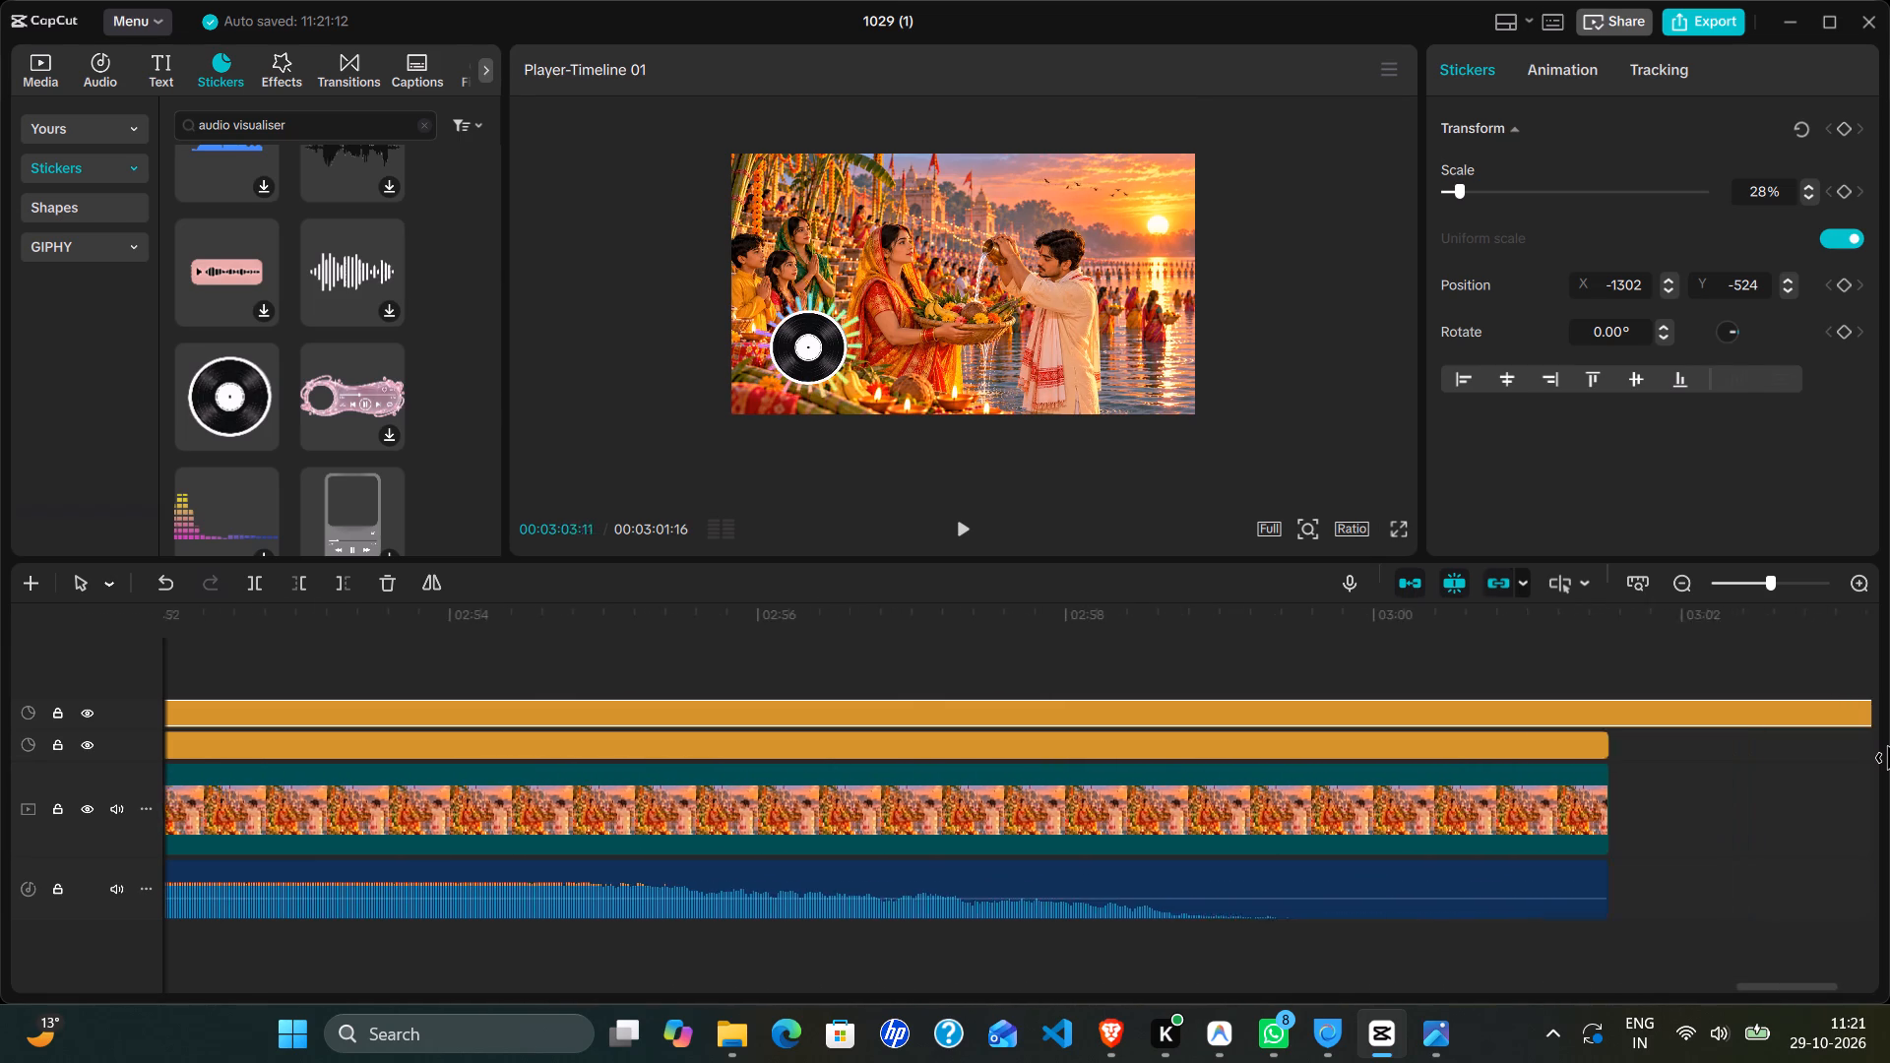
left_click_drag(1889, 758, 40, 931)
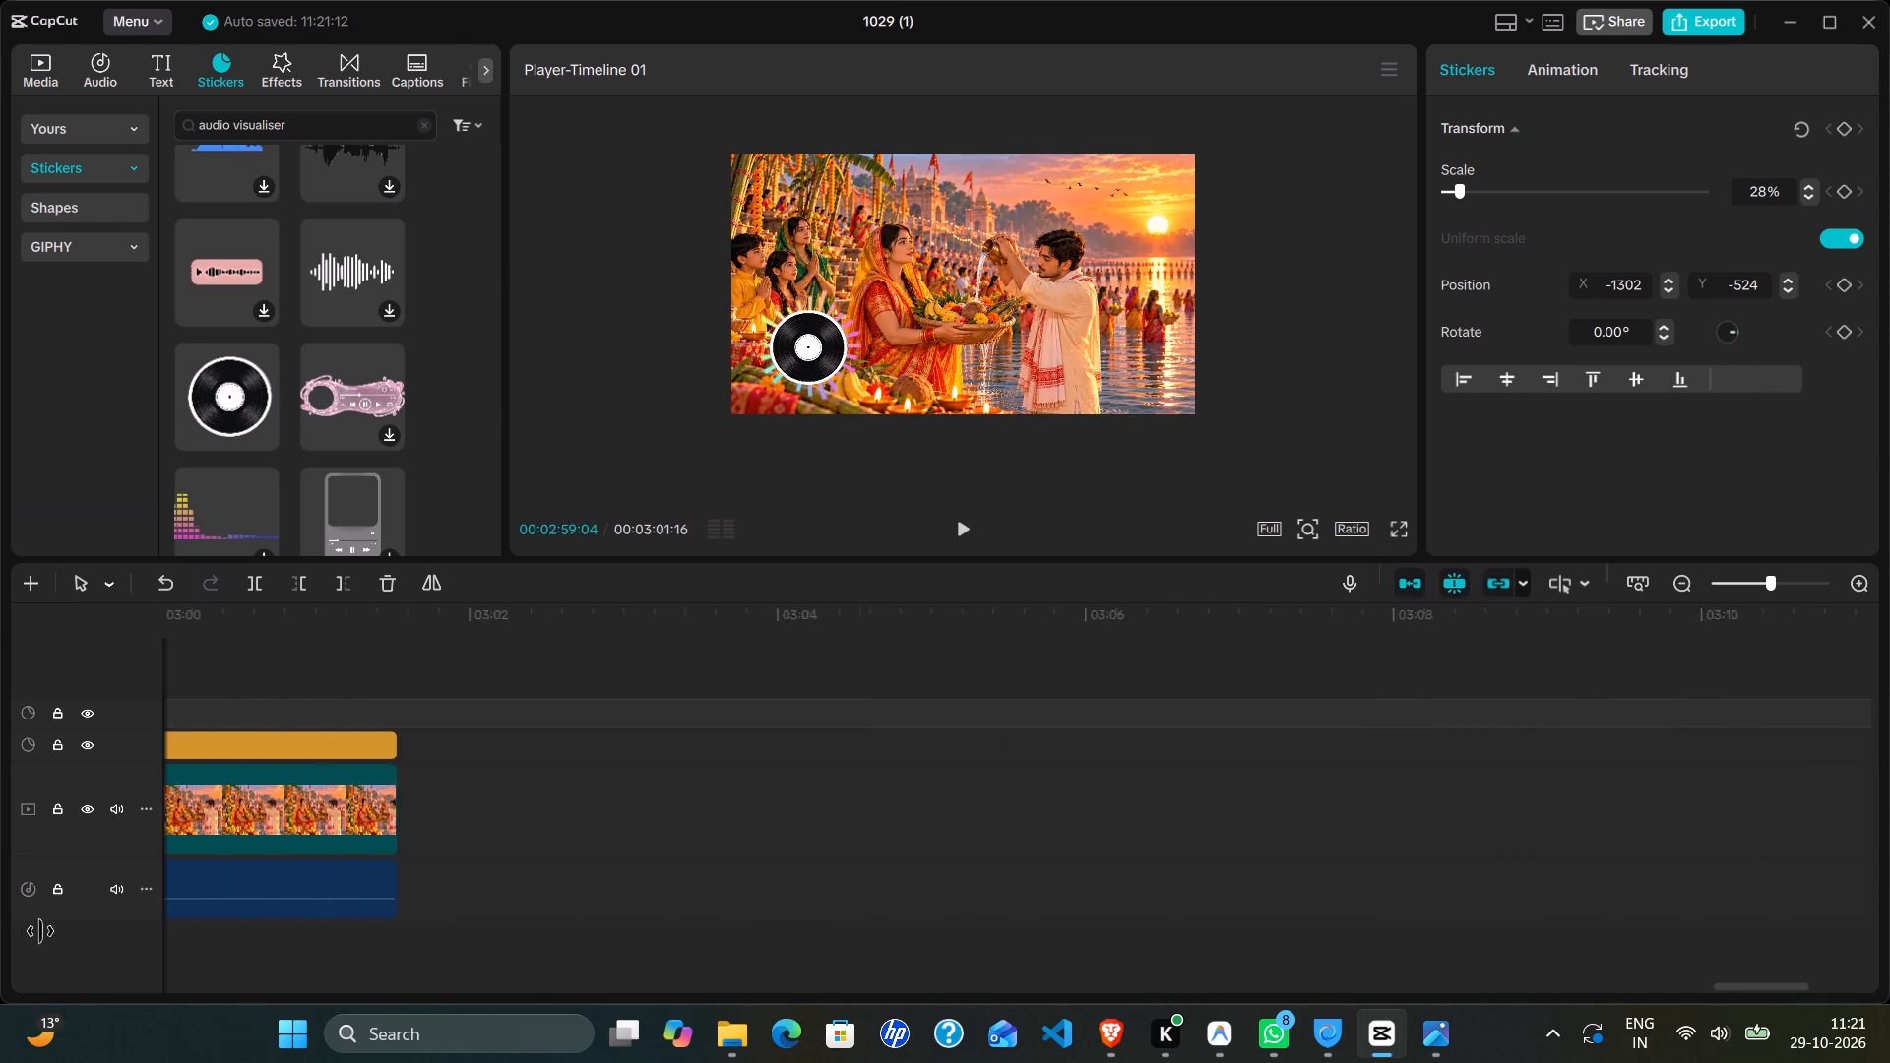
left_click_drag(40, 931, 706, 703)
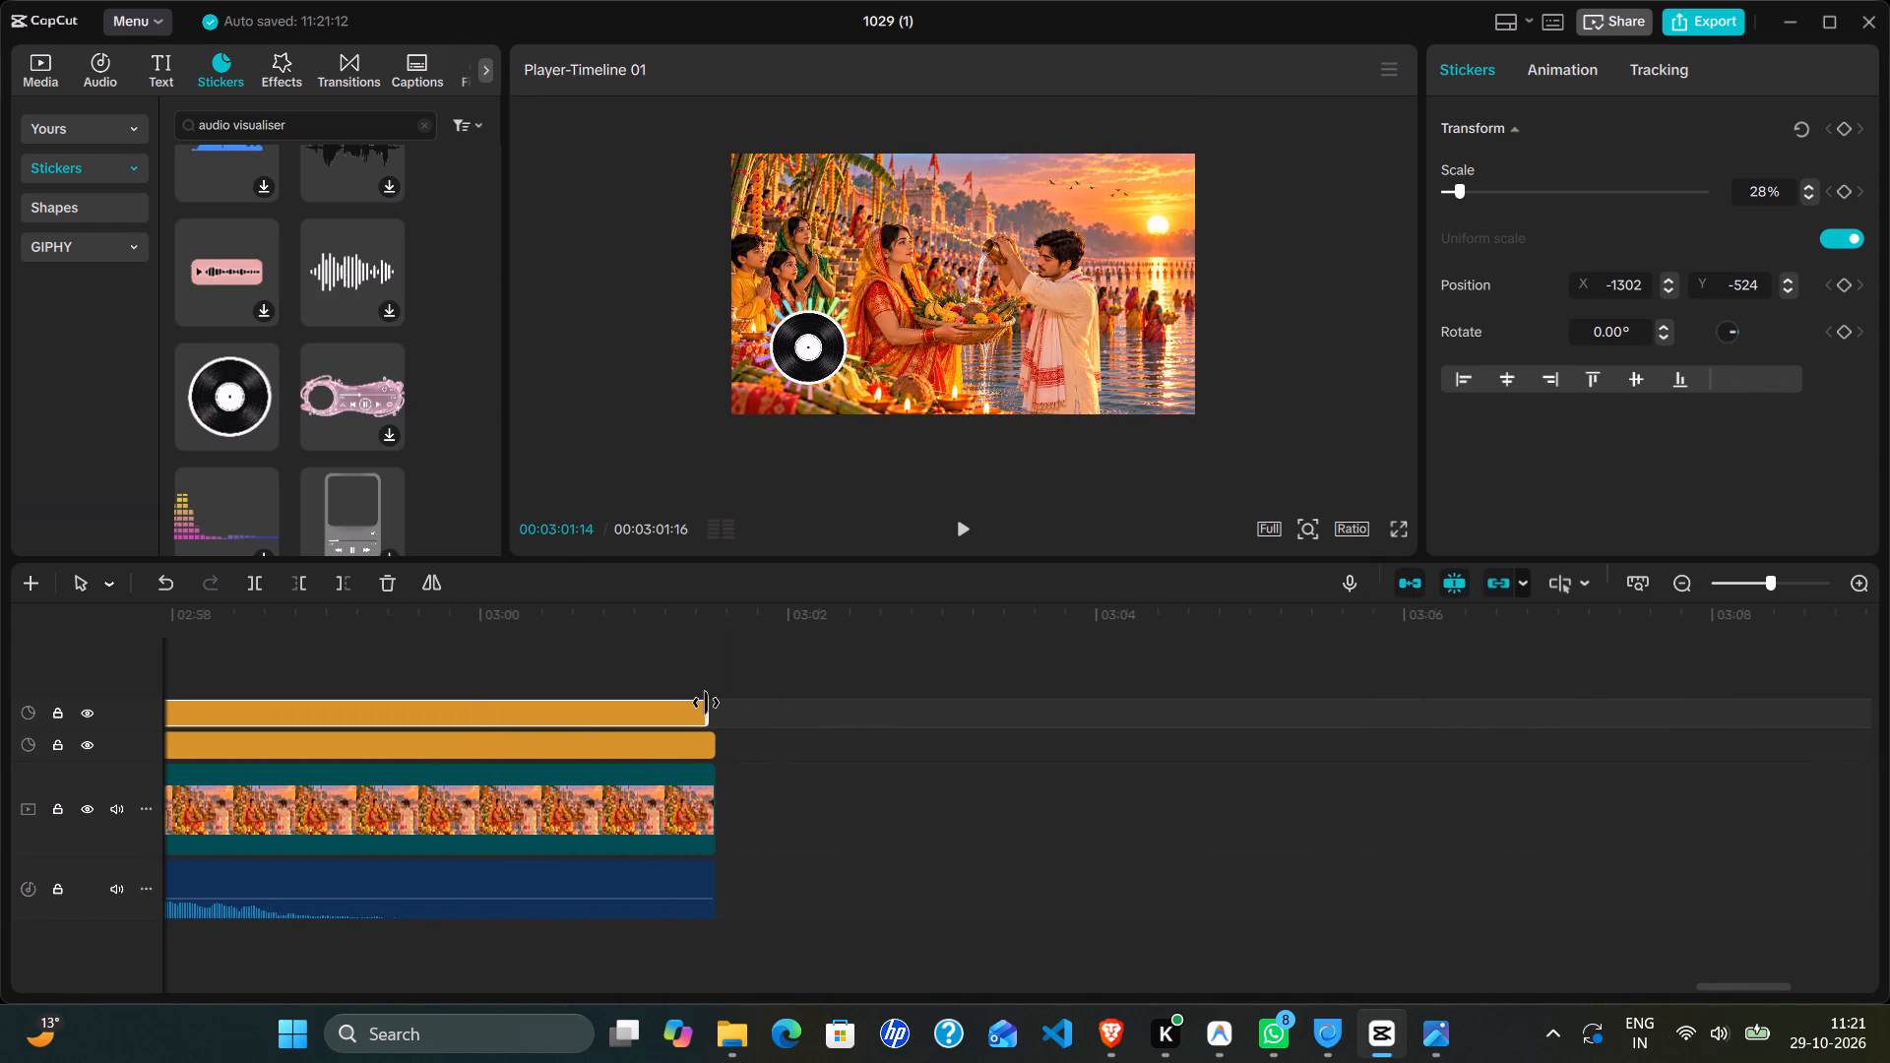
left_click_drag(706, 703, 713, 708)
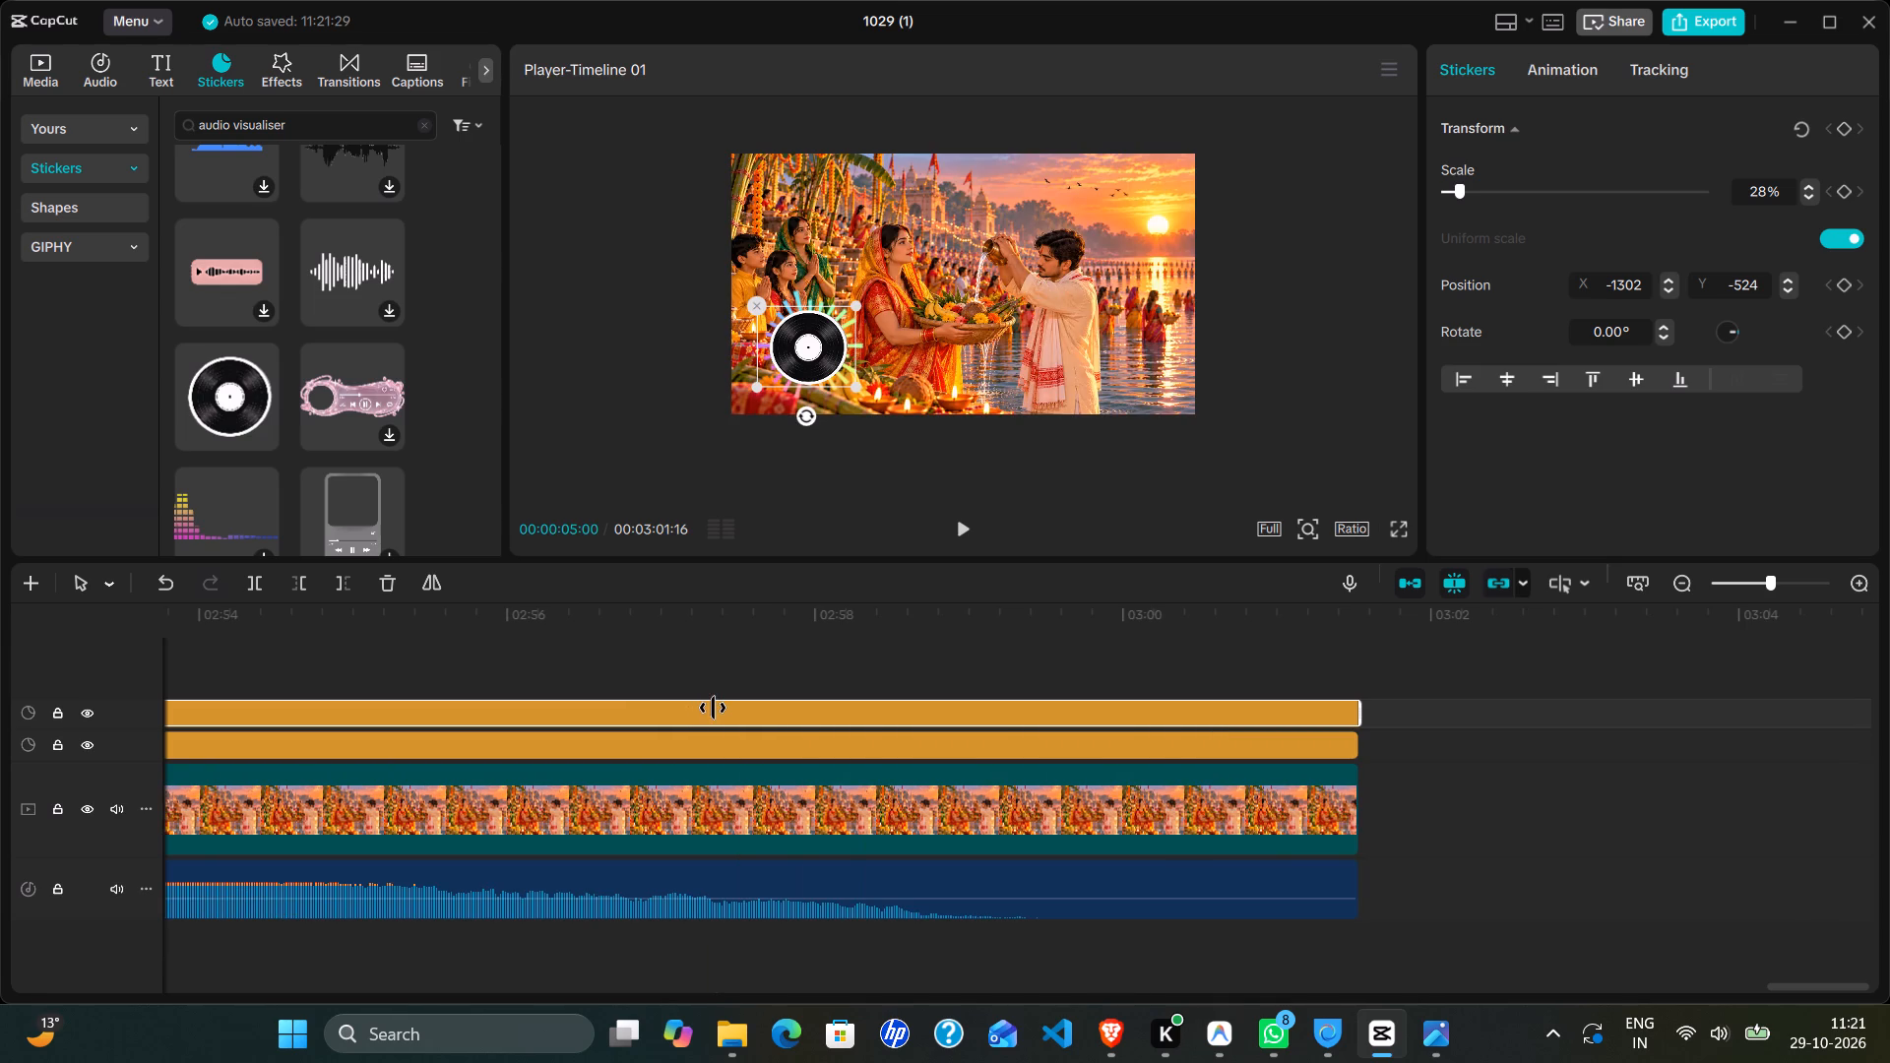
Select the vinyl record and radial burst stickers together and browse the In animations available for them.
left_click_drag(784, 683, 839, 752)
left_click(839, 752)
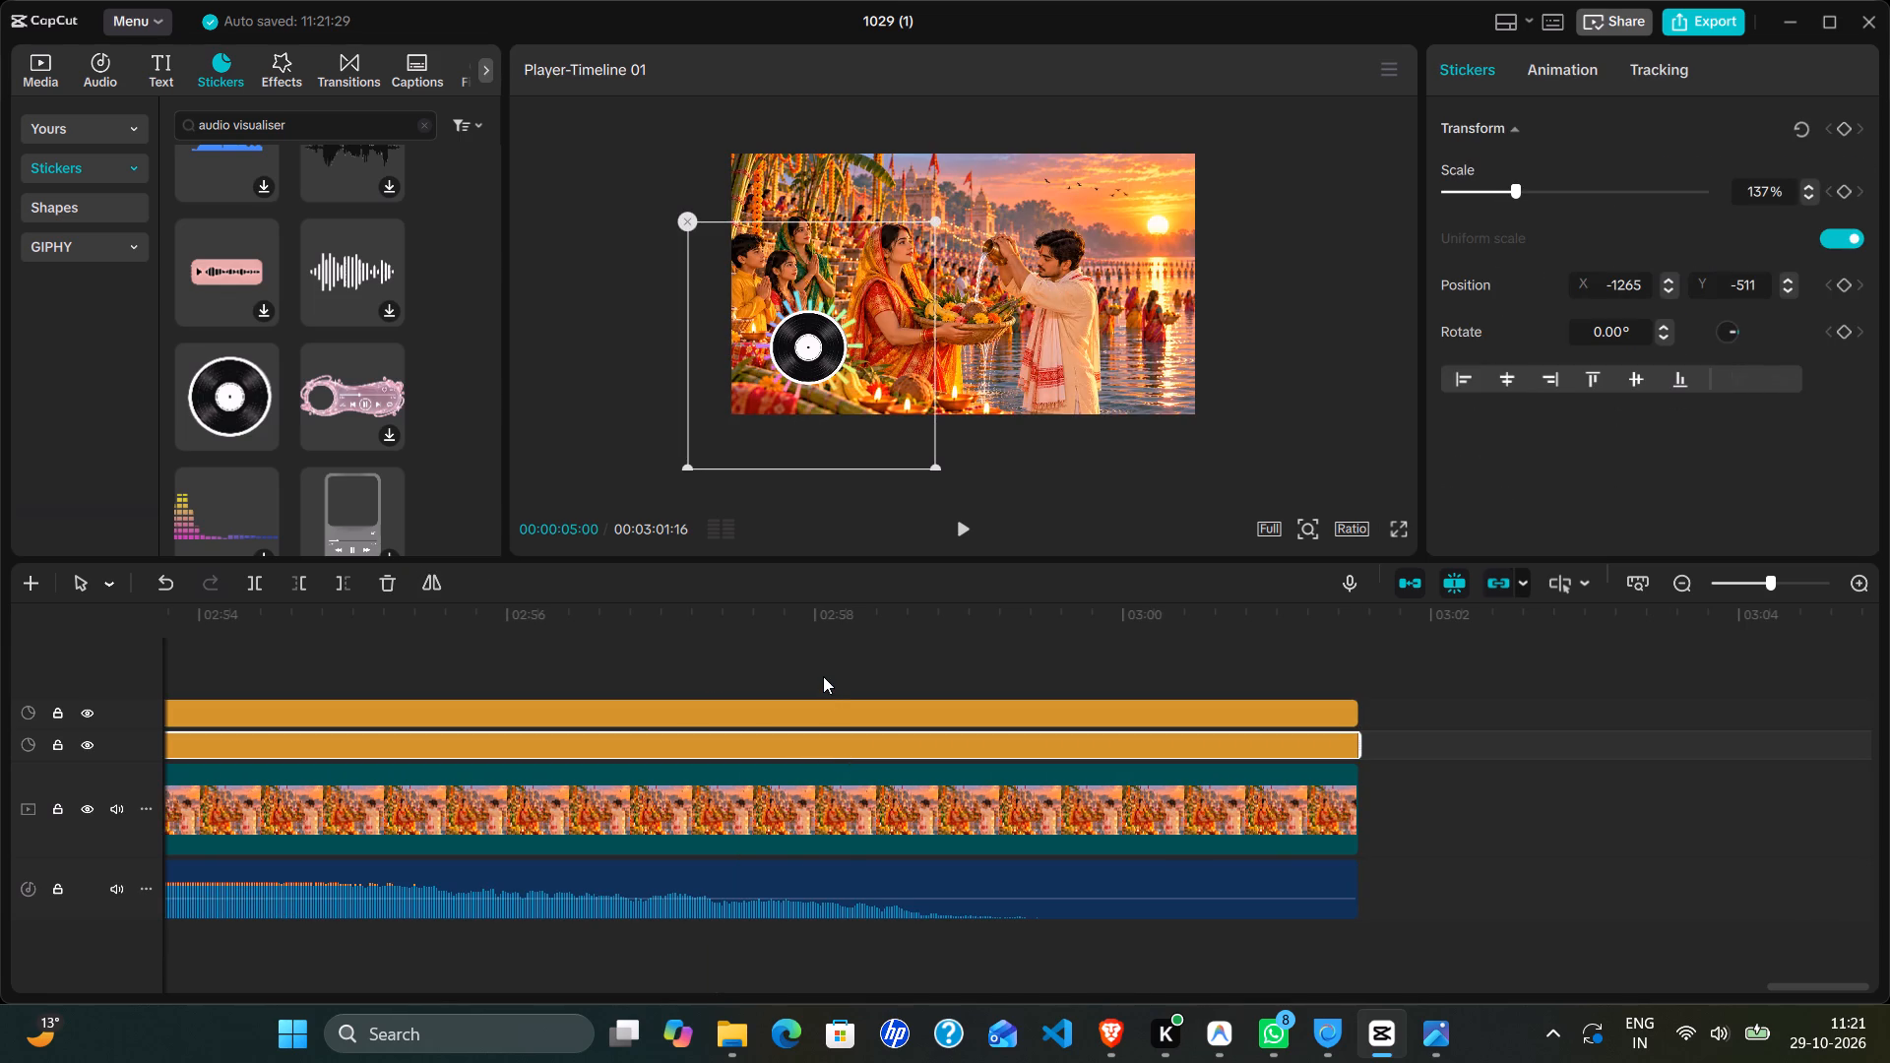
left_click_drag(823, 676, 862, 750)
right_click(862, 750)
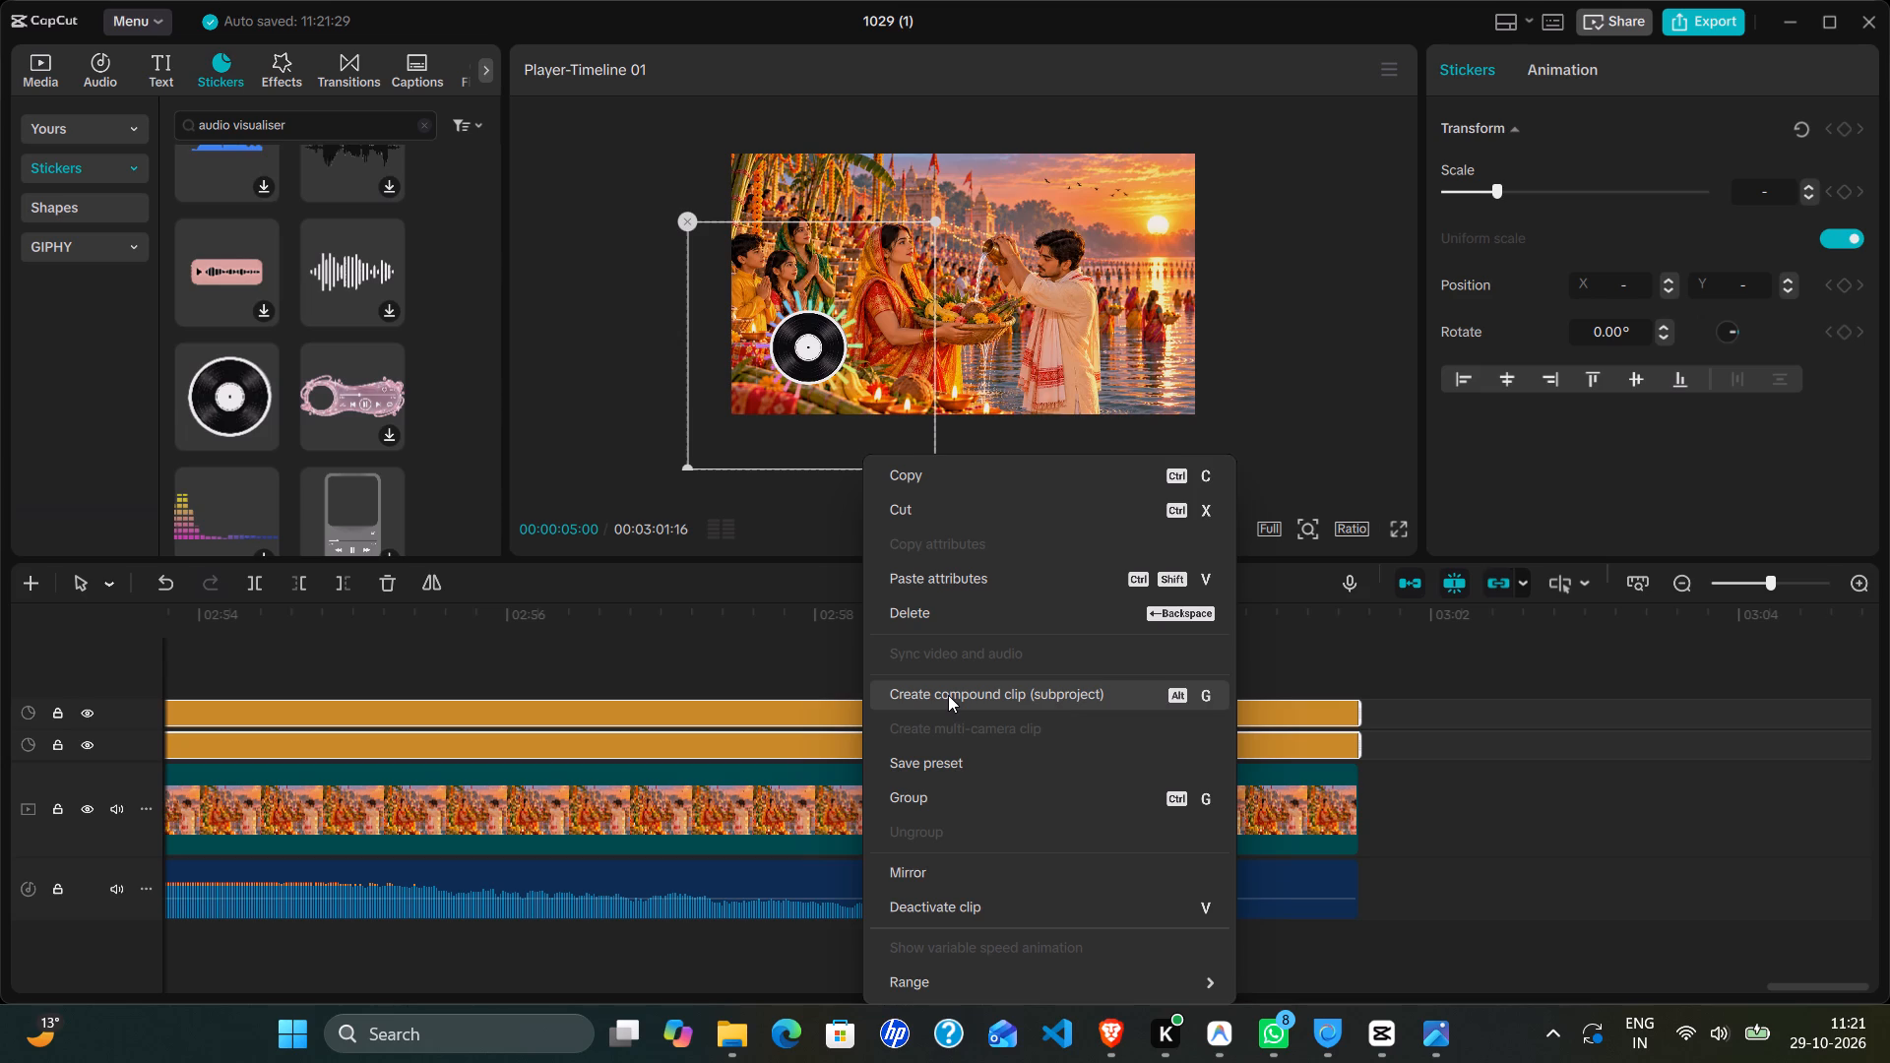
left_click(1464, 760)
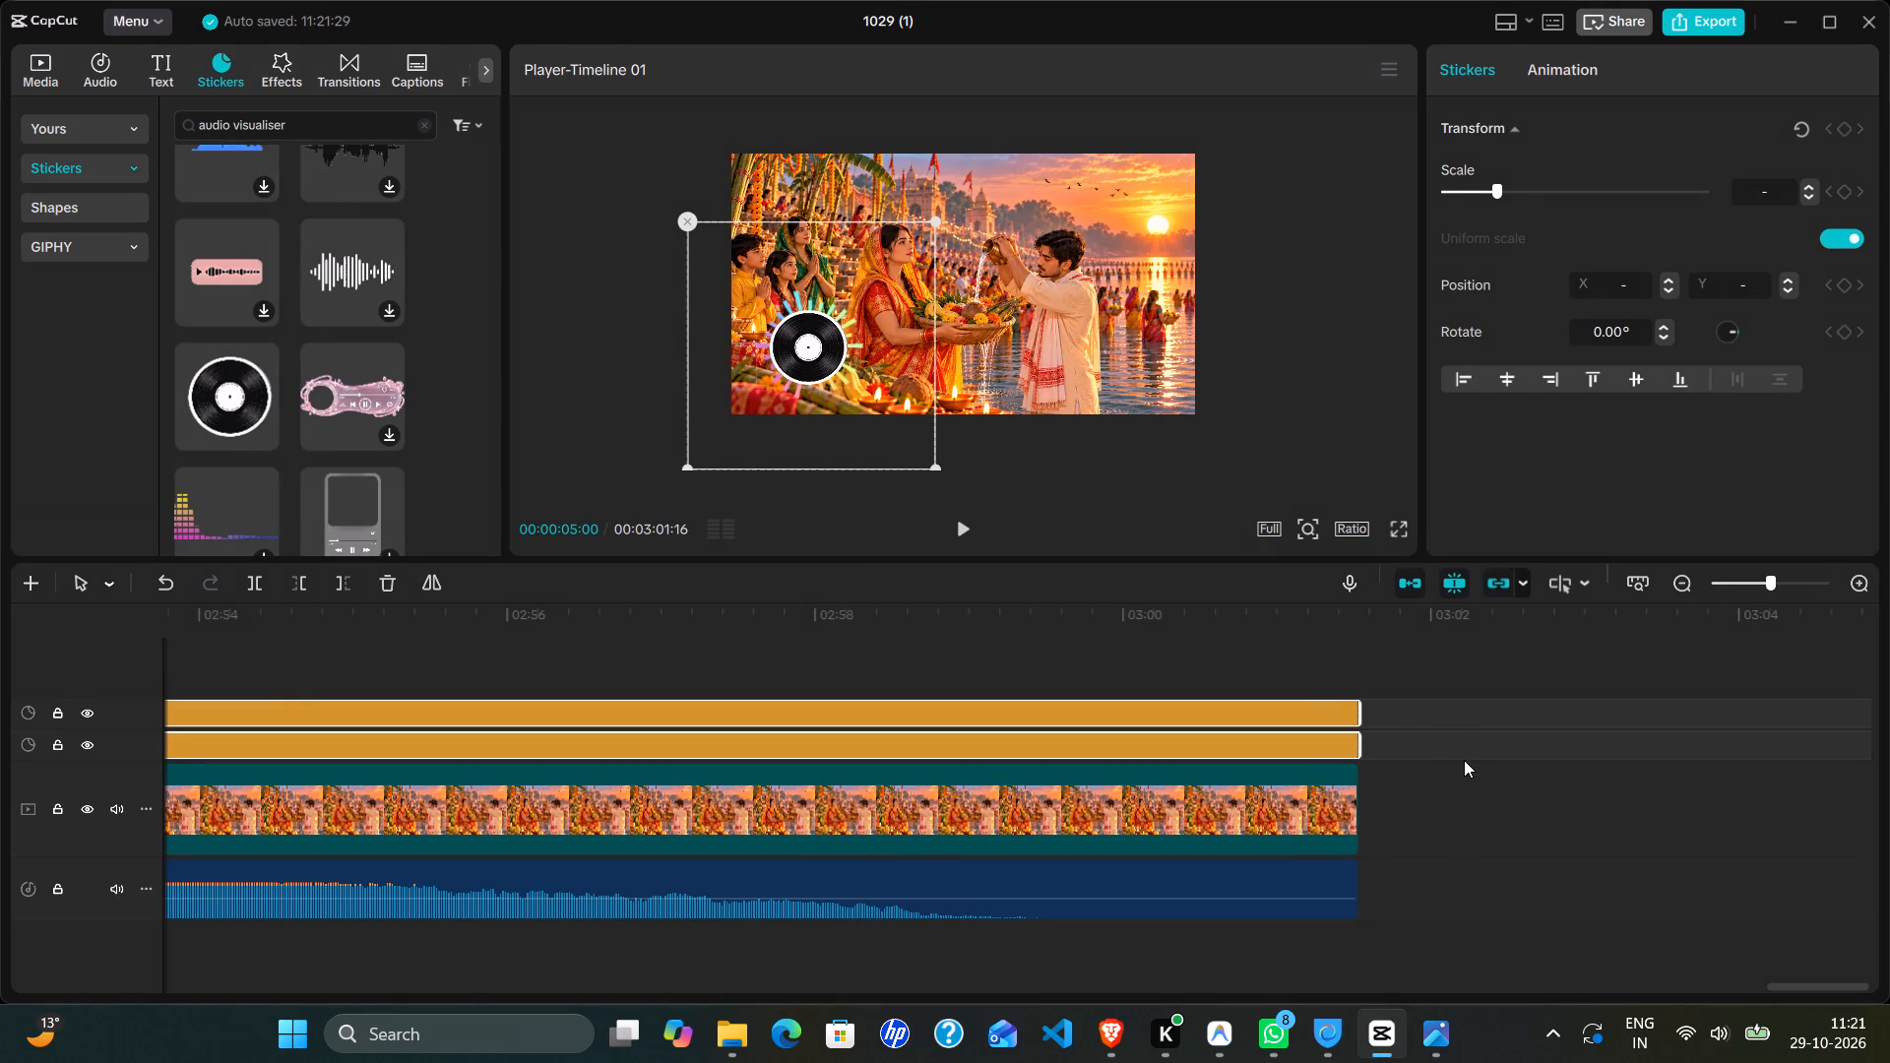
scroll(1464, 760, "right", 14)
scroll(1464, 760, "right", 13)
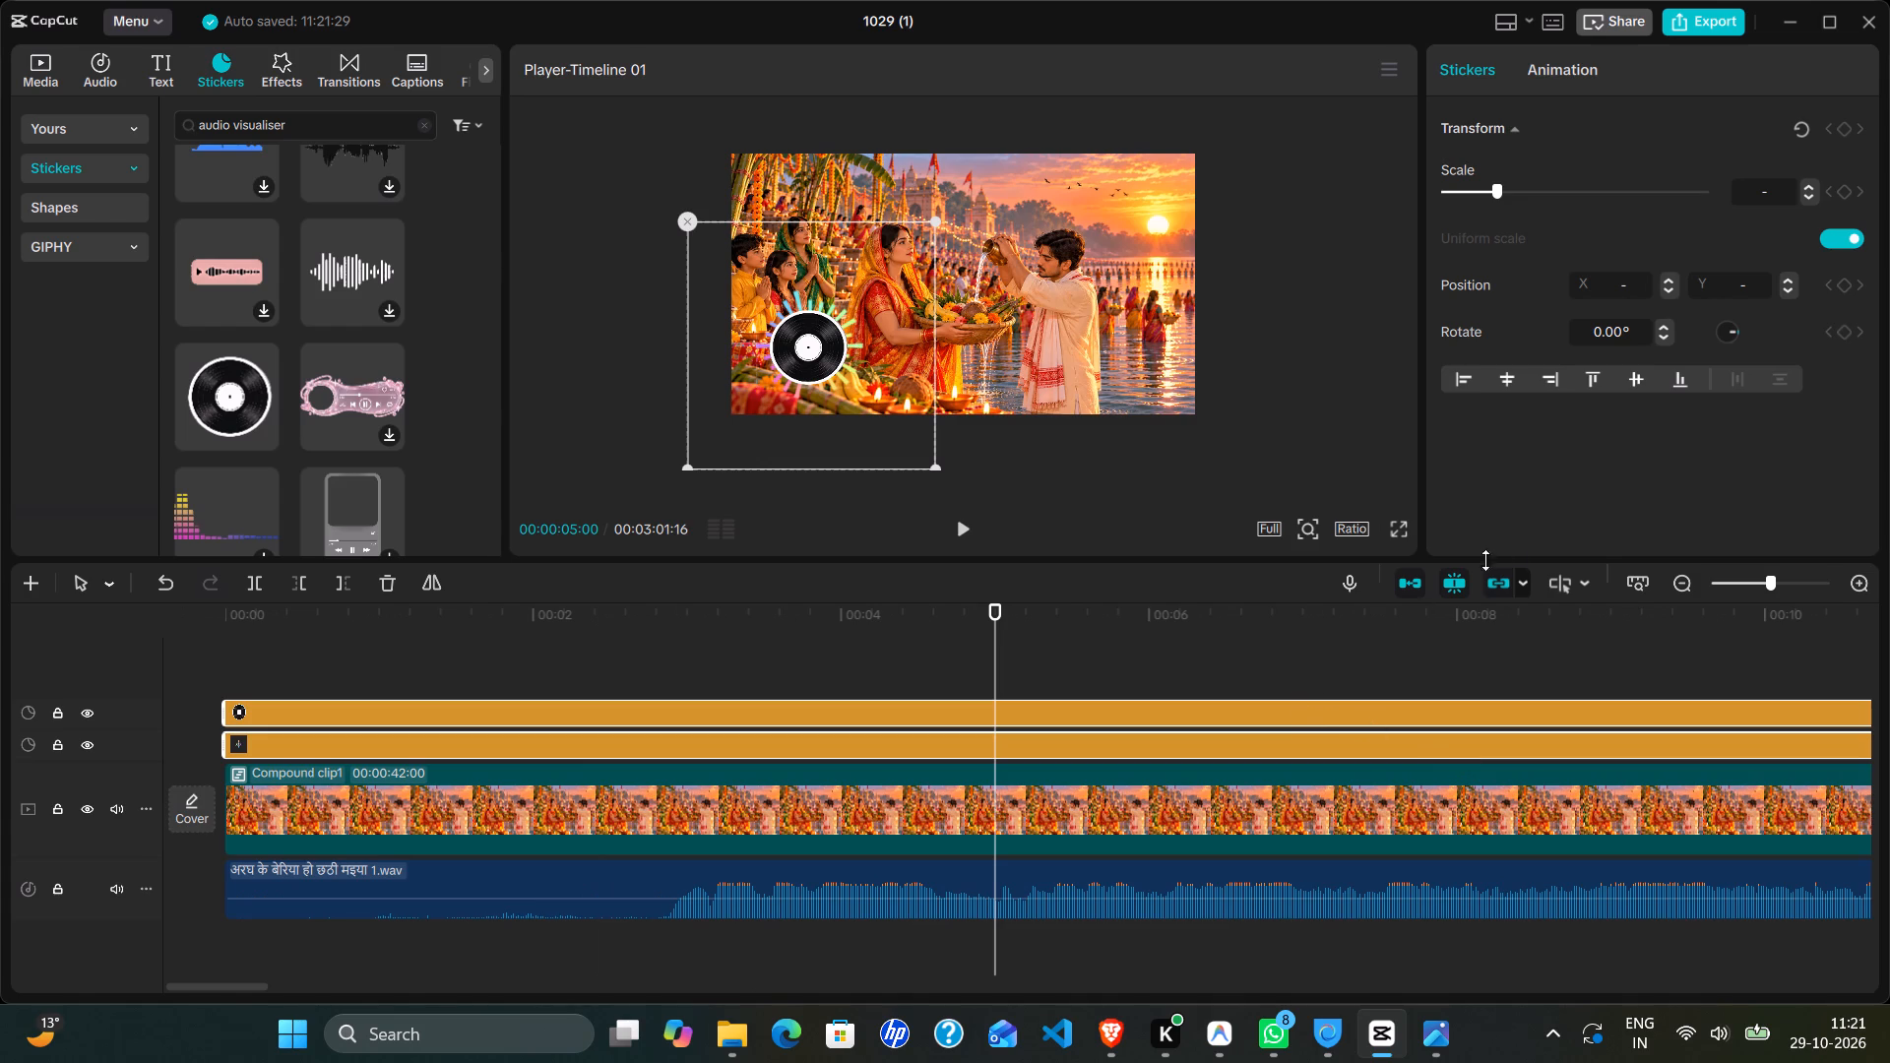
left_click(1560, 82)
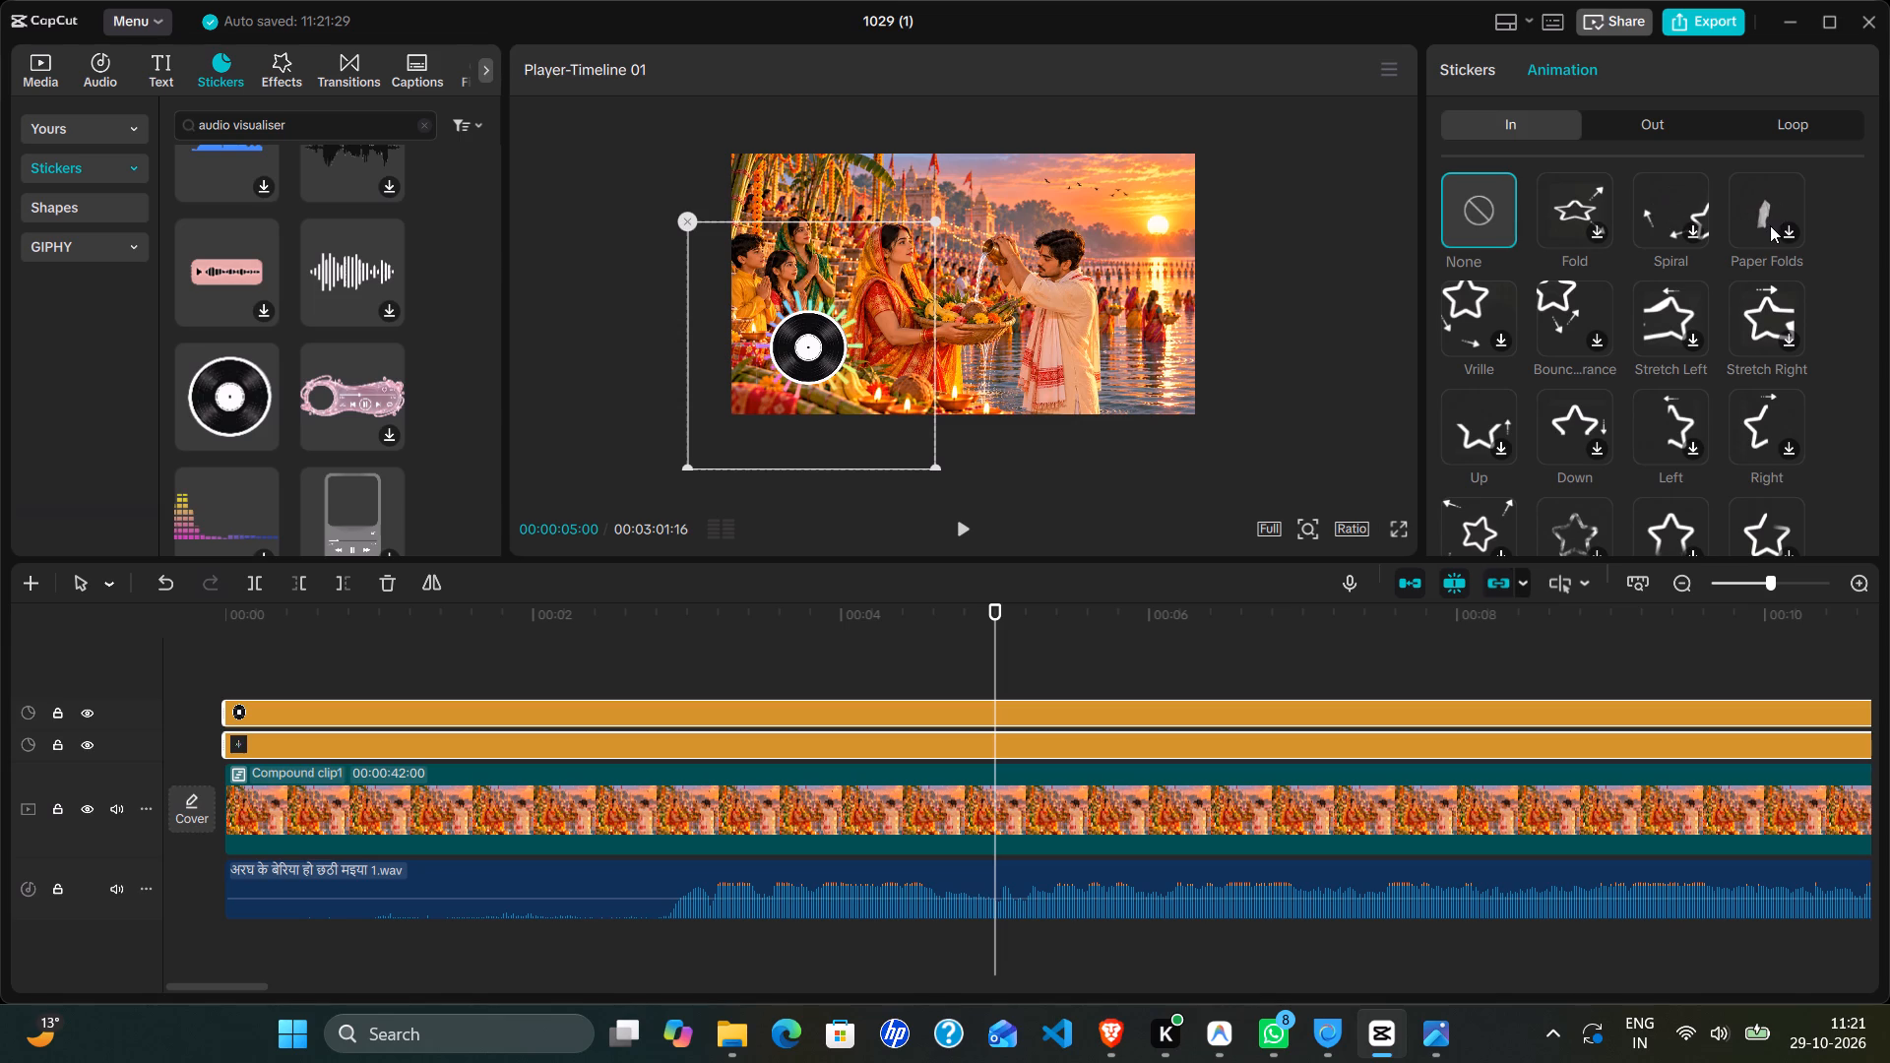
scroll(1553, 422, "down", 1)
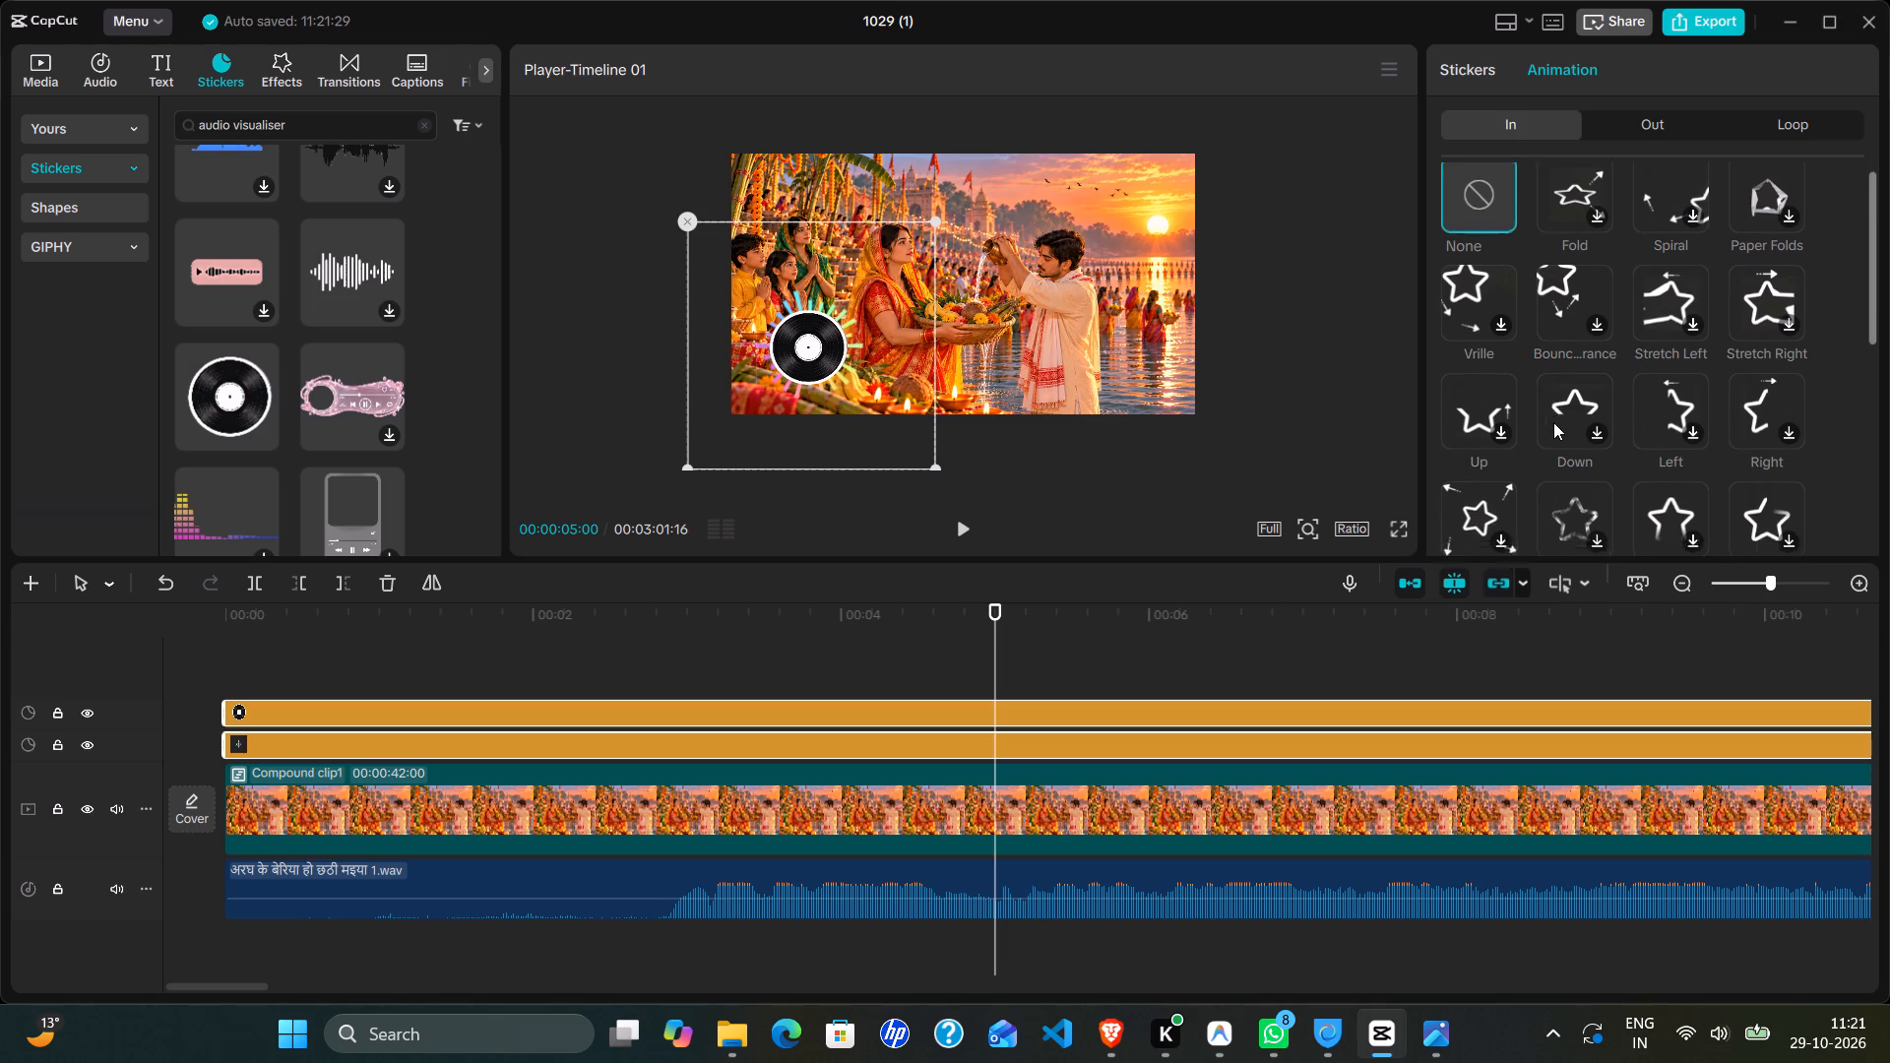
scroll(1553, 422, "down", 3)
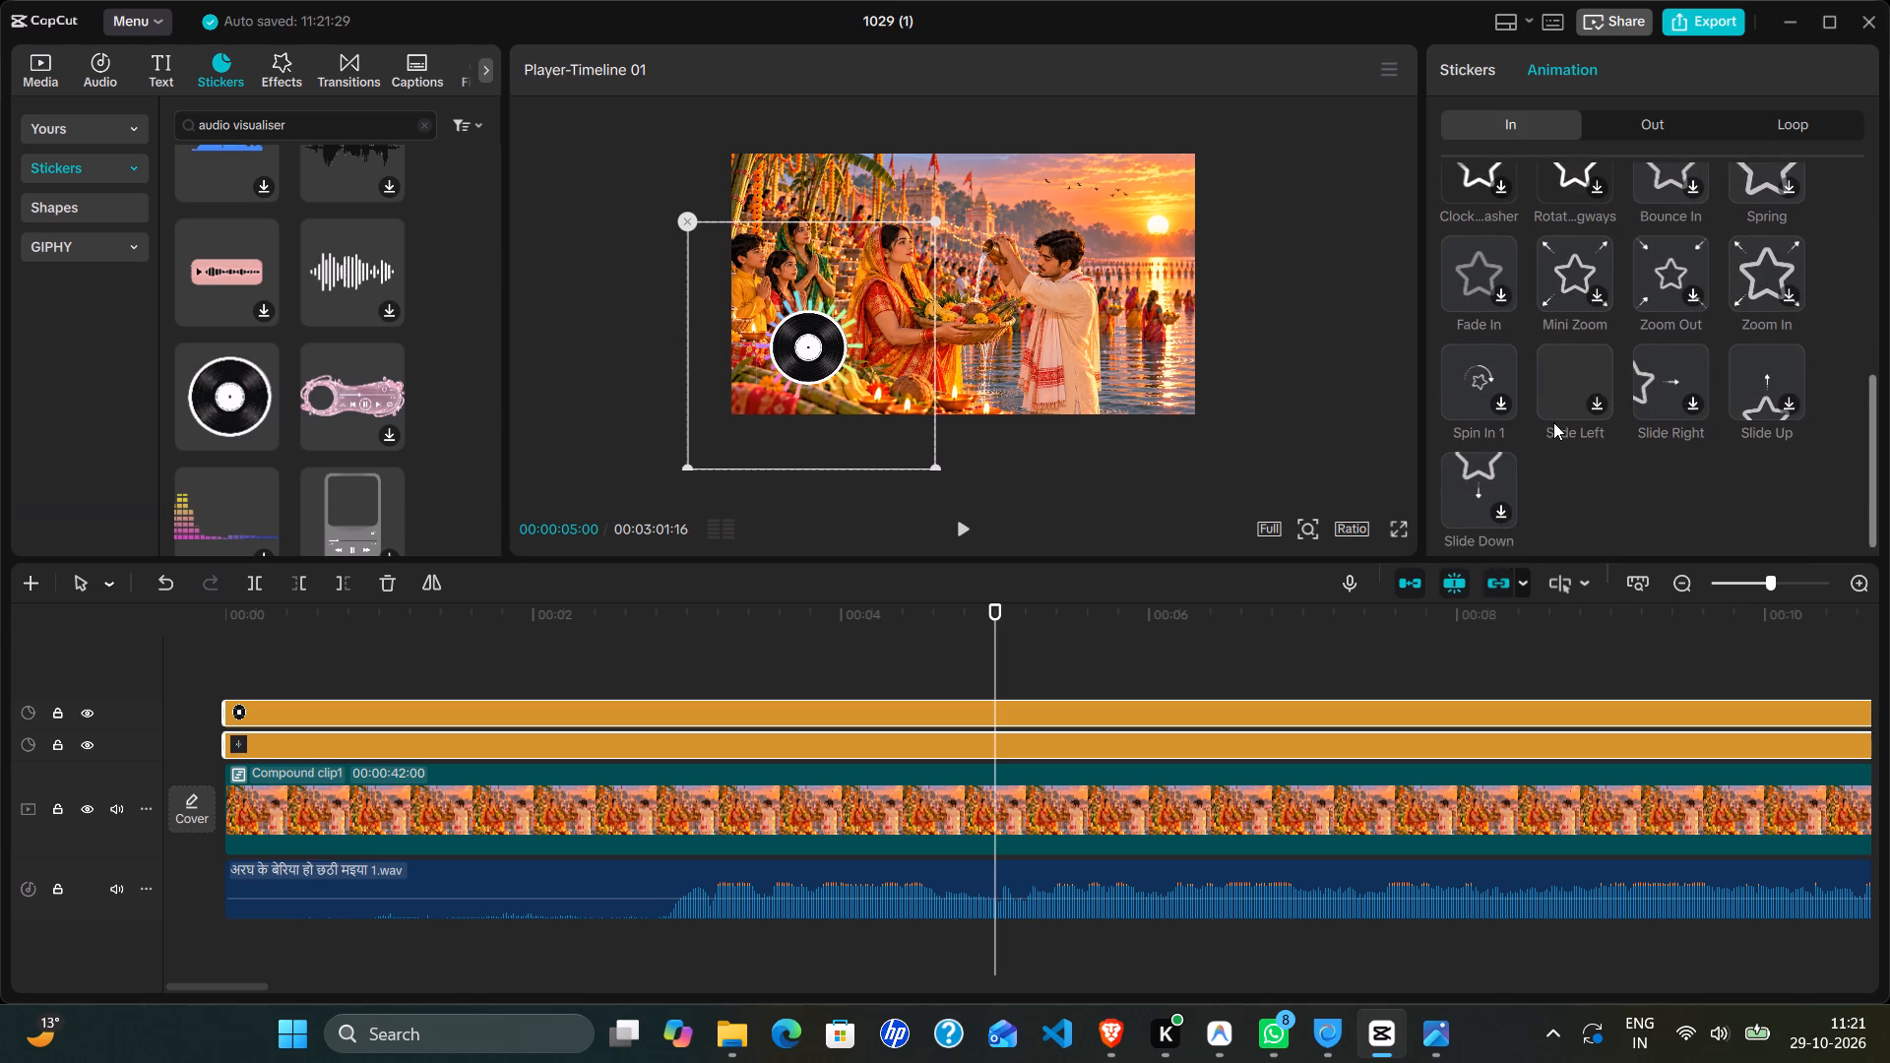
scroll(1553, 422, "down", 1)
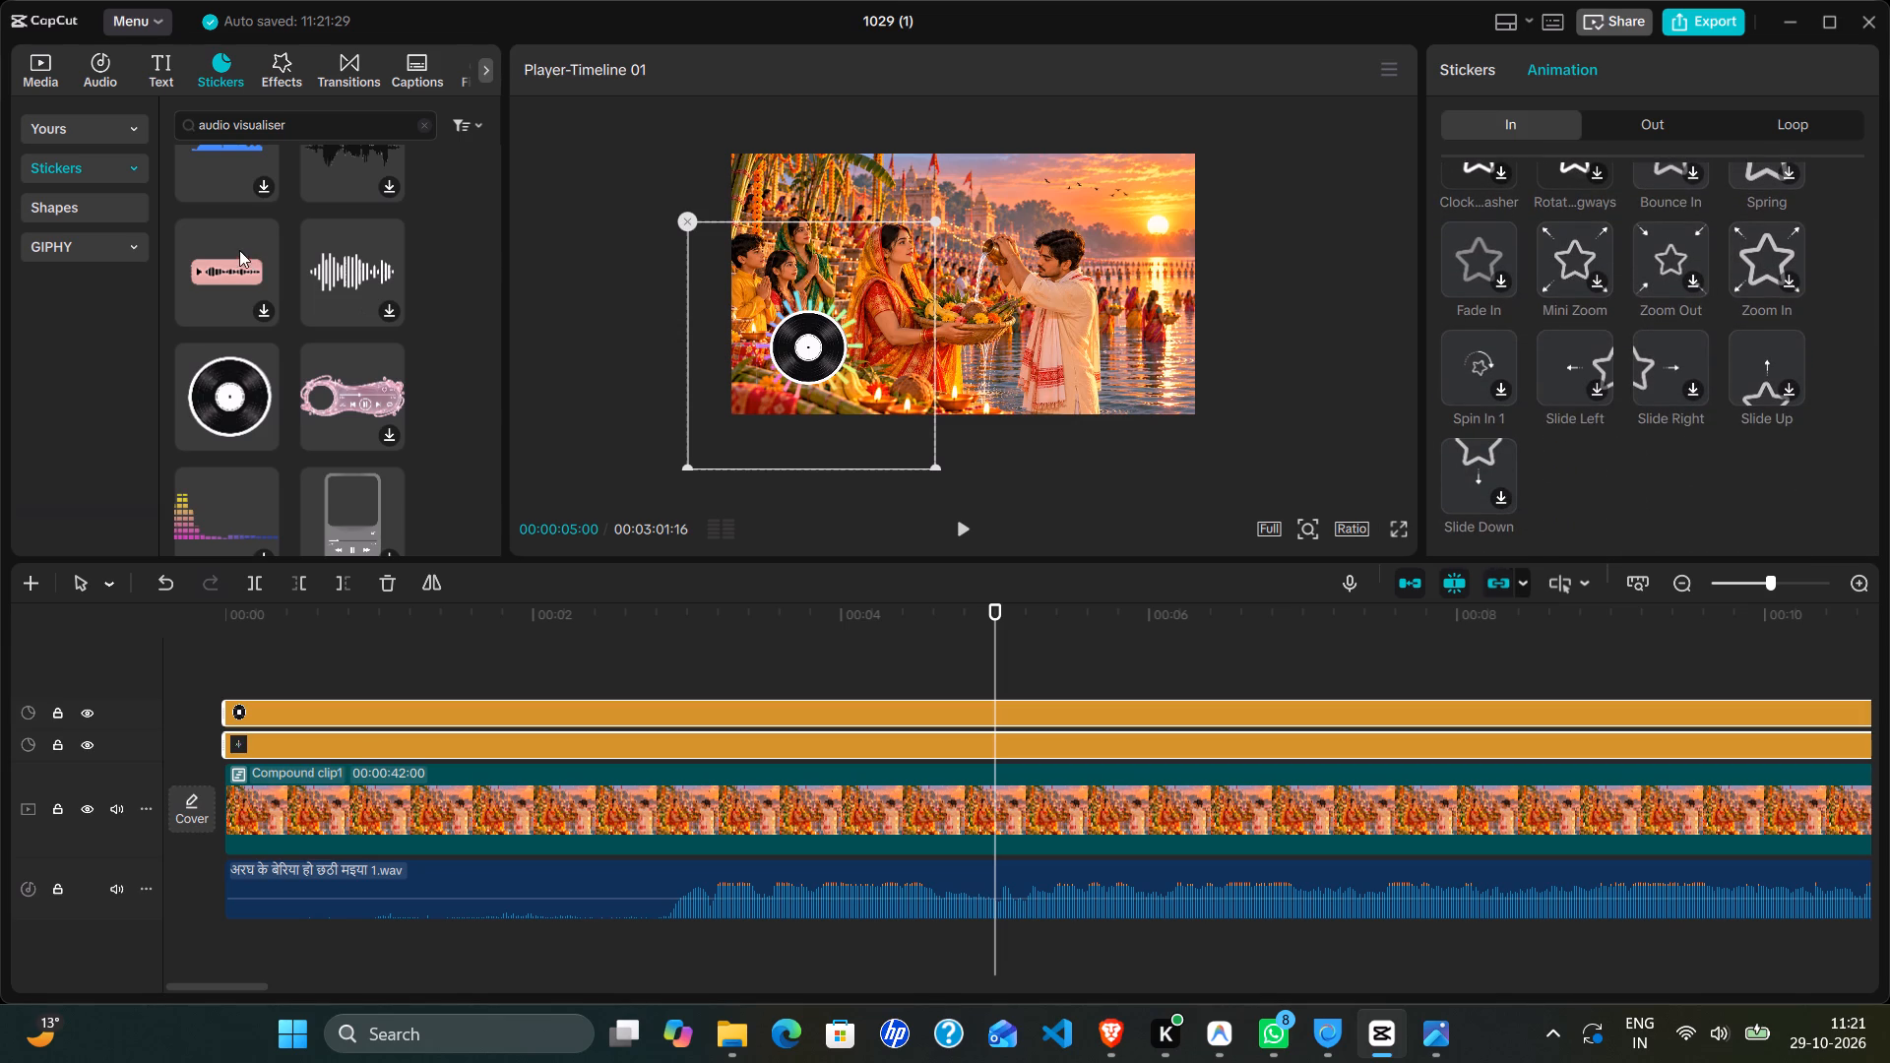
Search the video effects for blurry and look through the available blur effects.
left_click(285, 68)
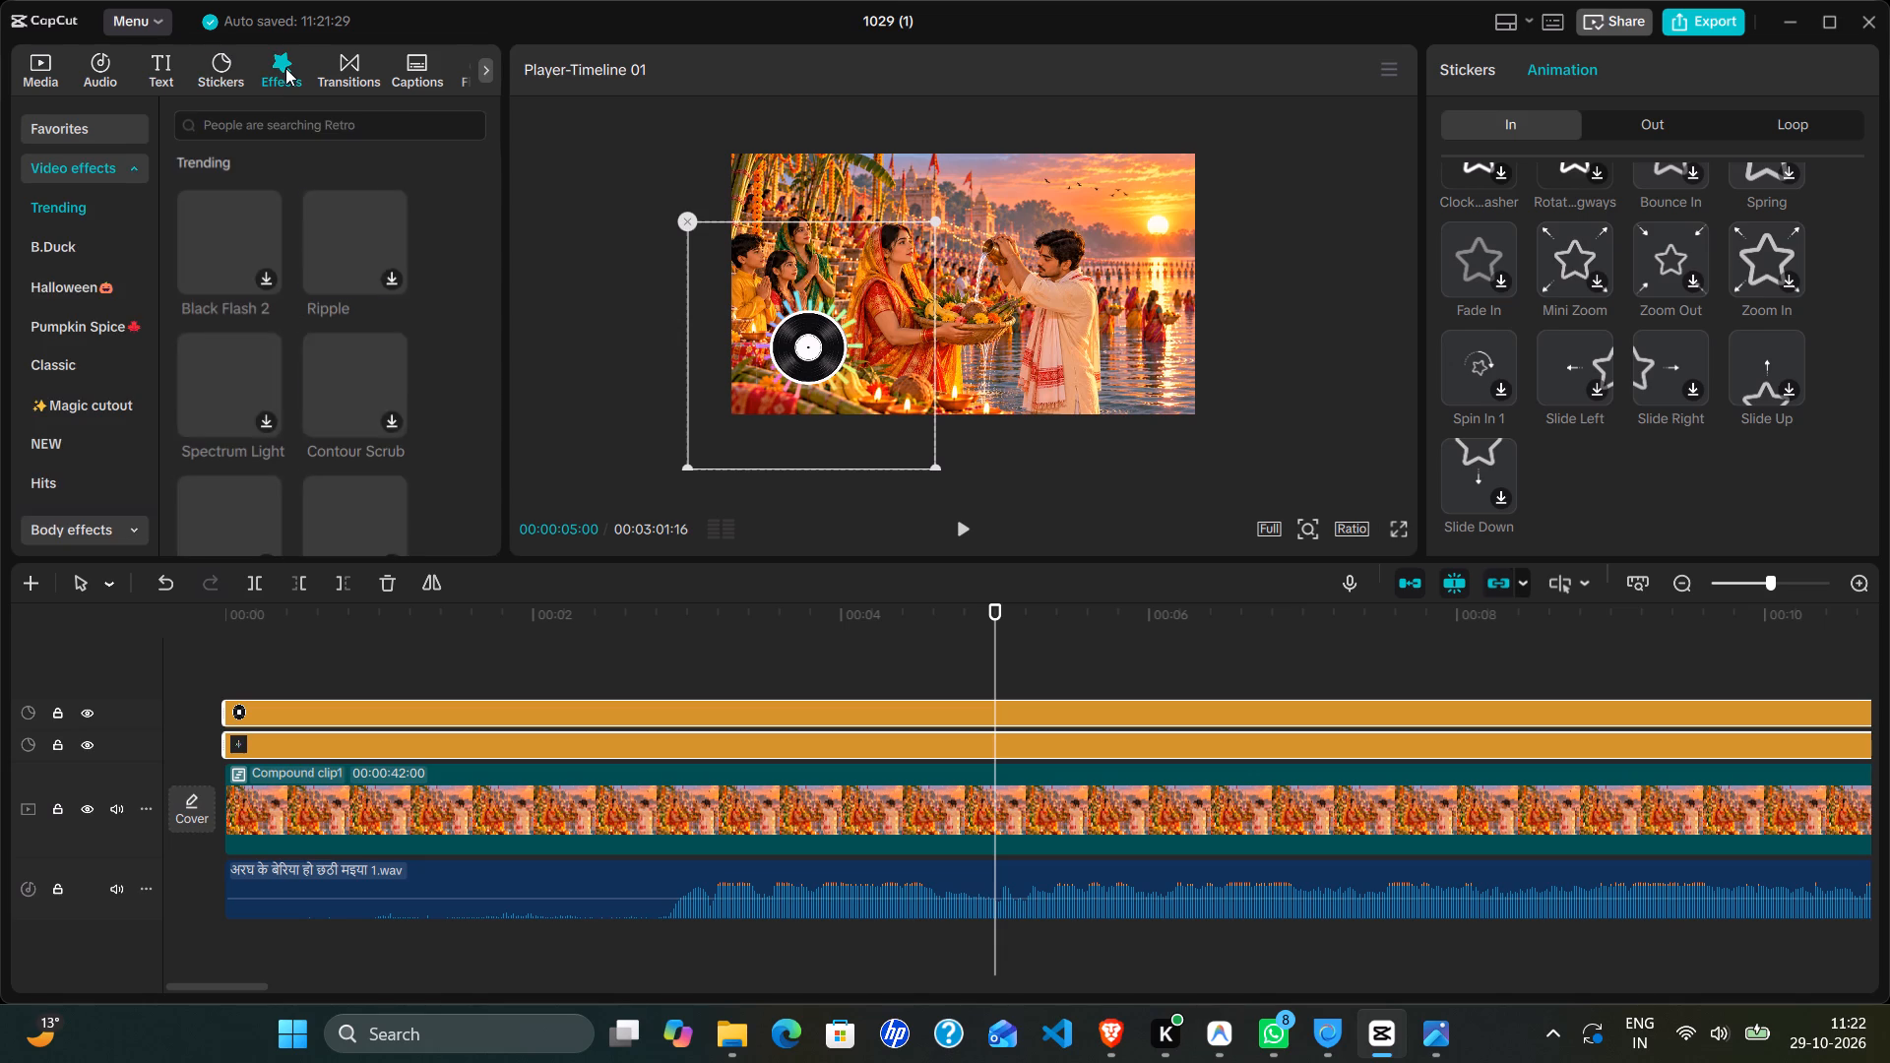
left_click(280, 134)
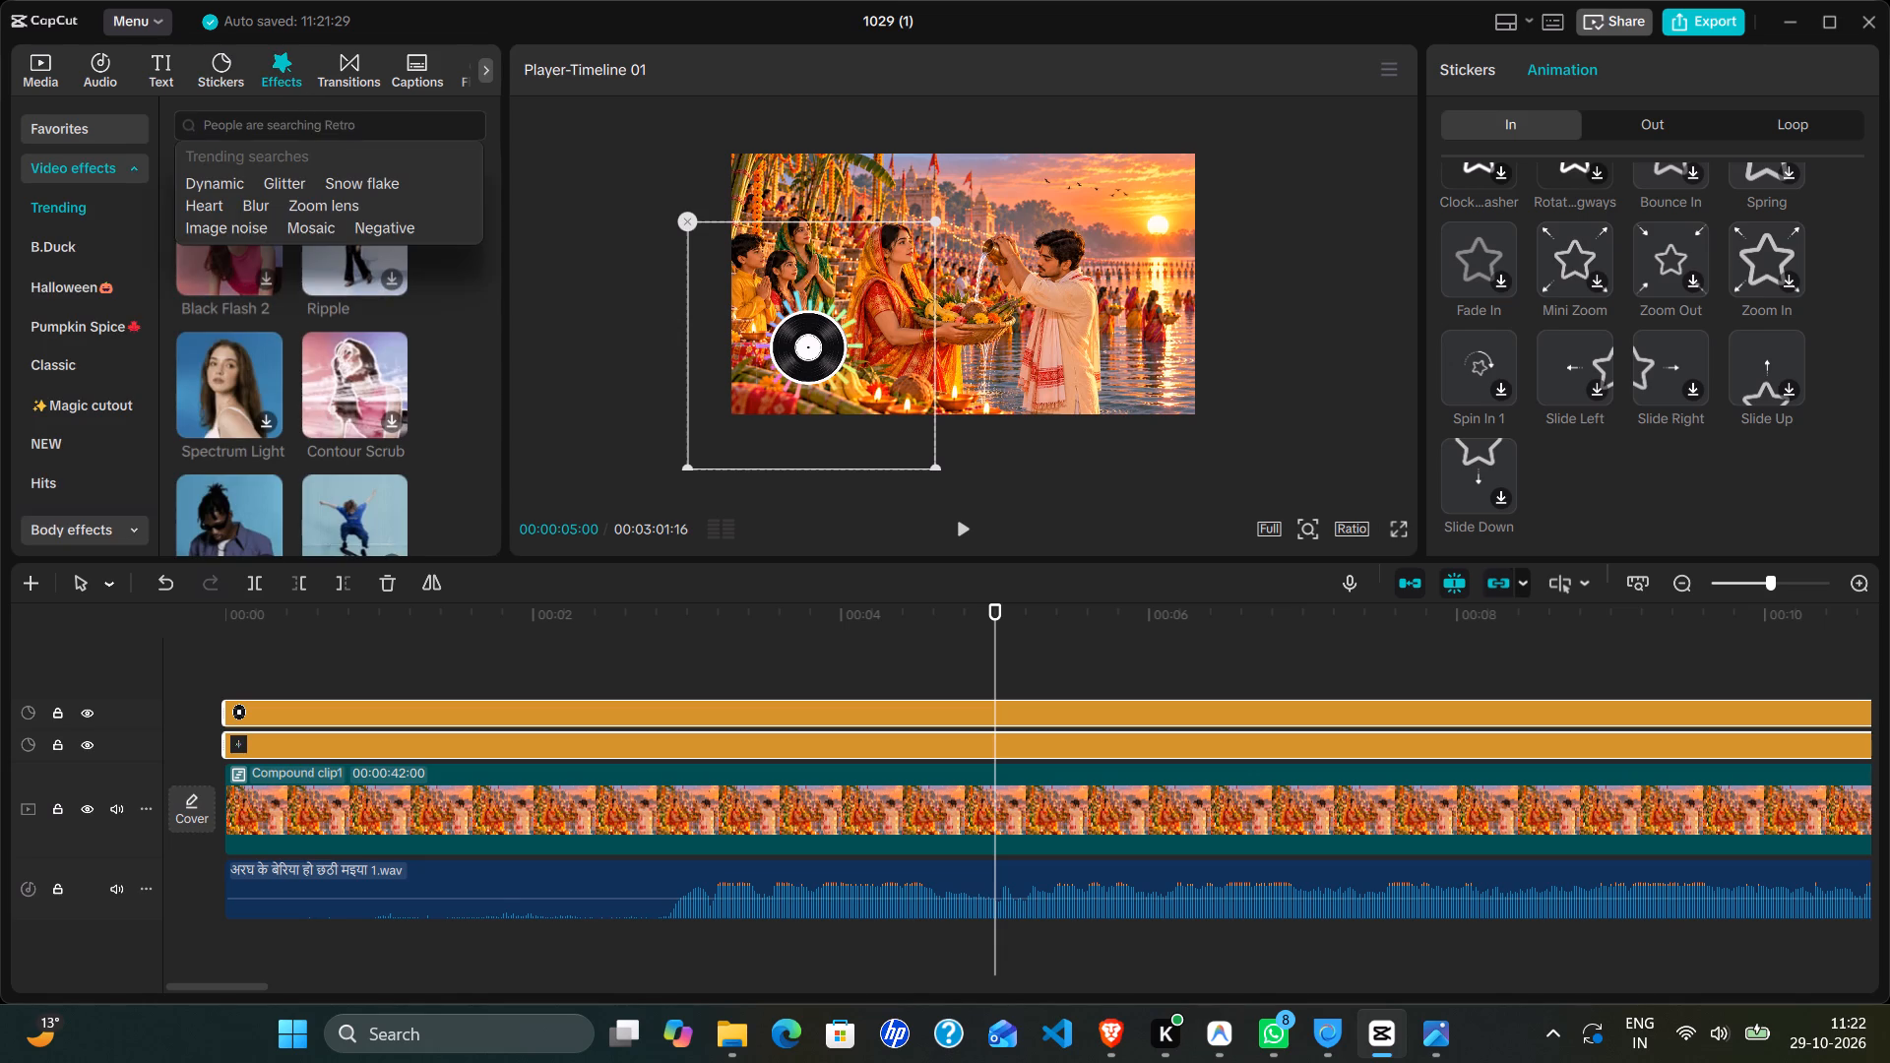
type("blur")
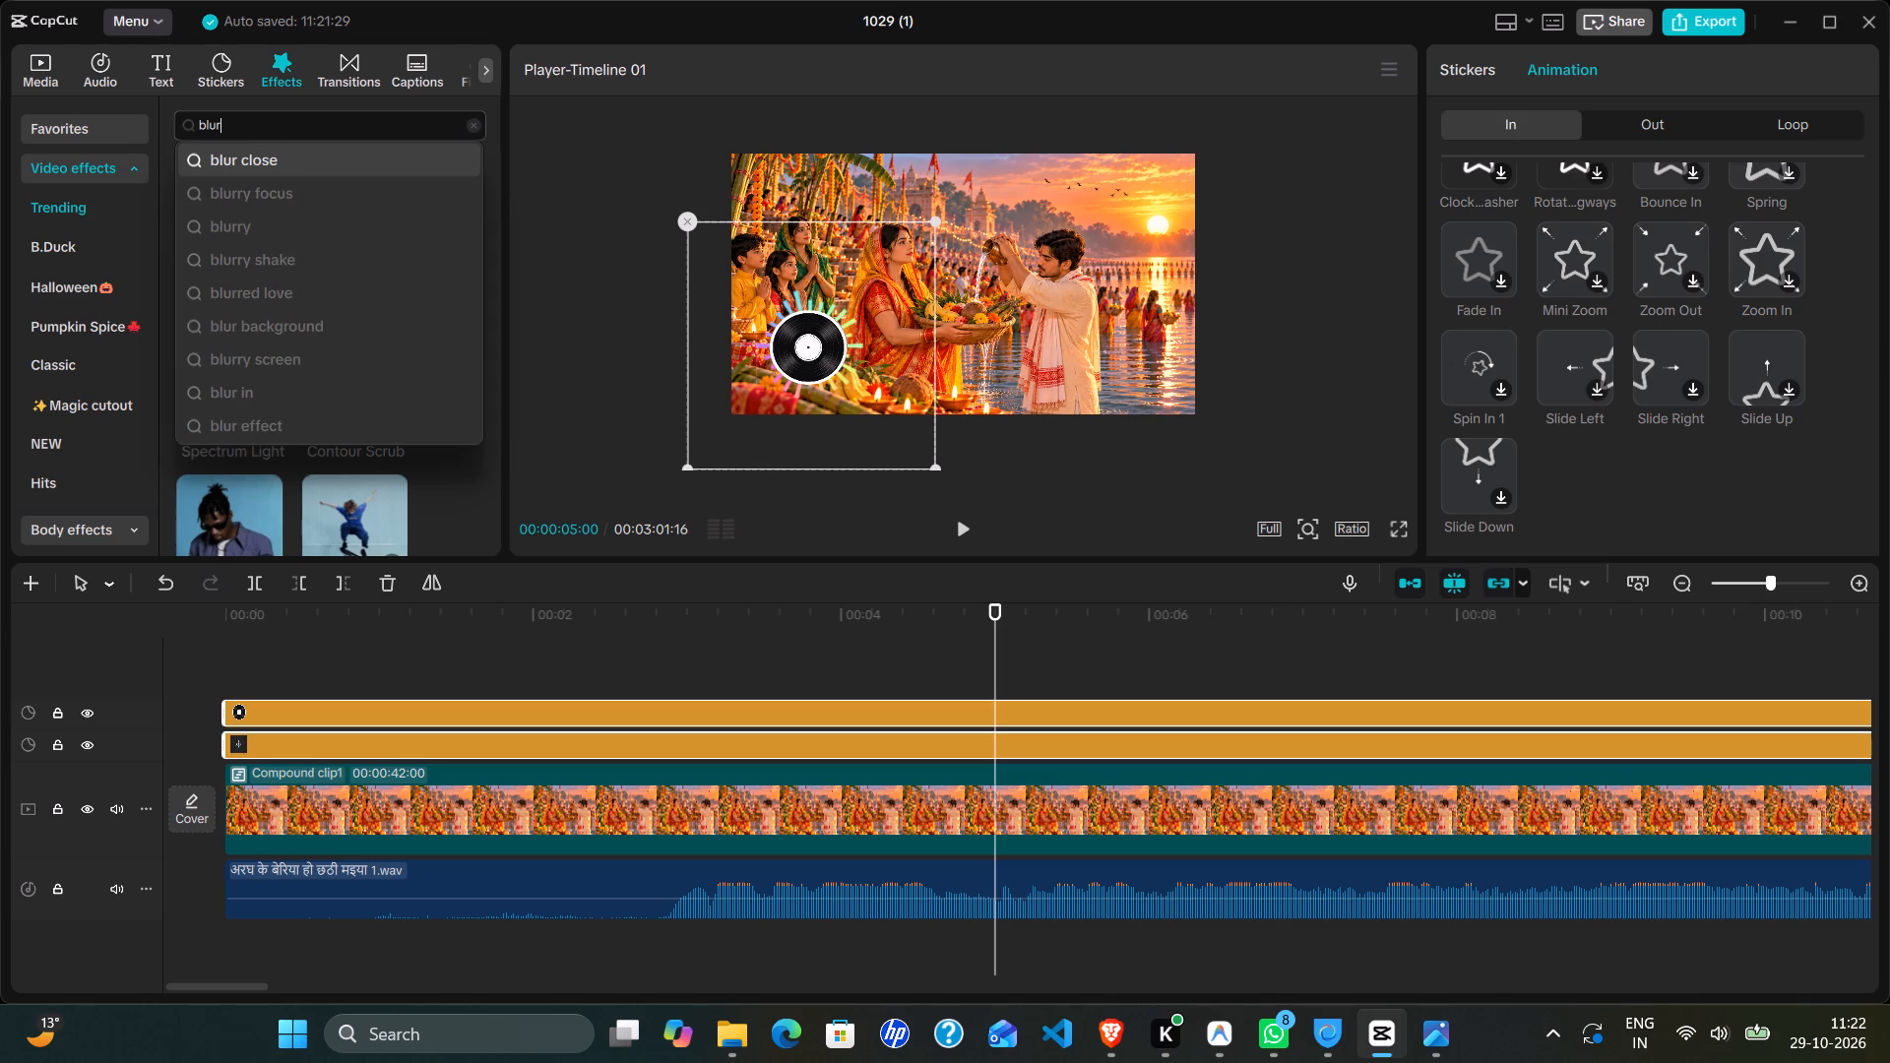
left_click(299, 225)
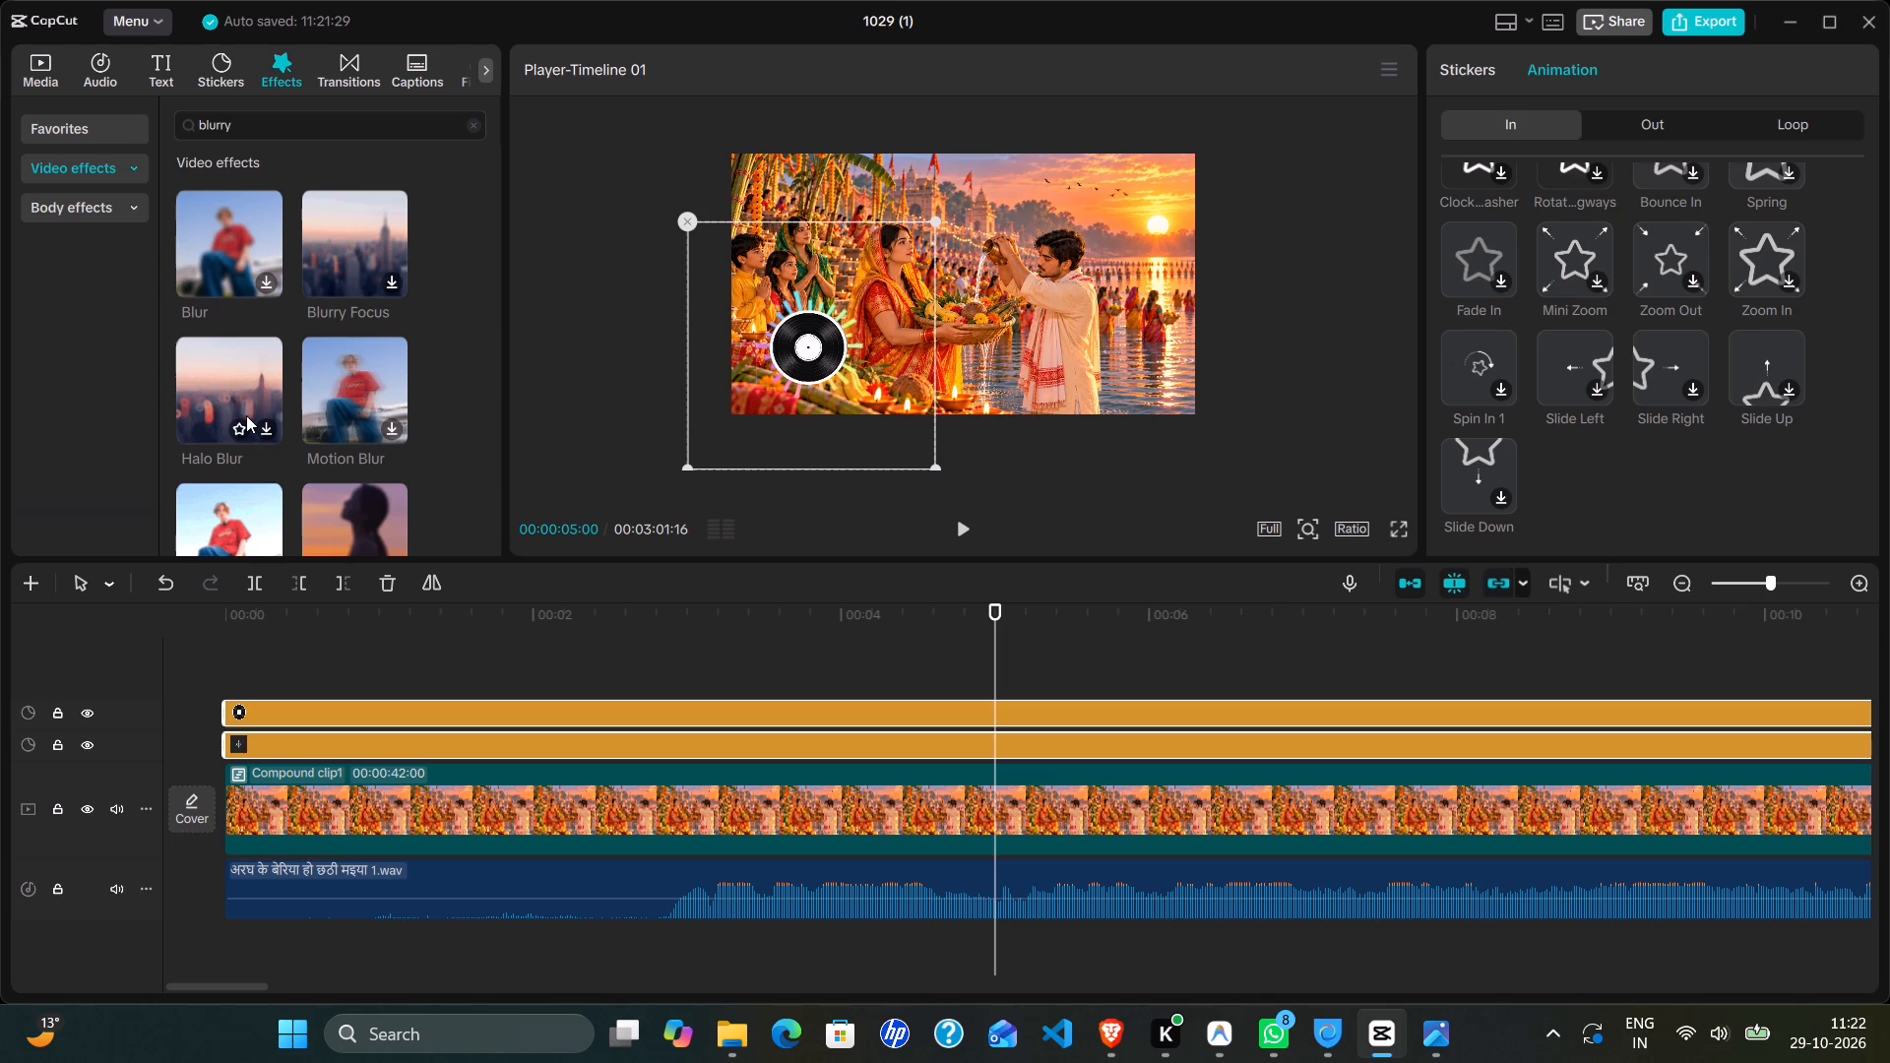
scroll(295, 355, "down", 2)
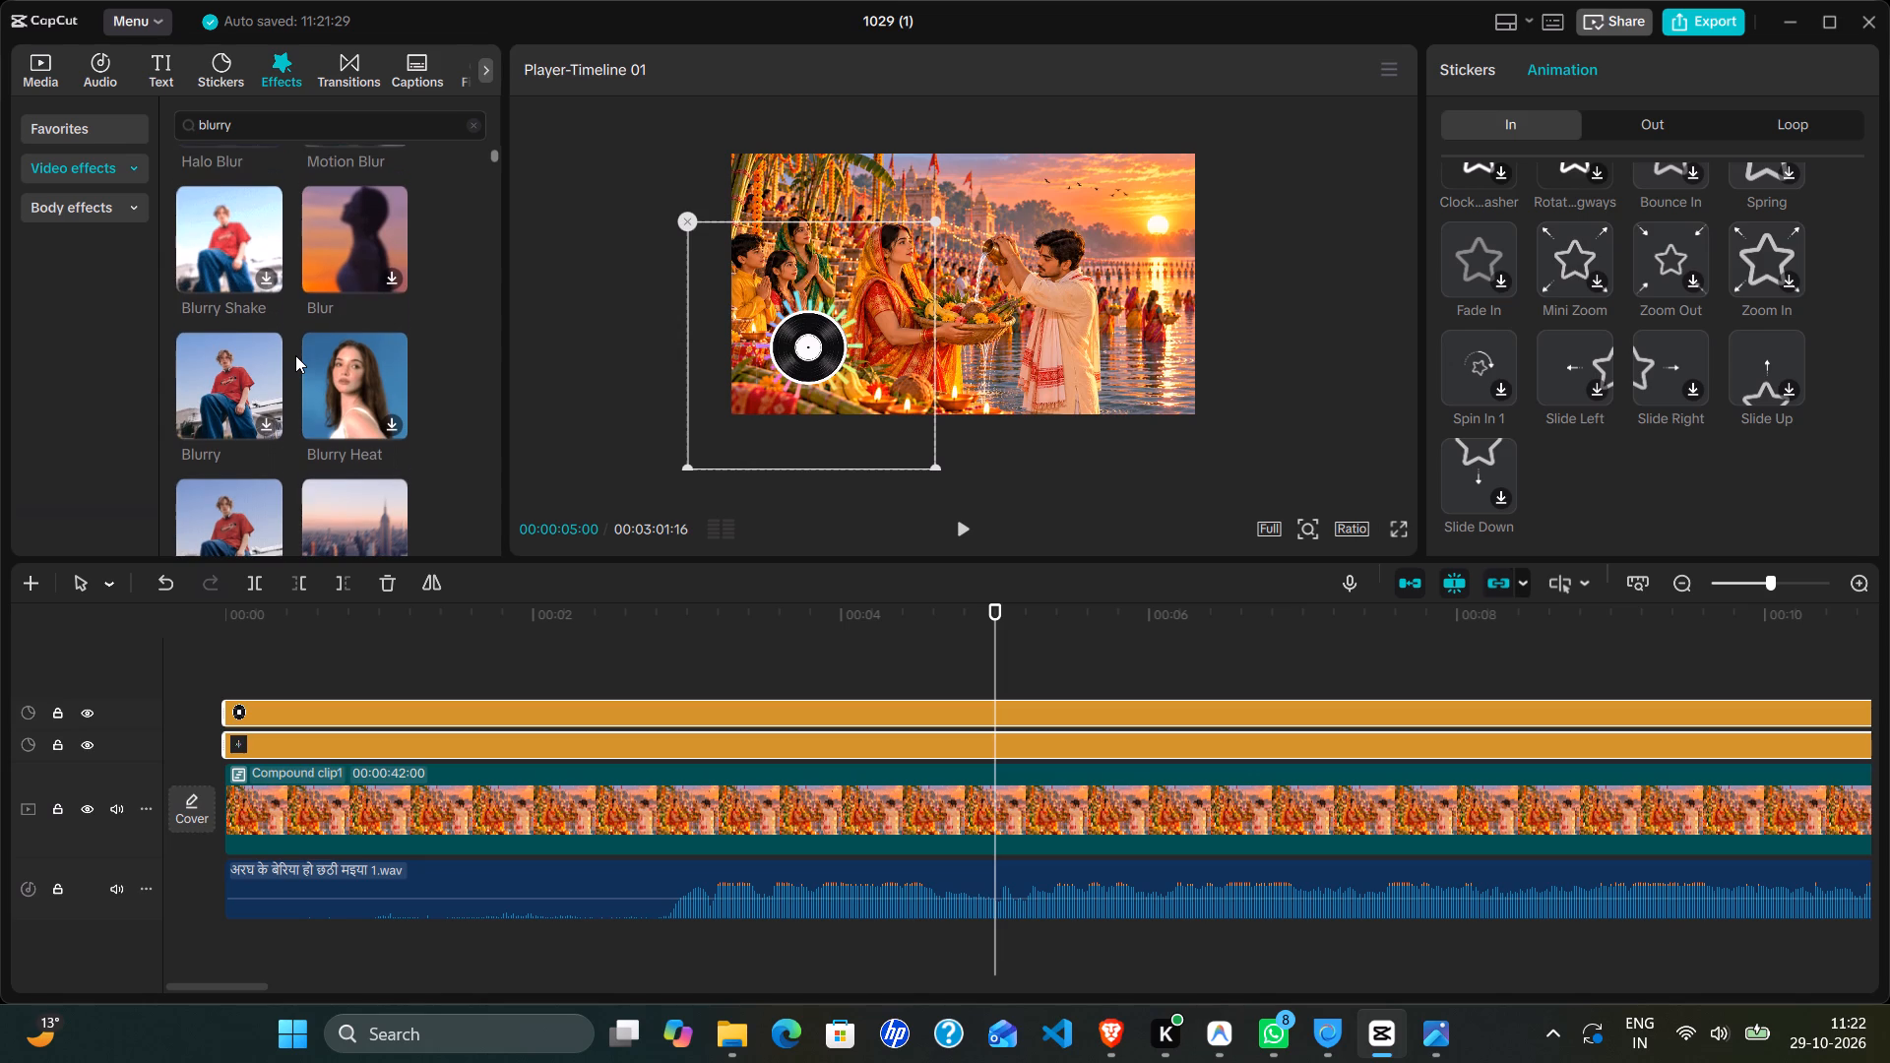
scroll(295, 355, "down", 1)
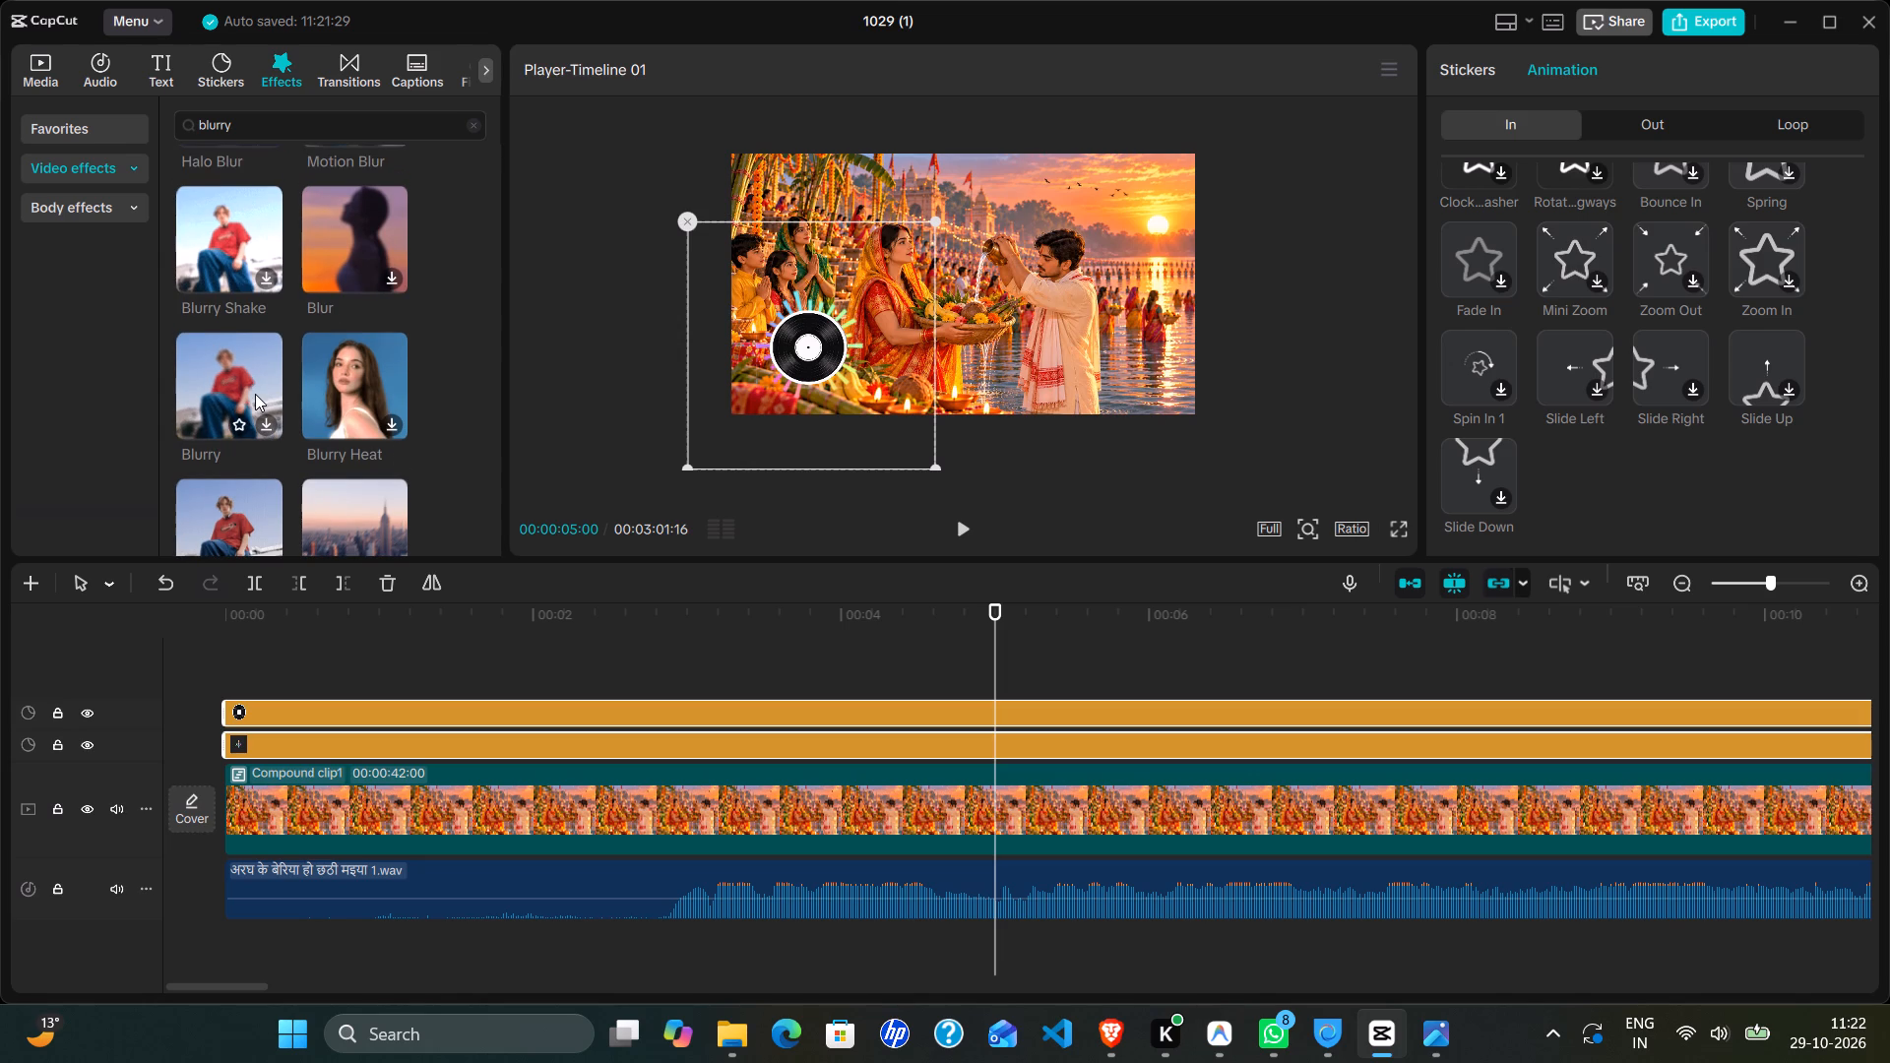
scroll(365, 371, "down", 1)
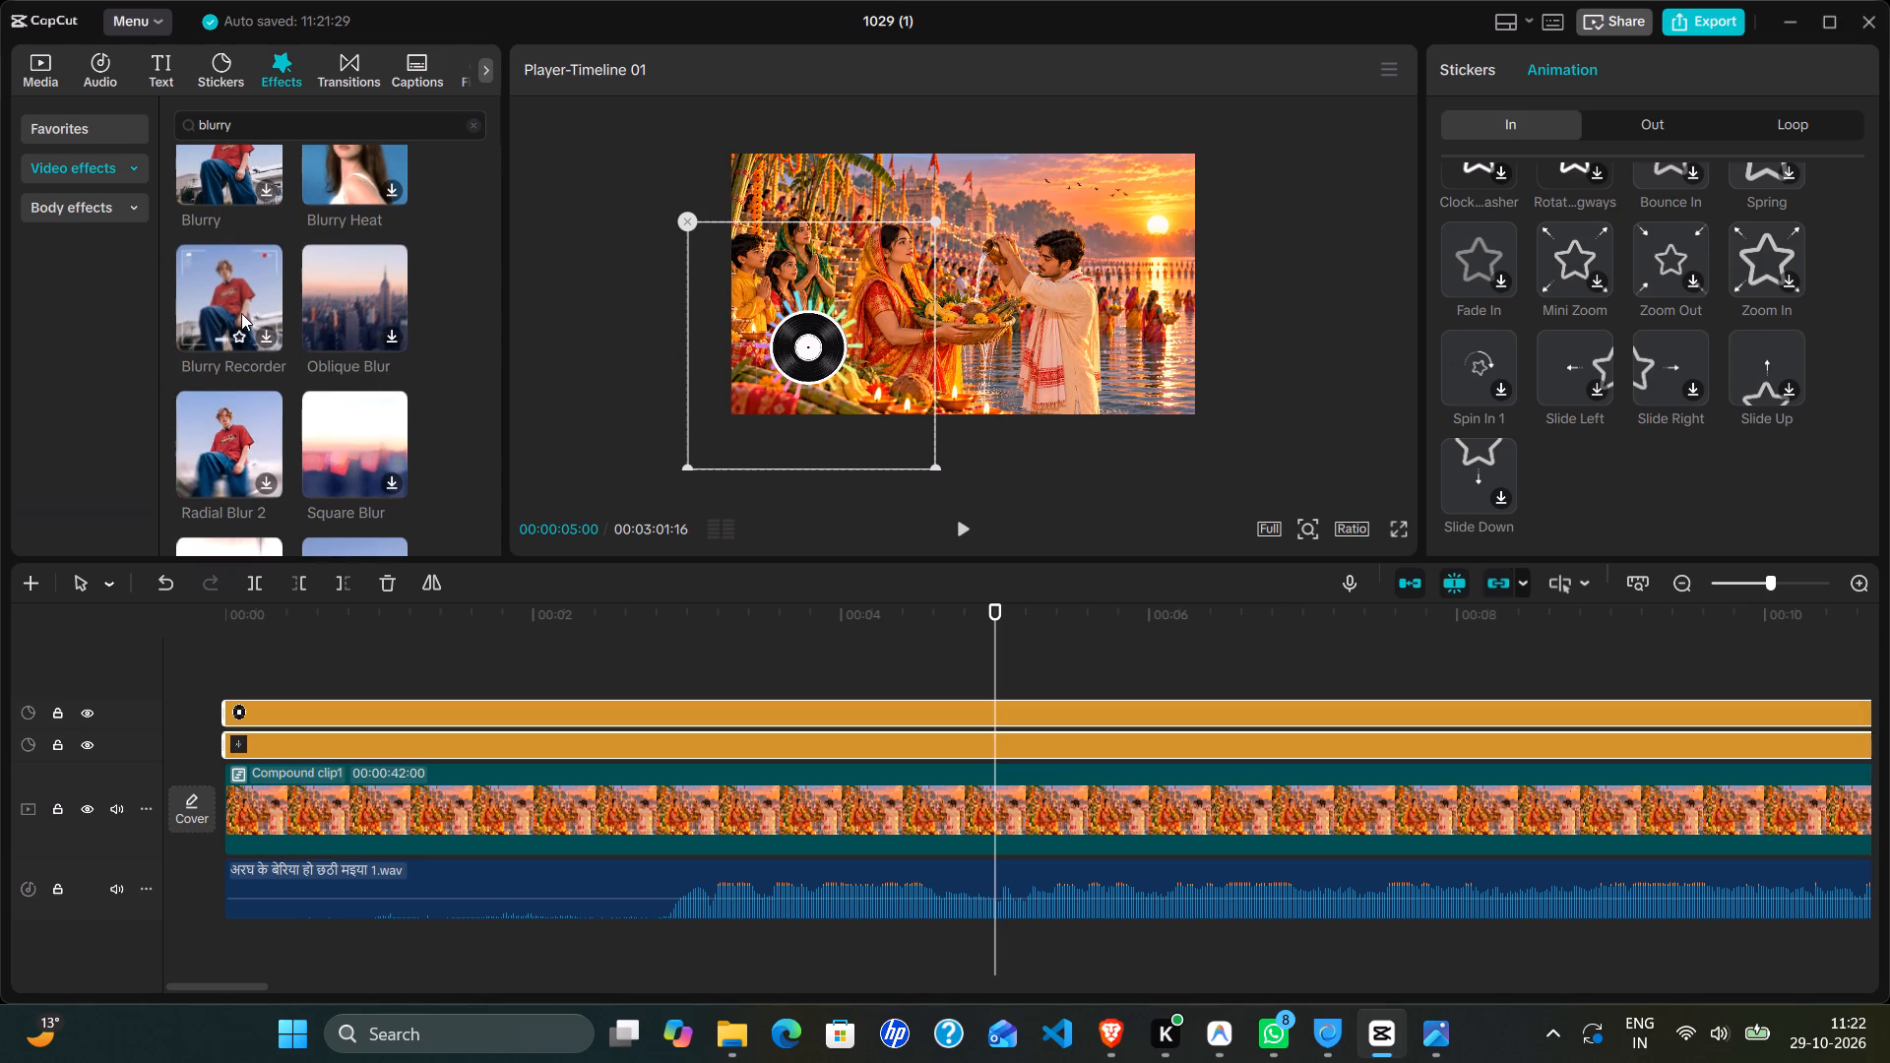
scroll(241, 312, "down", 1)
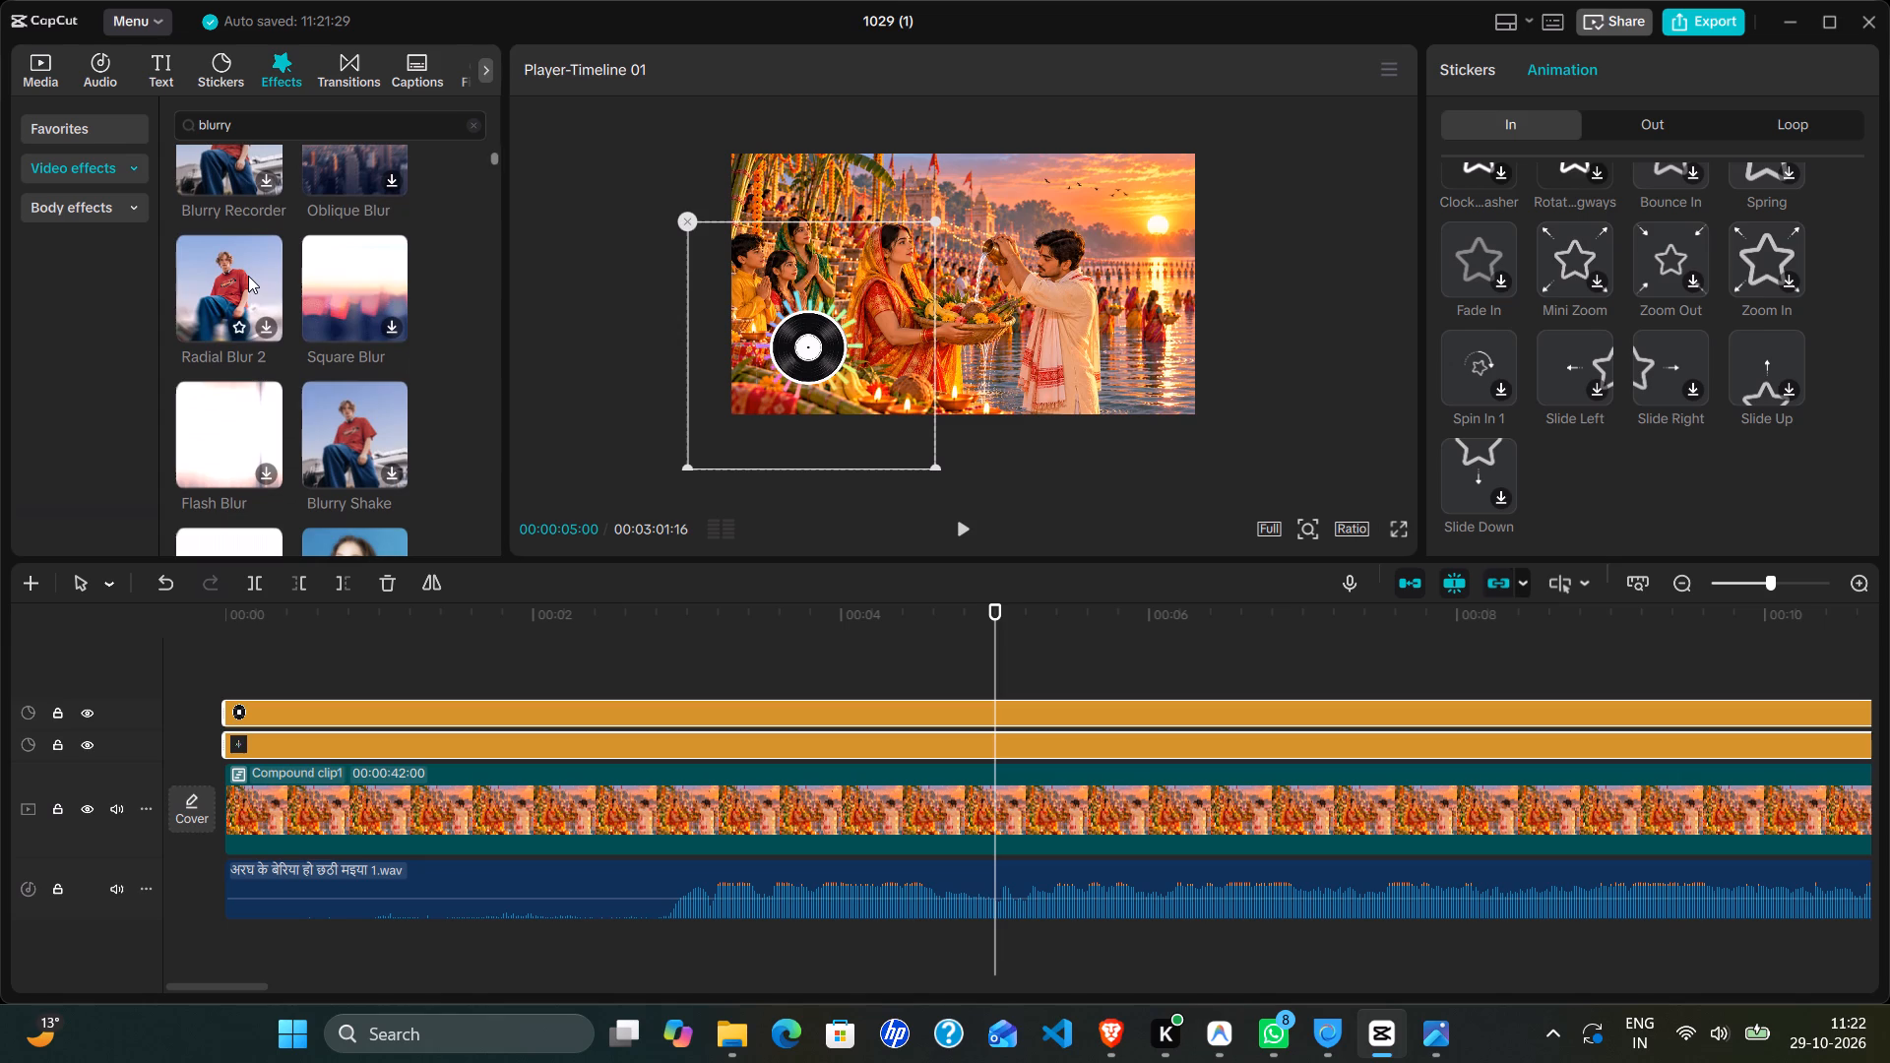
scroll(351, 283, "down", 1)
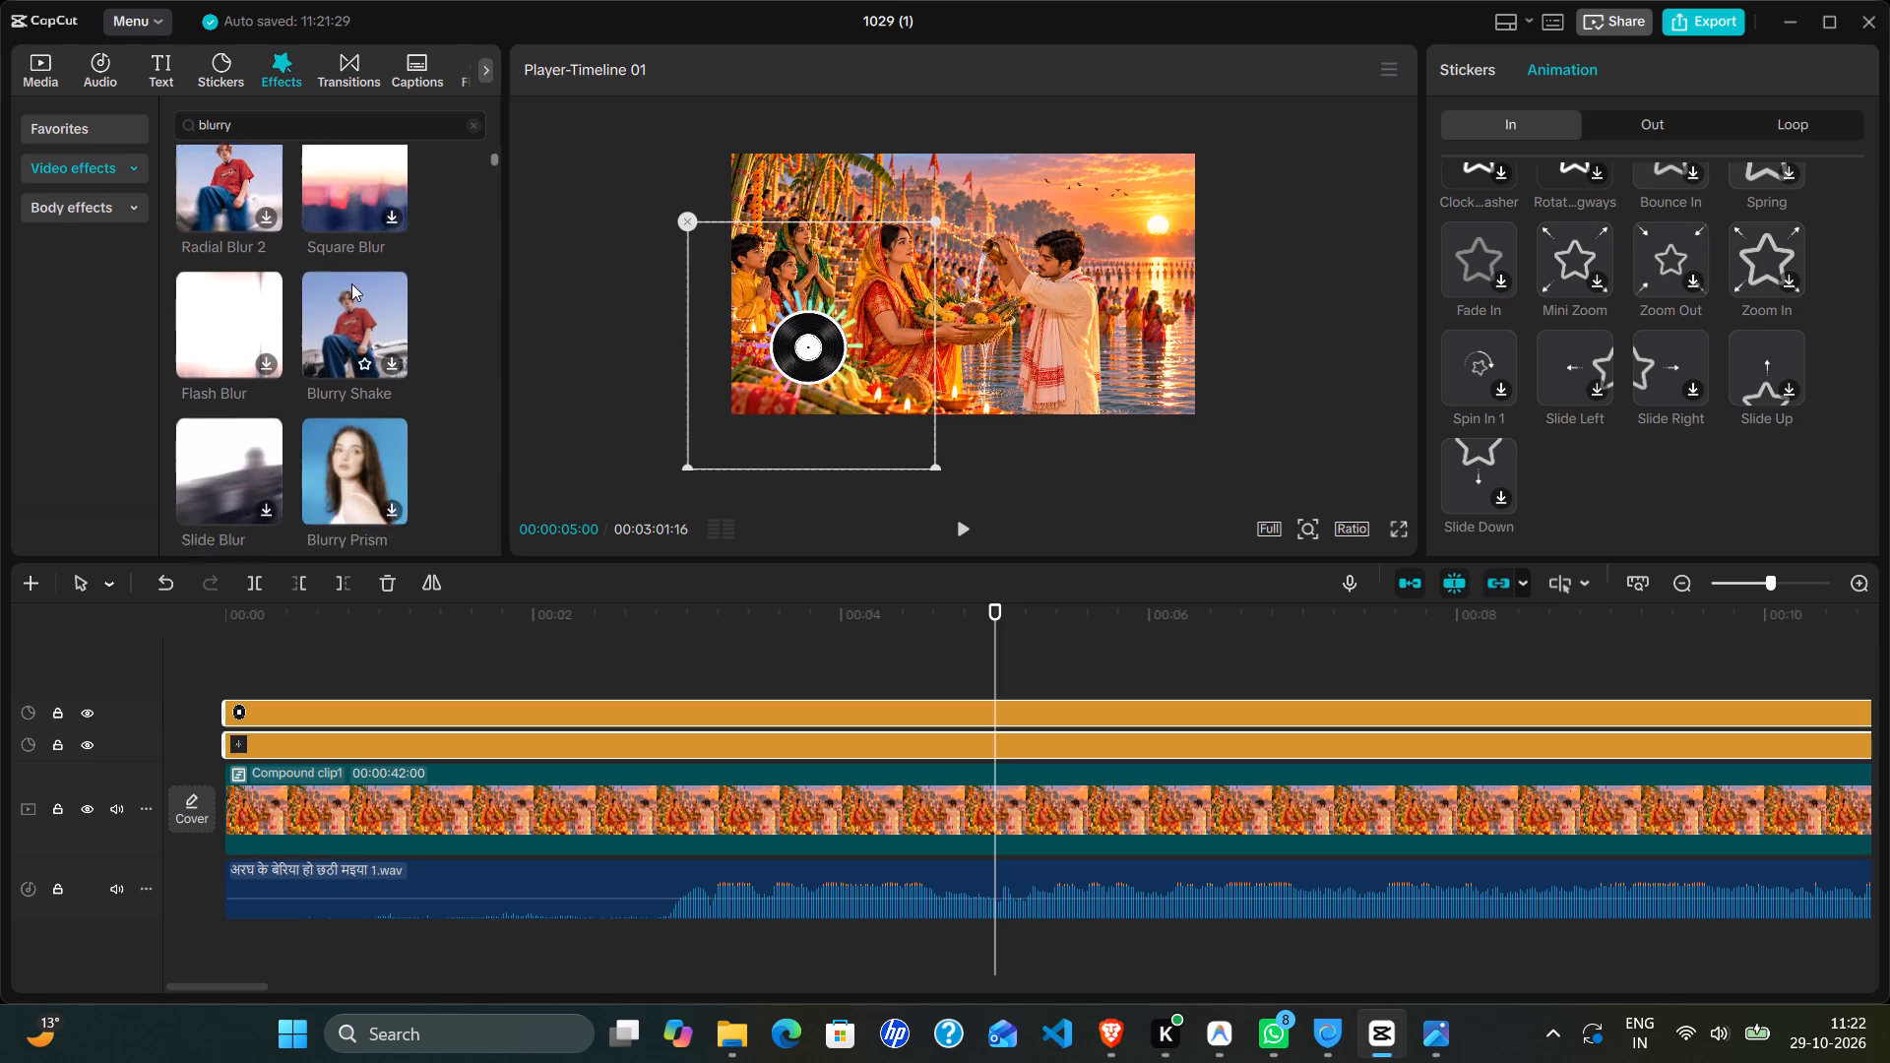
scroll(351, 283, "down", 1)
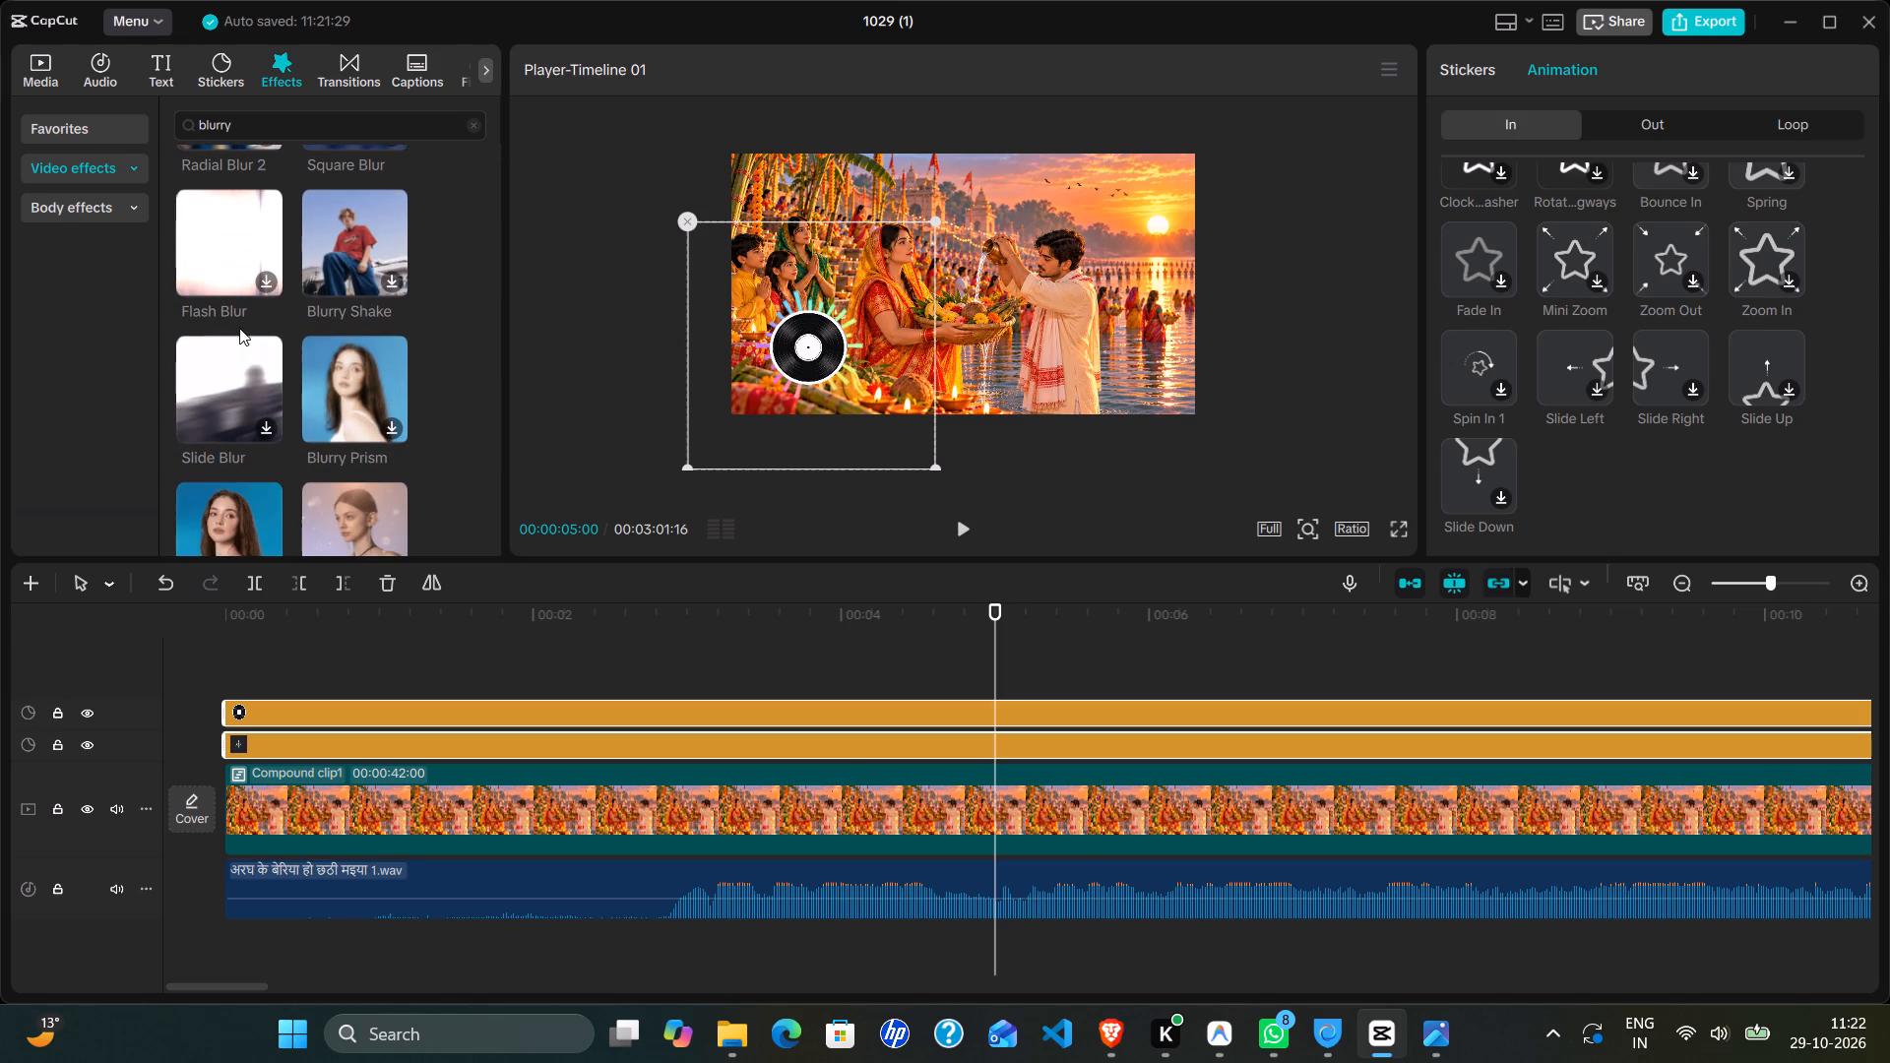
scroll(359, 368, "up", 4)
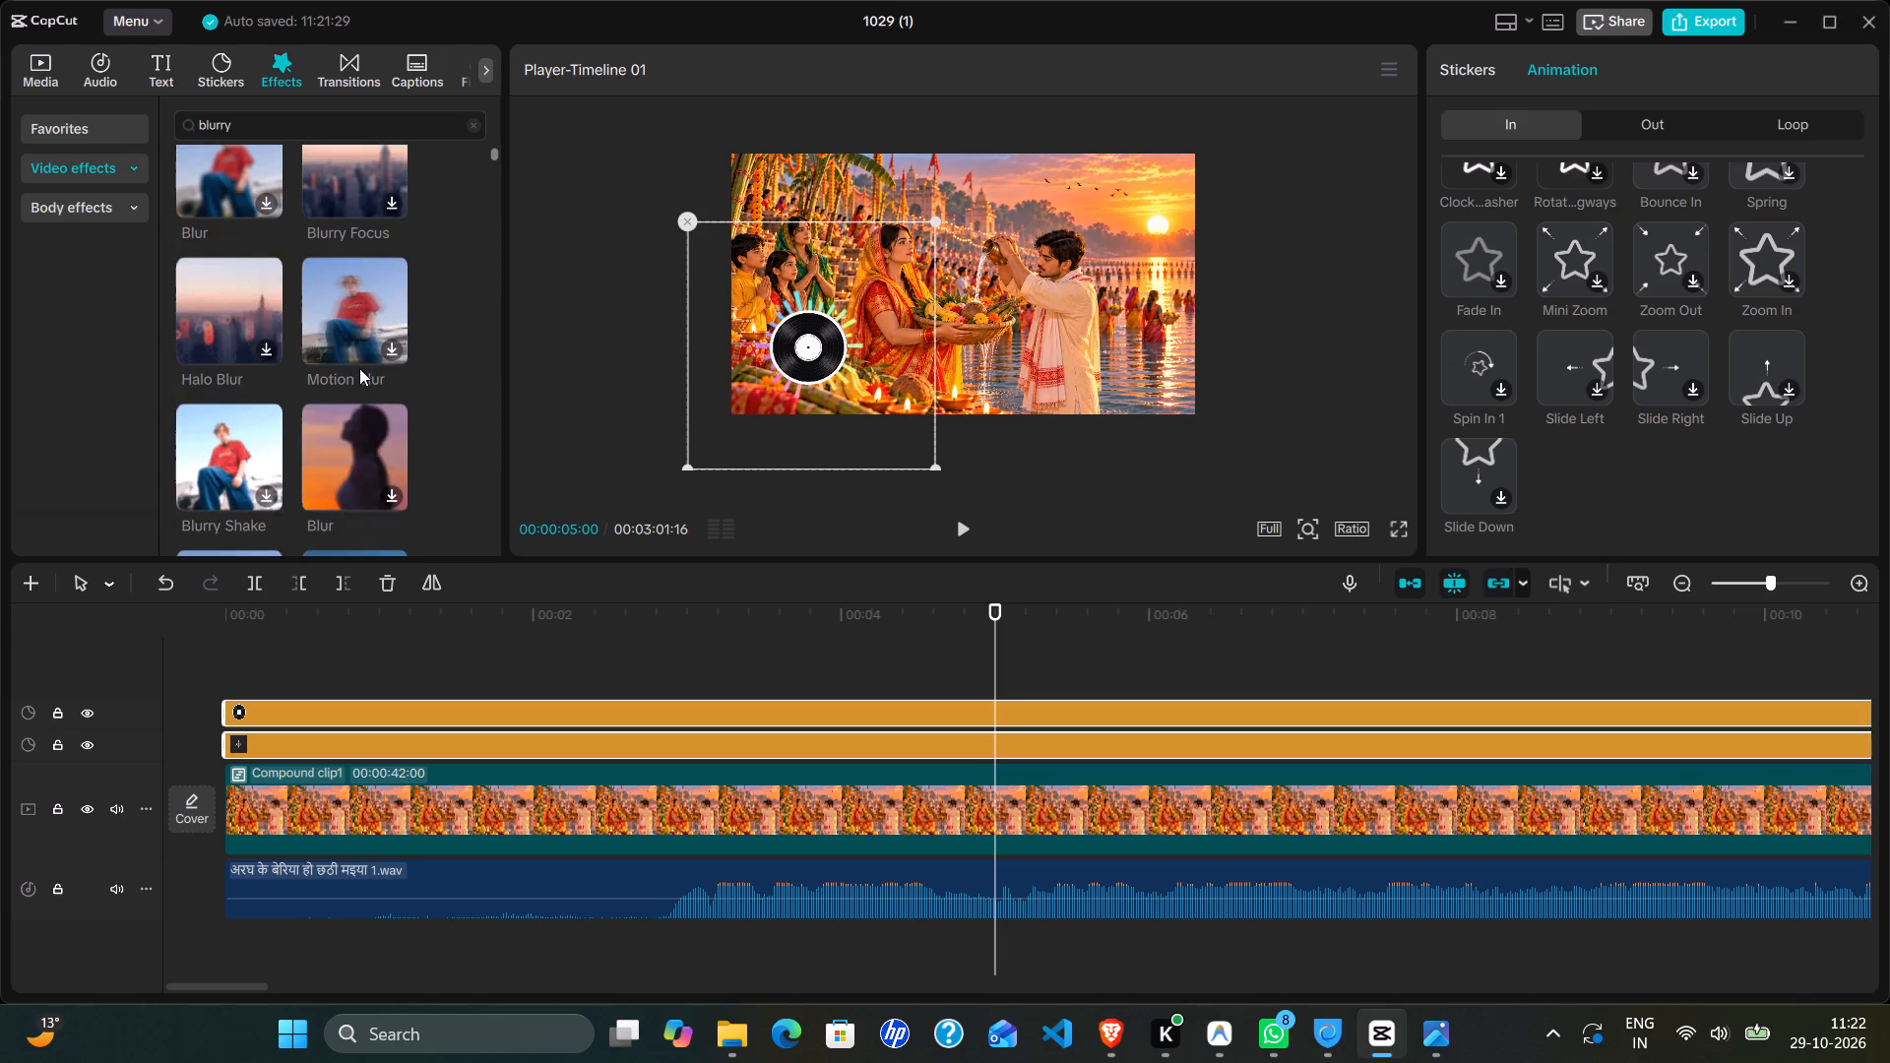
scroll(359, 368, "down", 4)
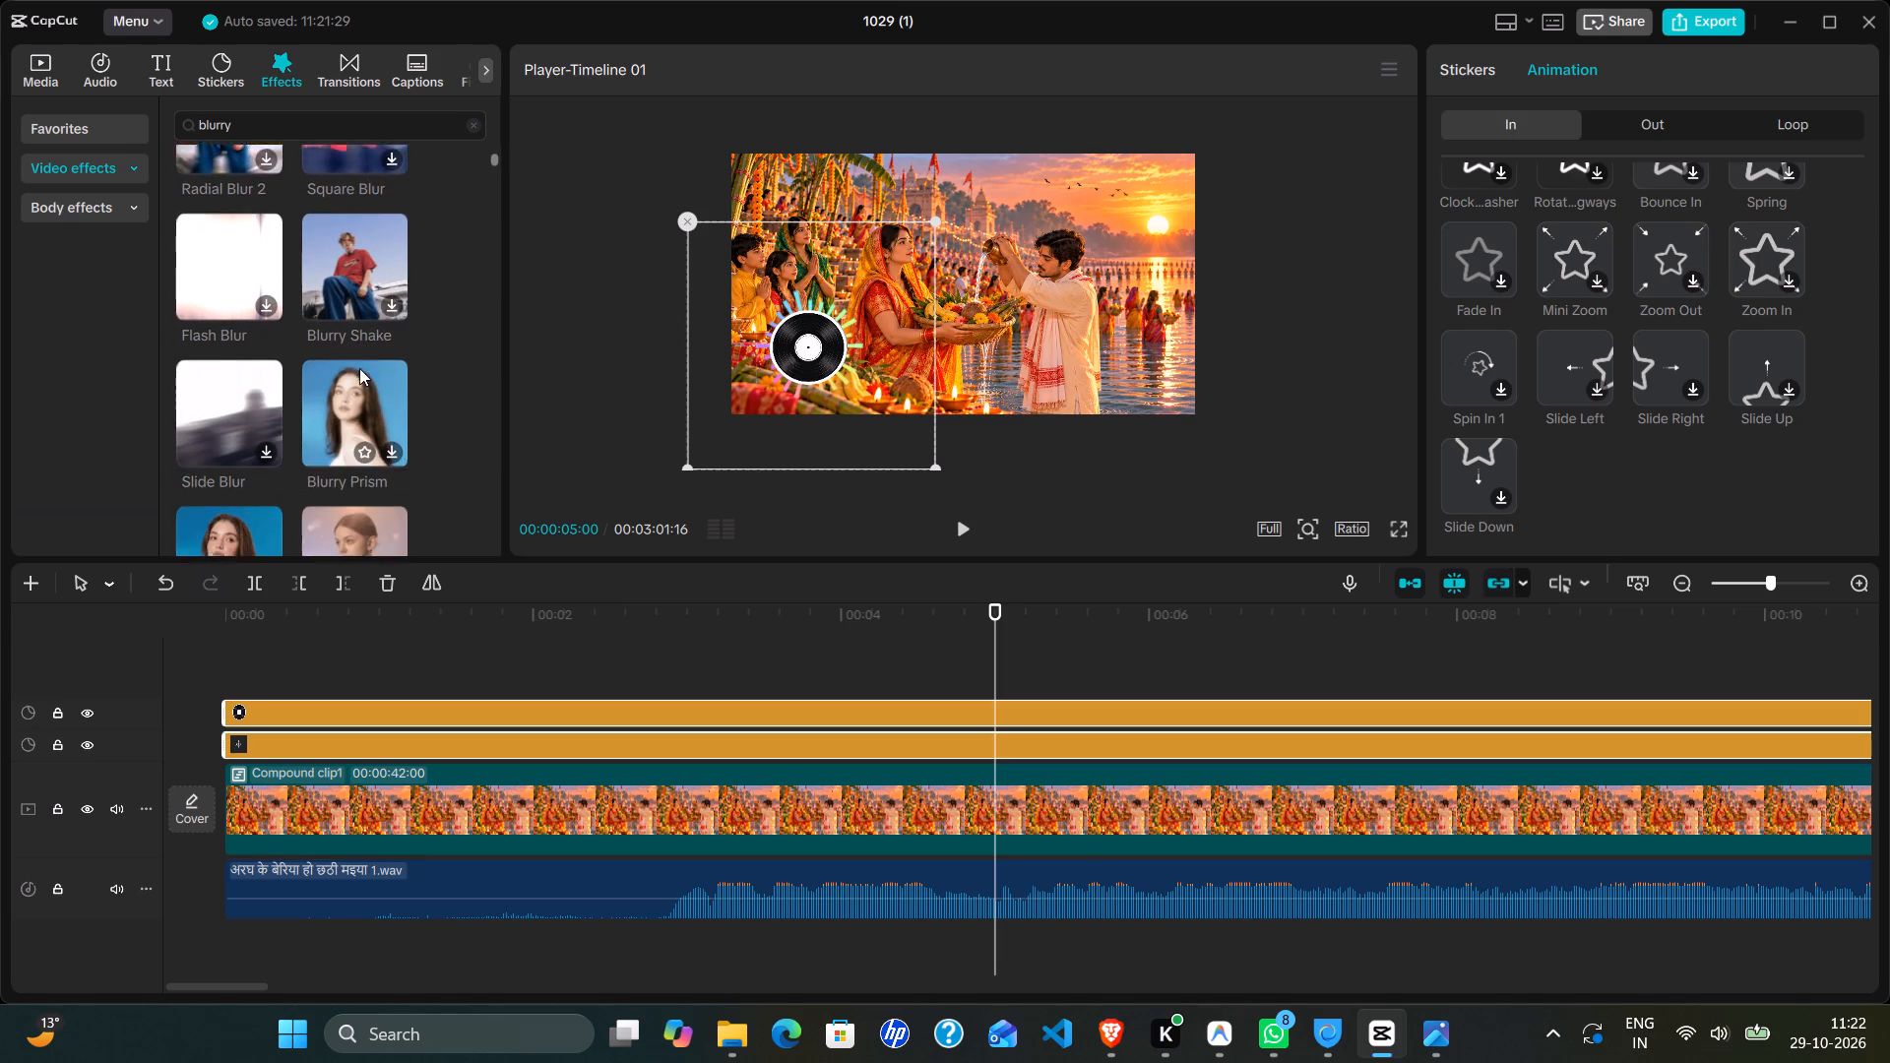
scroll(359, 368, "down", 3)
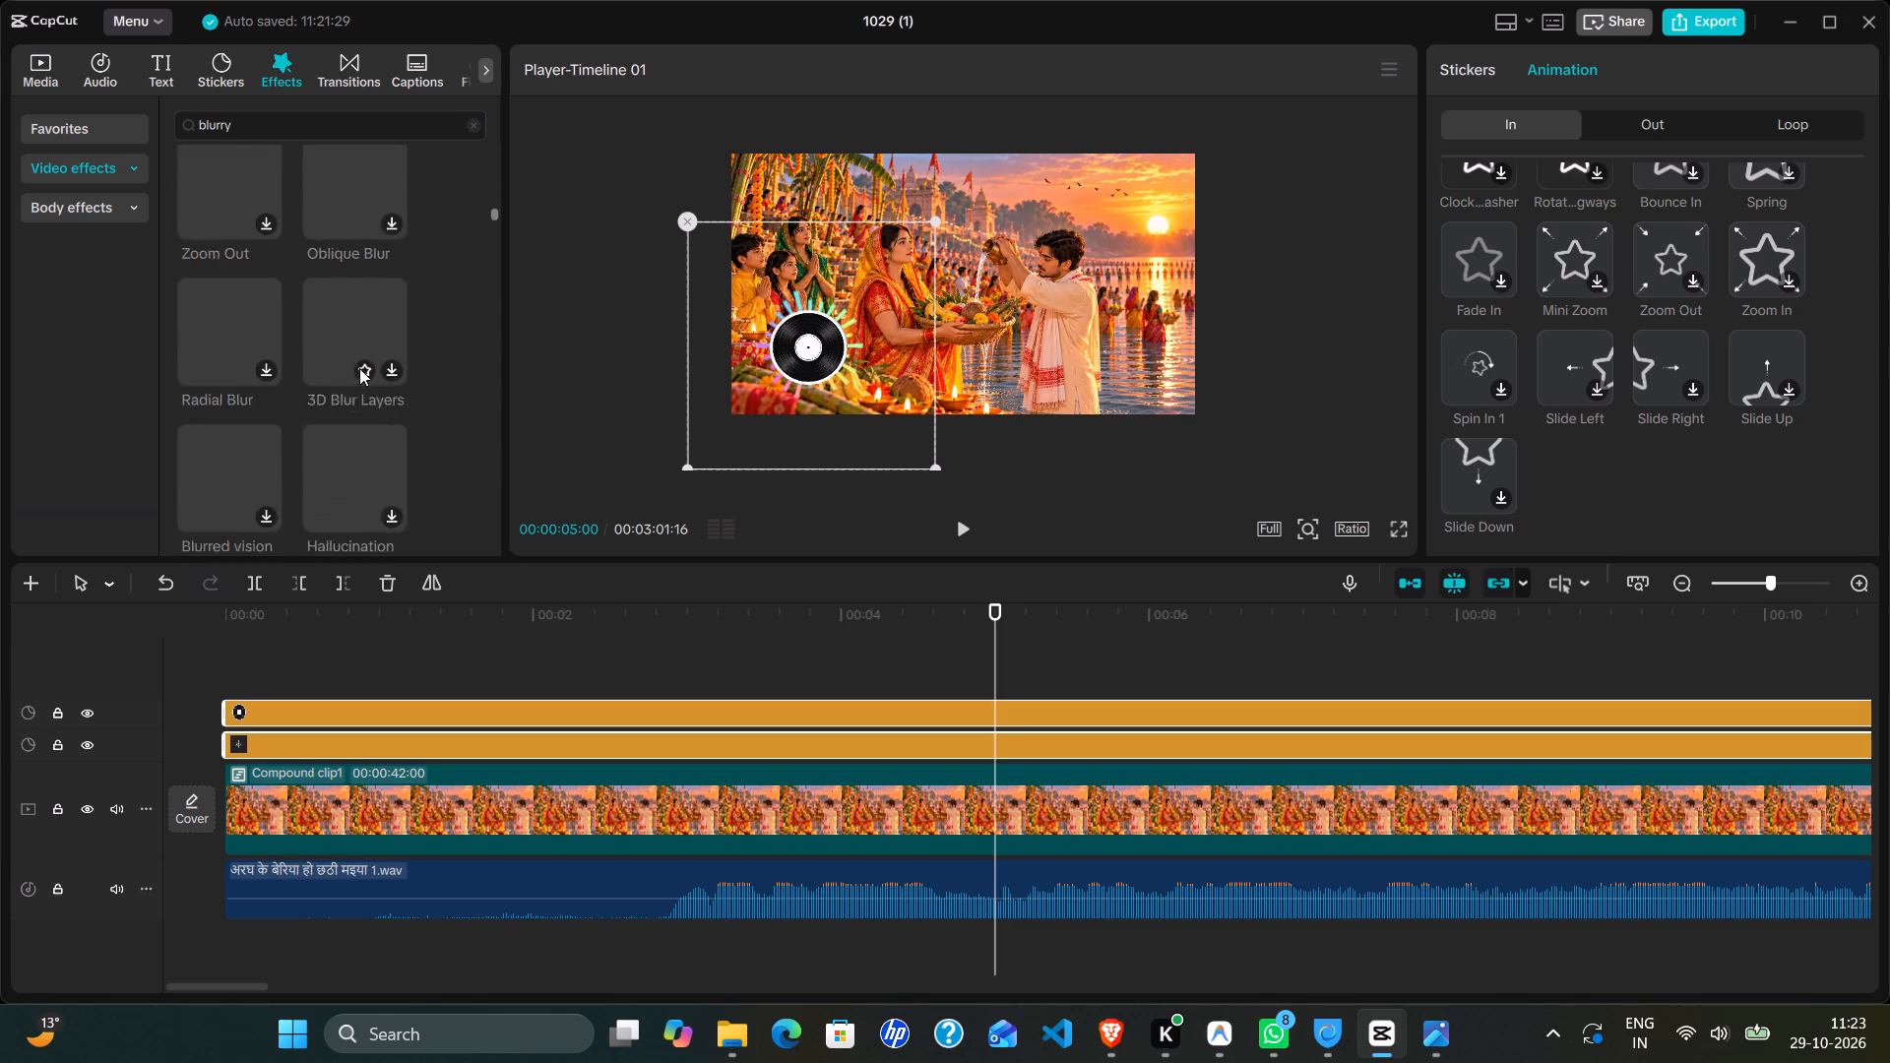
scroll(359, 368, "down", 3)
scroll(359, 368, "up", 16)
scroll(359, 368, "up", 7)
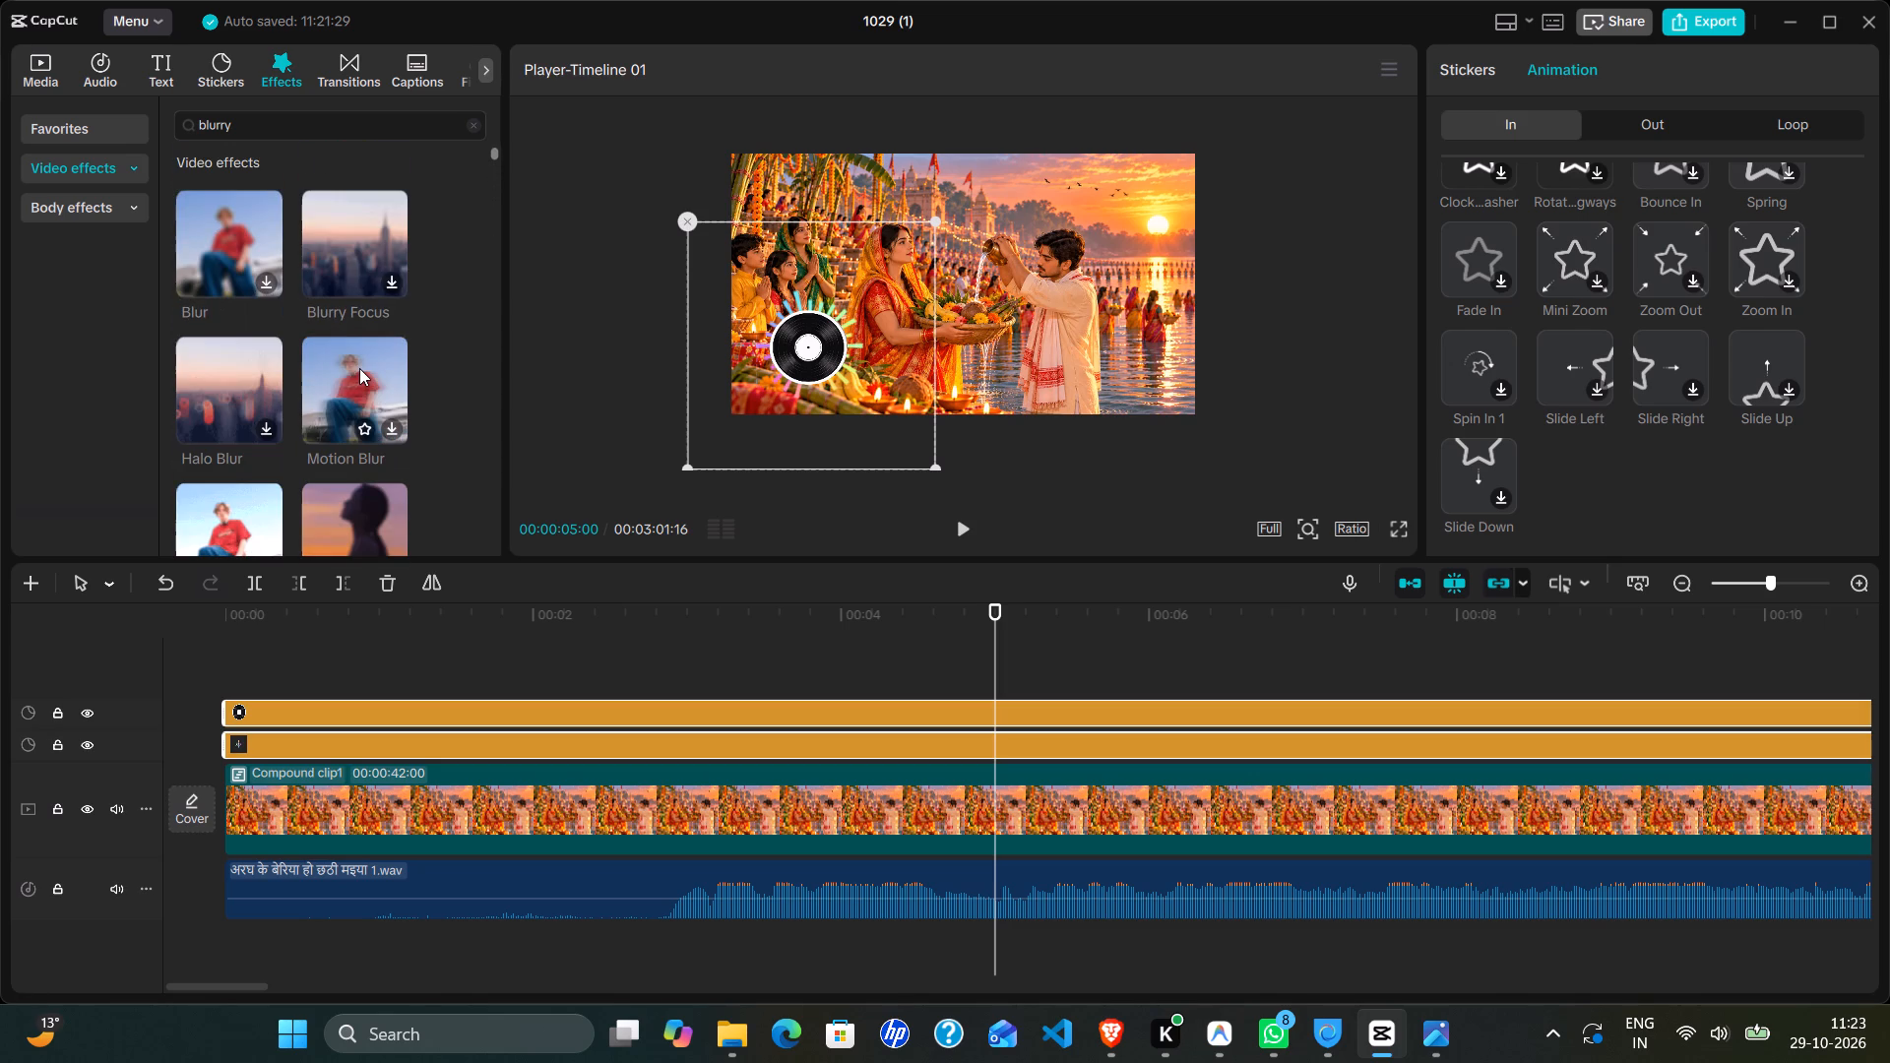
Search the video effects for blurry circle, preview the Blur effect and add it to the timeline at 00:00:05:00.
left_click(265, 123)
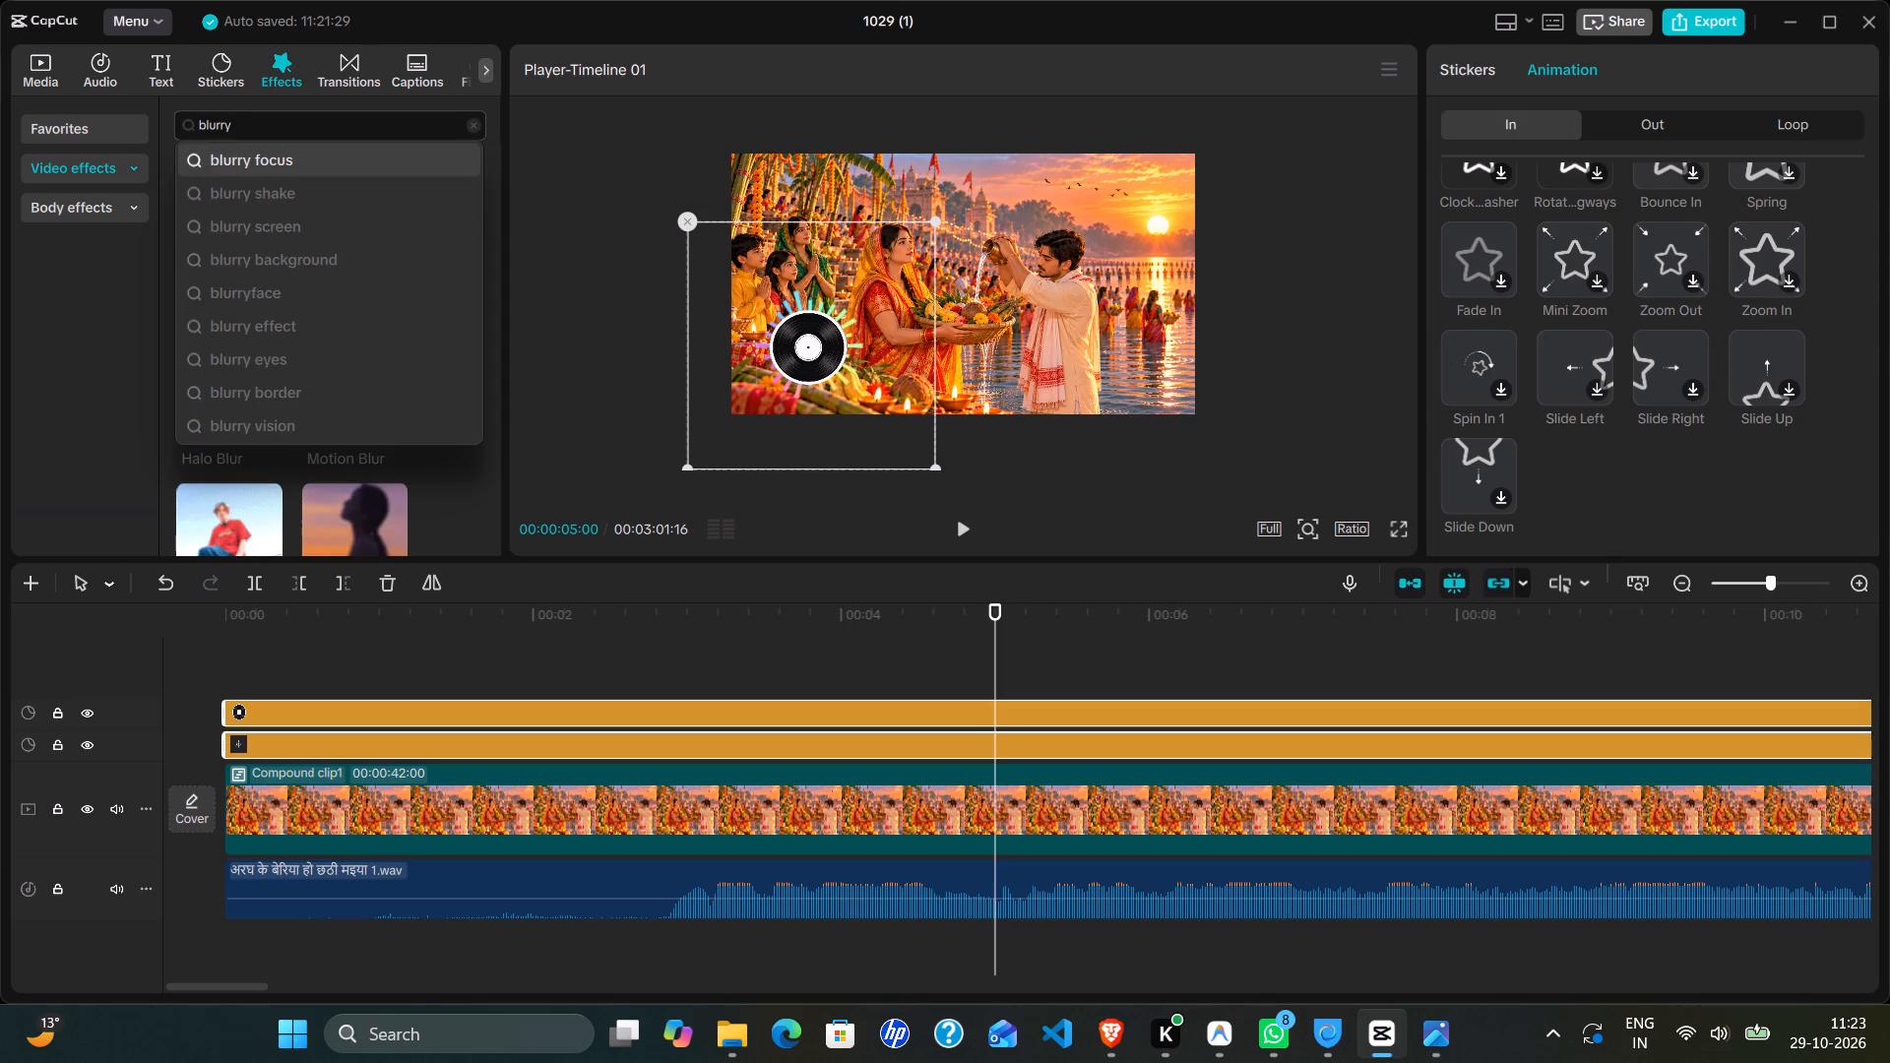
key("space")
type("circ")
type("le")
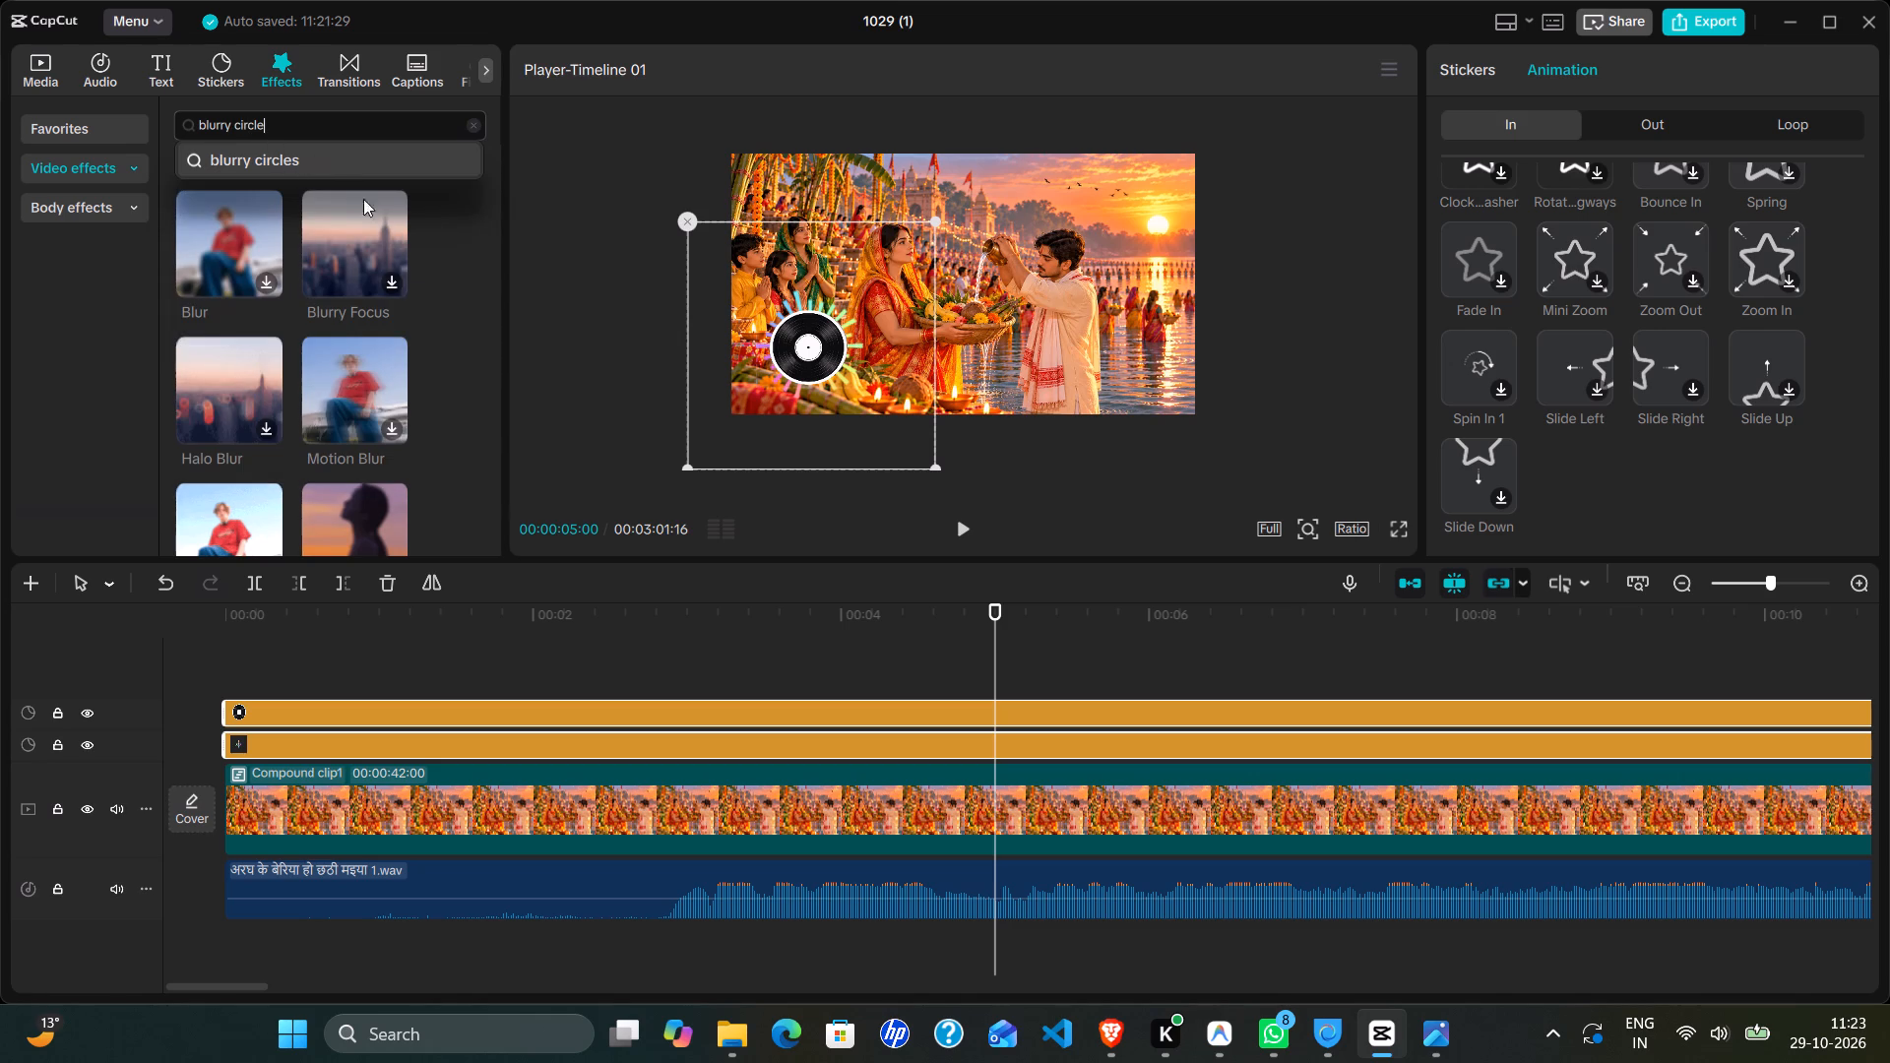
scroll(442, 302, "up", 5)
left_click(247, 254)
double_click(247, 254)
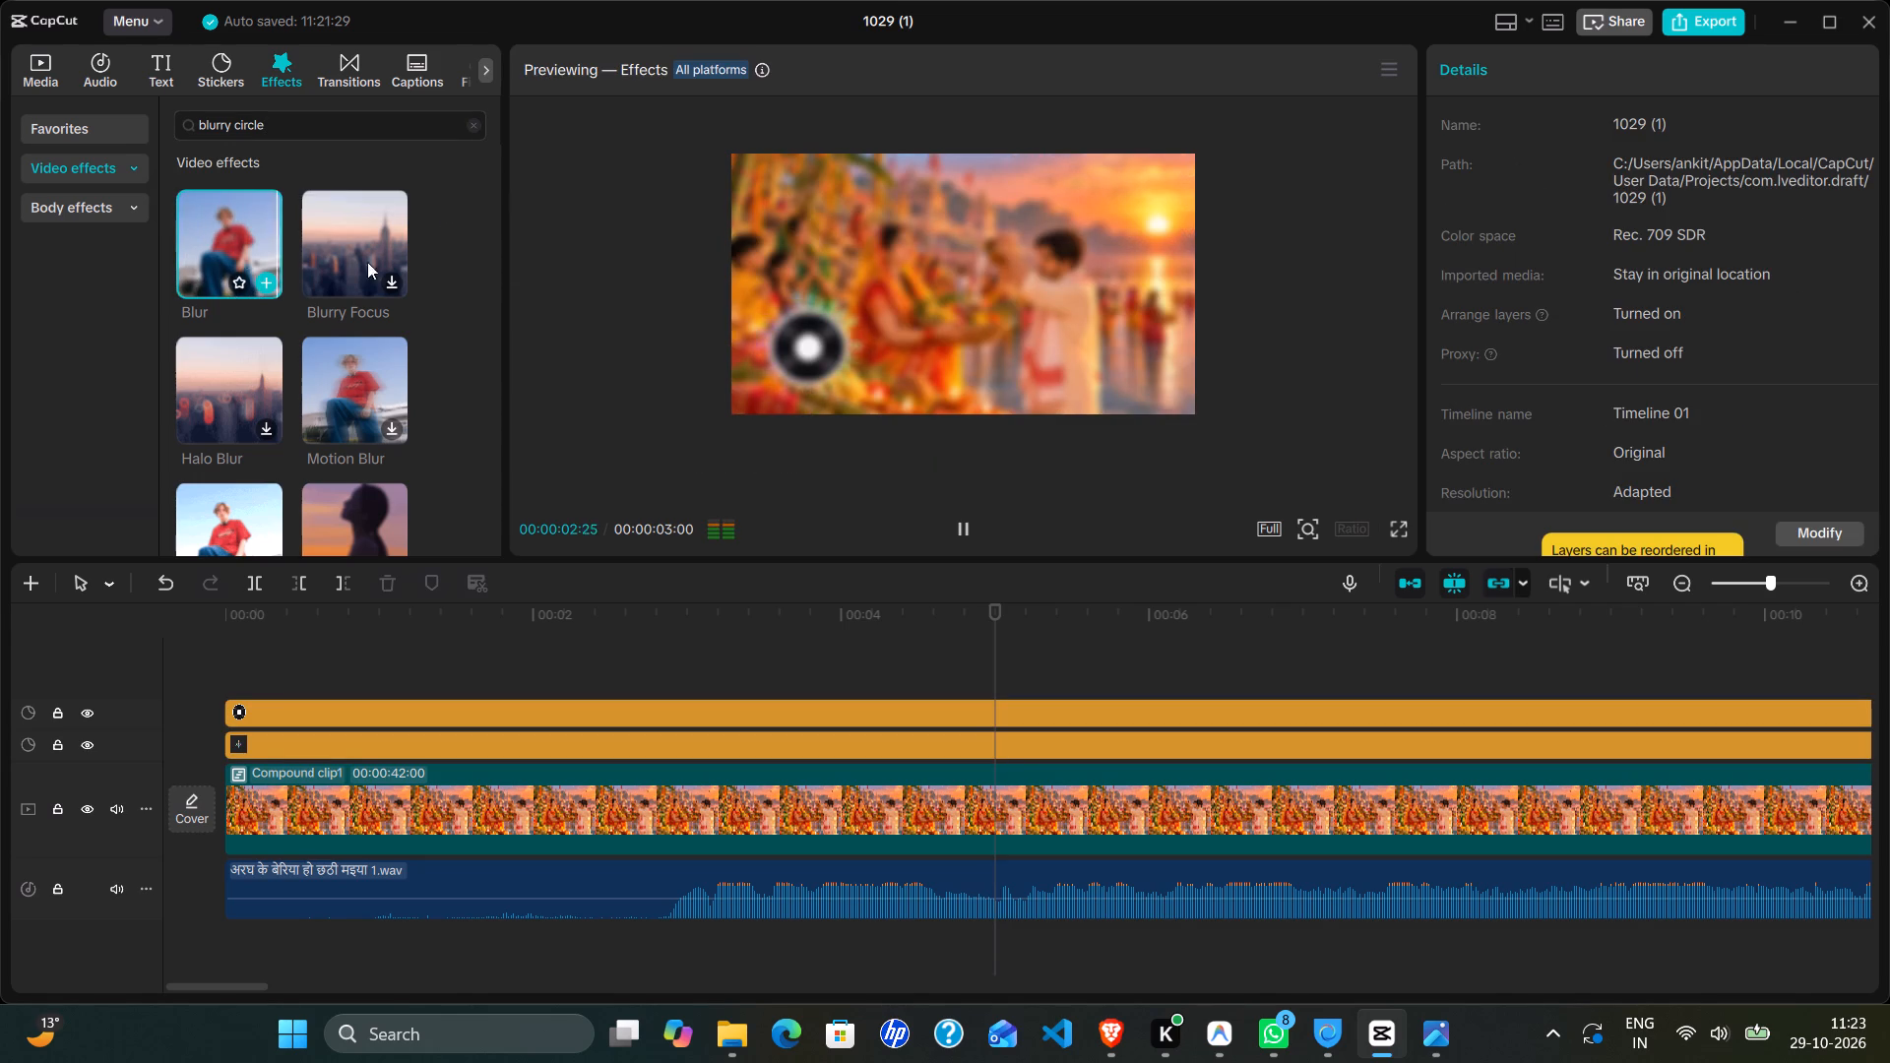
left_click(269, 281)
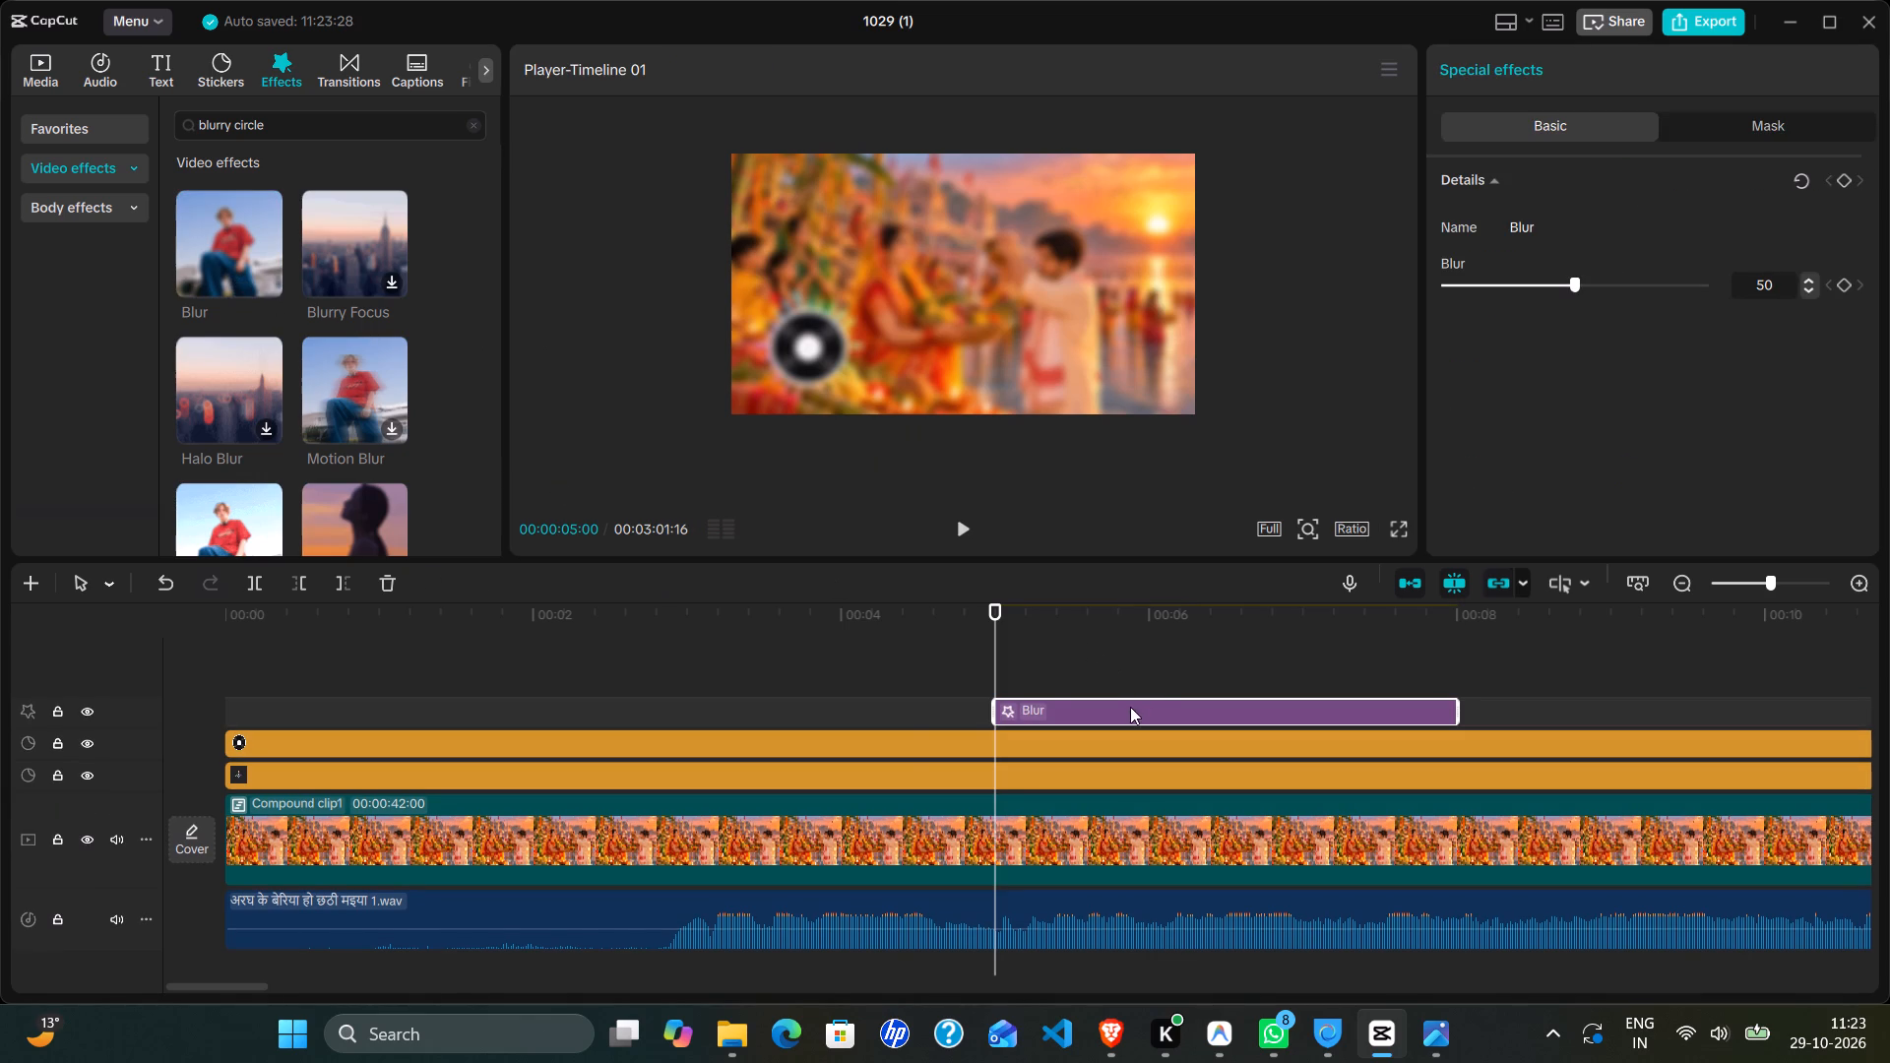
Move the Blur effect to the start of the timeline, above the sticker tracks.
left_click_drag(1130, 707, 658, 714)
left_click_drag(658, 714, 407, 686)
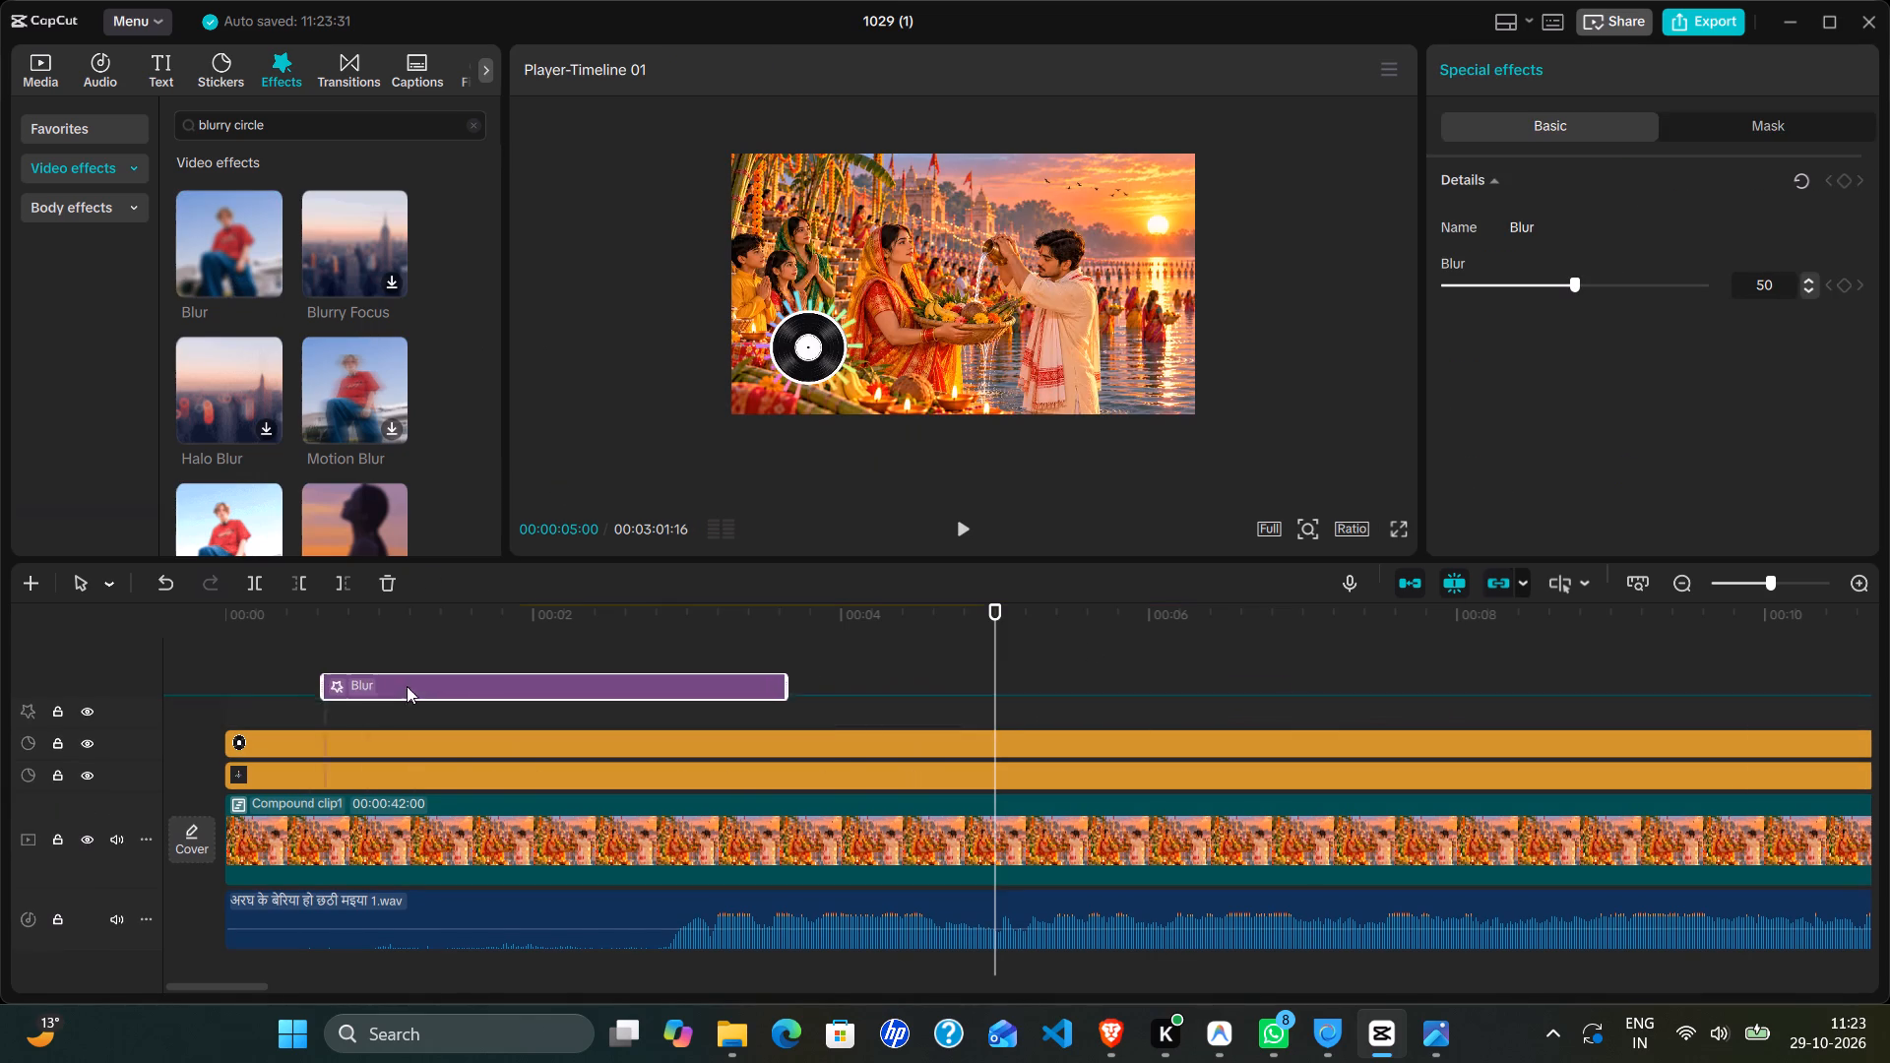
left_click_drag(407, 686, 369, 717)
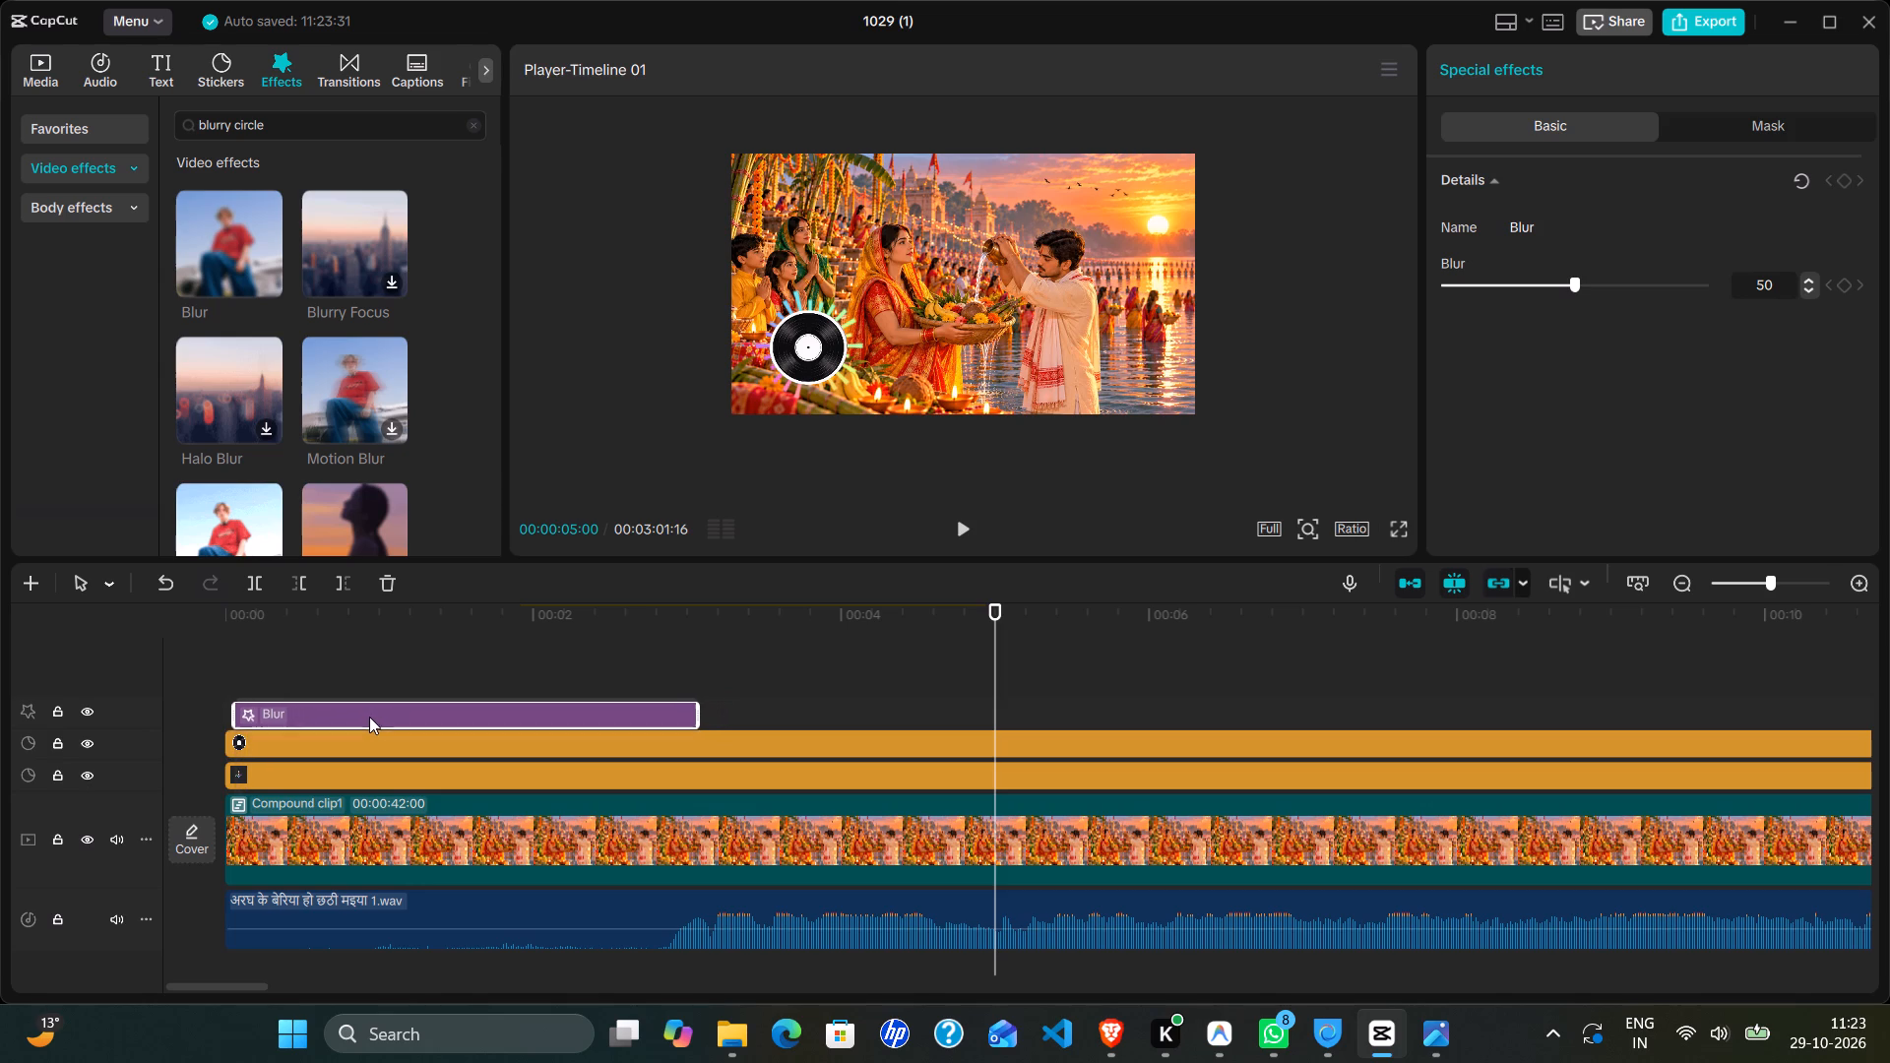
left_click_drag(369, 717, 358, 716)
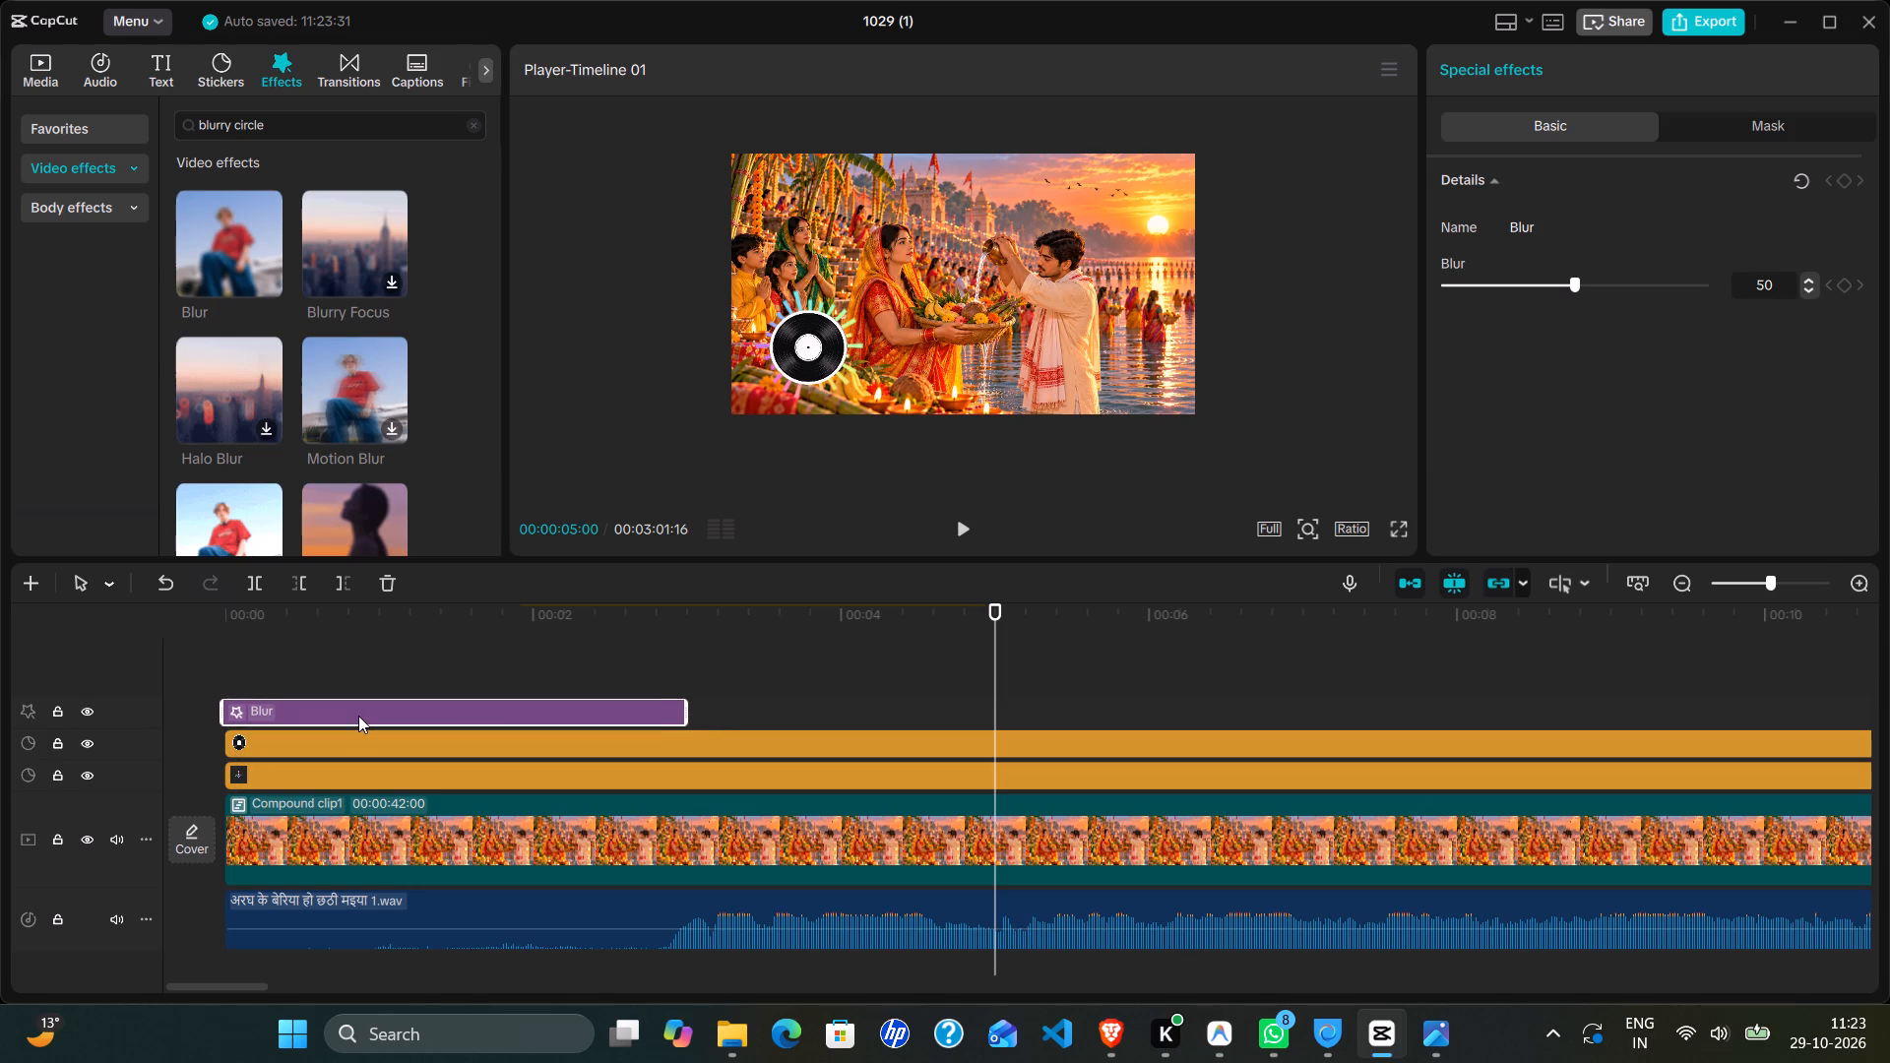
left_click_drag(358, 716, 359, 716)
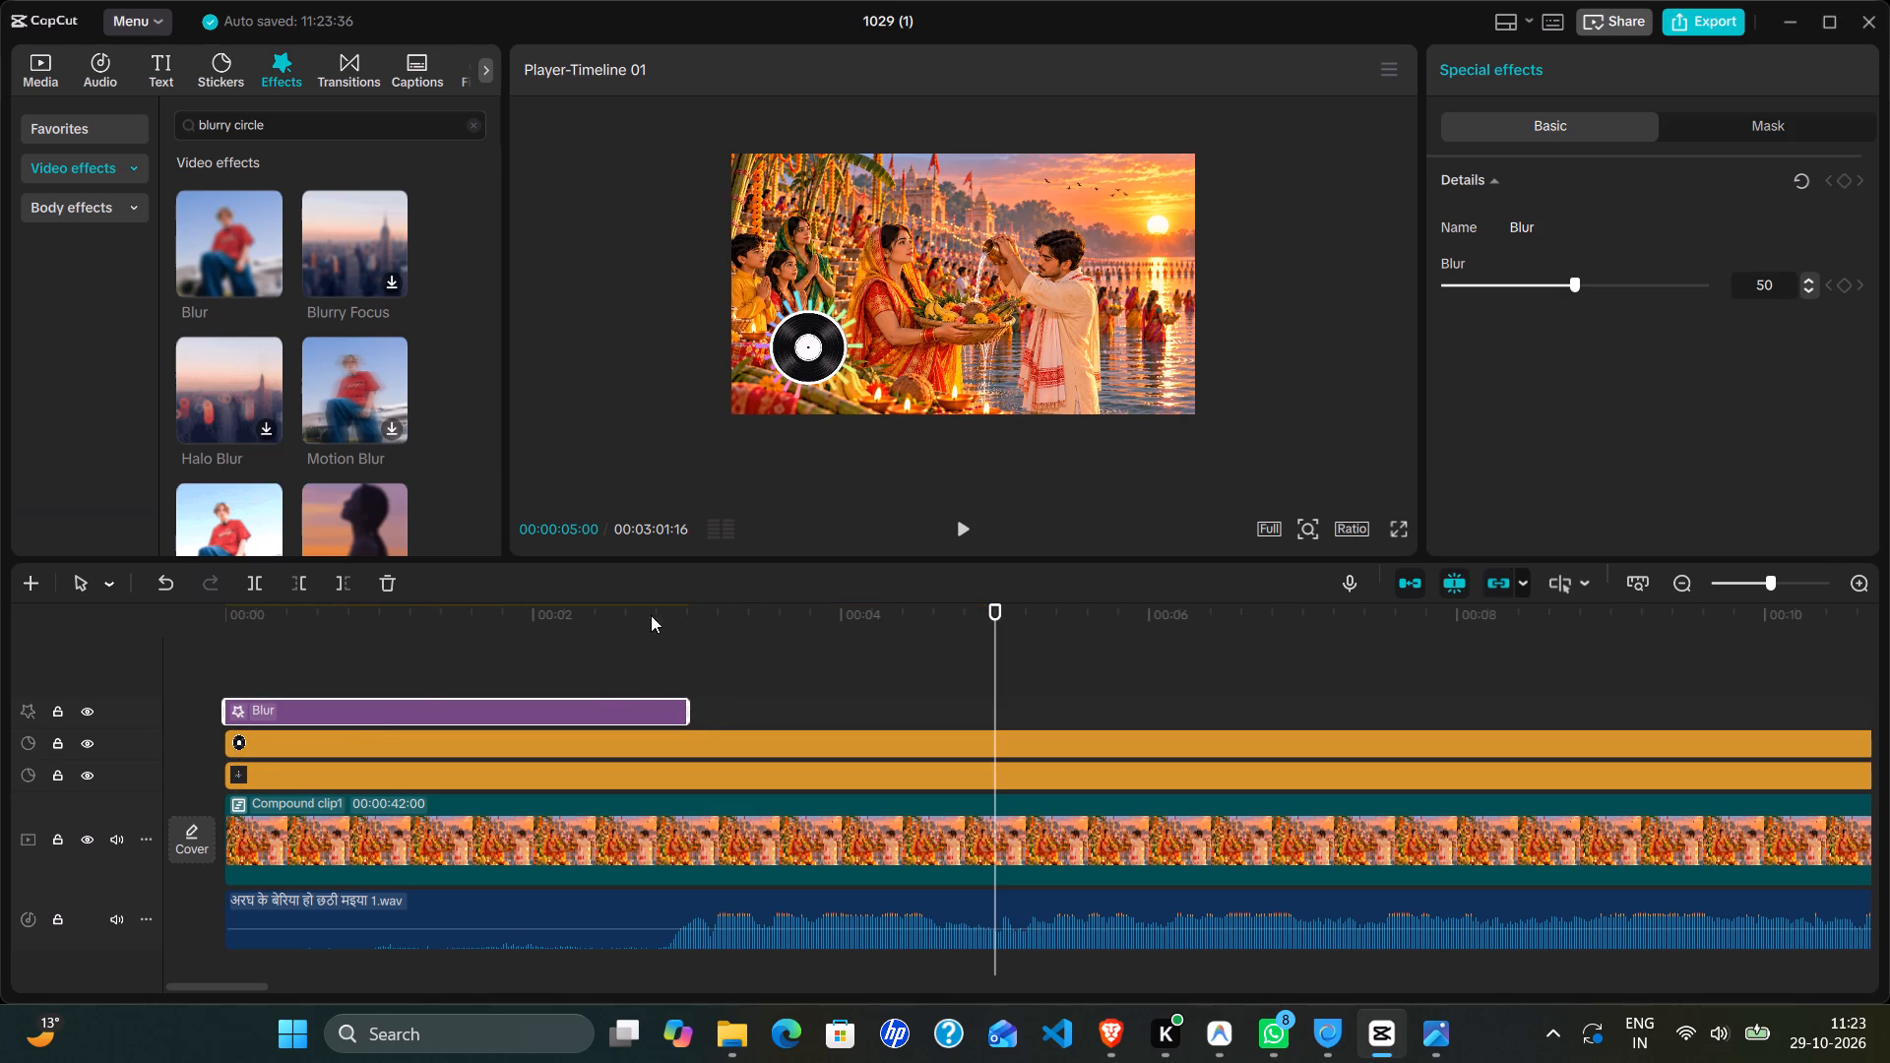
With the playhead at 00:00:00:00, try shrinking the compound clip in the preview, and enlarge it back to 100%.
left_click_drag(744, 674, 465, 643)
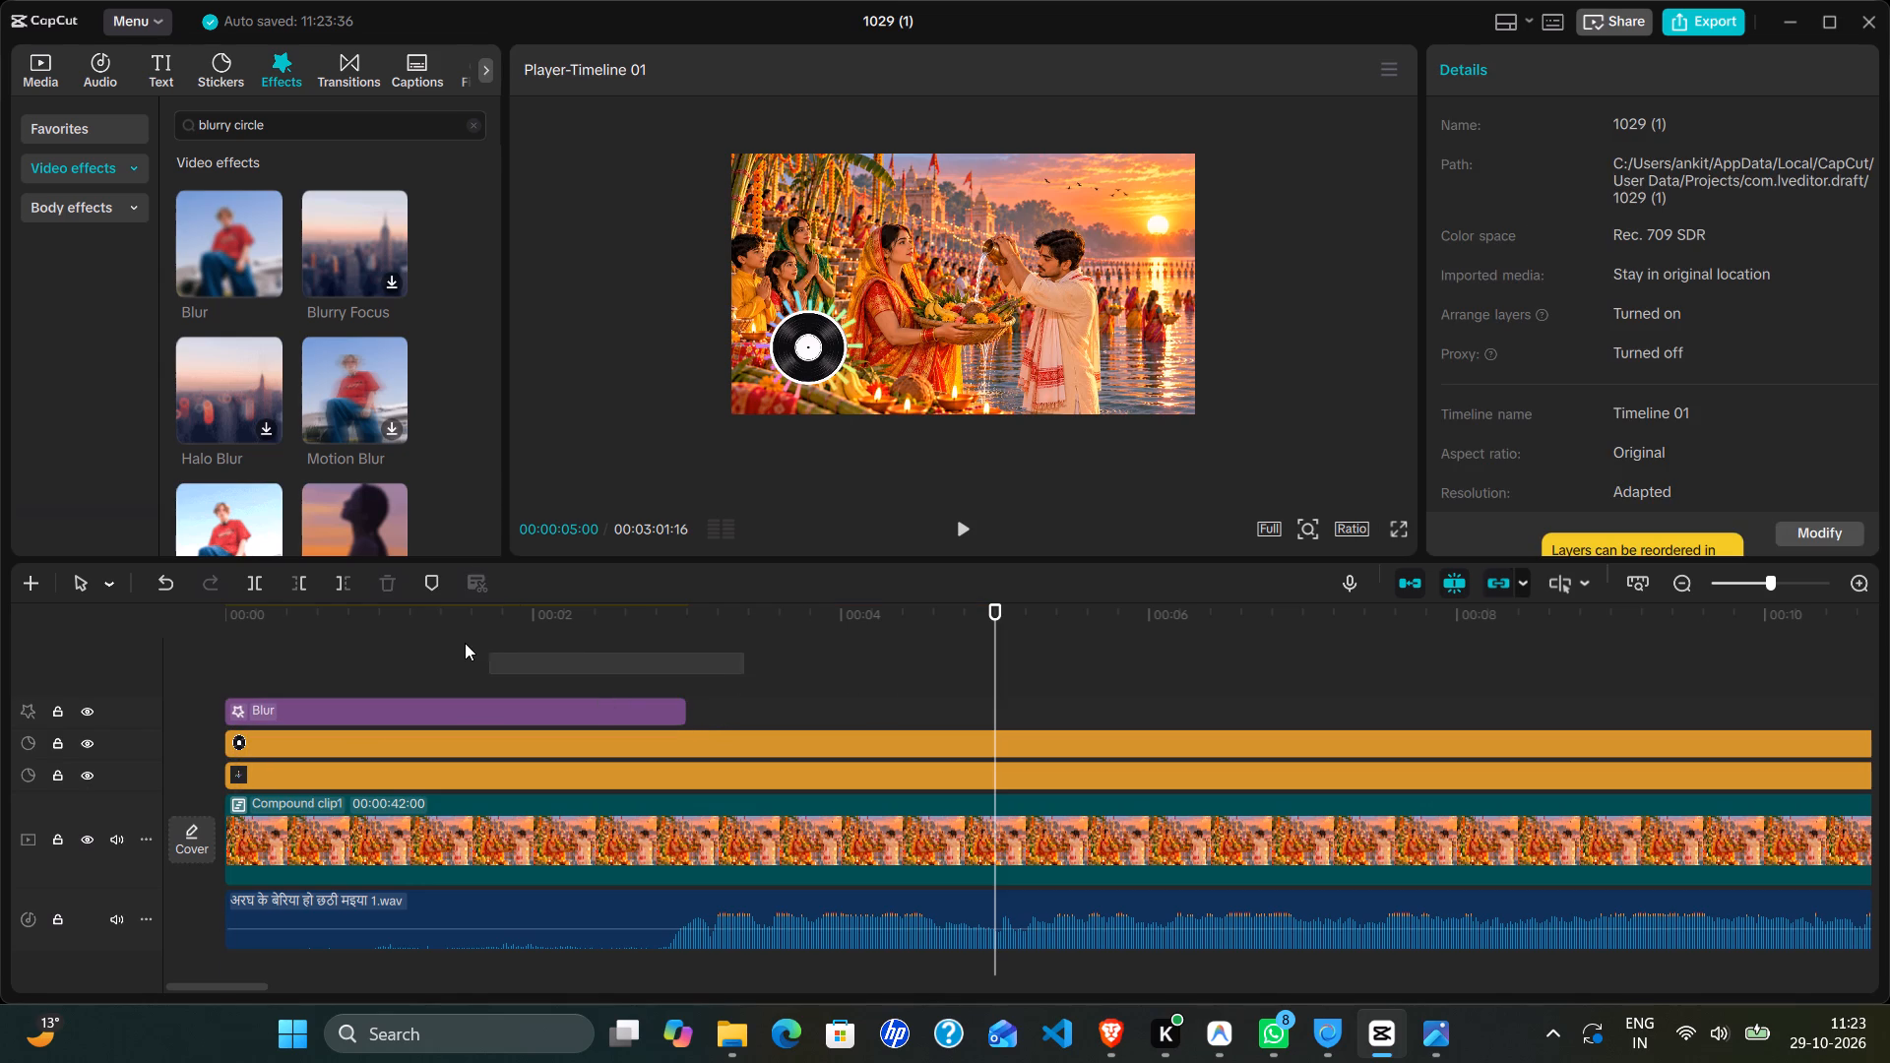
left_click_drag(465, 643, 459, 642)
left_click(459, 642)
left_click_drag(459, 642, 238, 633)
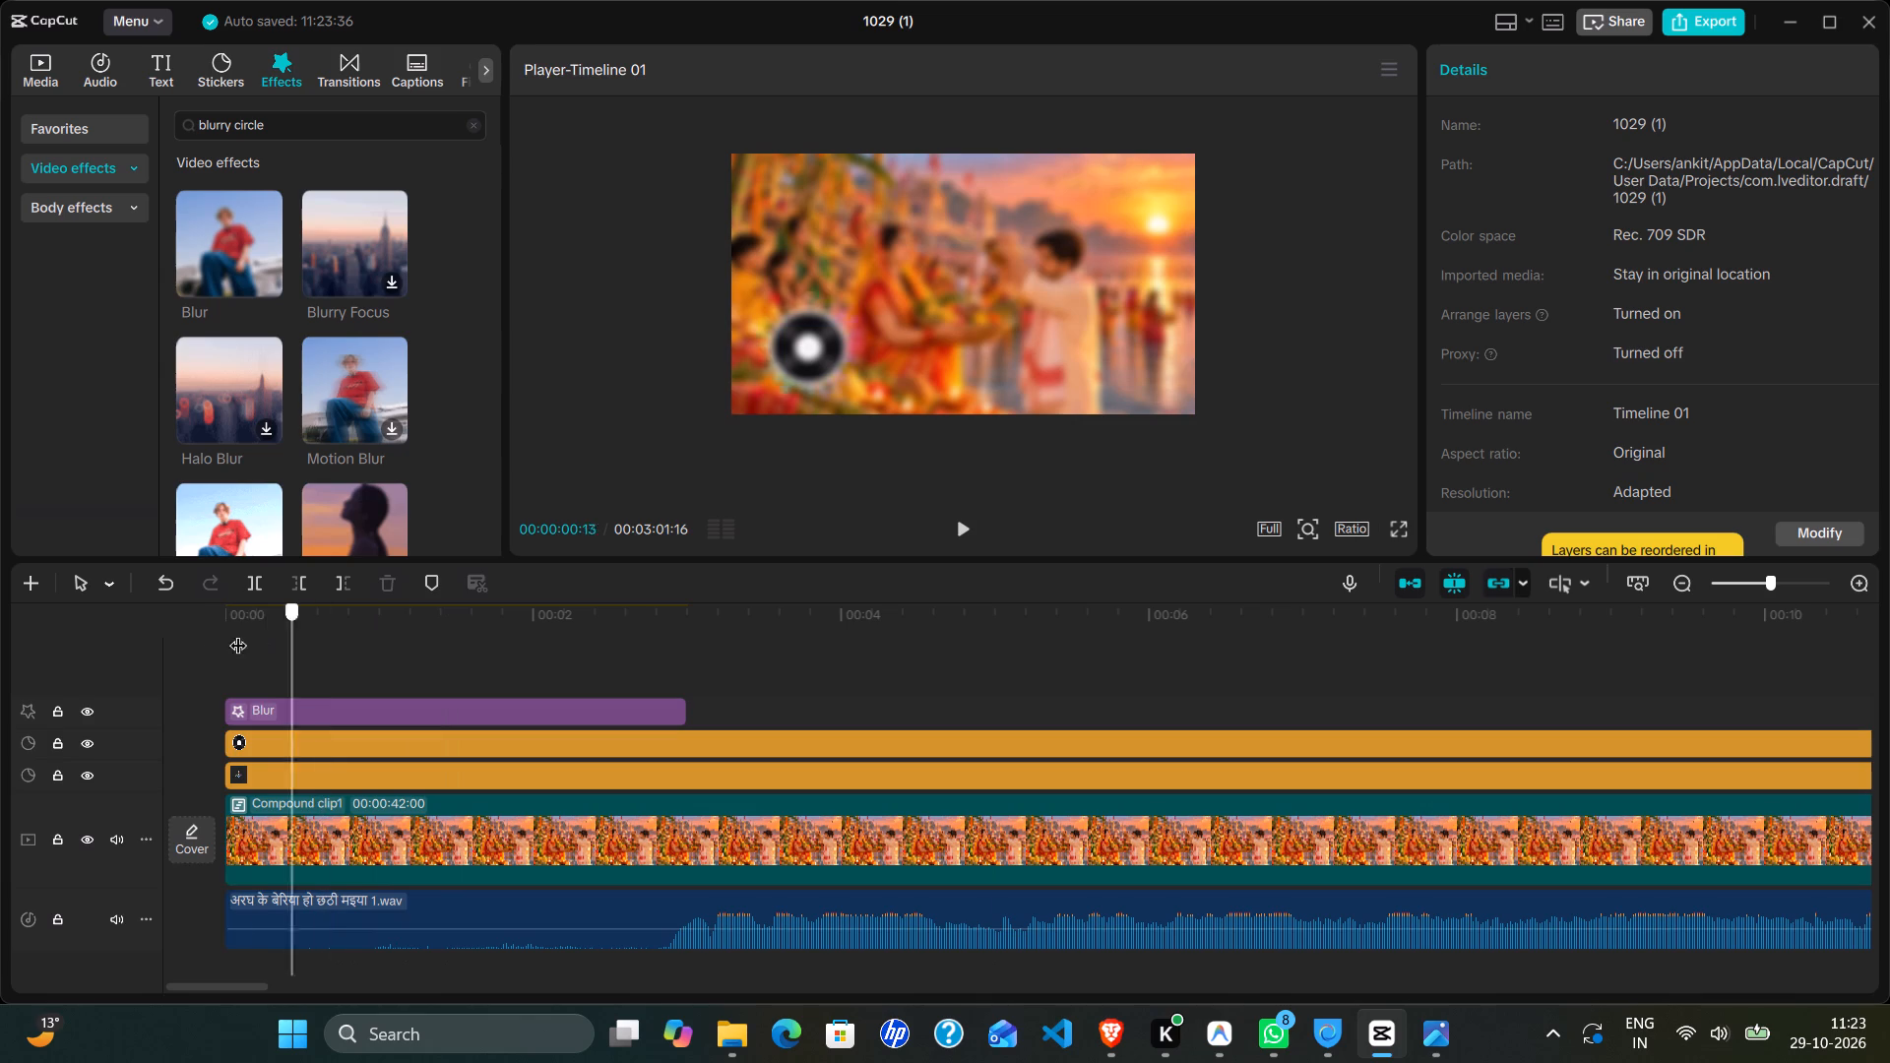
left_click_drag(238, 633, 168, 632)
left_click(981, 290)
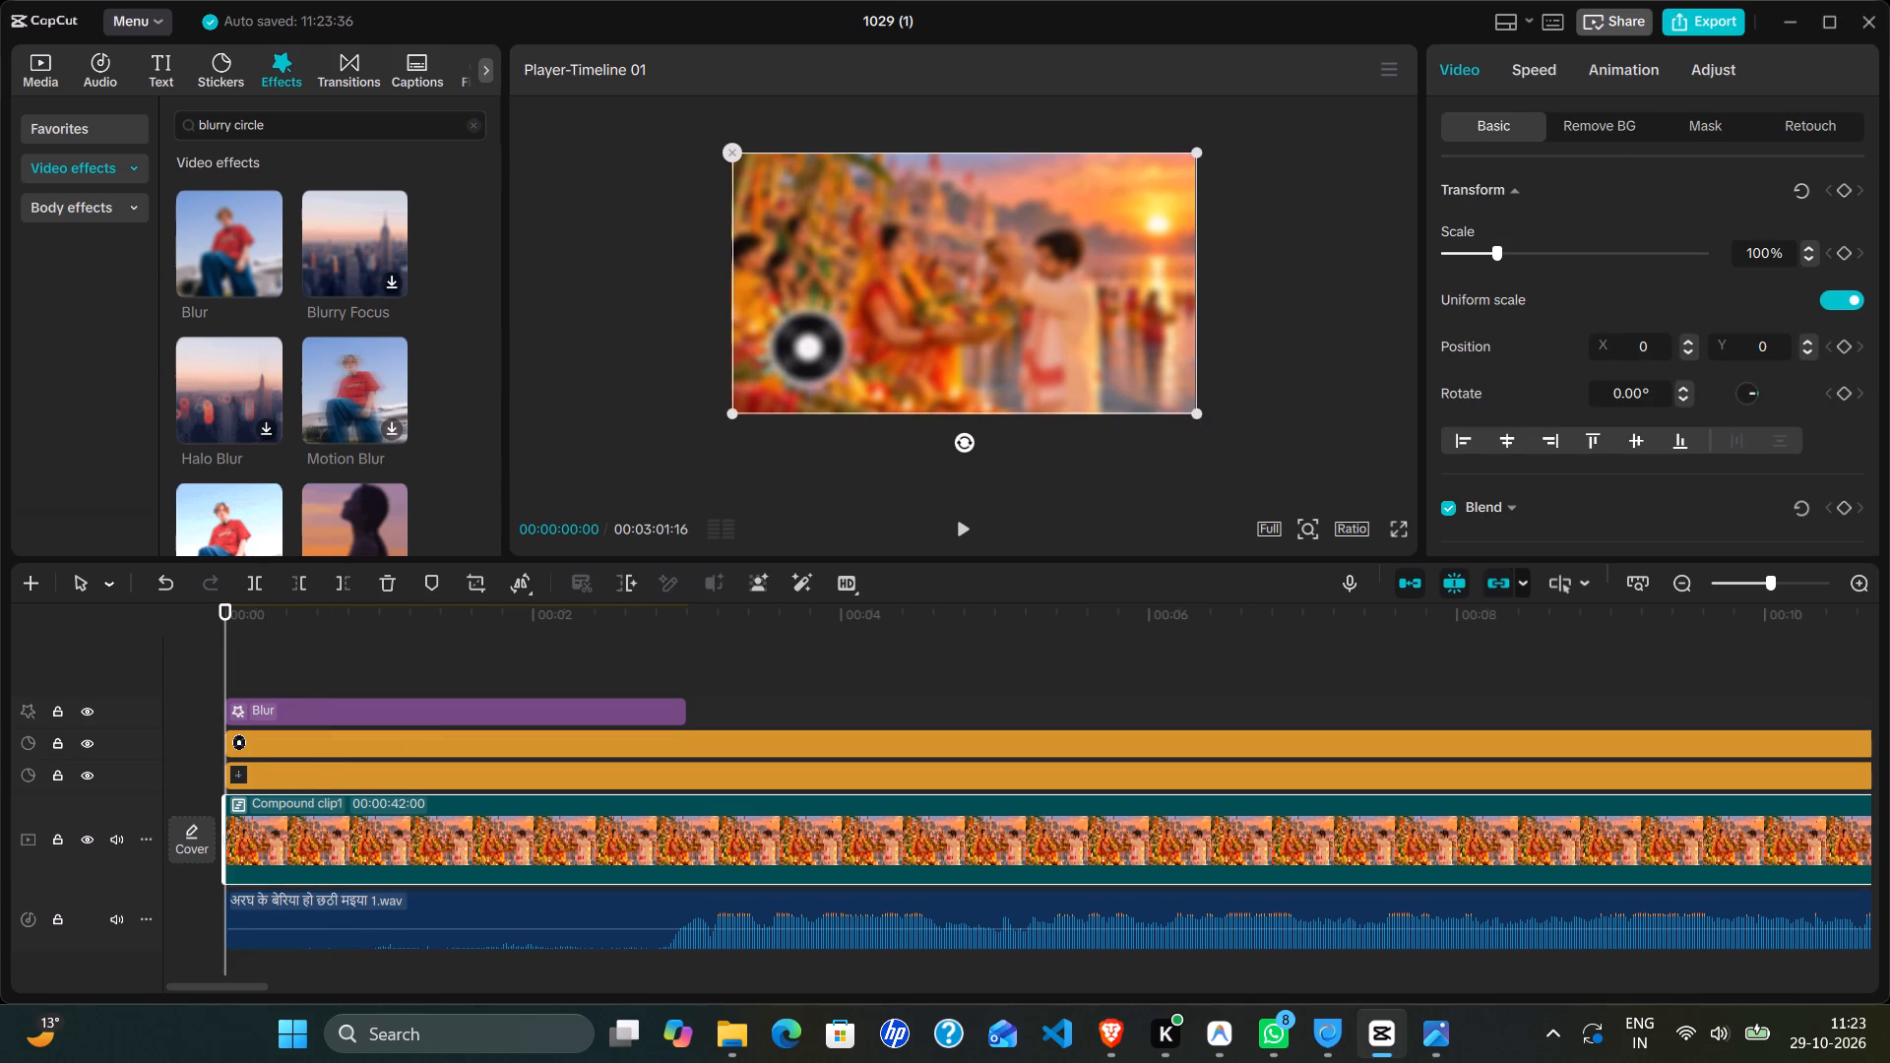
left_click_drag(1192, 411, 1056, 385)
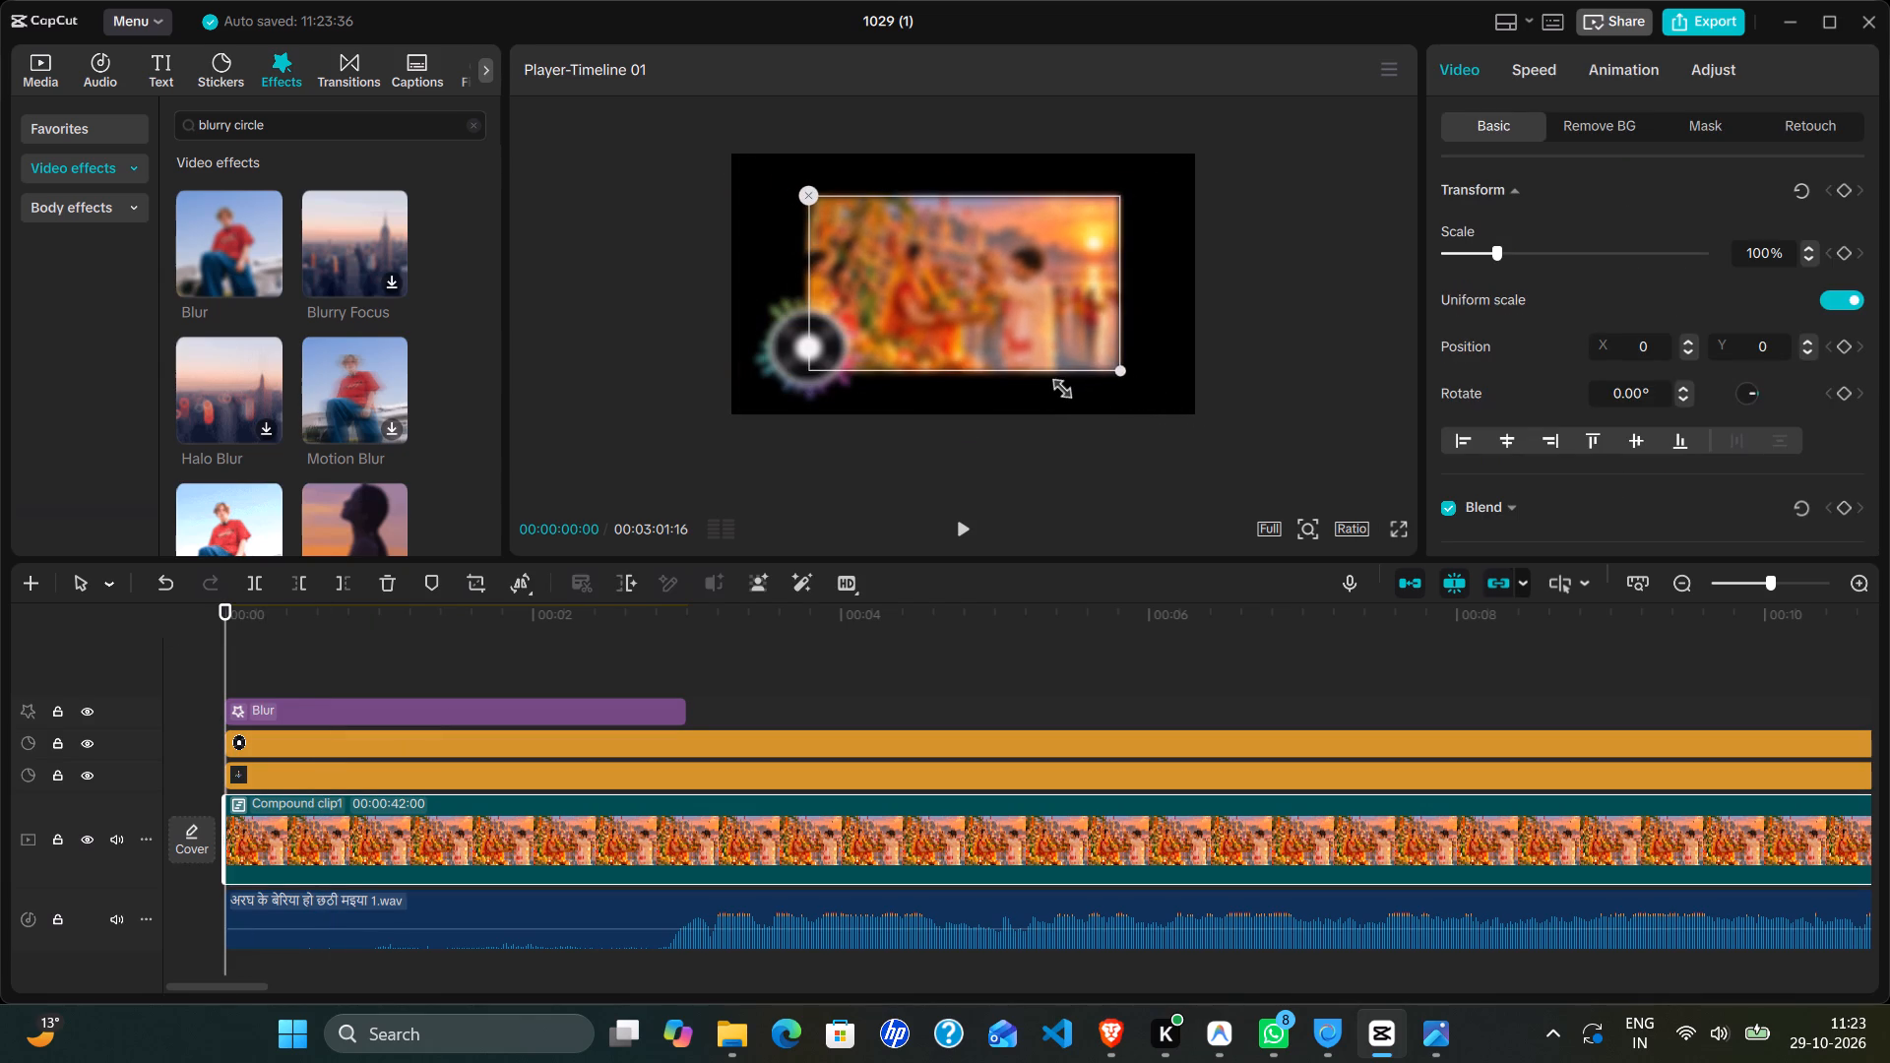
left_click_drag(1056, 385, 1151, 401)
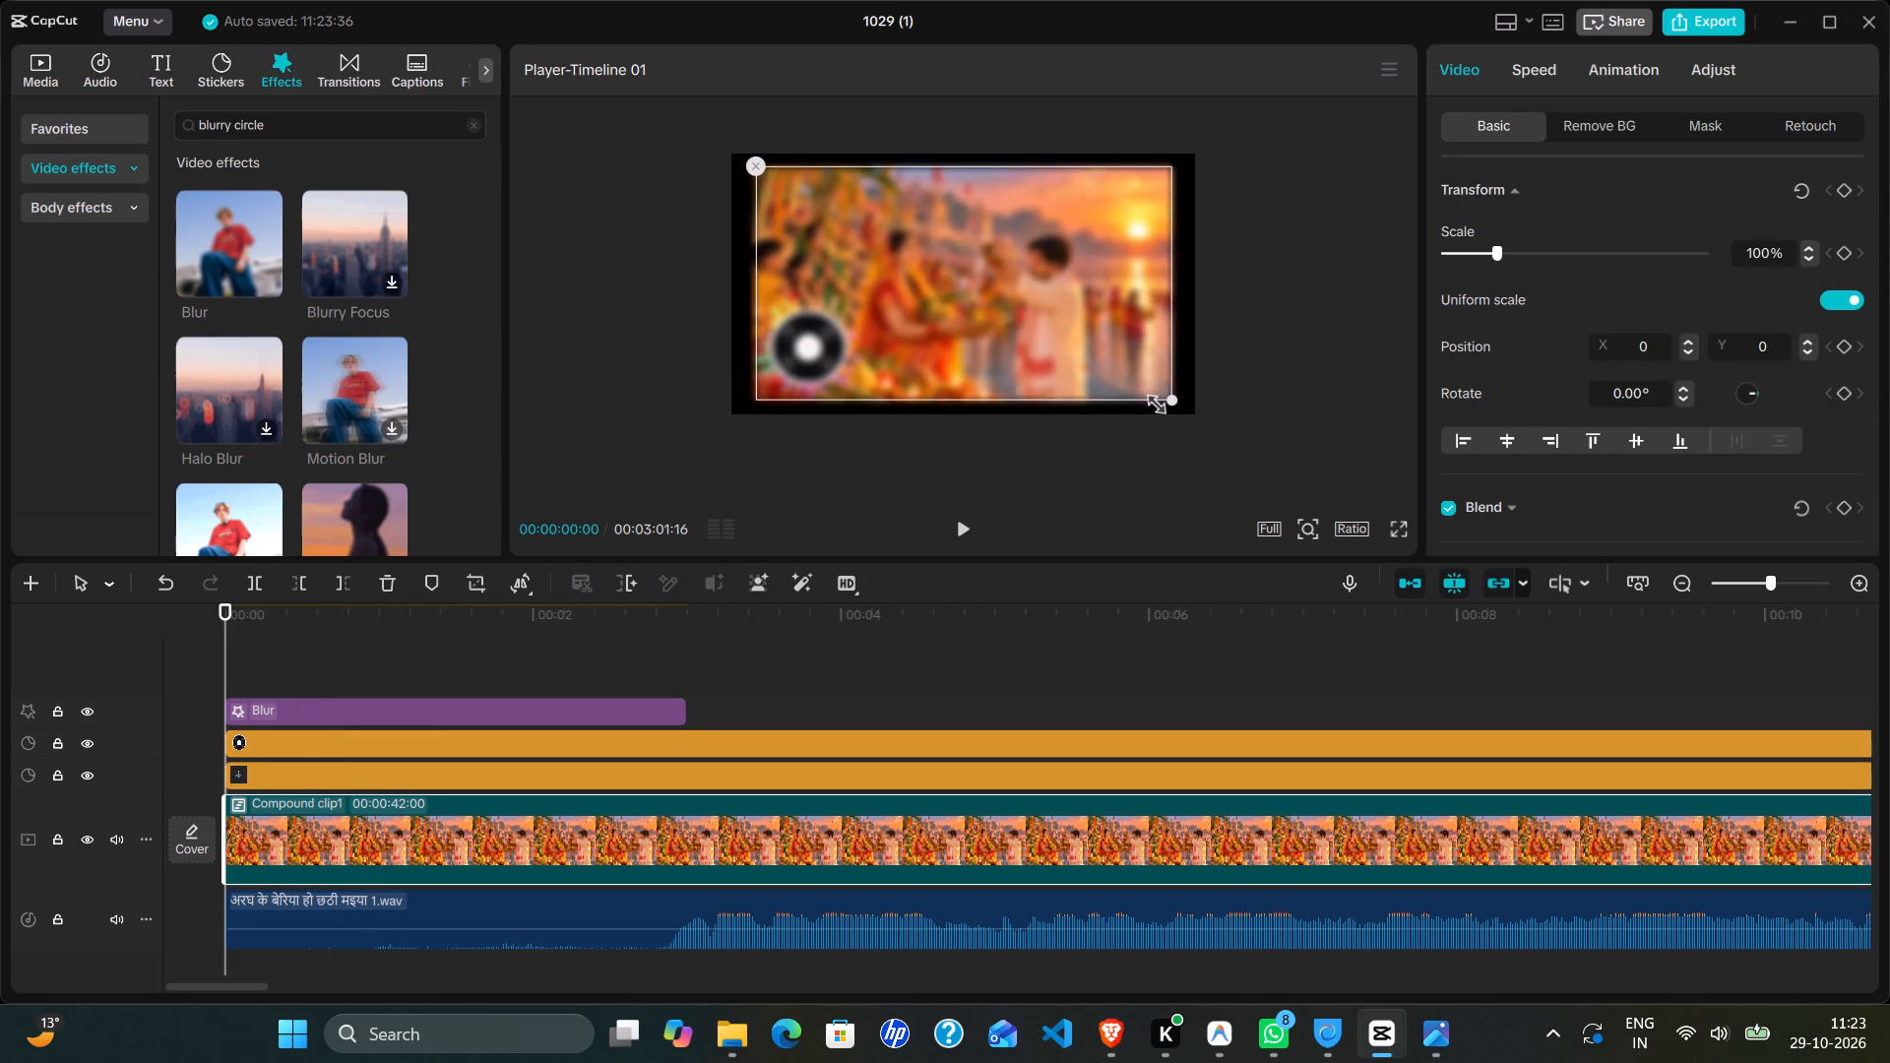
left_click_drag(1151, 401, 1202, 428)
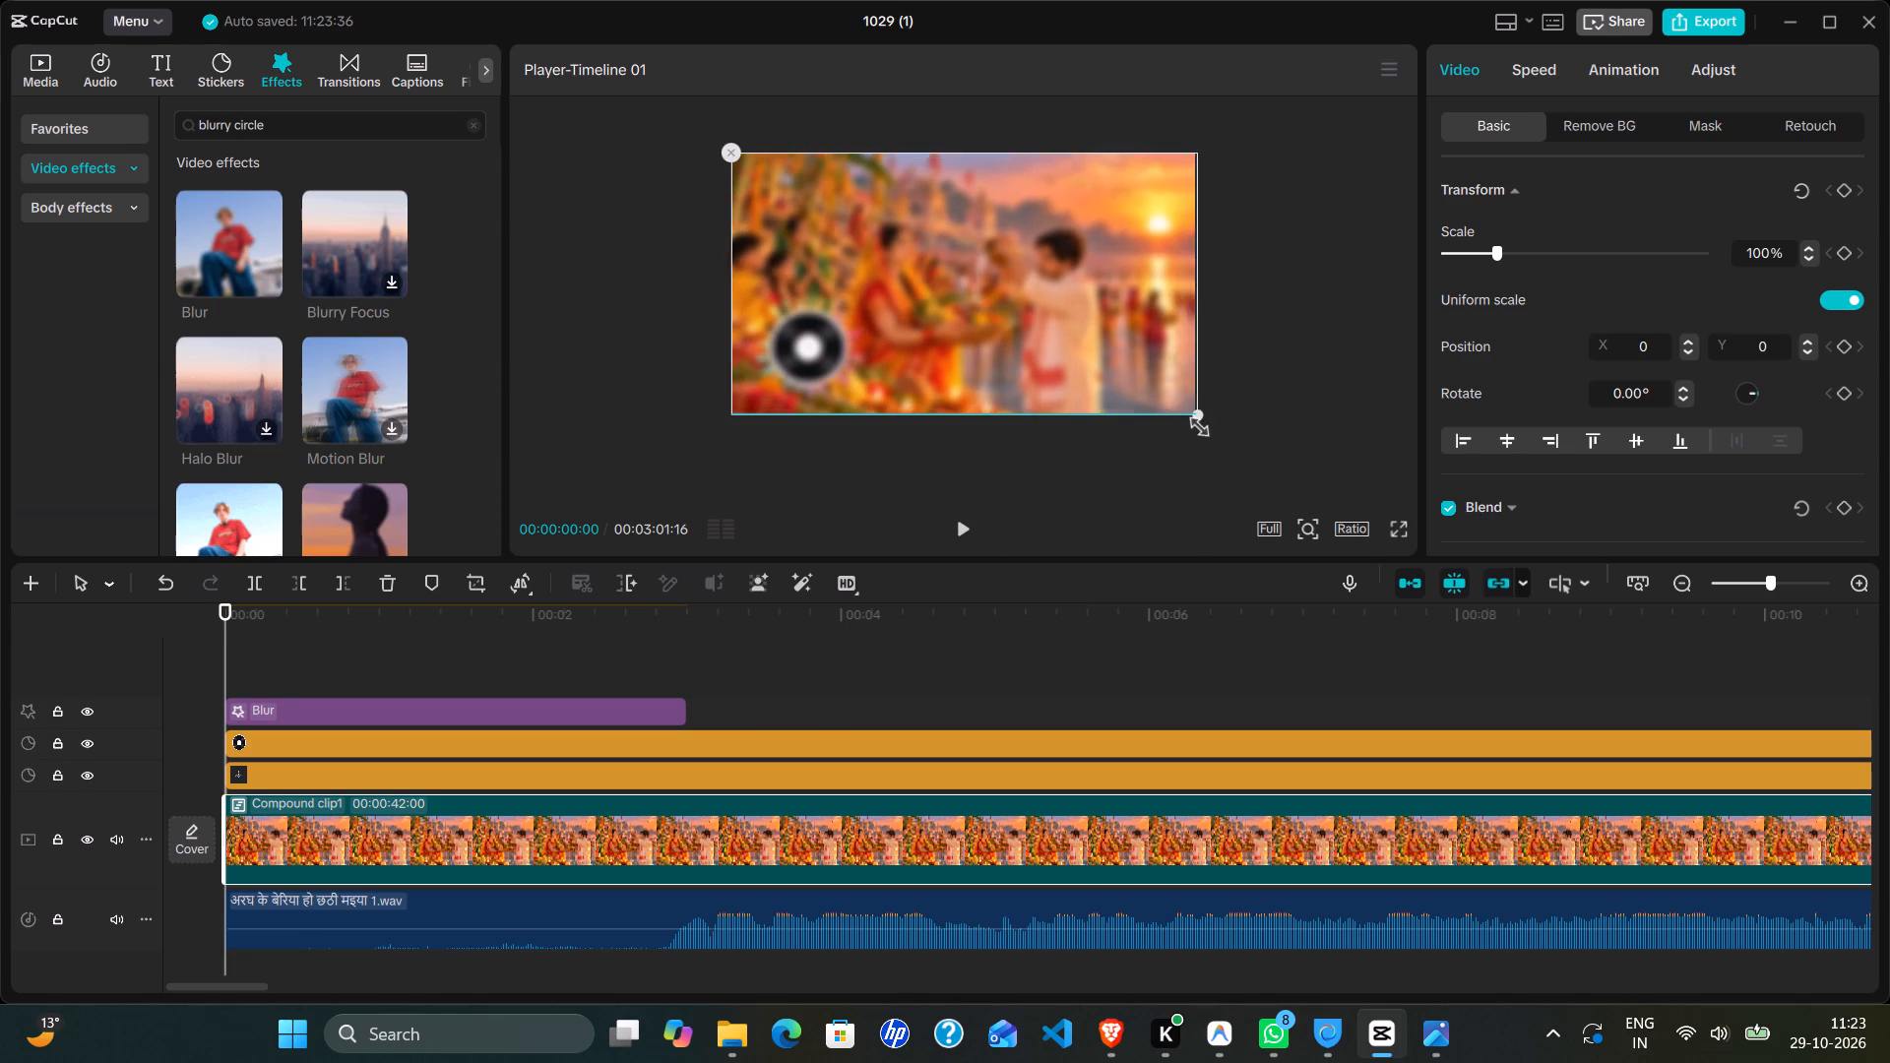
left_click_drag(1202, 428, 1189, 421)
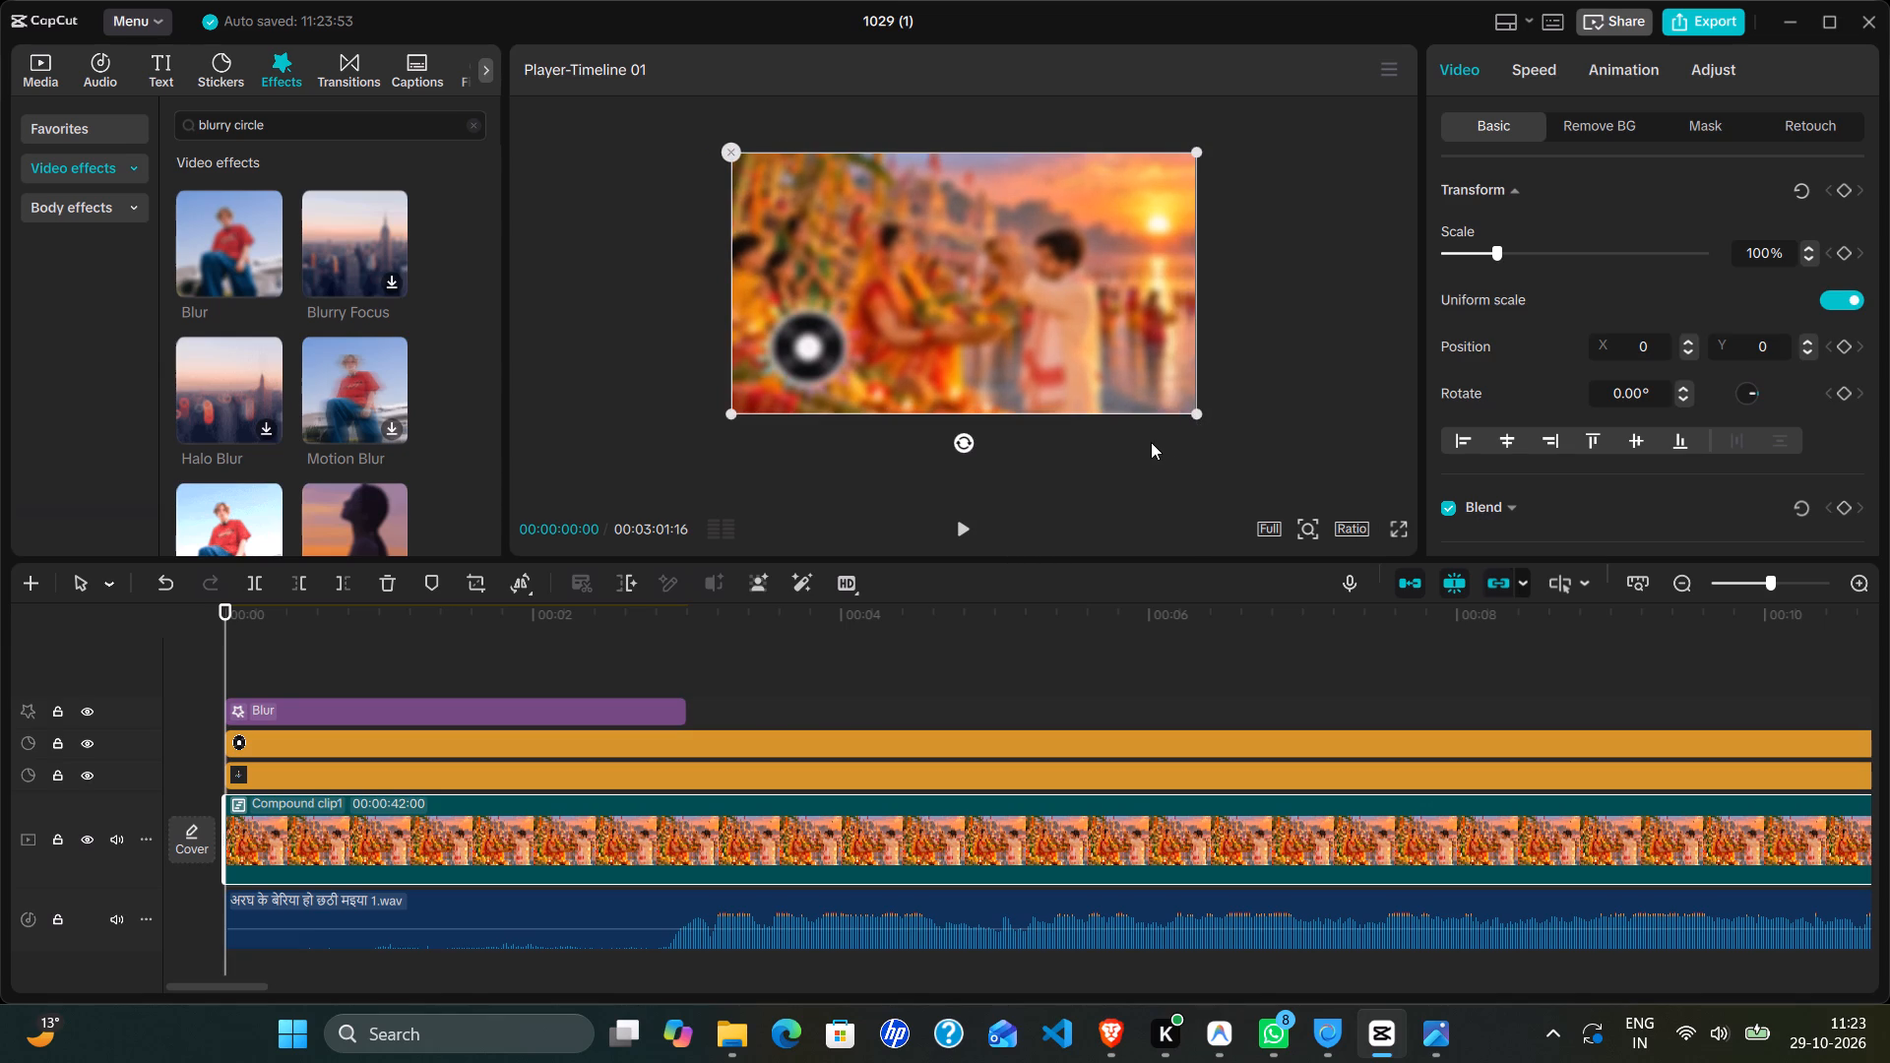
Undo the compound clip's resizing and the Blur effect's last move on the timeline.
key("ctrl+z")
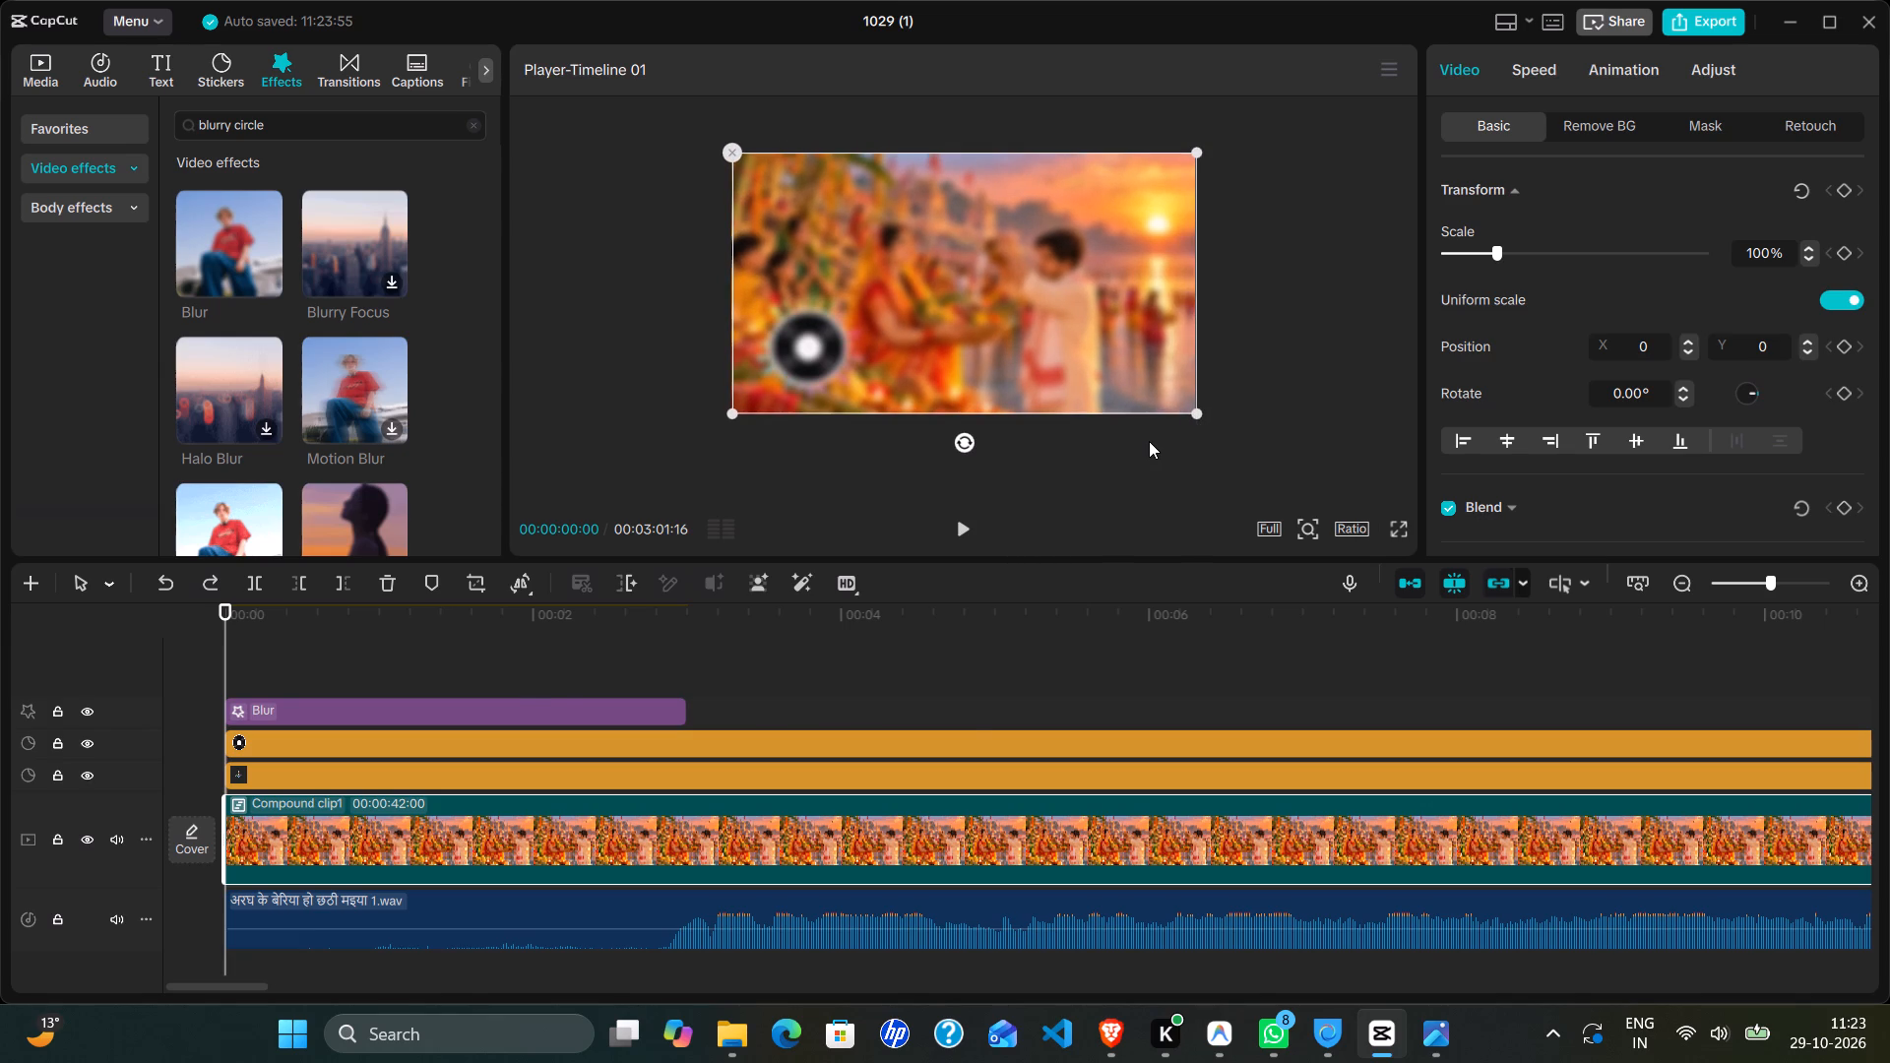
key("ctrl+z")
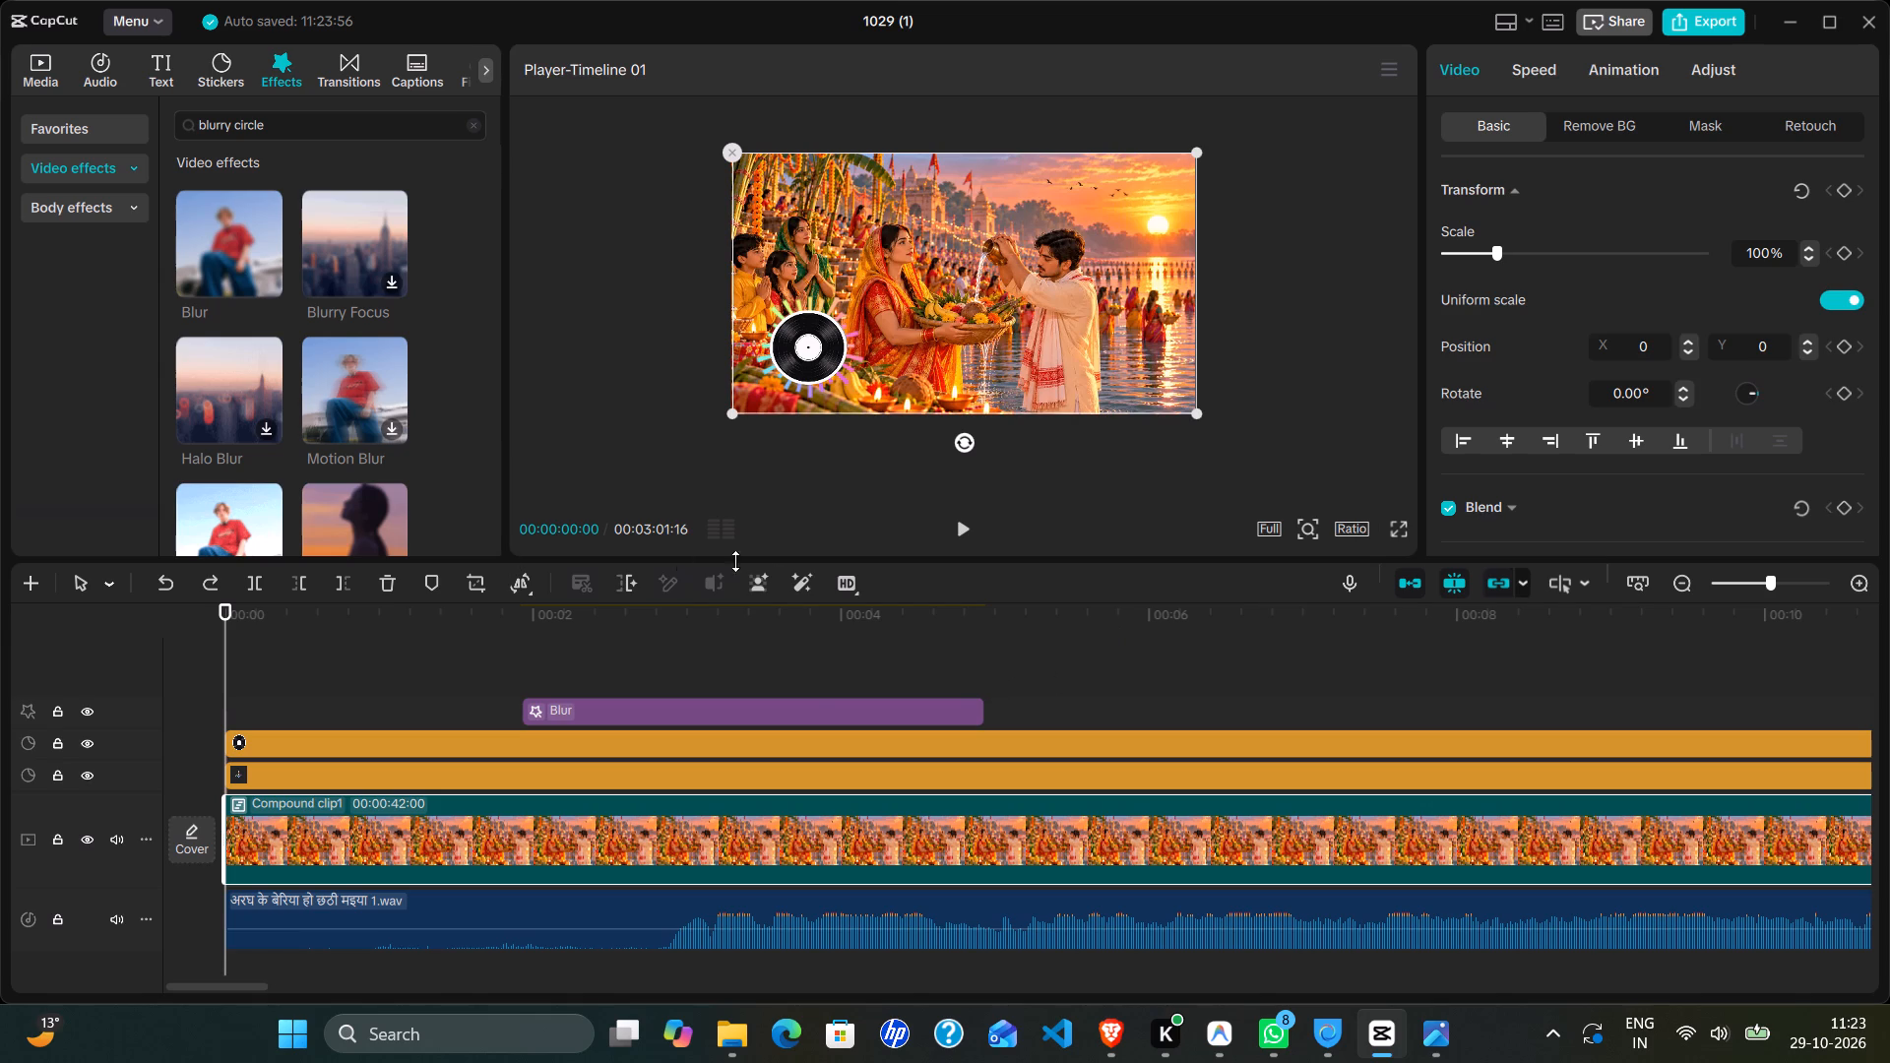
Delete the Blur effect from the timeline.
left_click(809, 719)
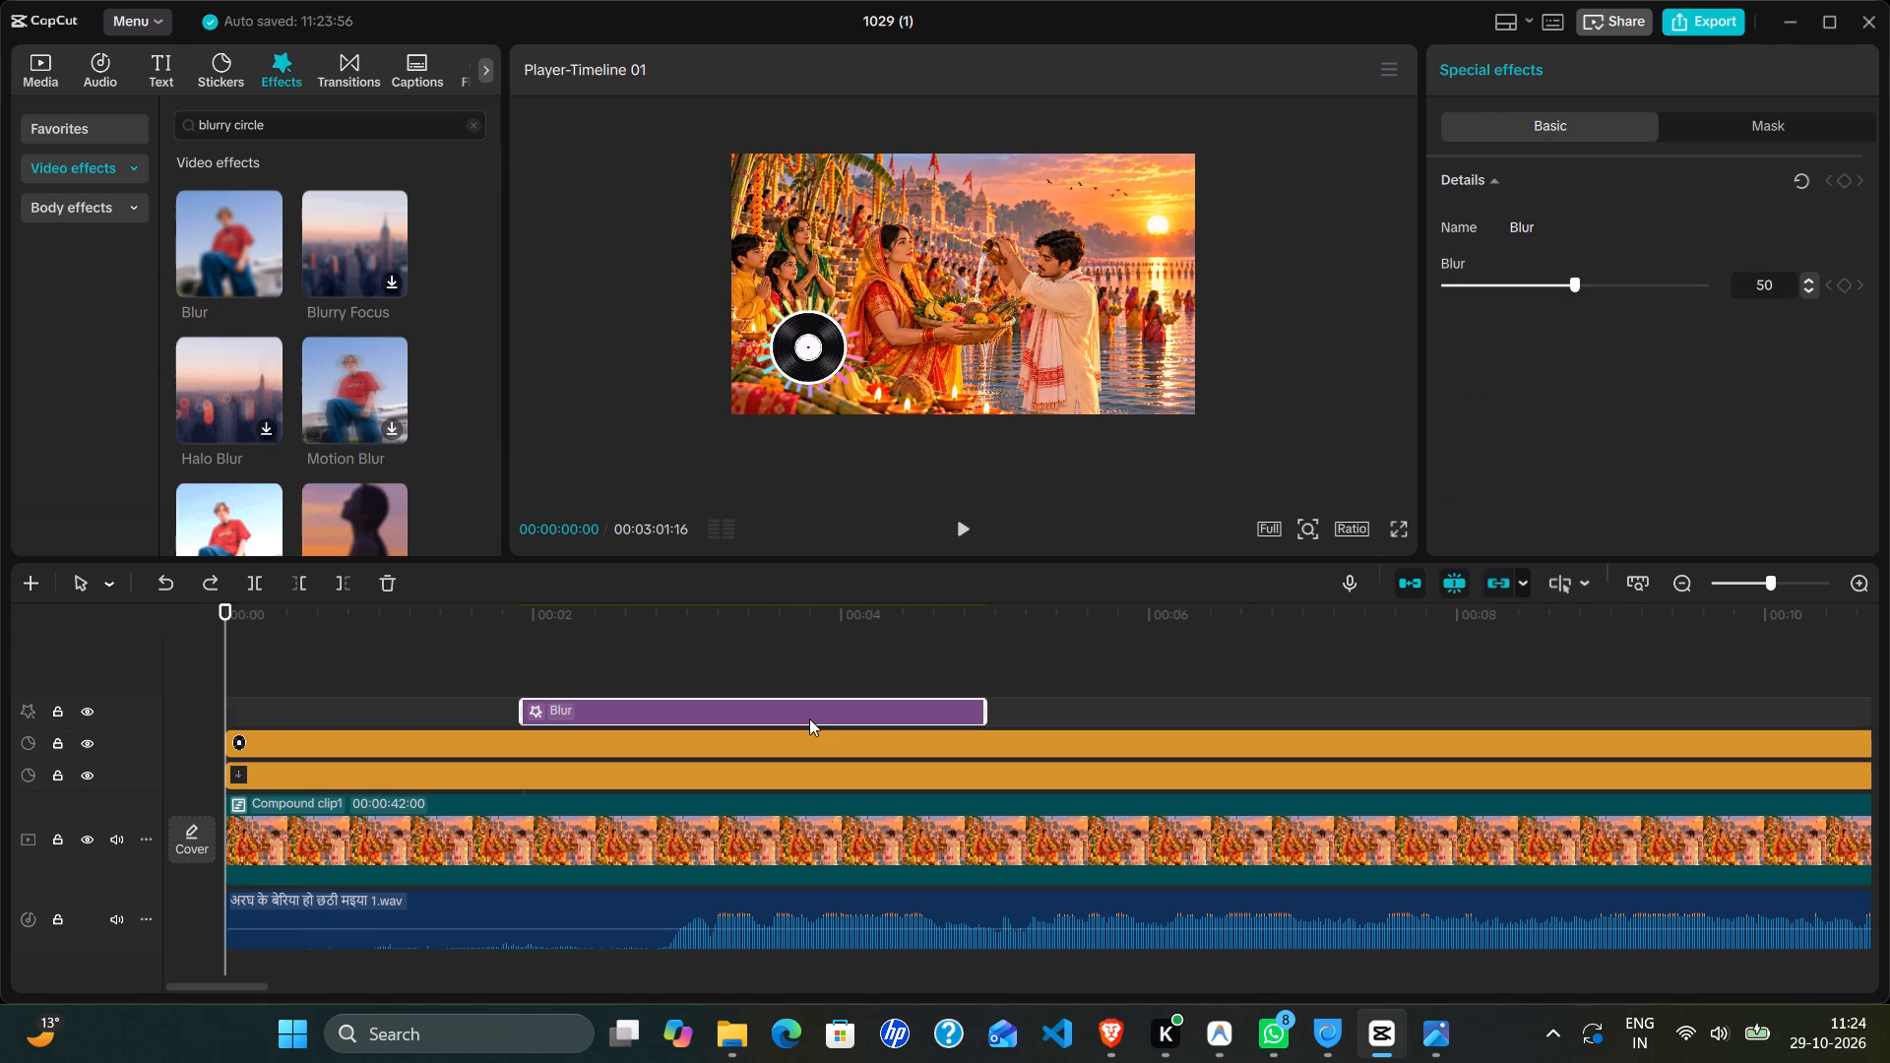
double_click(809, 719)
scroll(264, 404, "down", 1)
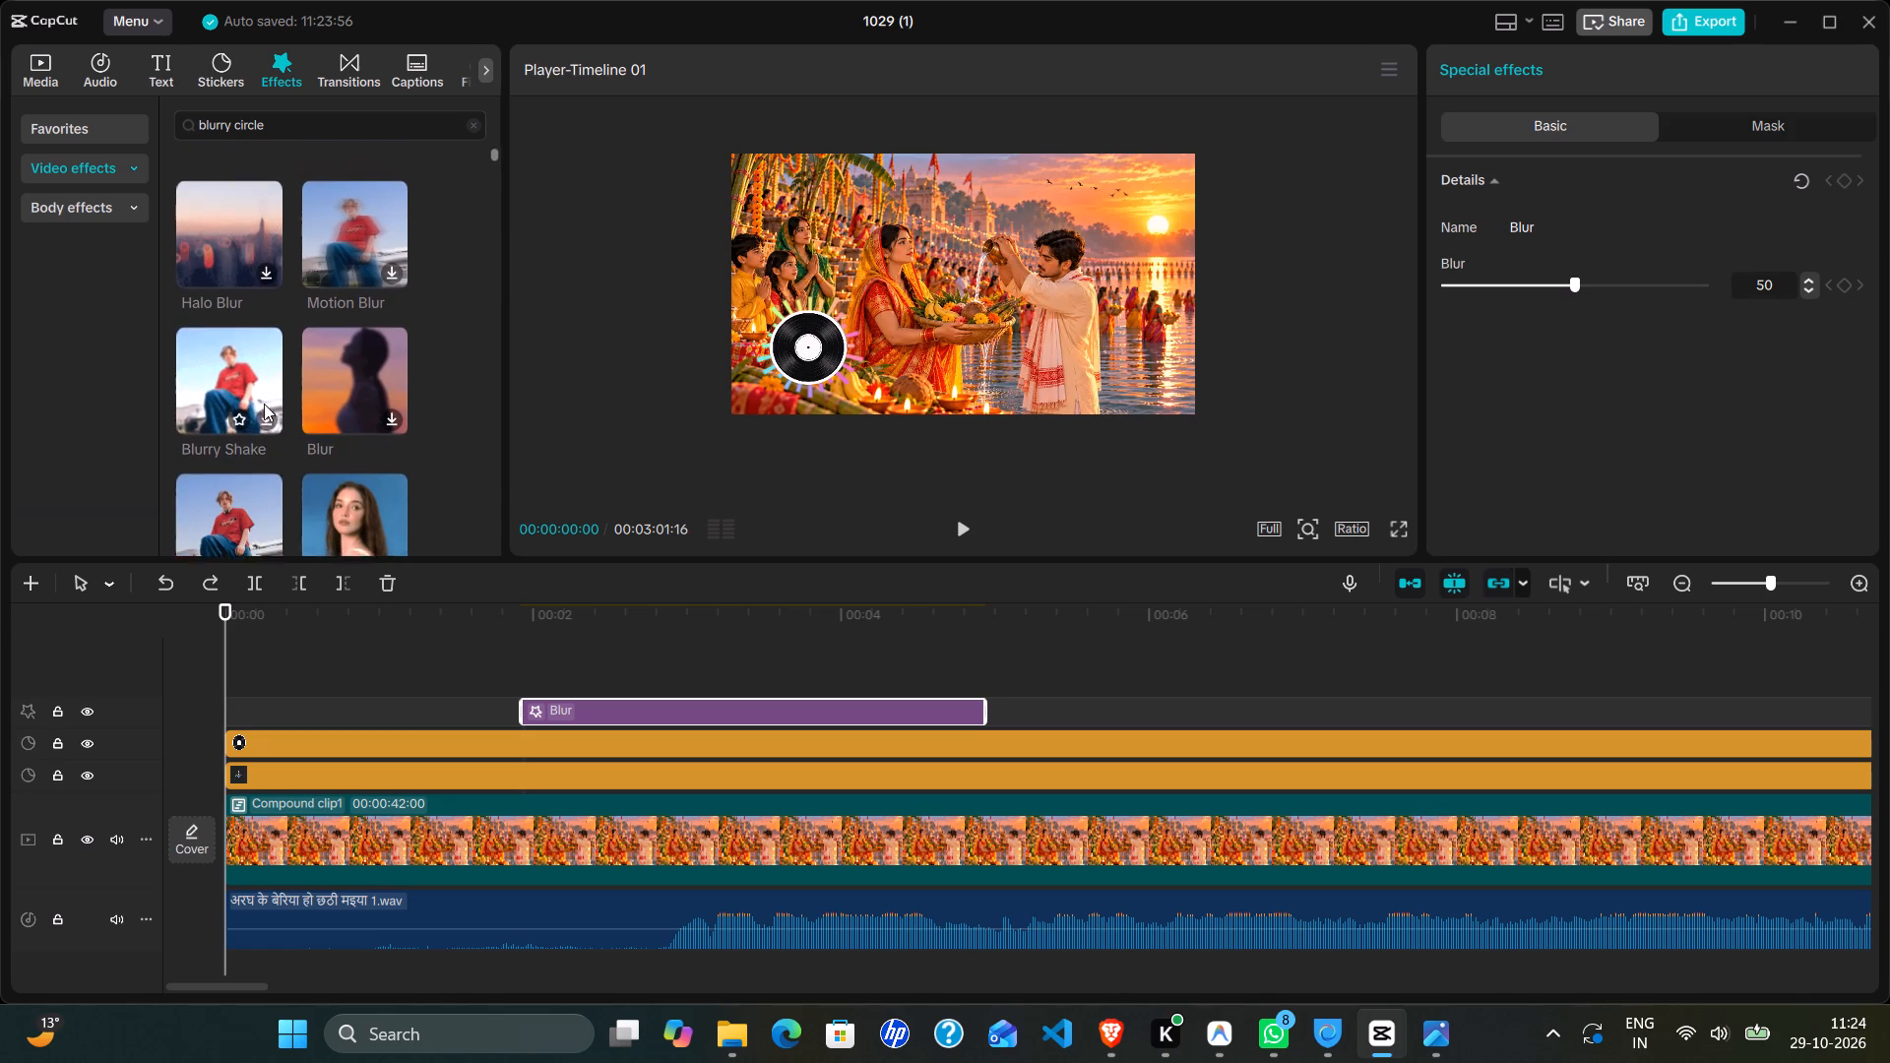
scroll(264, 404, "down", 2)
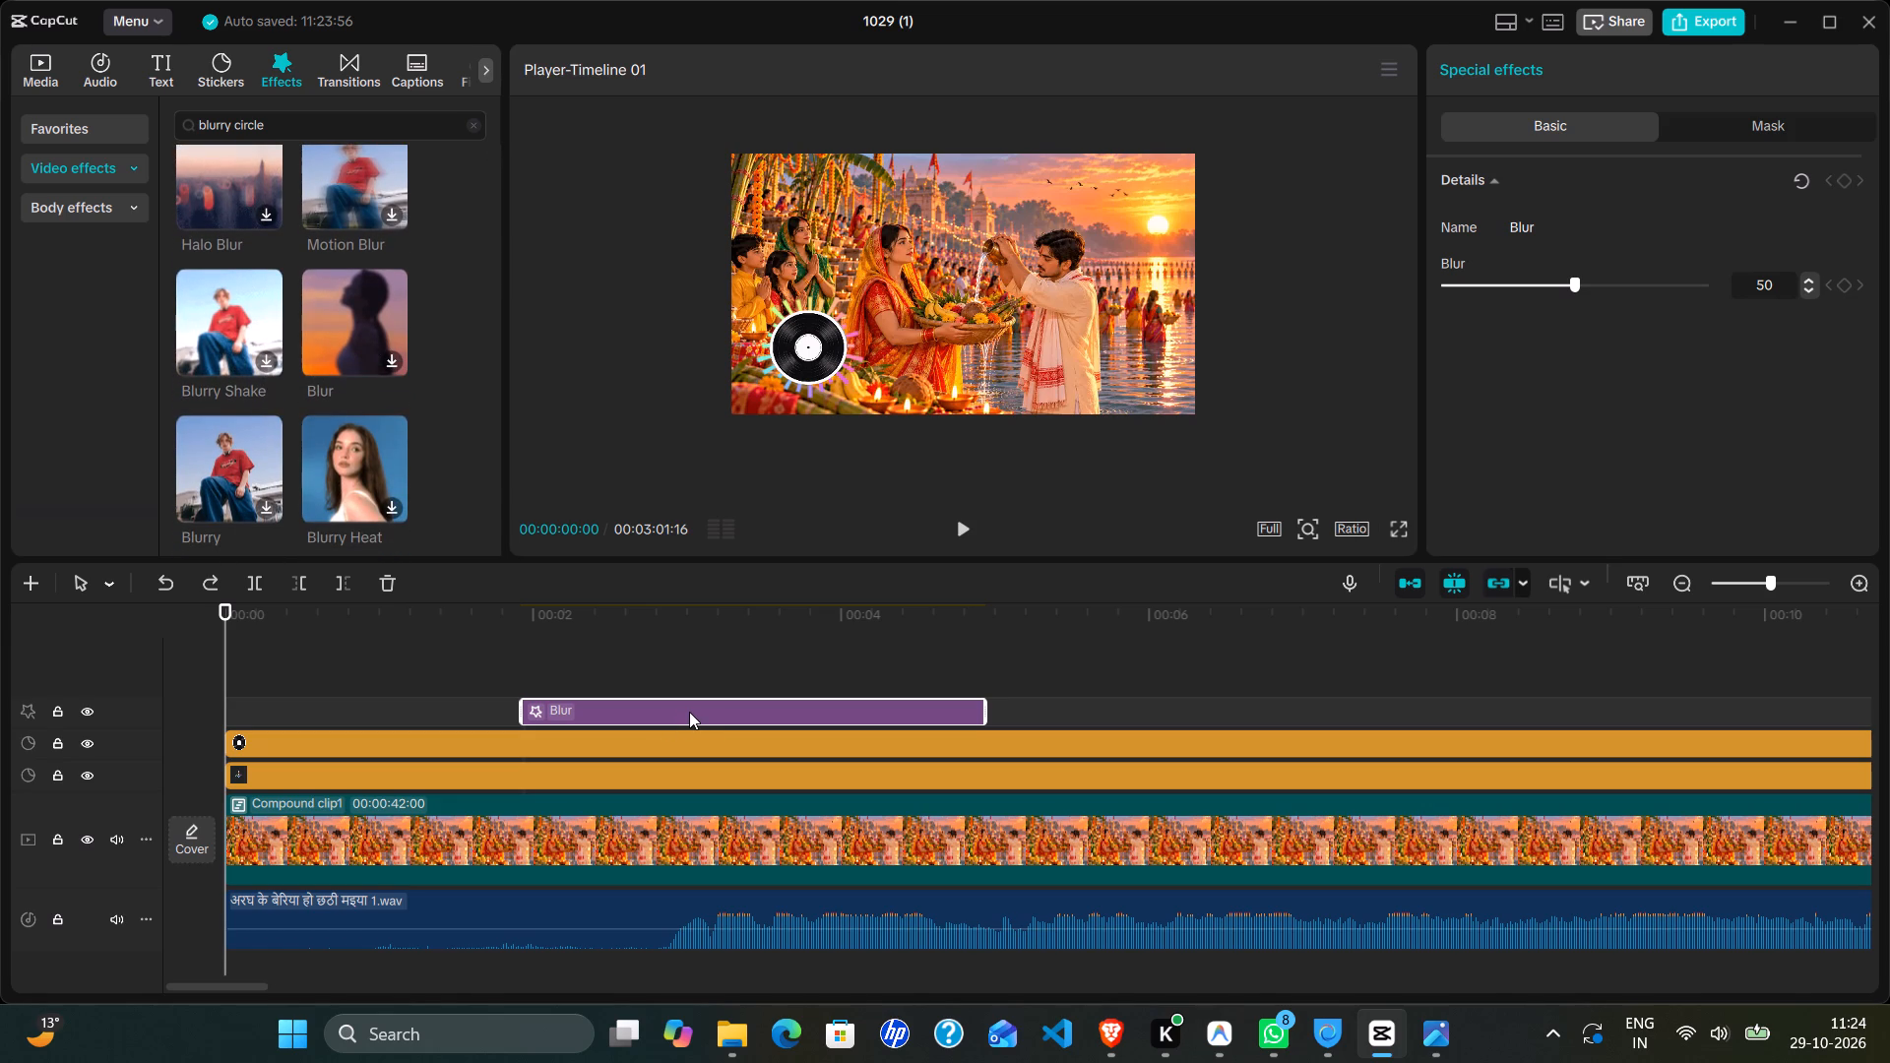
key("Delete")
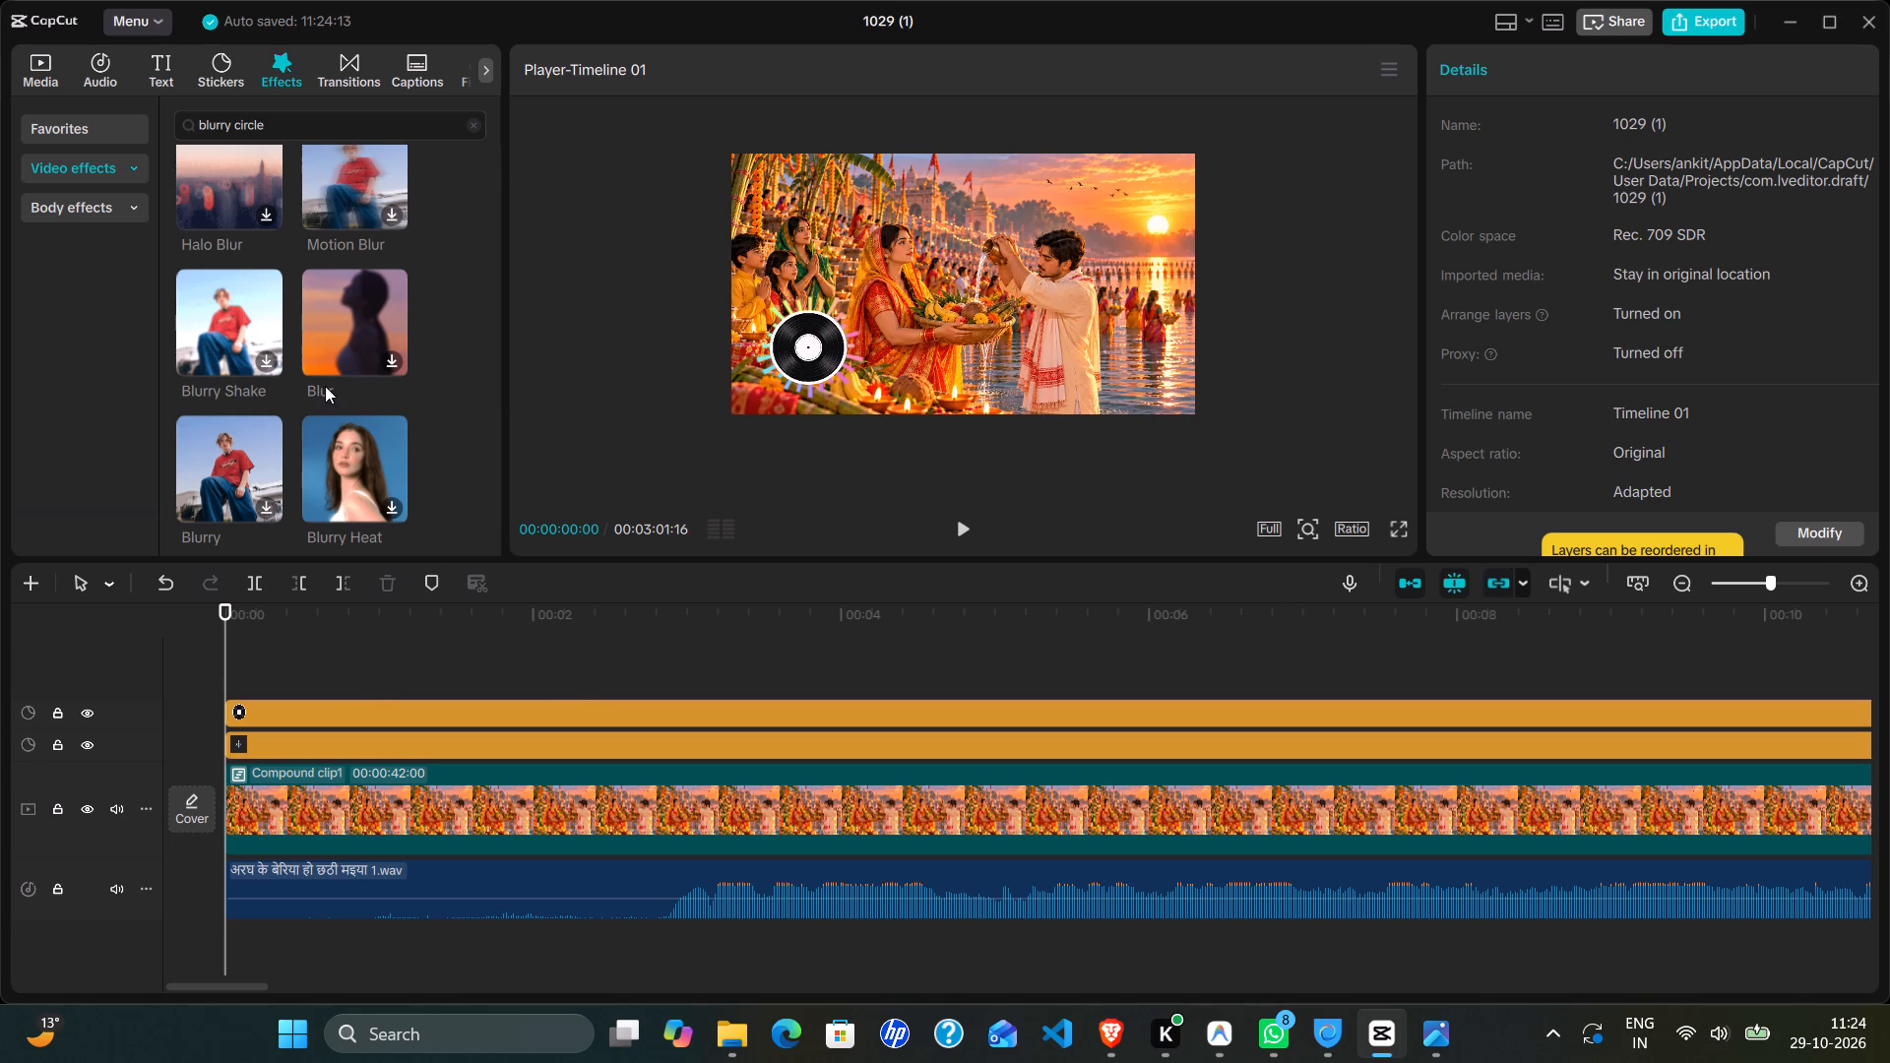
Search the body effects for blurry and preview the Circular Blur effect.
scroll(325, 386, "down", 1)
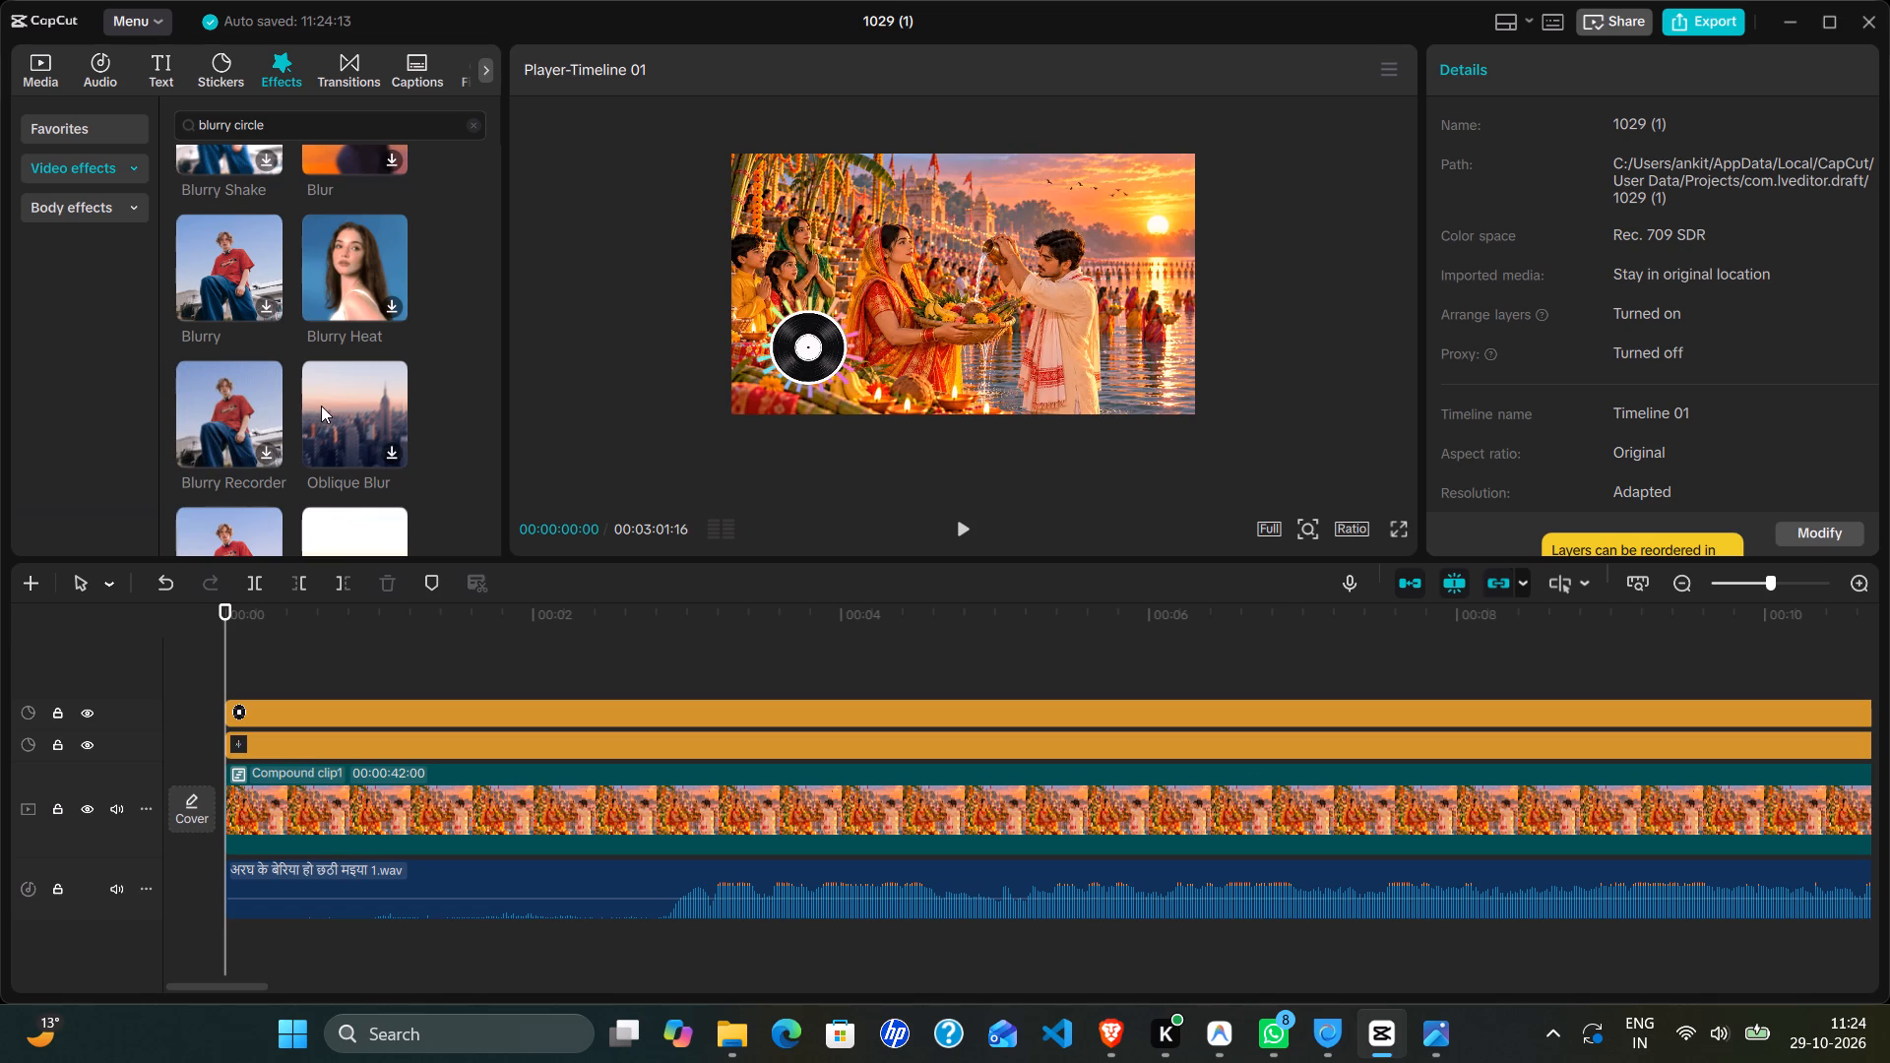
left_click(95, 205)
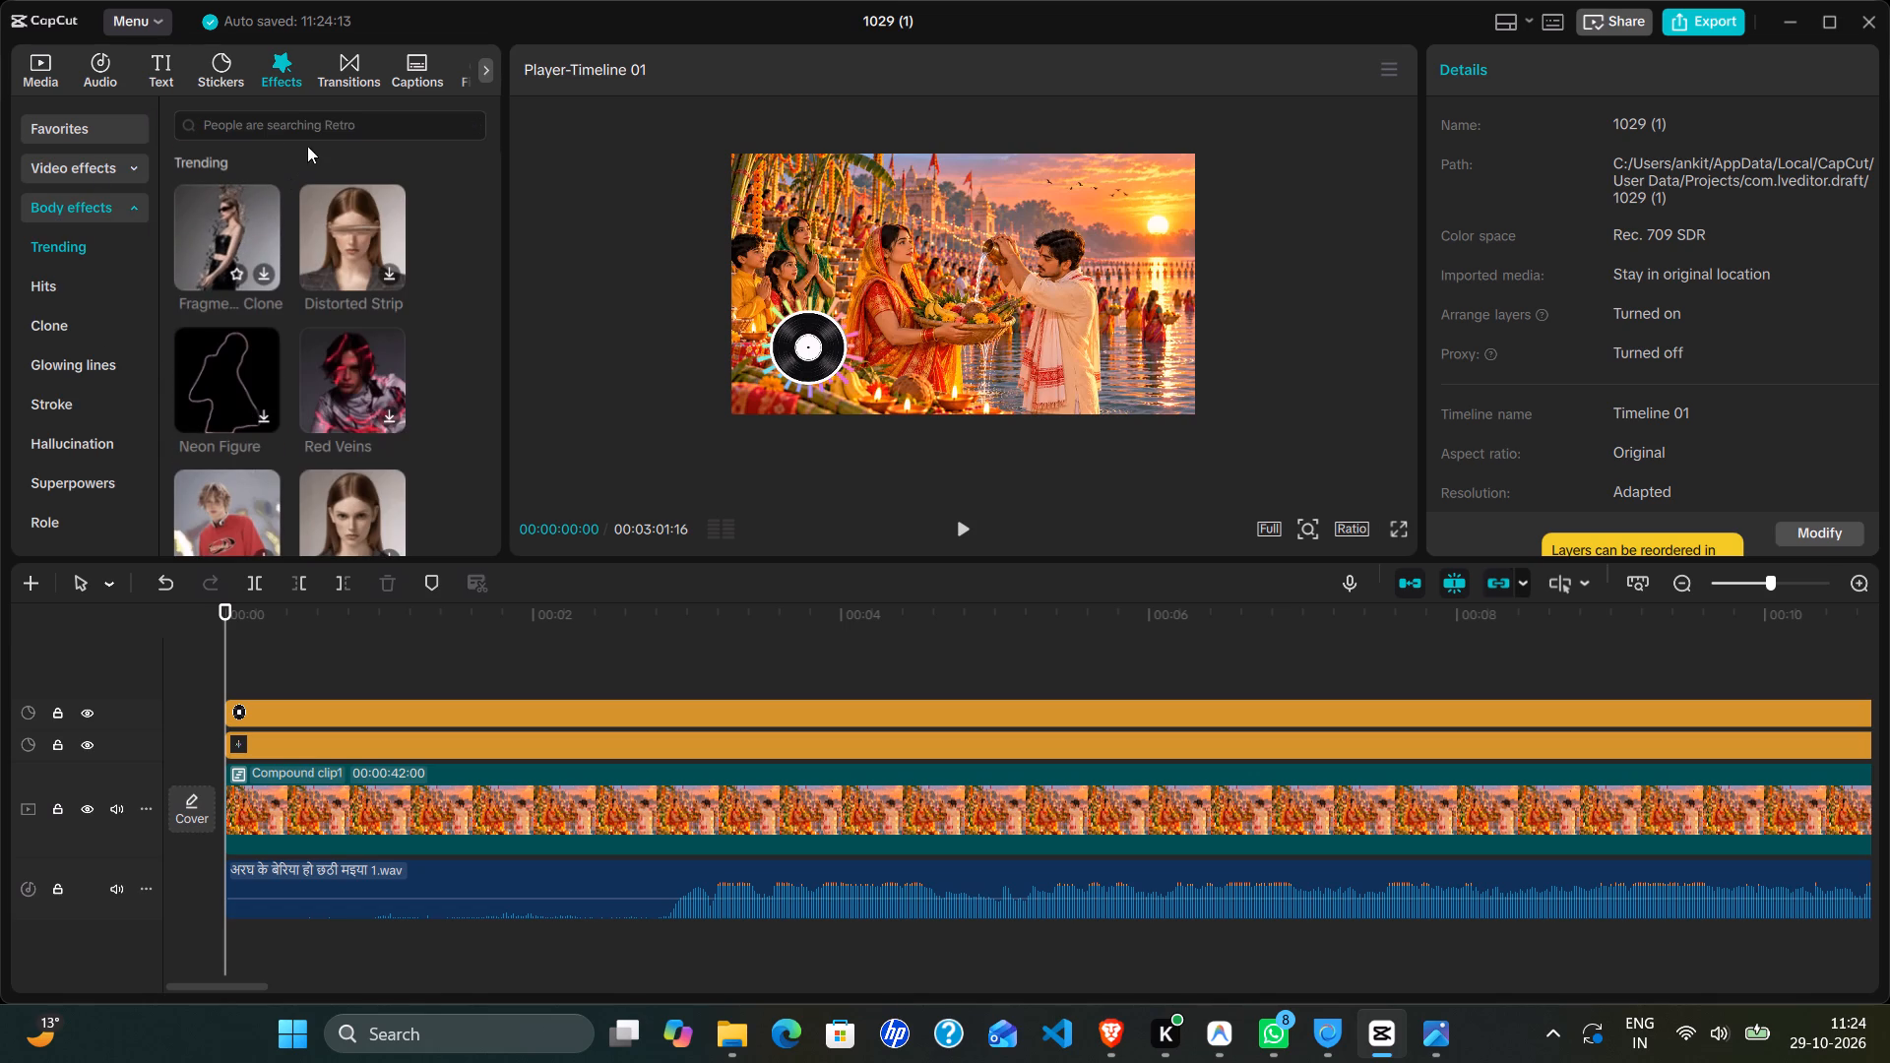
left_click(322, 122)
type("blur")
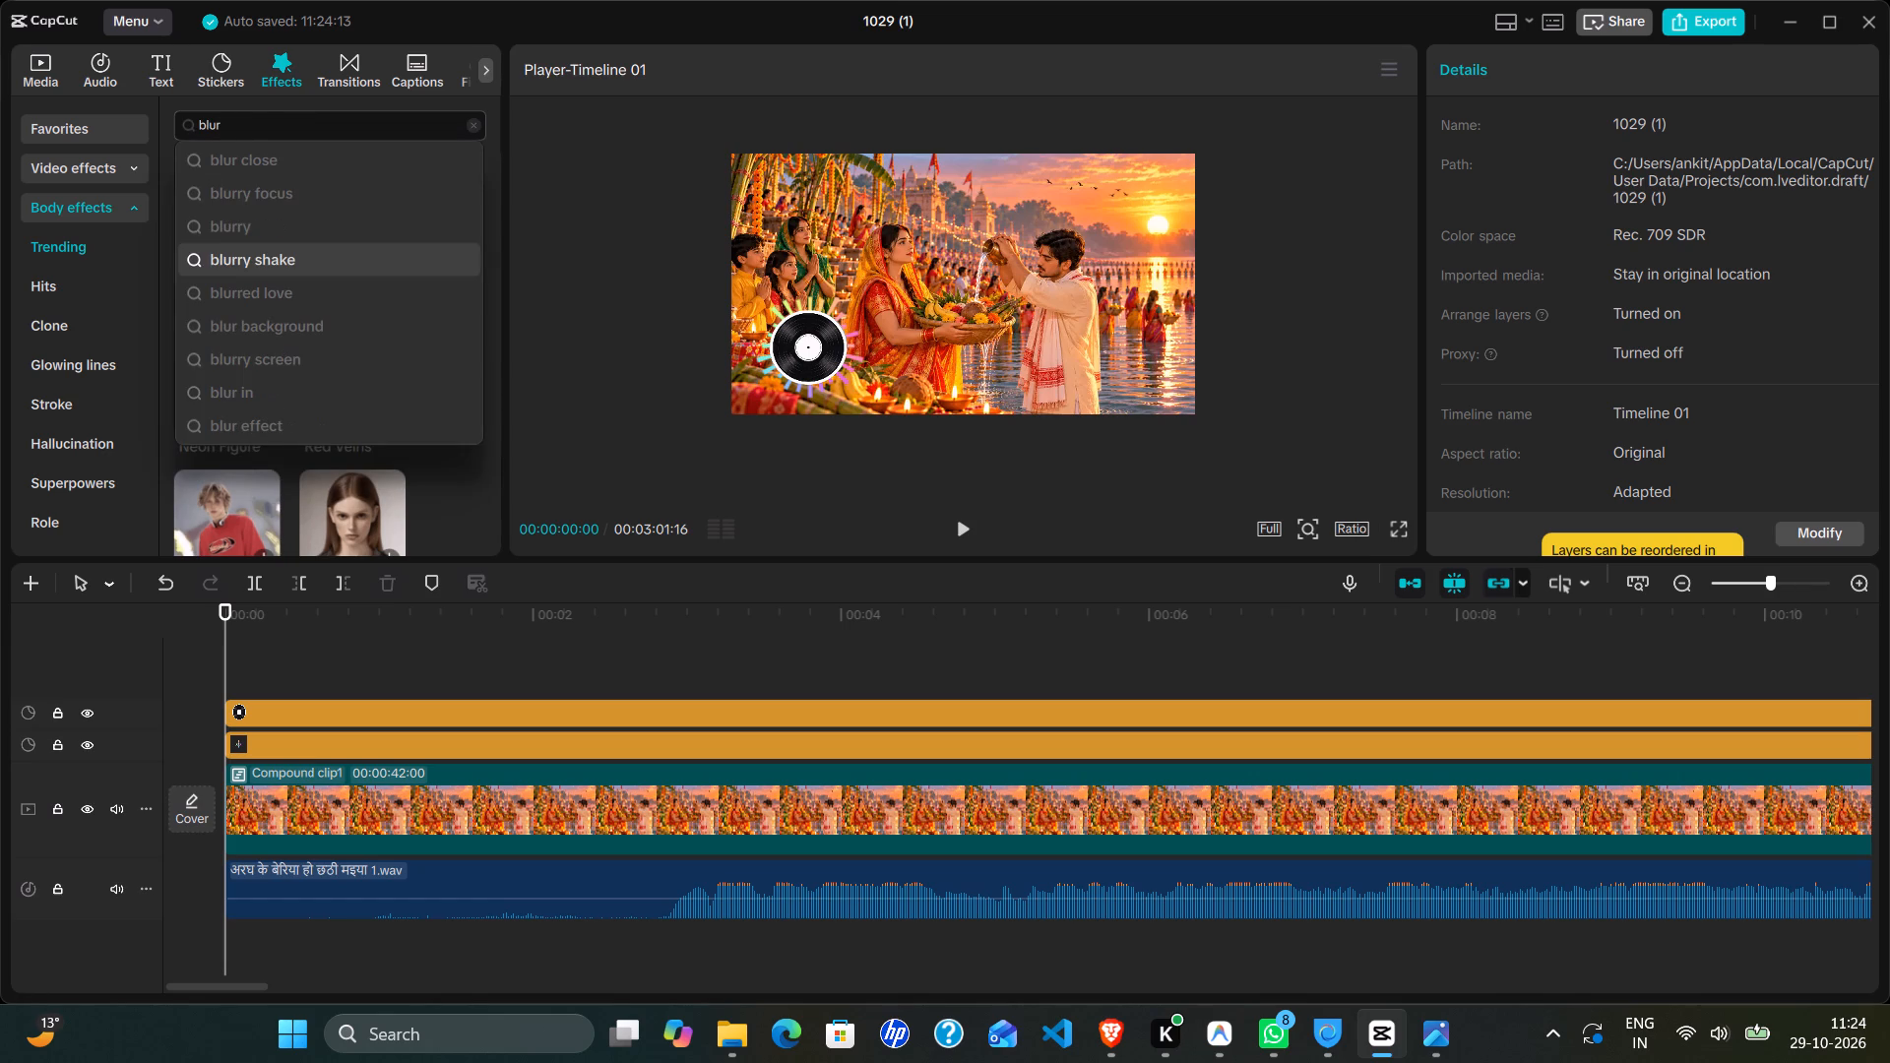
left_click(344, 221)
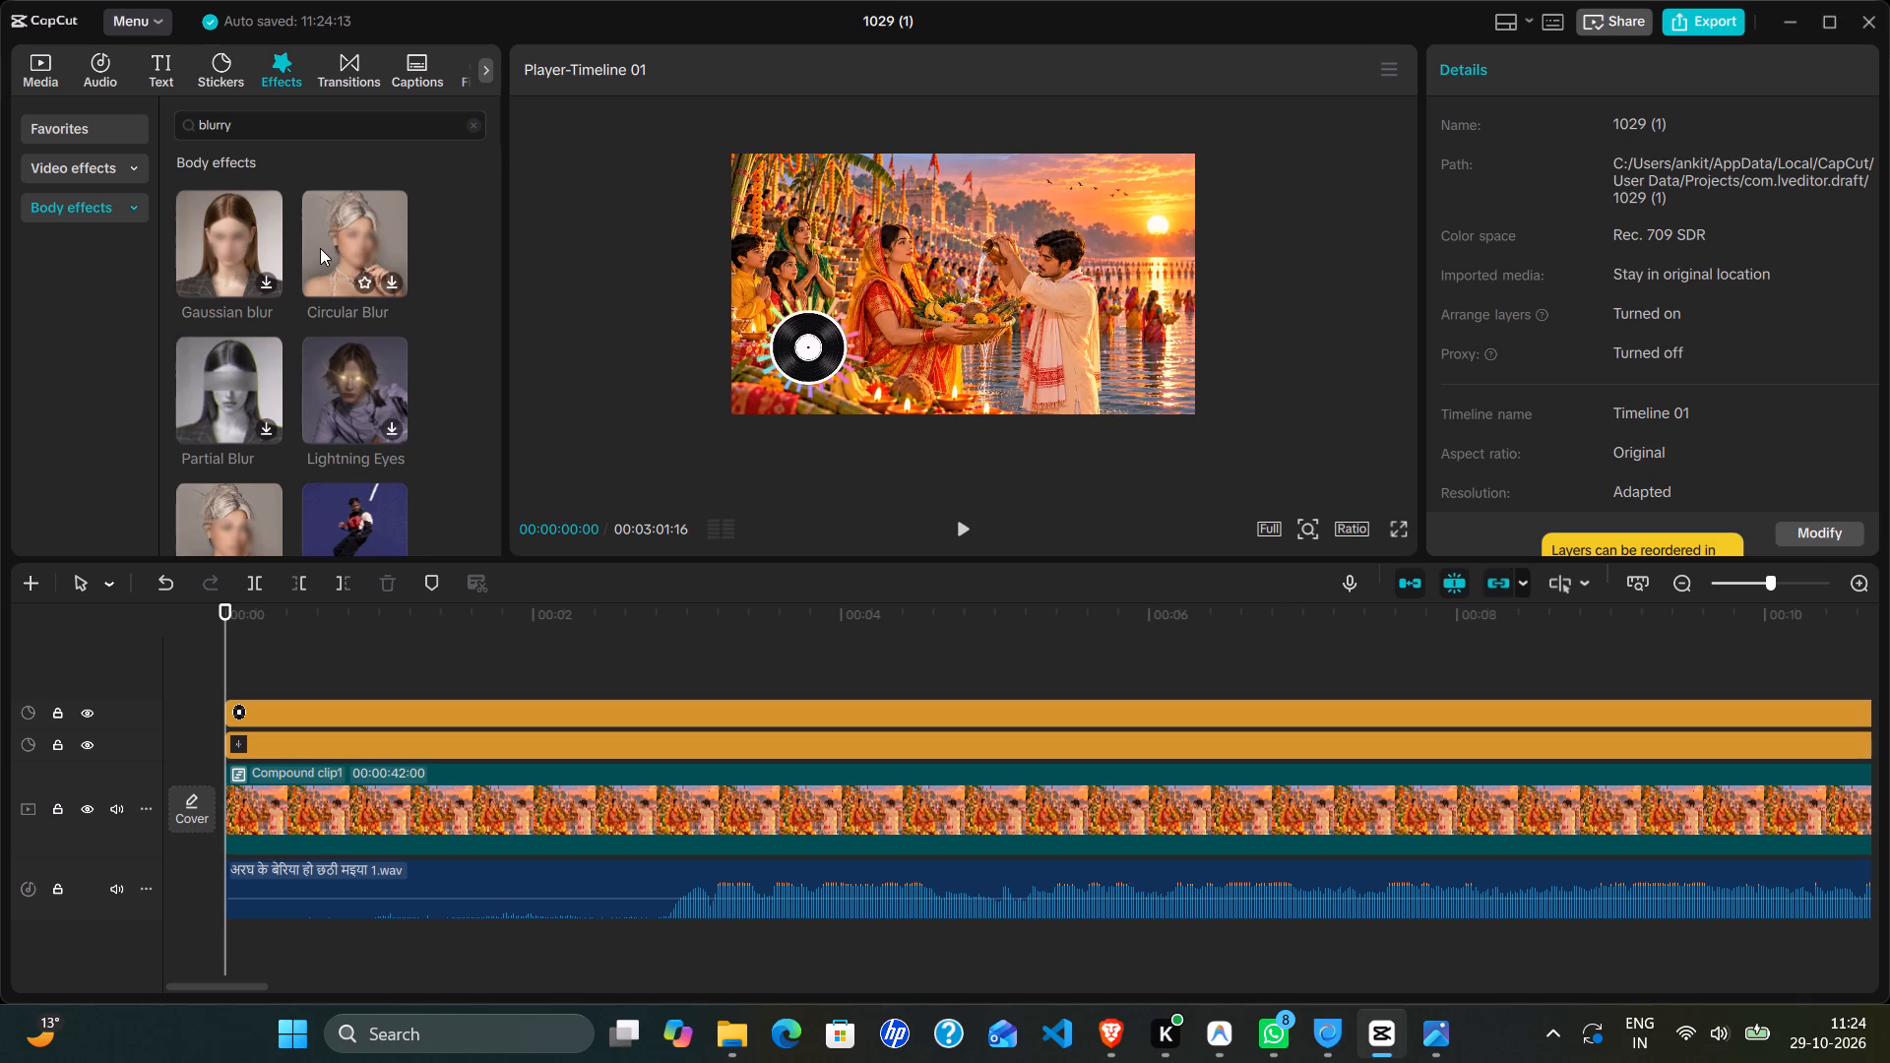
left_click(320, 248)
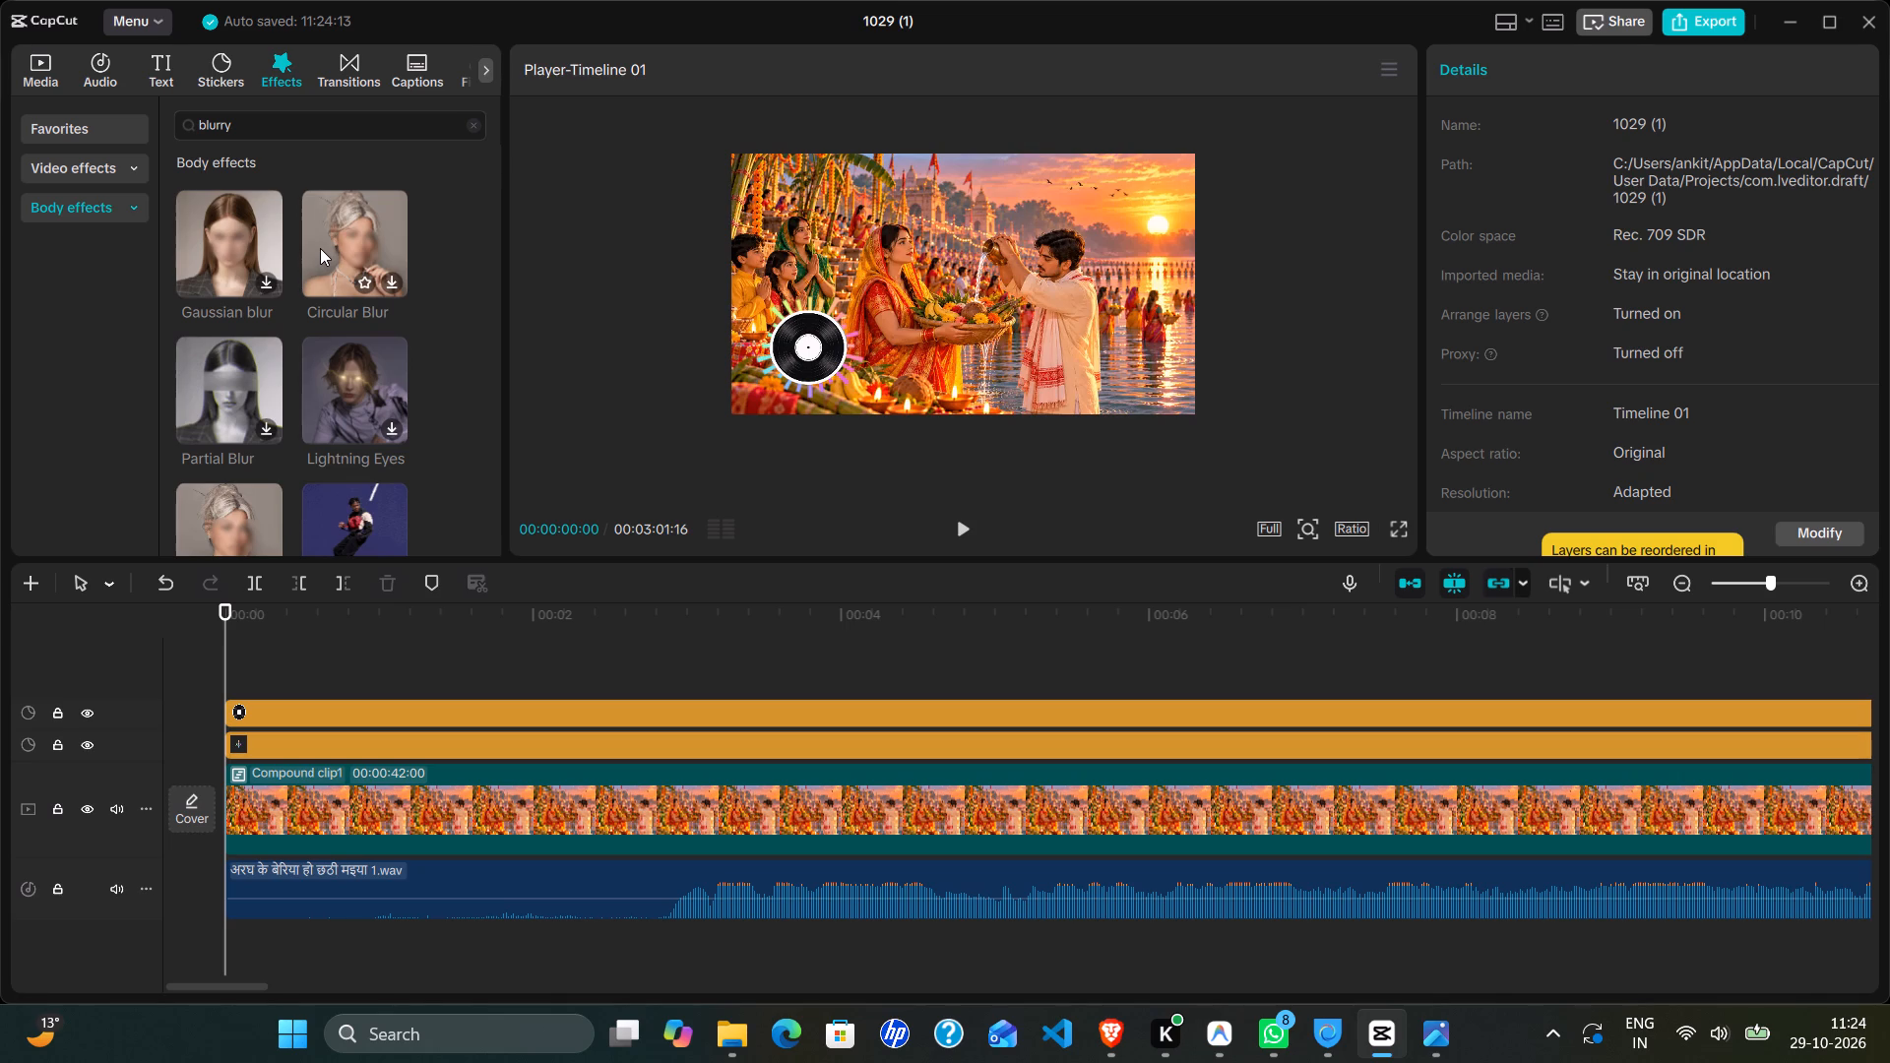
double_click(320, 248)
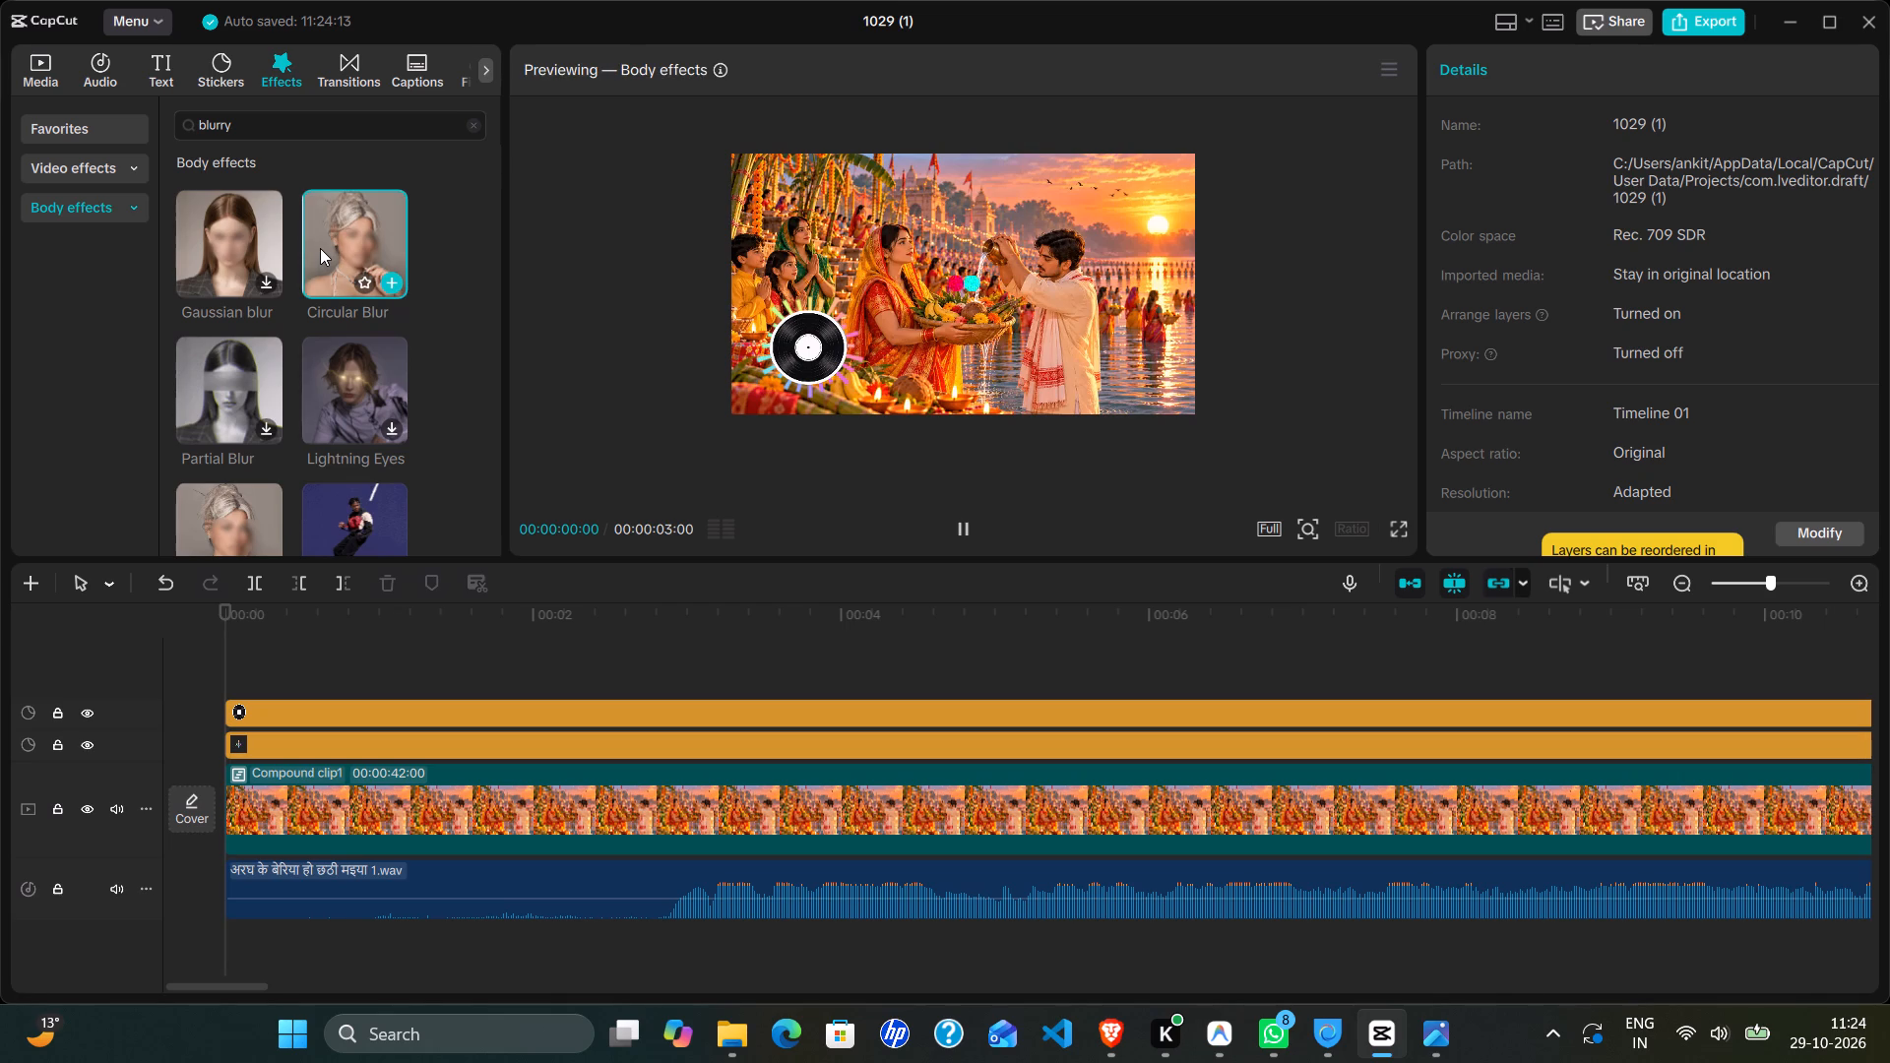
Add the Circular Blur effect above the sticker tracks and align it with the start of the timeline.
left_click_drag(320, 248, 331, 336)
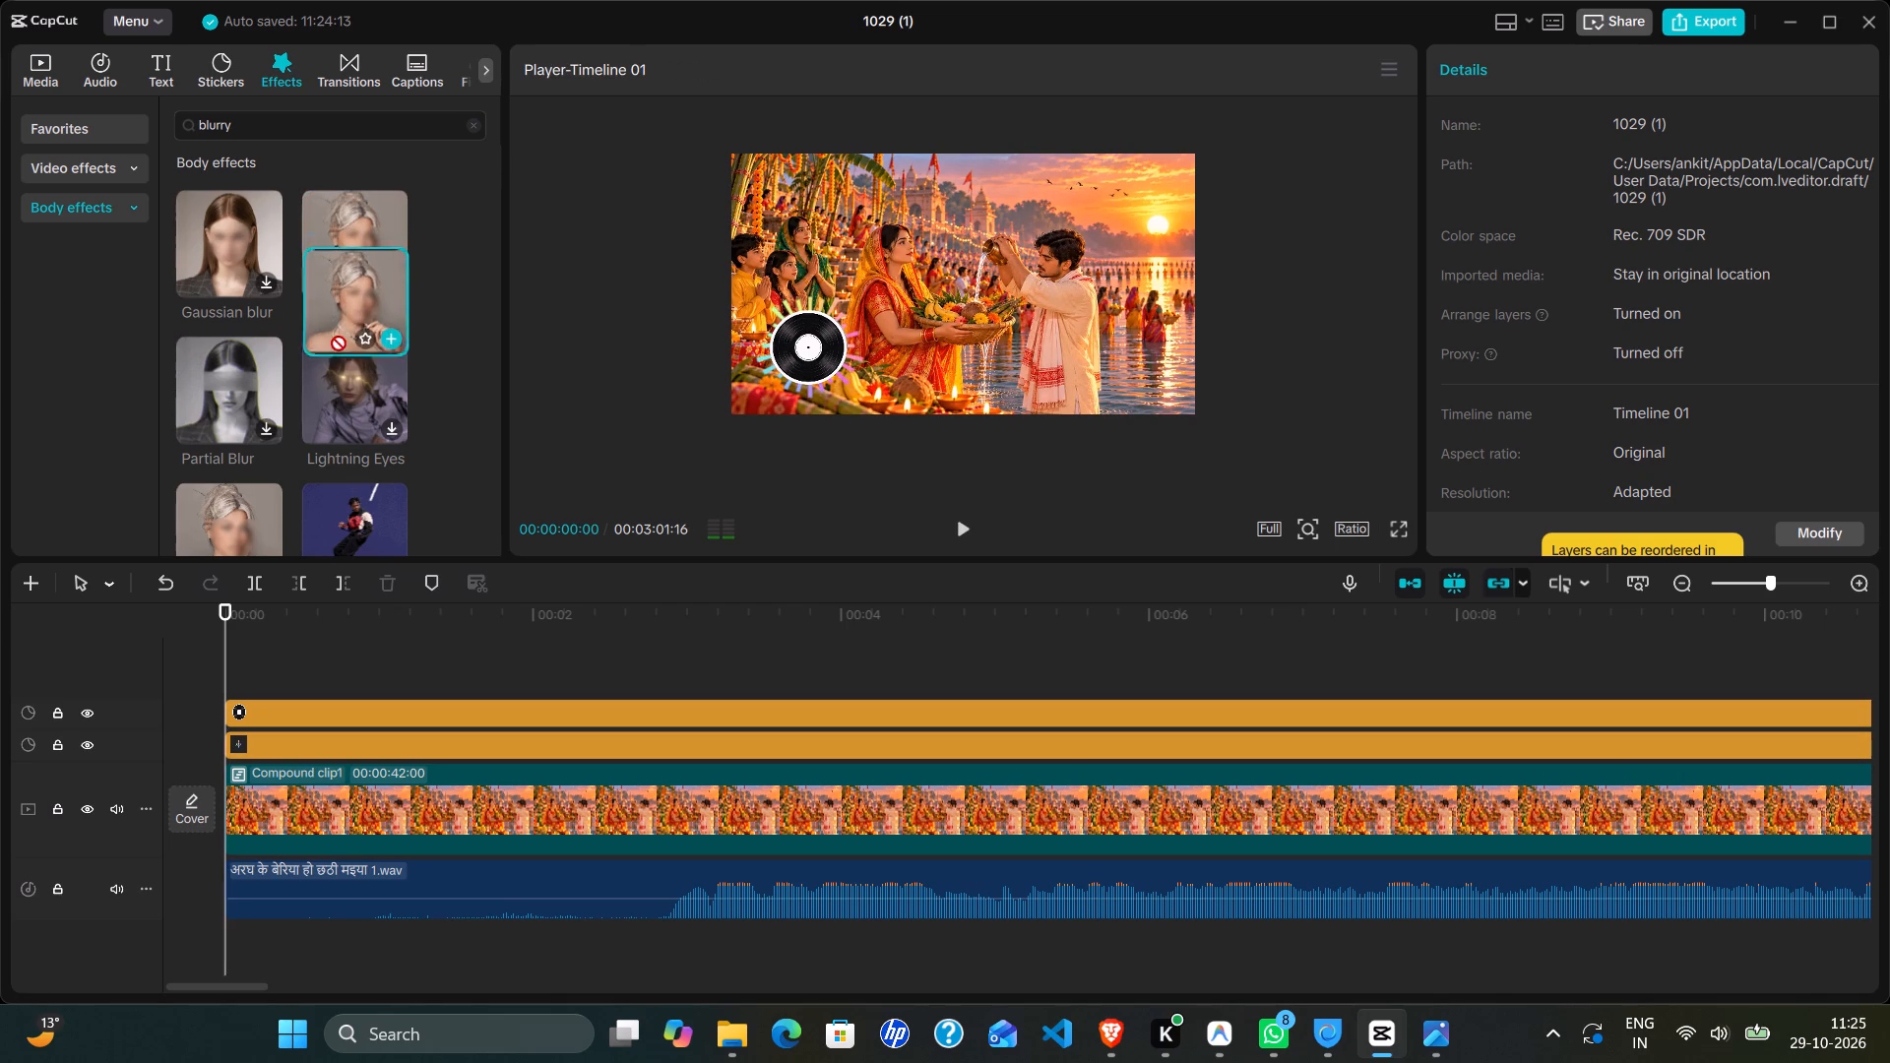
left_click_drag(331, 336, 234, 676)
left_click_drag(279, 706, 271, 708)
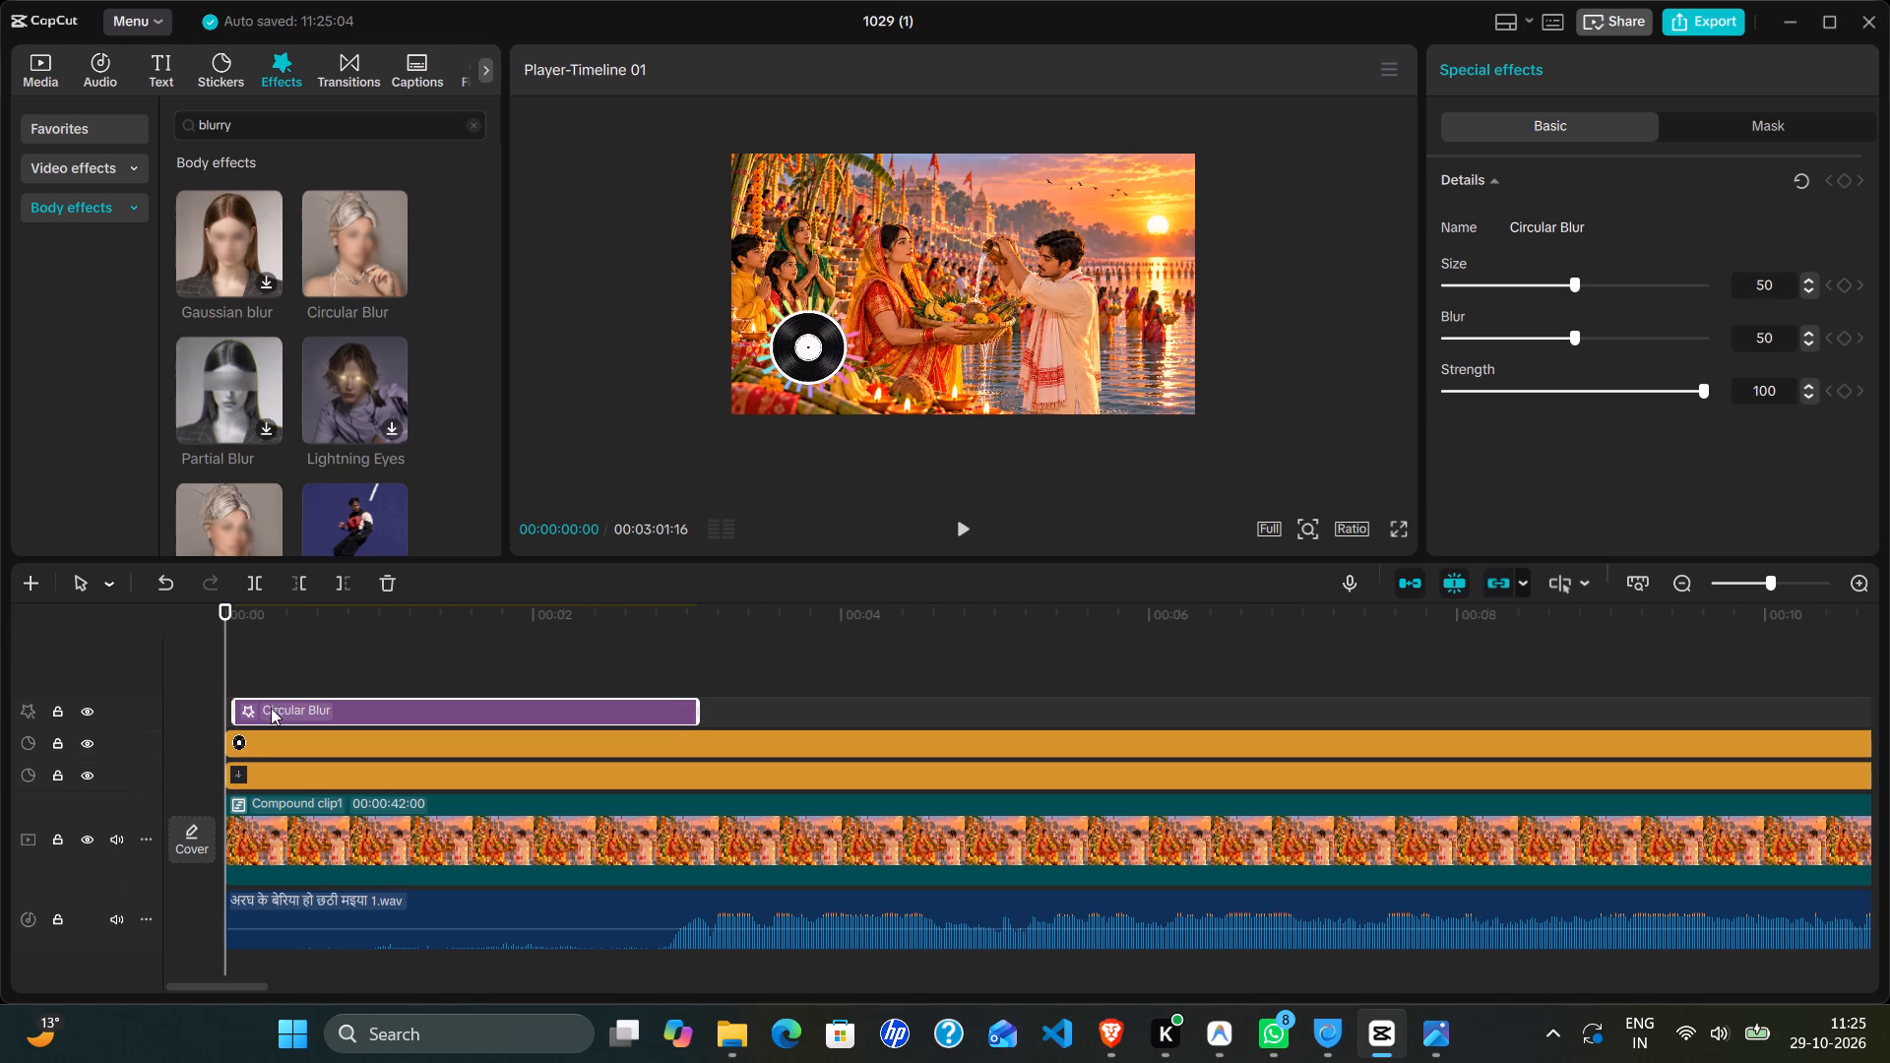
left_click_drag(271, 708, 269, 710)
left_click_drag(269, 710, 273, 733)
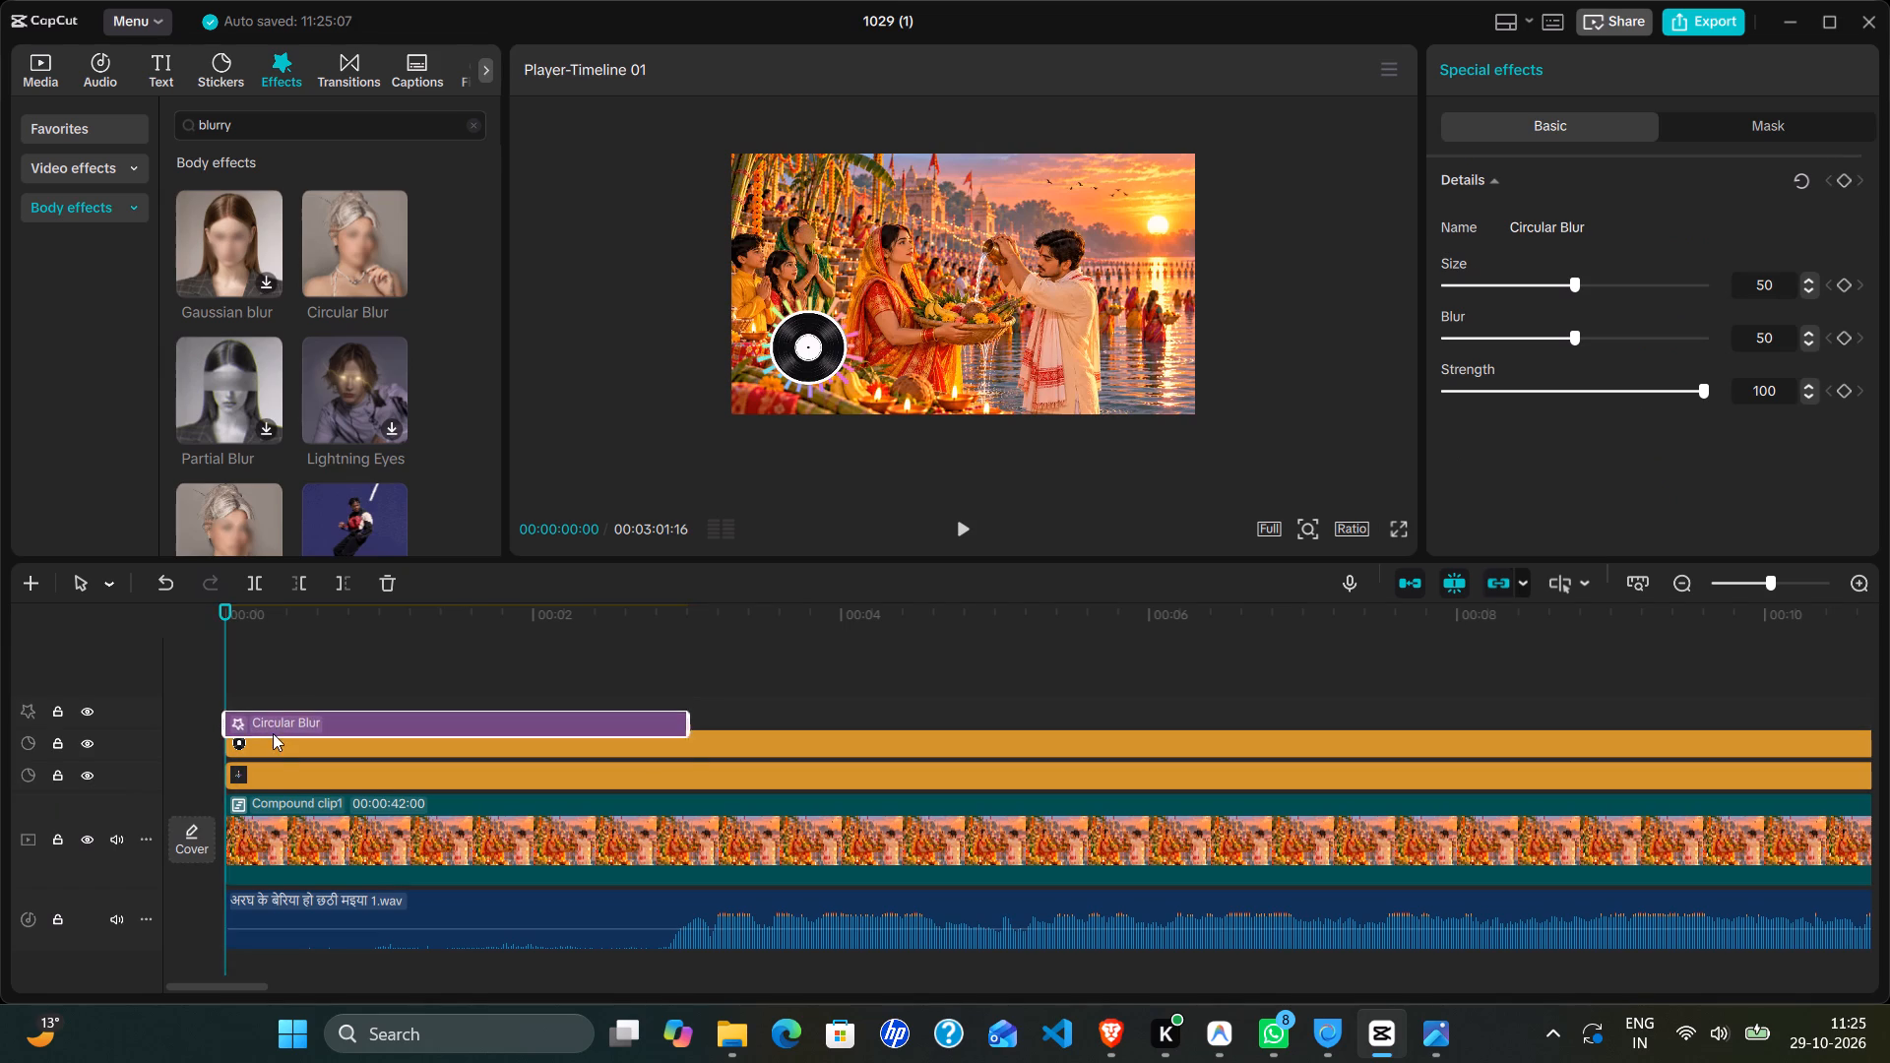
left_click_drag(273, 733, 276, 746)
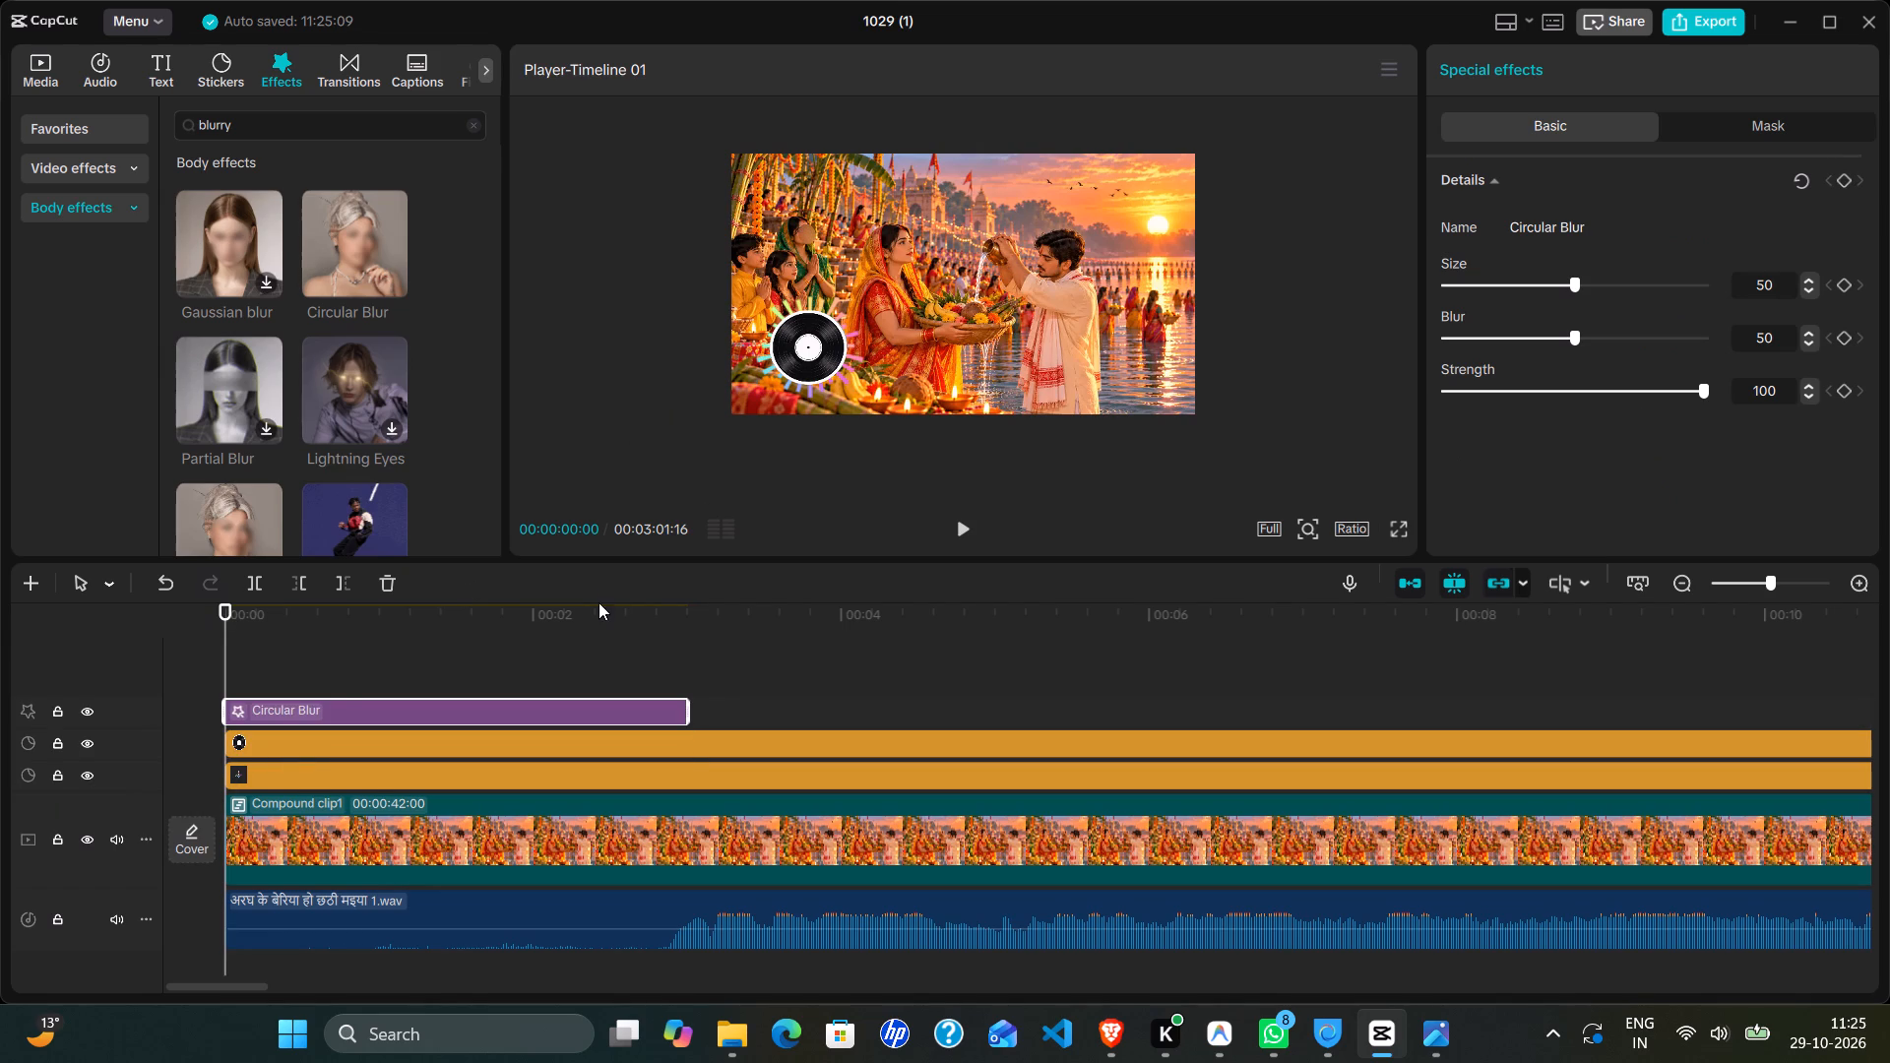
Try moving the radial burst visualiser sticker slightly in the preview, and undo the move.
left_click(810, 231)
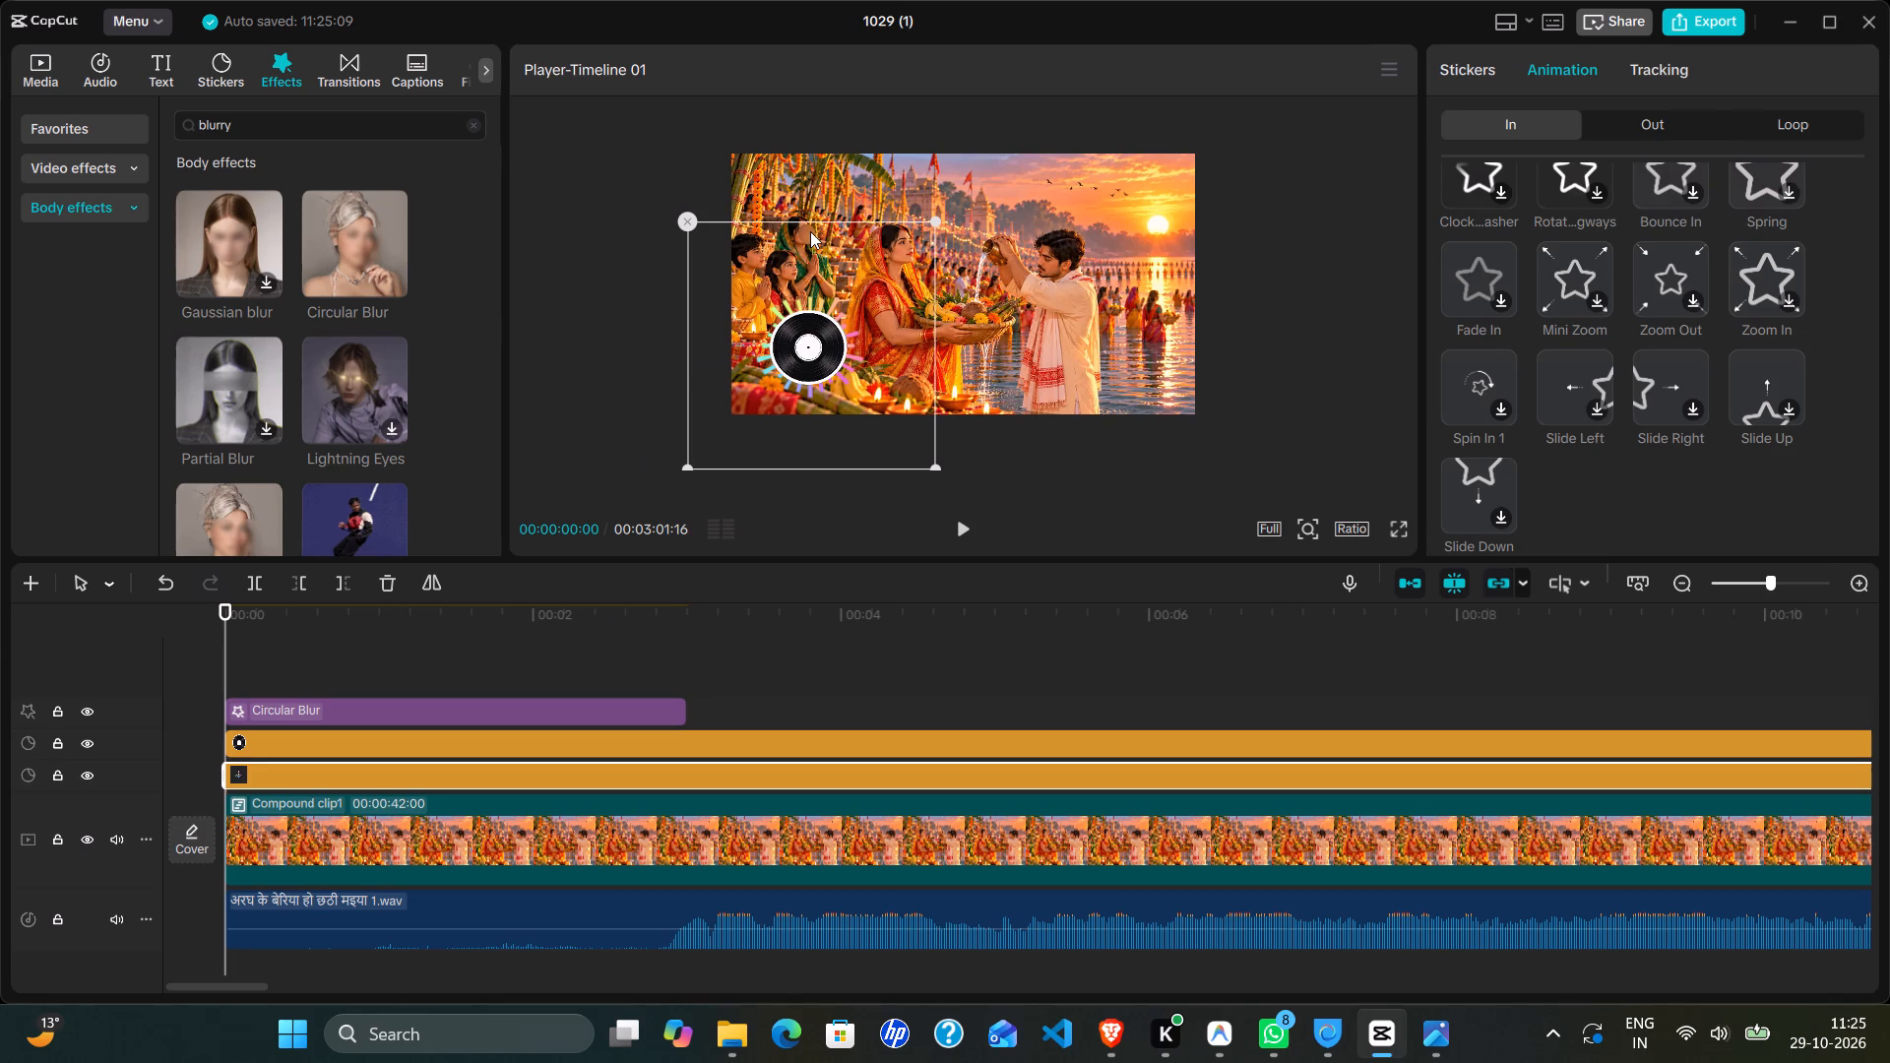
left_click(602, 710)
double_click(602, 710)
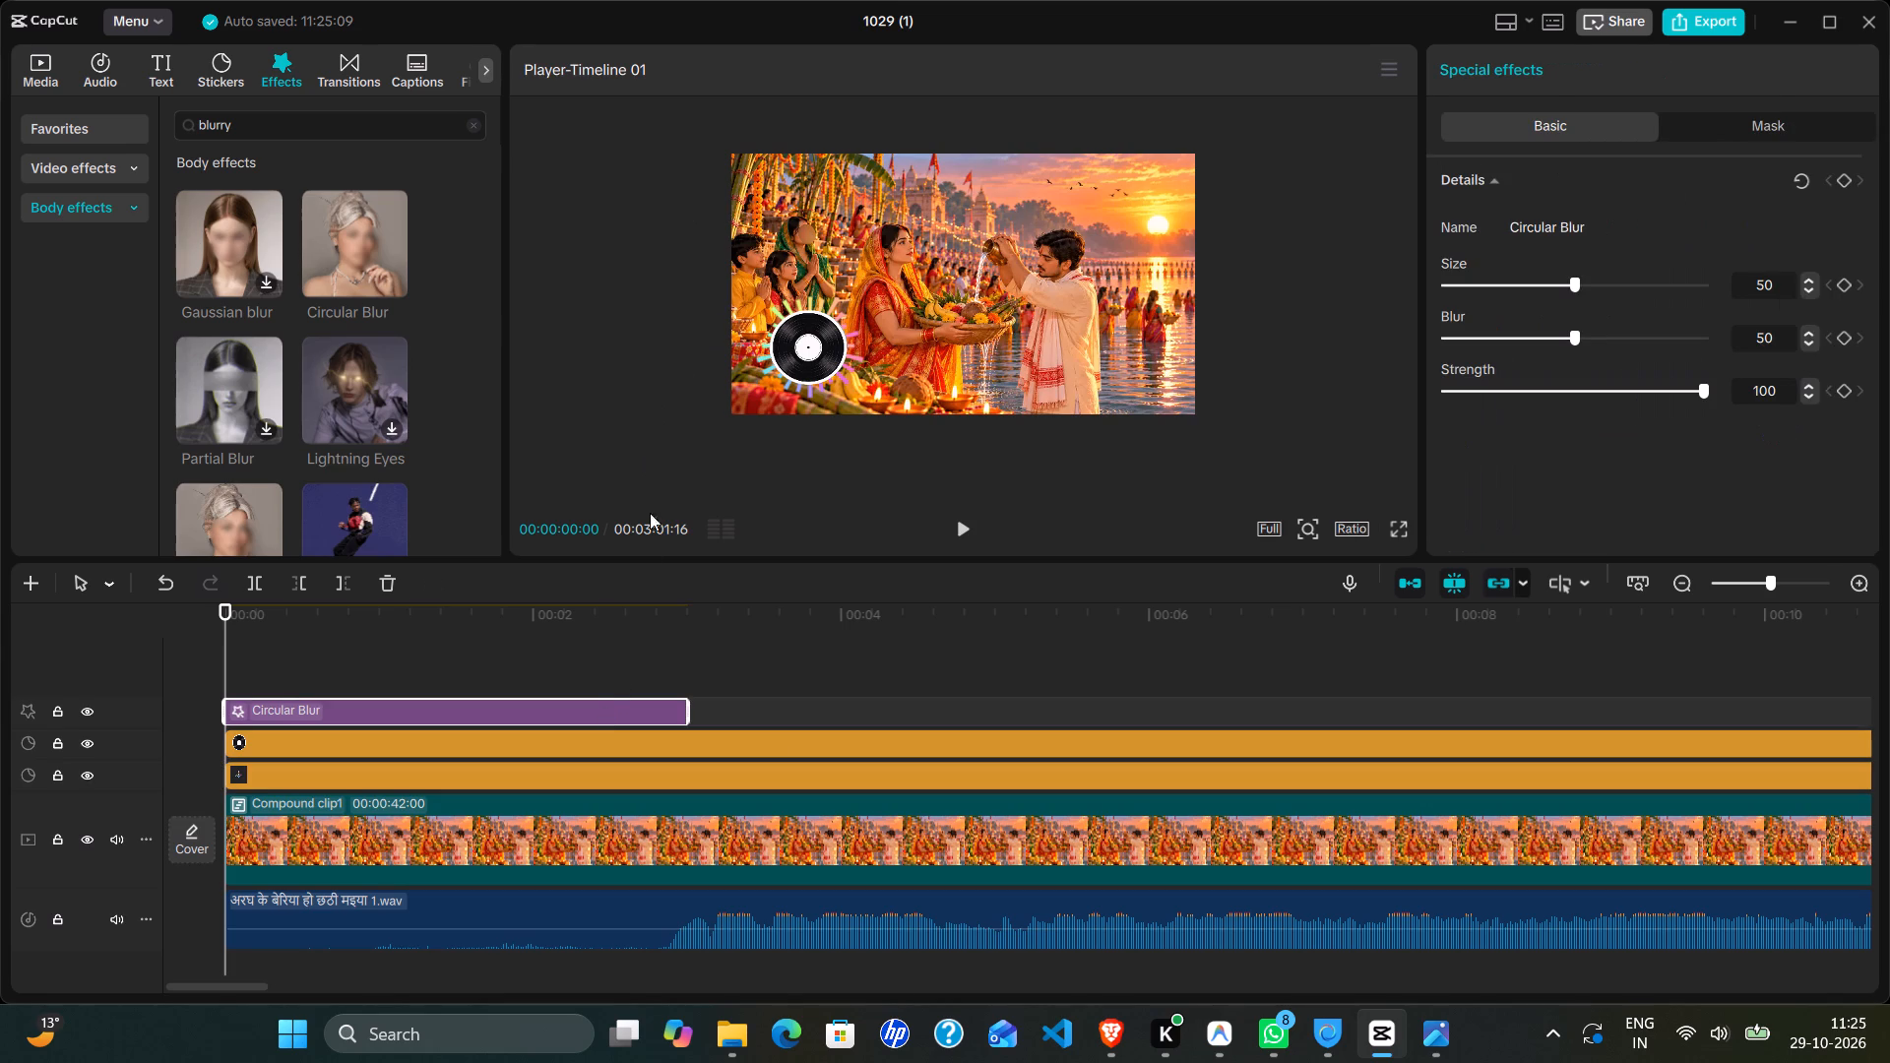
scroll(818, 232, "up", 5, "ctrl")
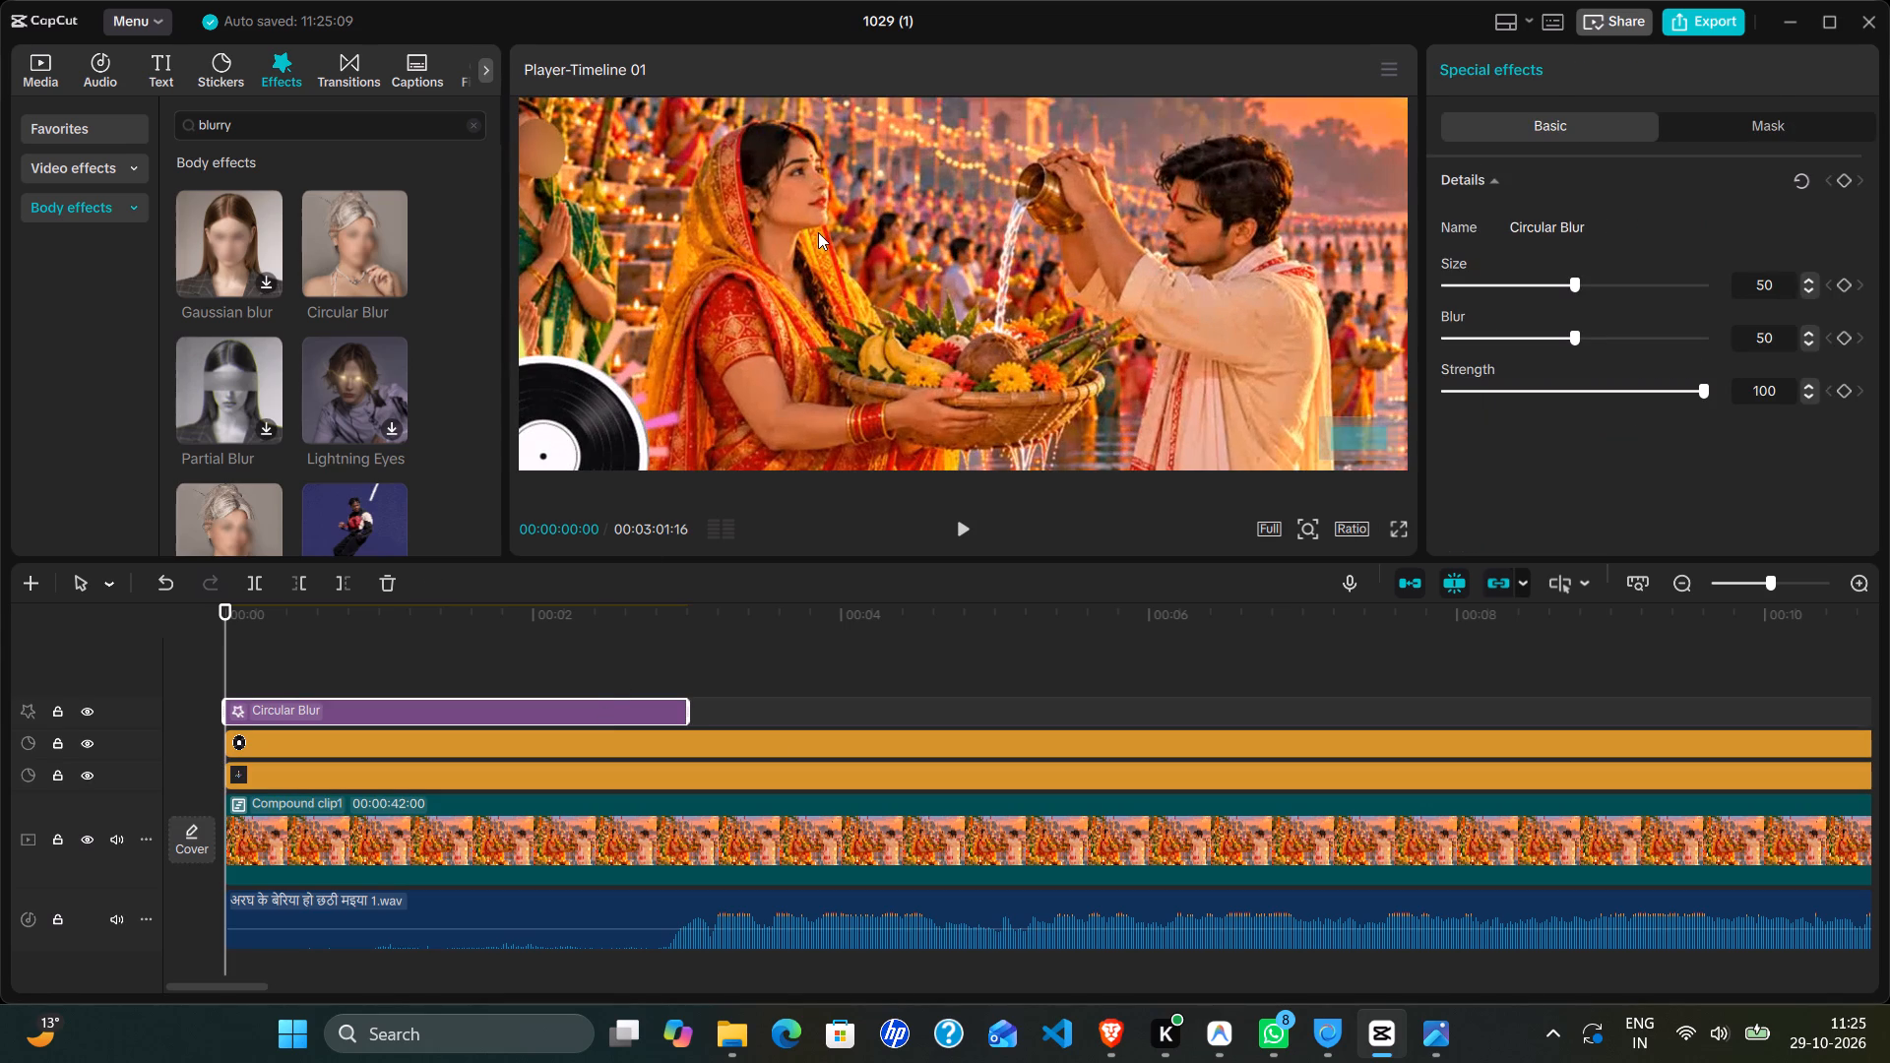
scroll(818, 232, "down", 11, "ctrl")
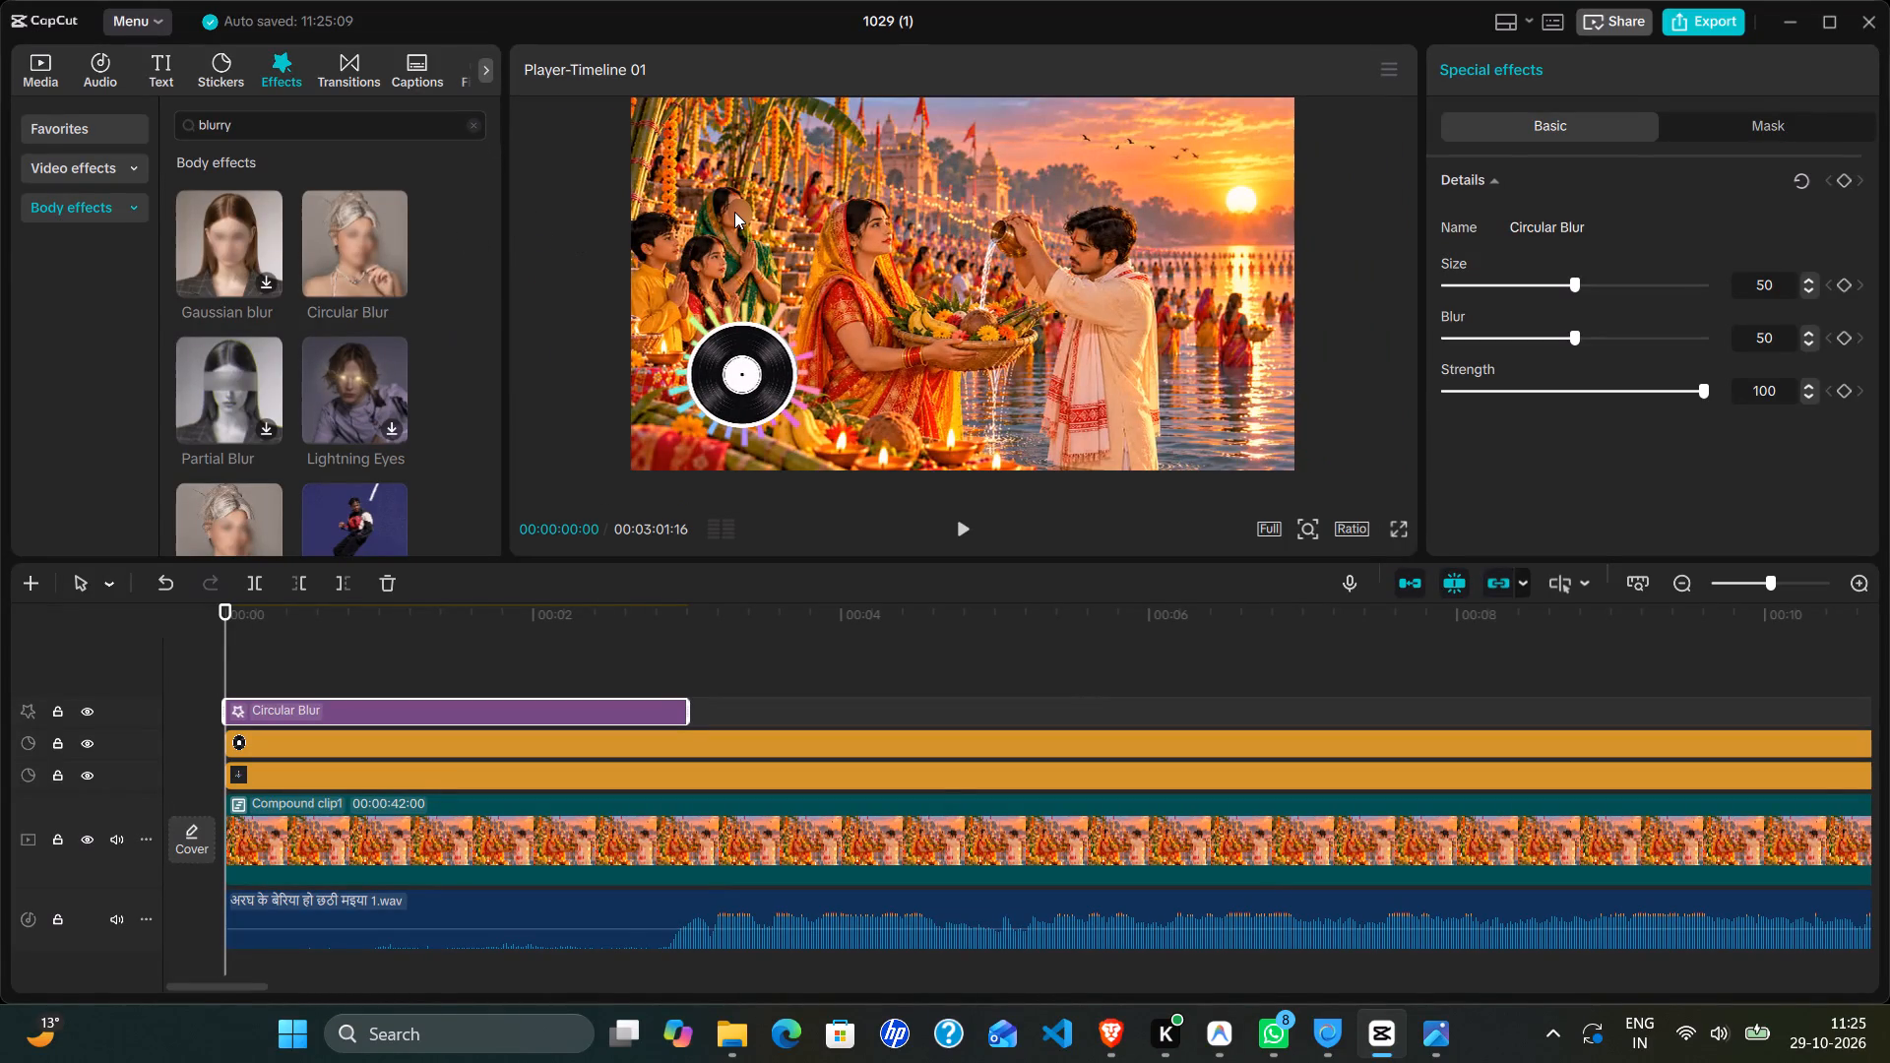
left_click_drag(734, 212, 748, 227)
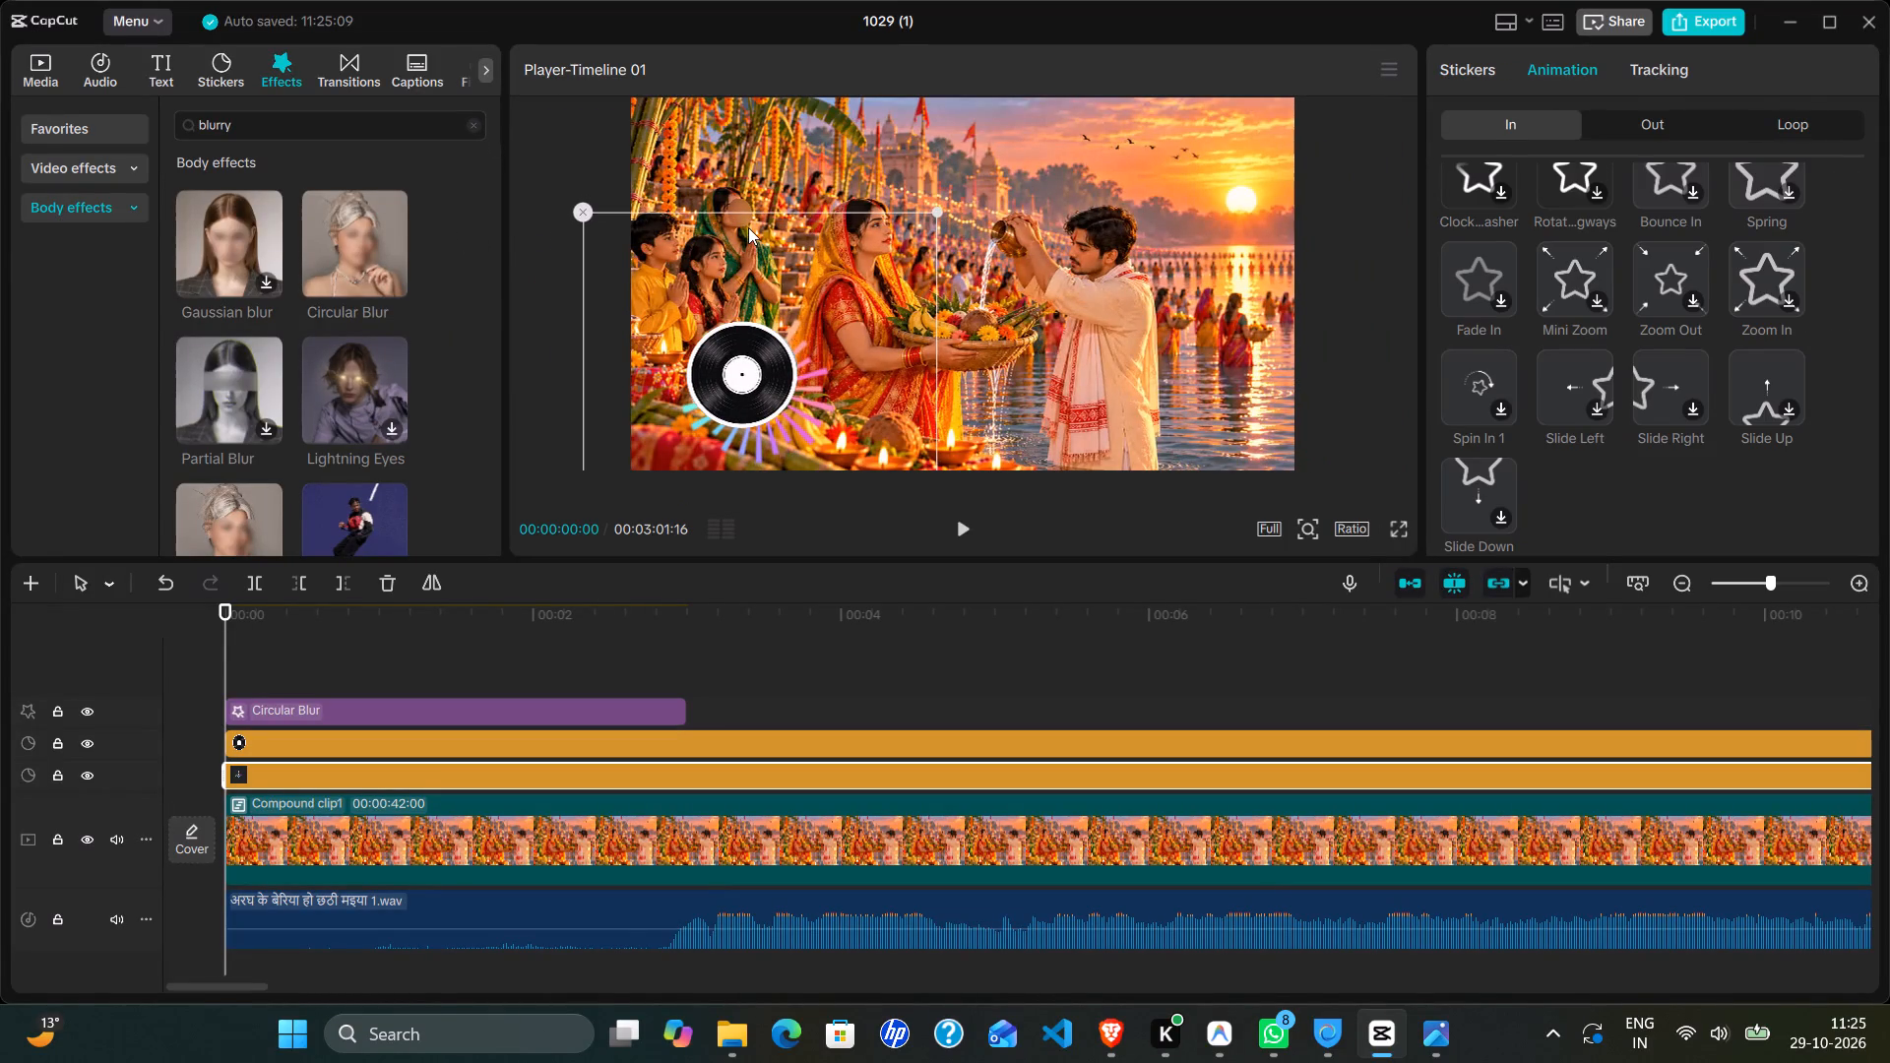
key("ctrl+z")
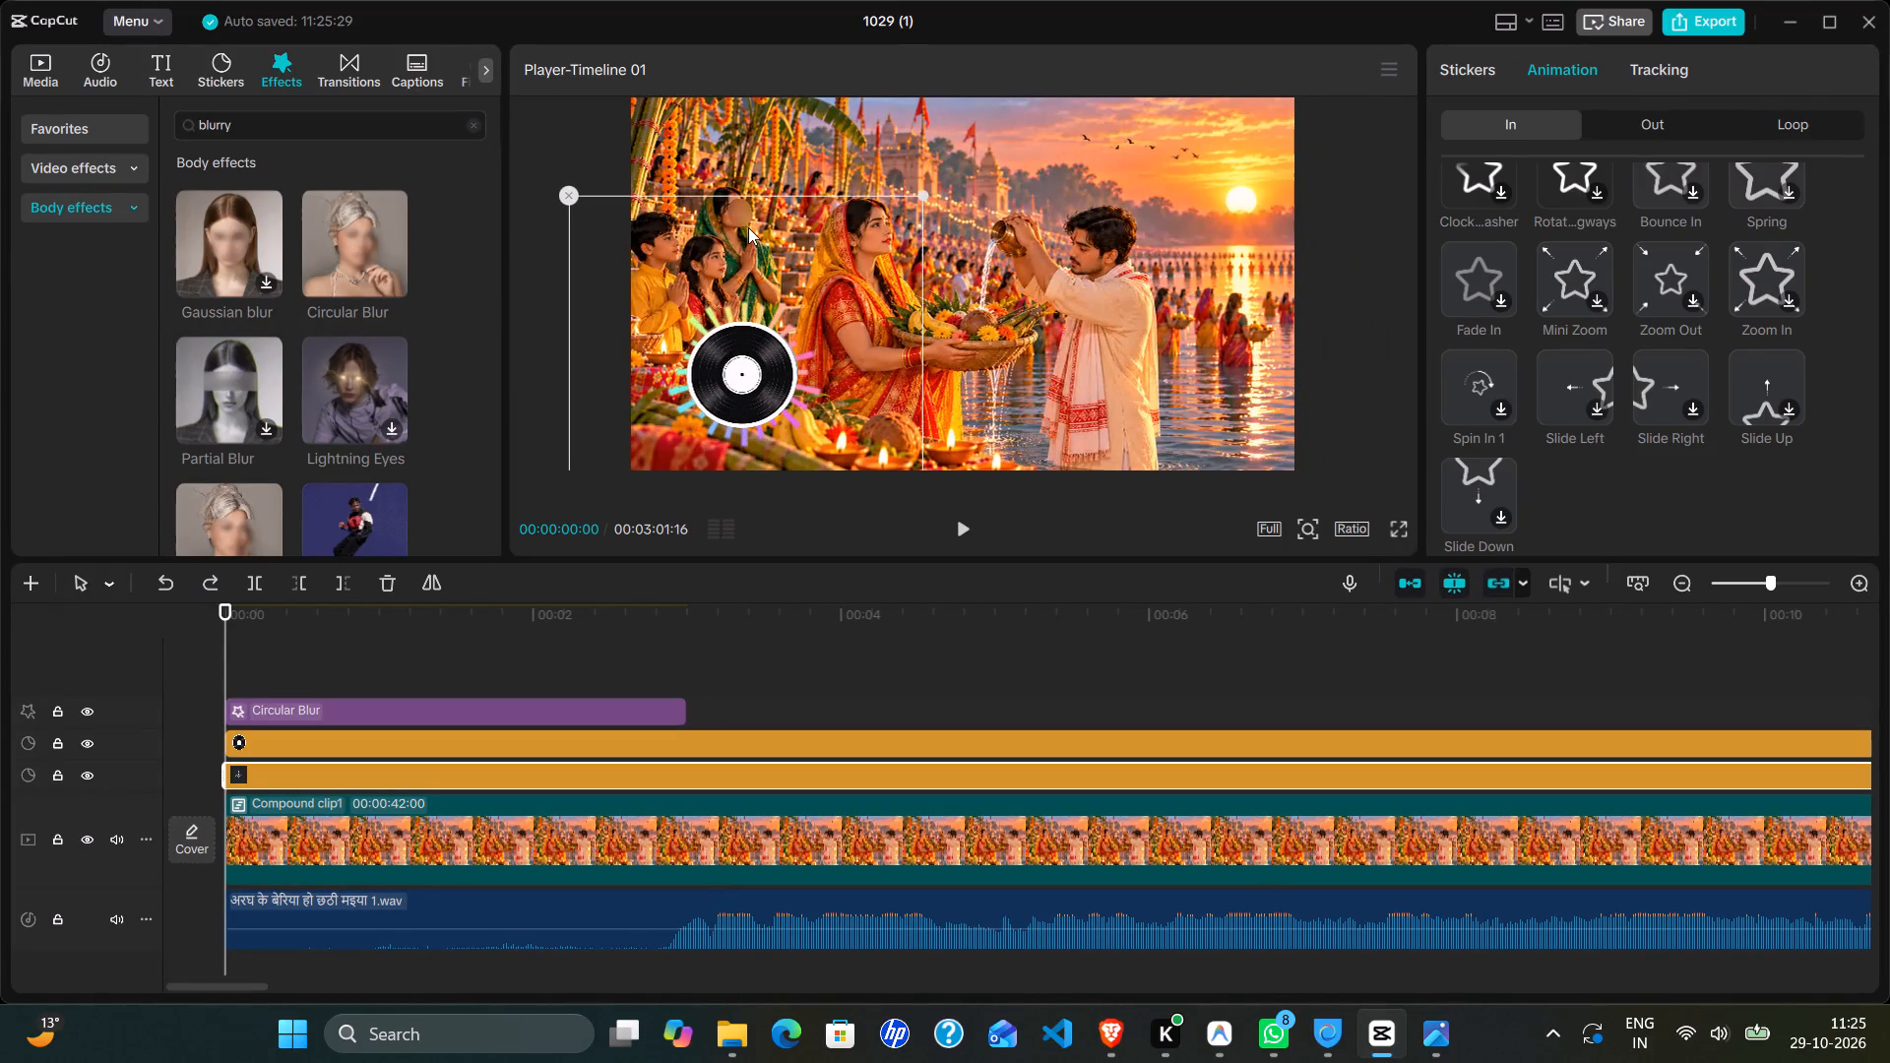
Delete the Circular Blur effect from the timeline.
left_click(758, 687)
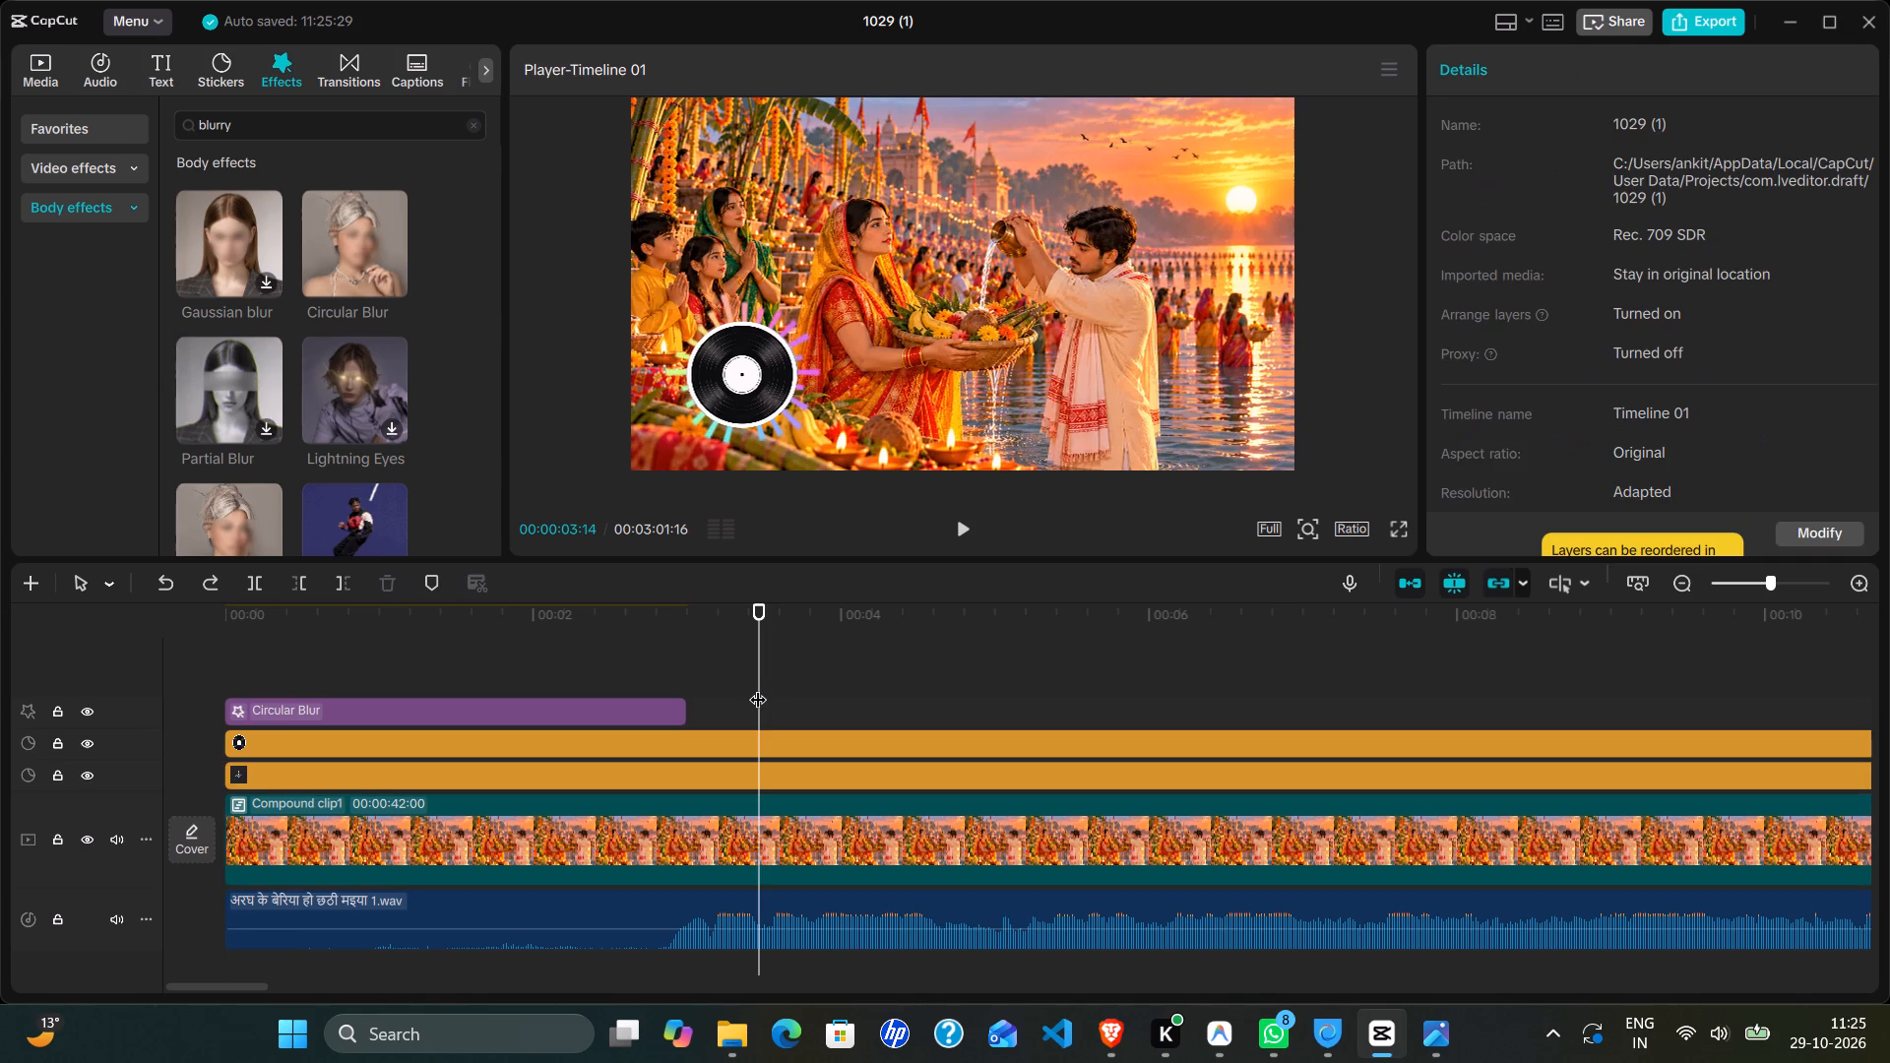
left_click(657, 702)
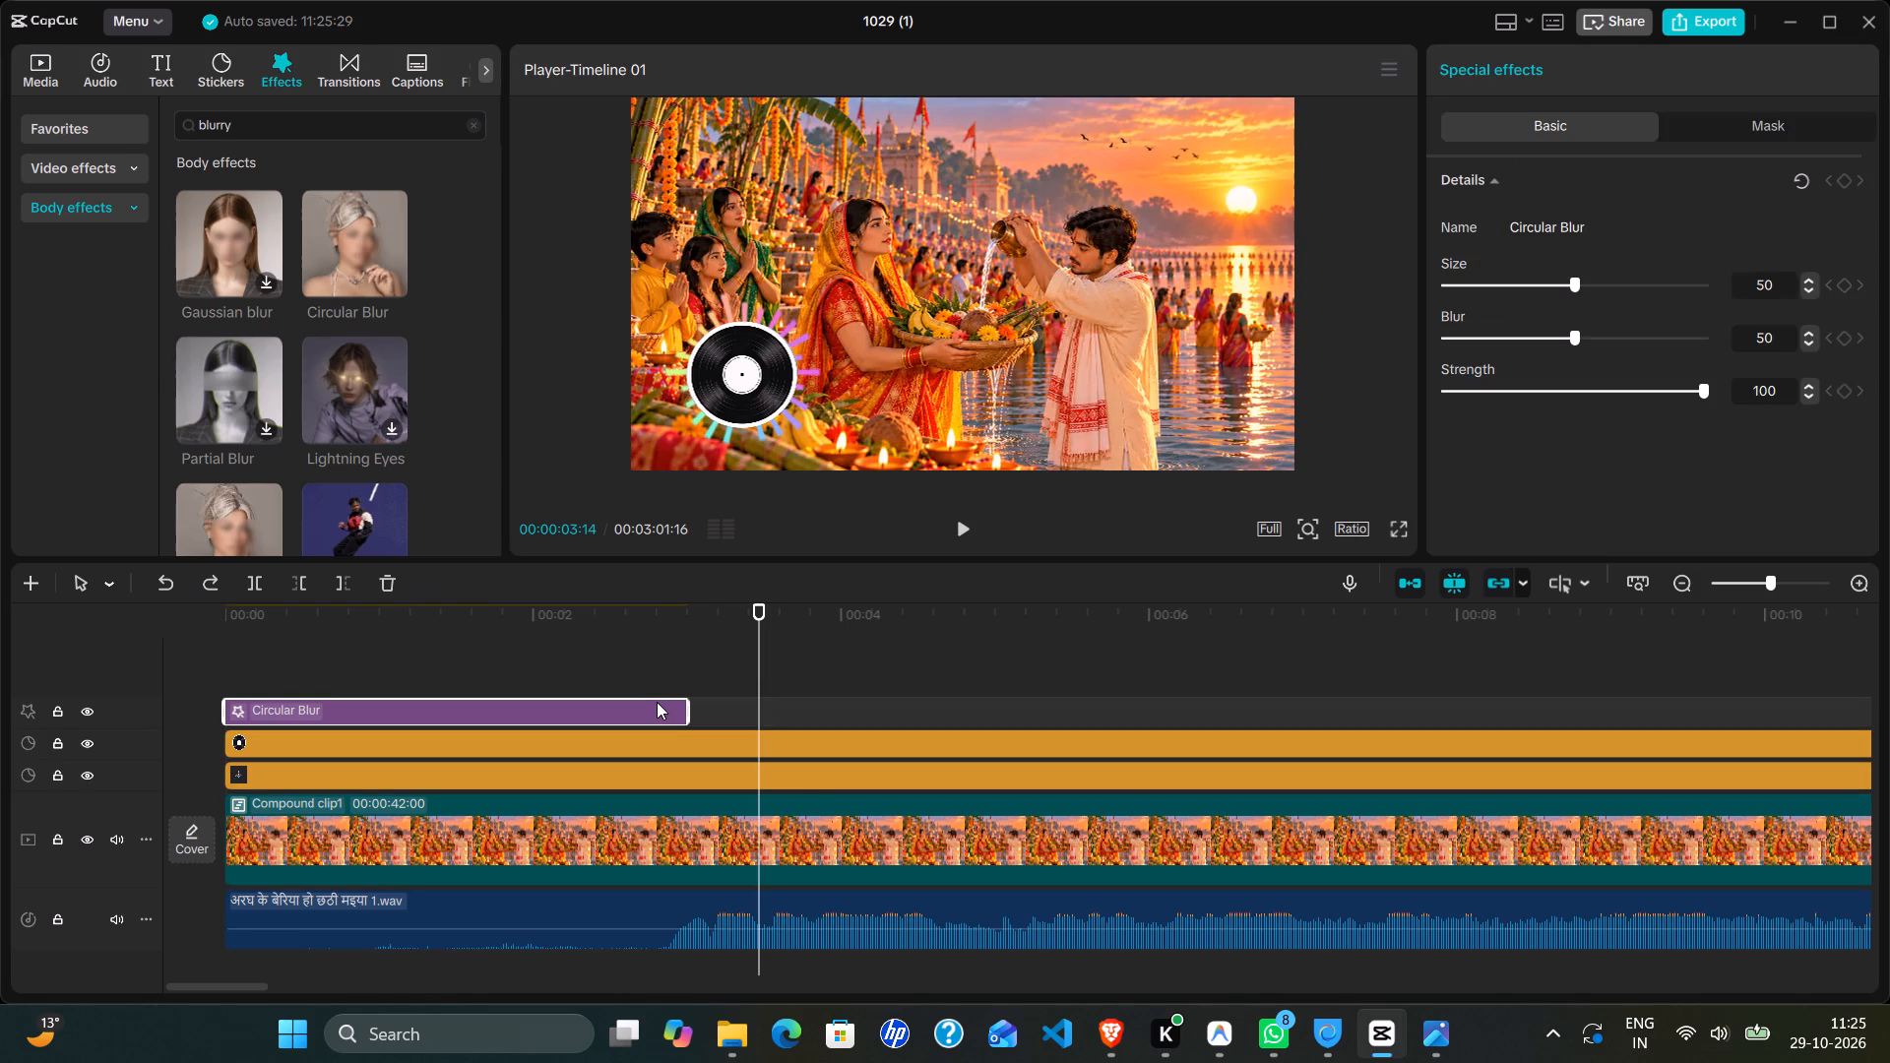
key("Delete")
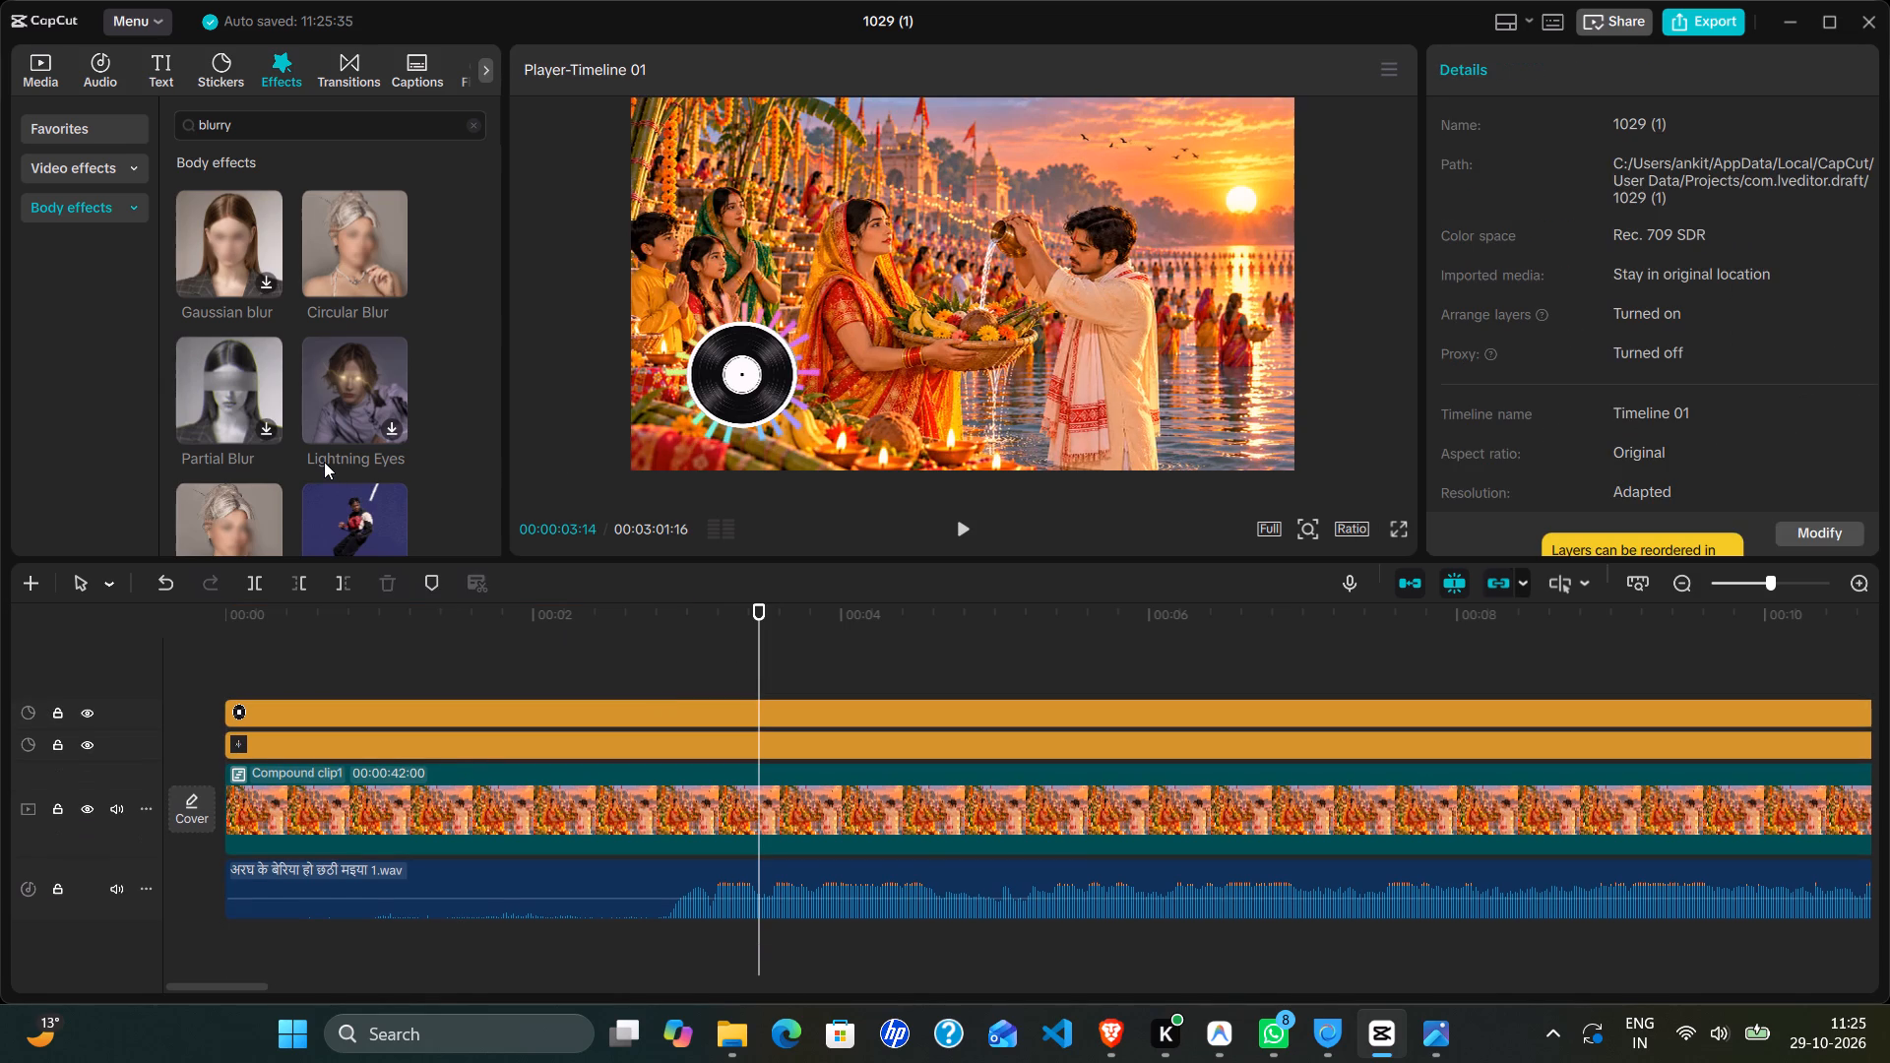
Look through the remaining blurry body effects and check the tracks through to the end of the timeline.
scroll(324, 462, "down", 1)
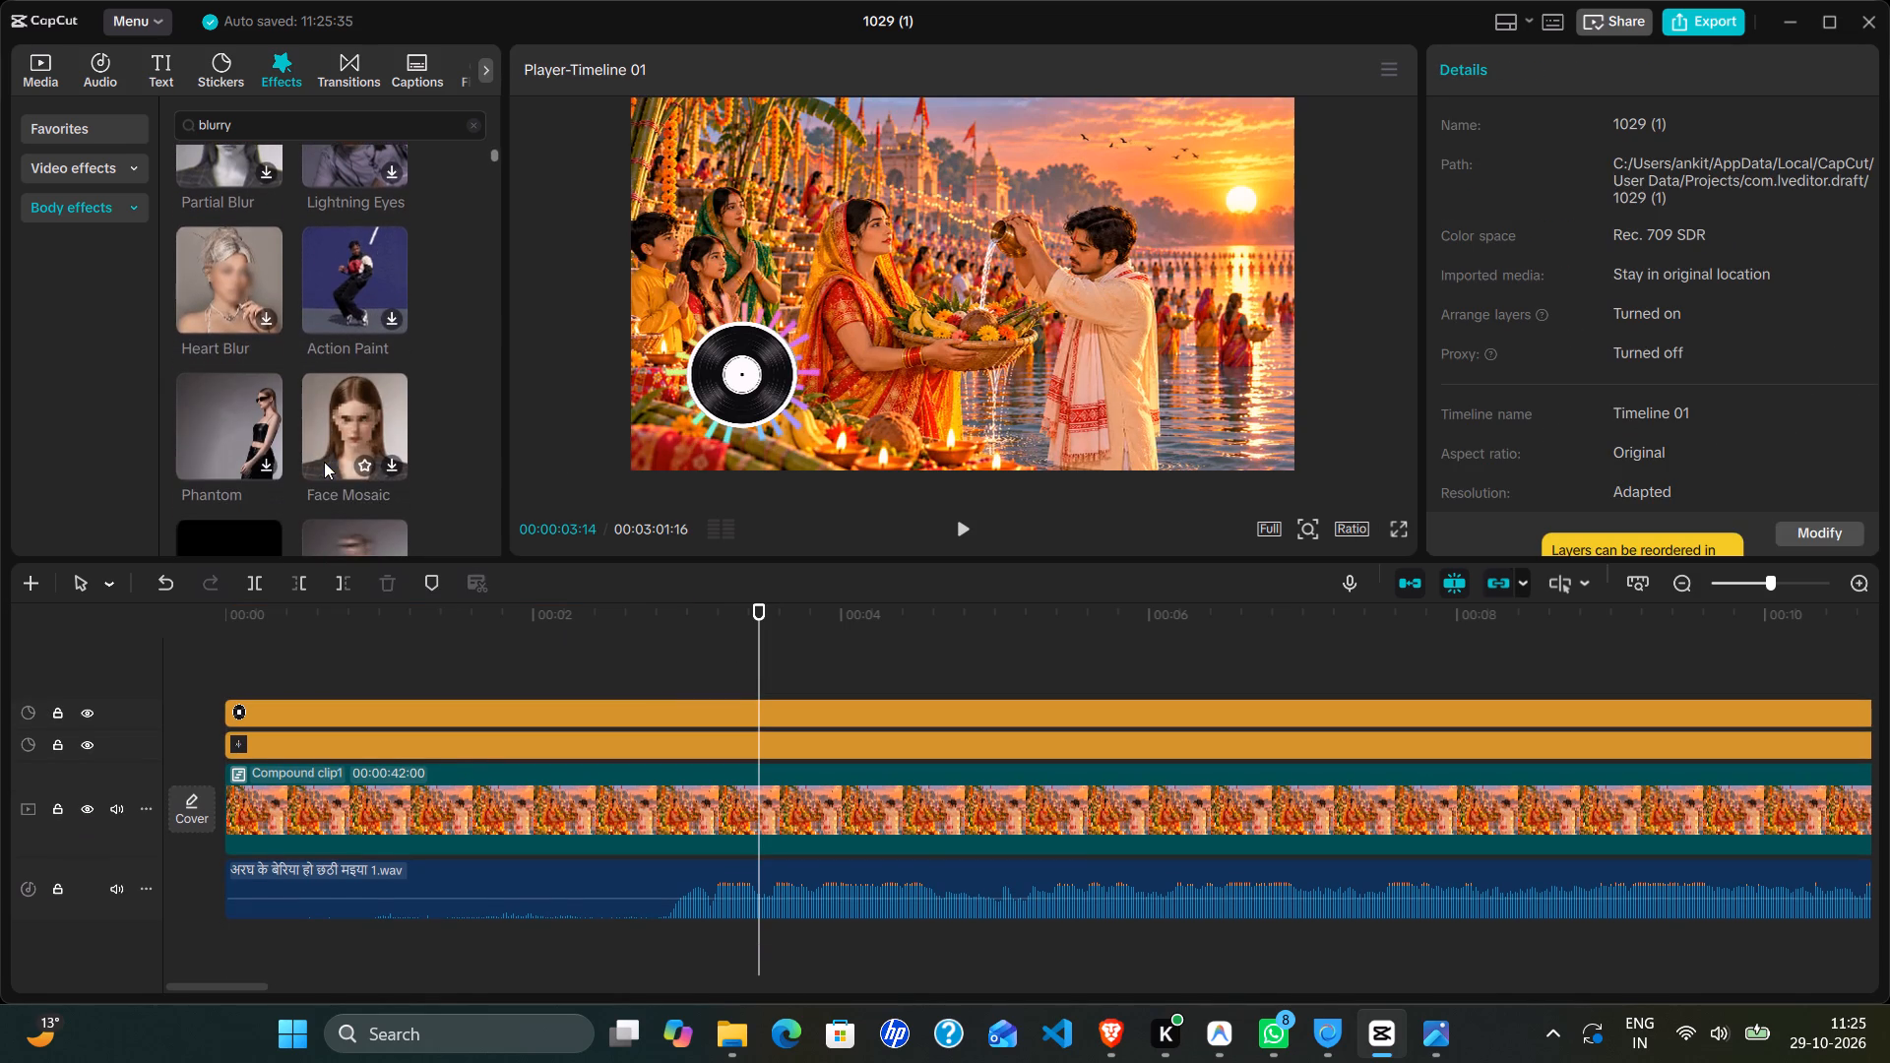
left_click(377, 710)
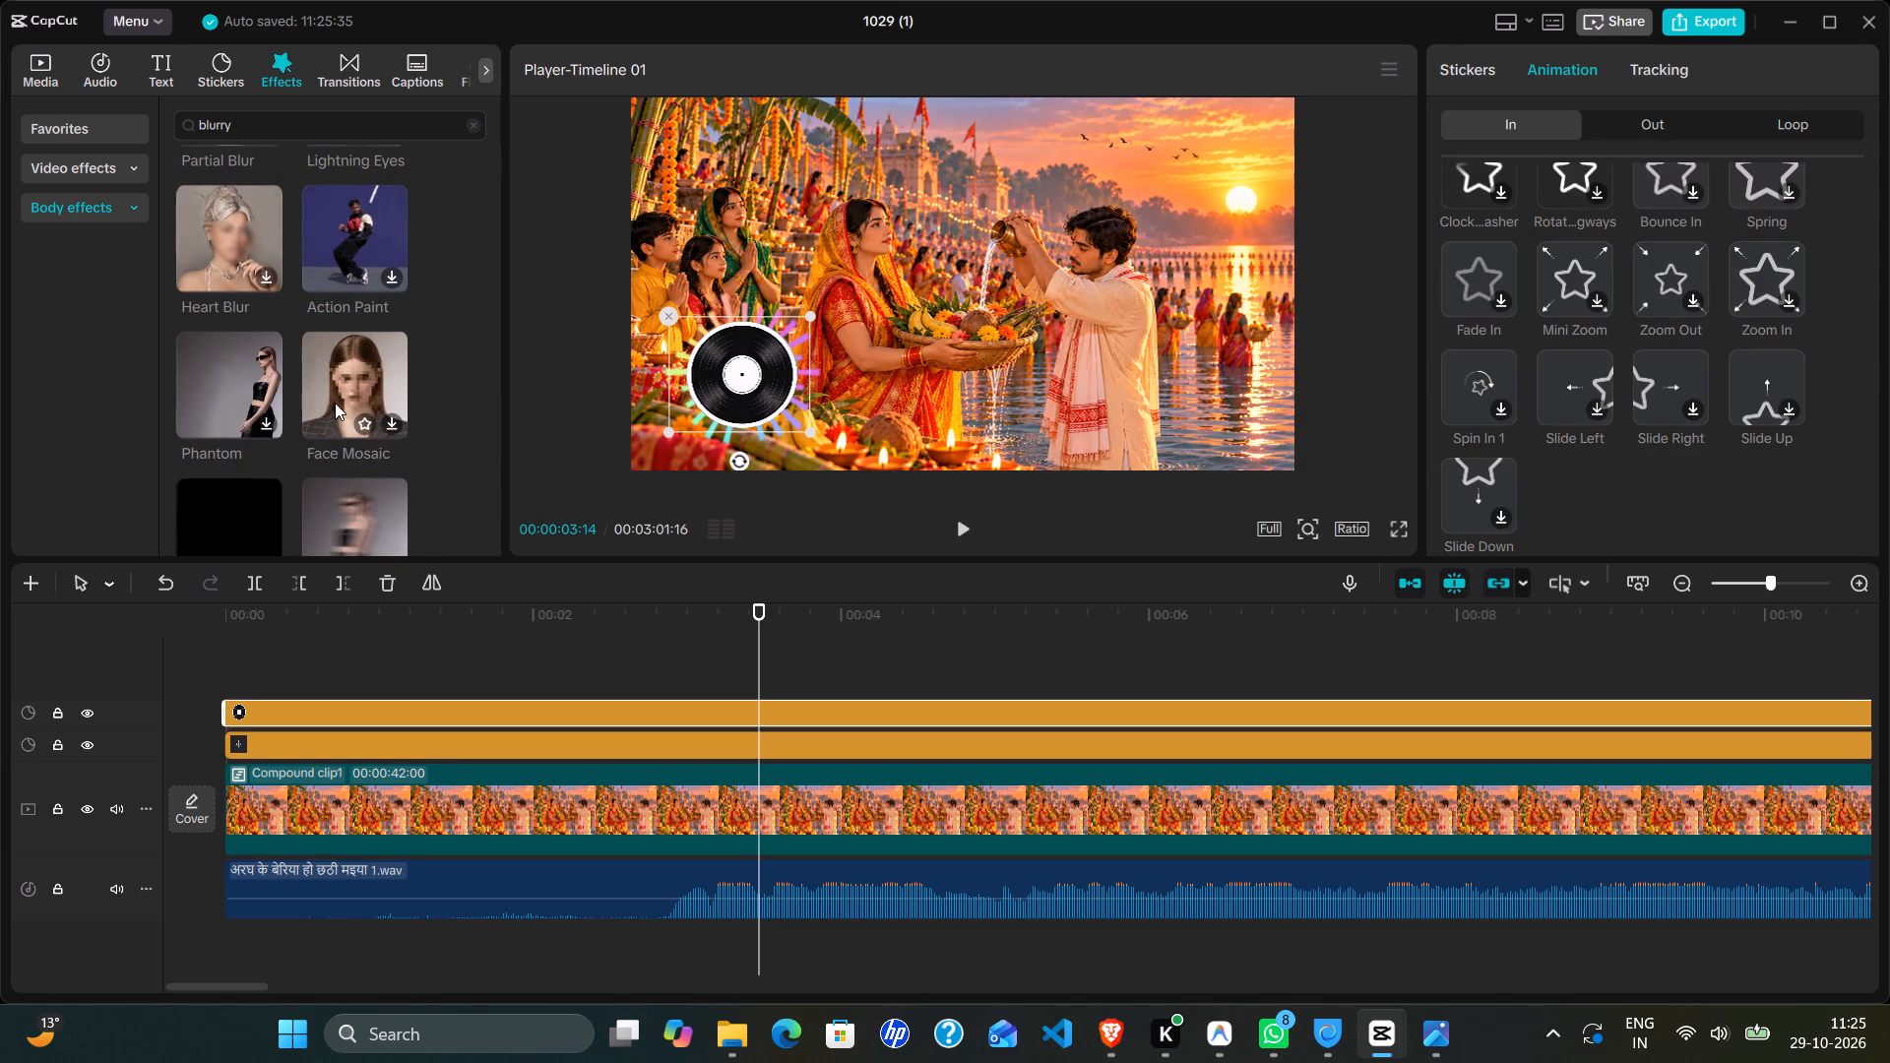
scroll(314, 392, "down", 2)
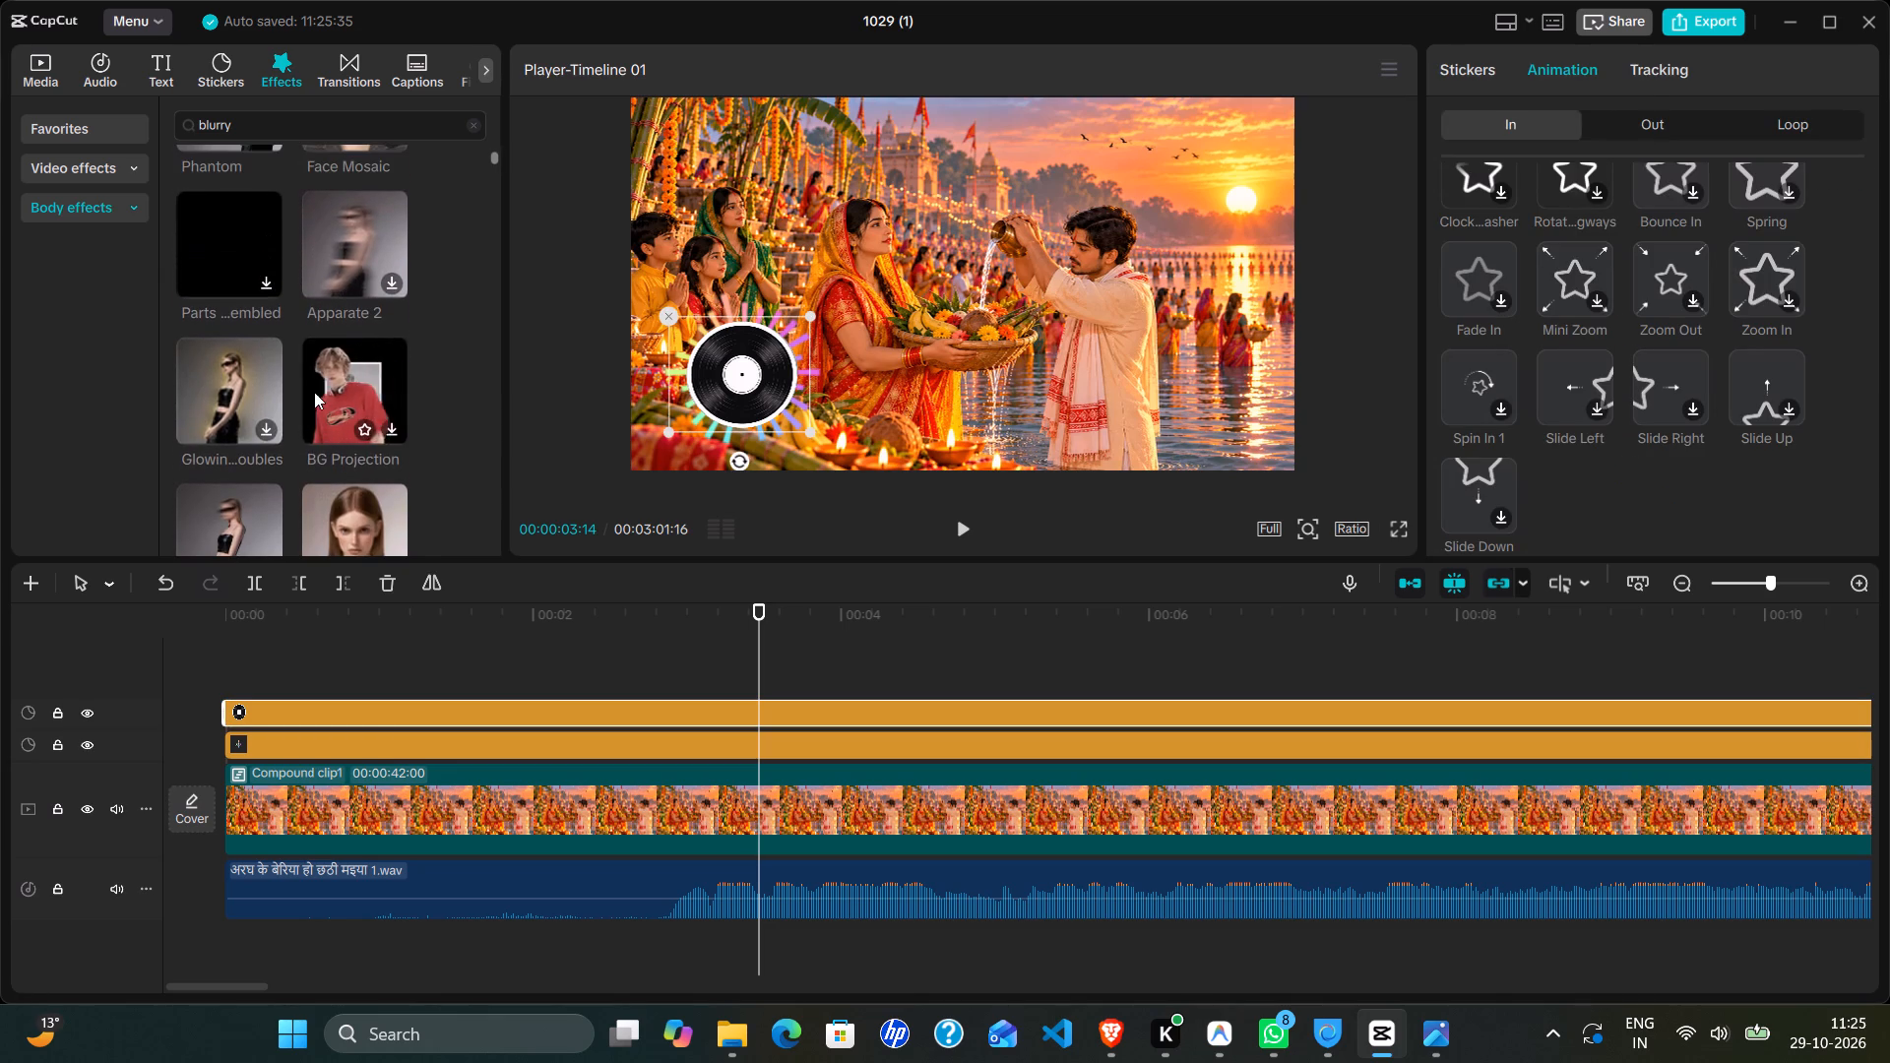
scroll(314, 392, "down", 2)
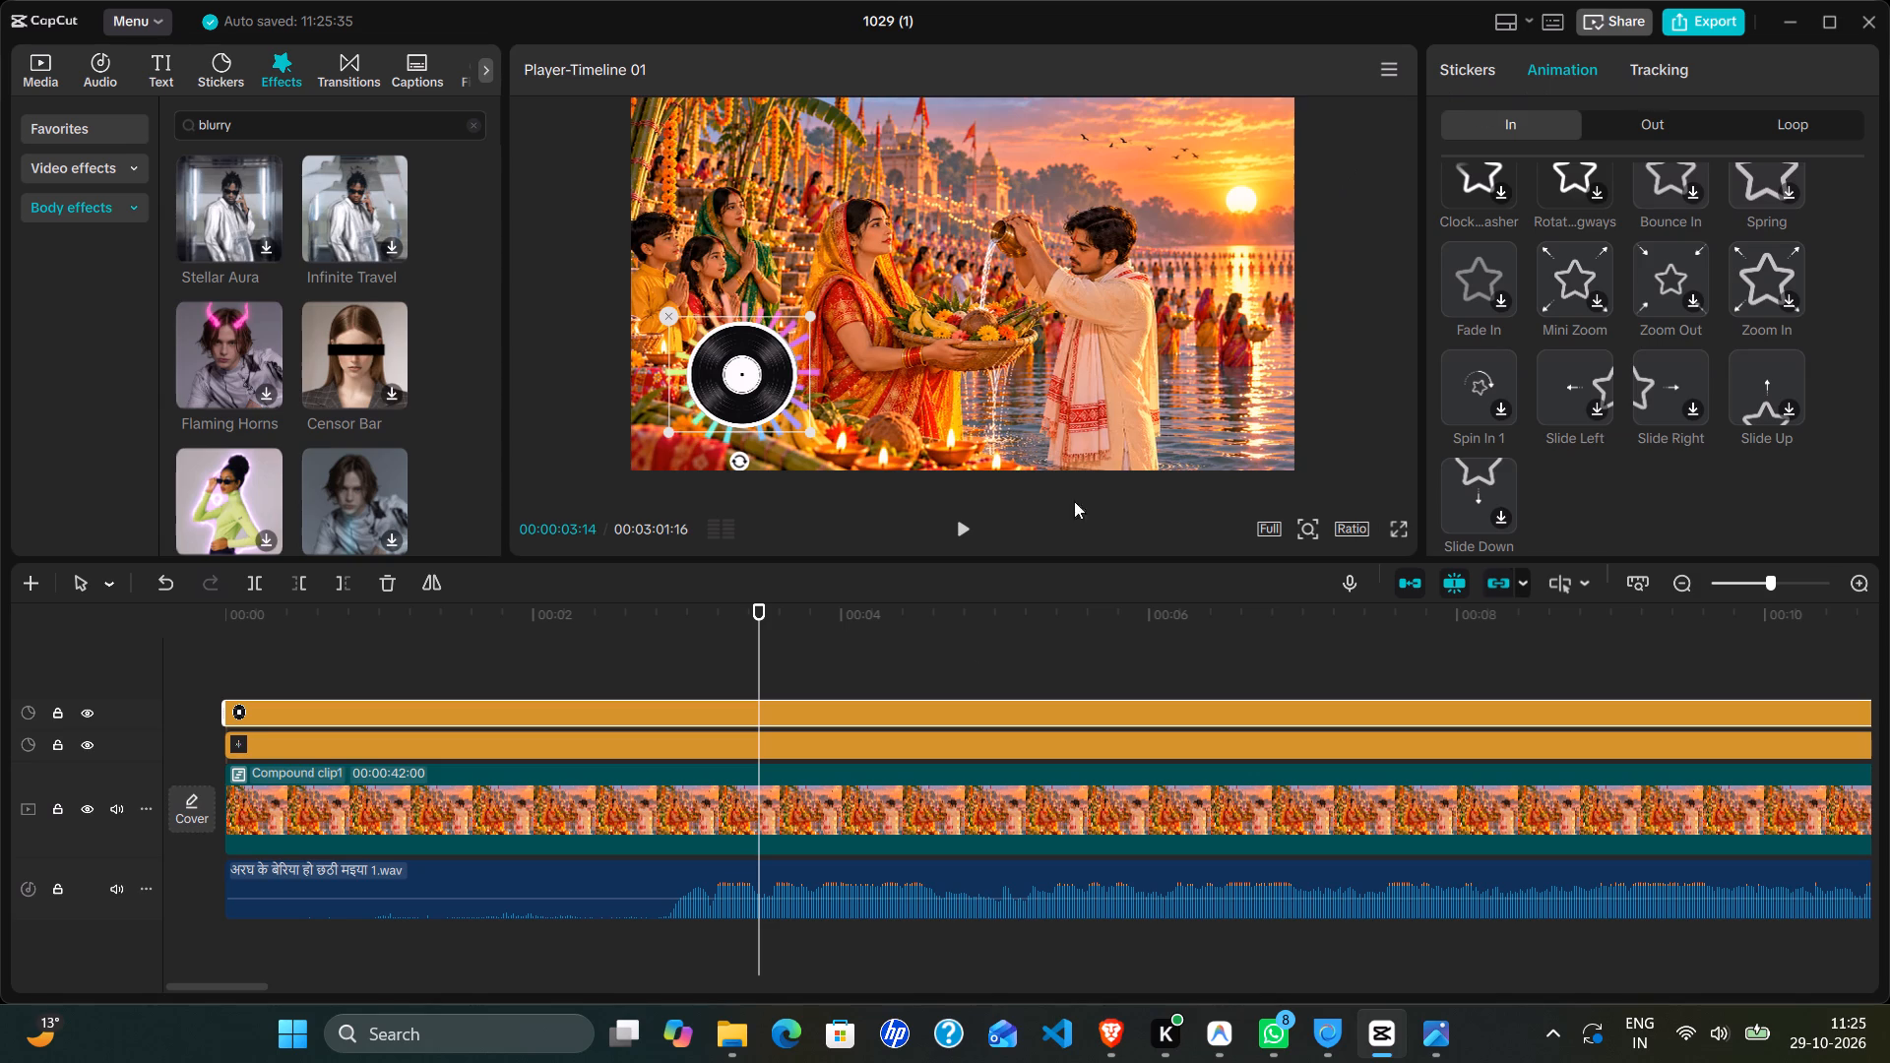
scroll(1011, 651, "left", 7)
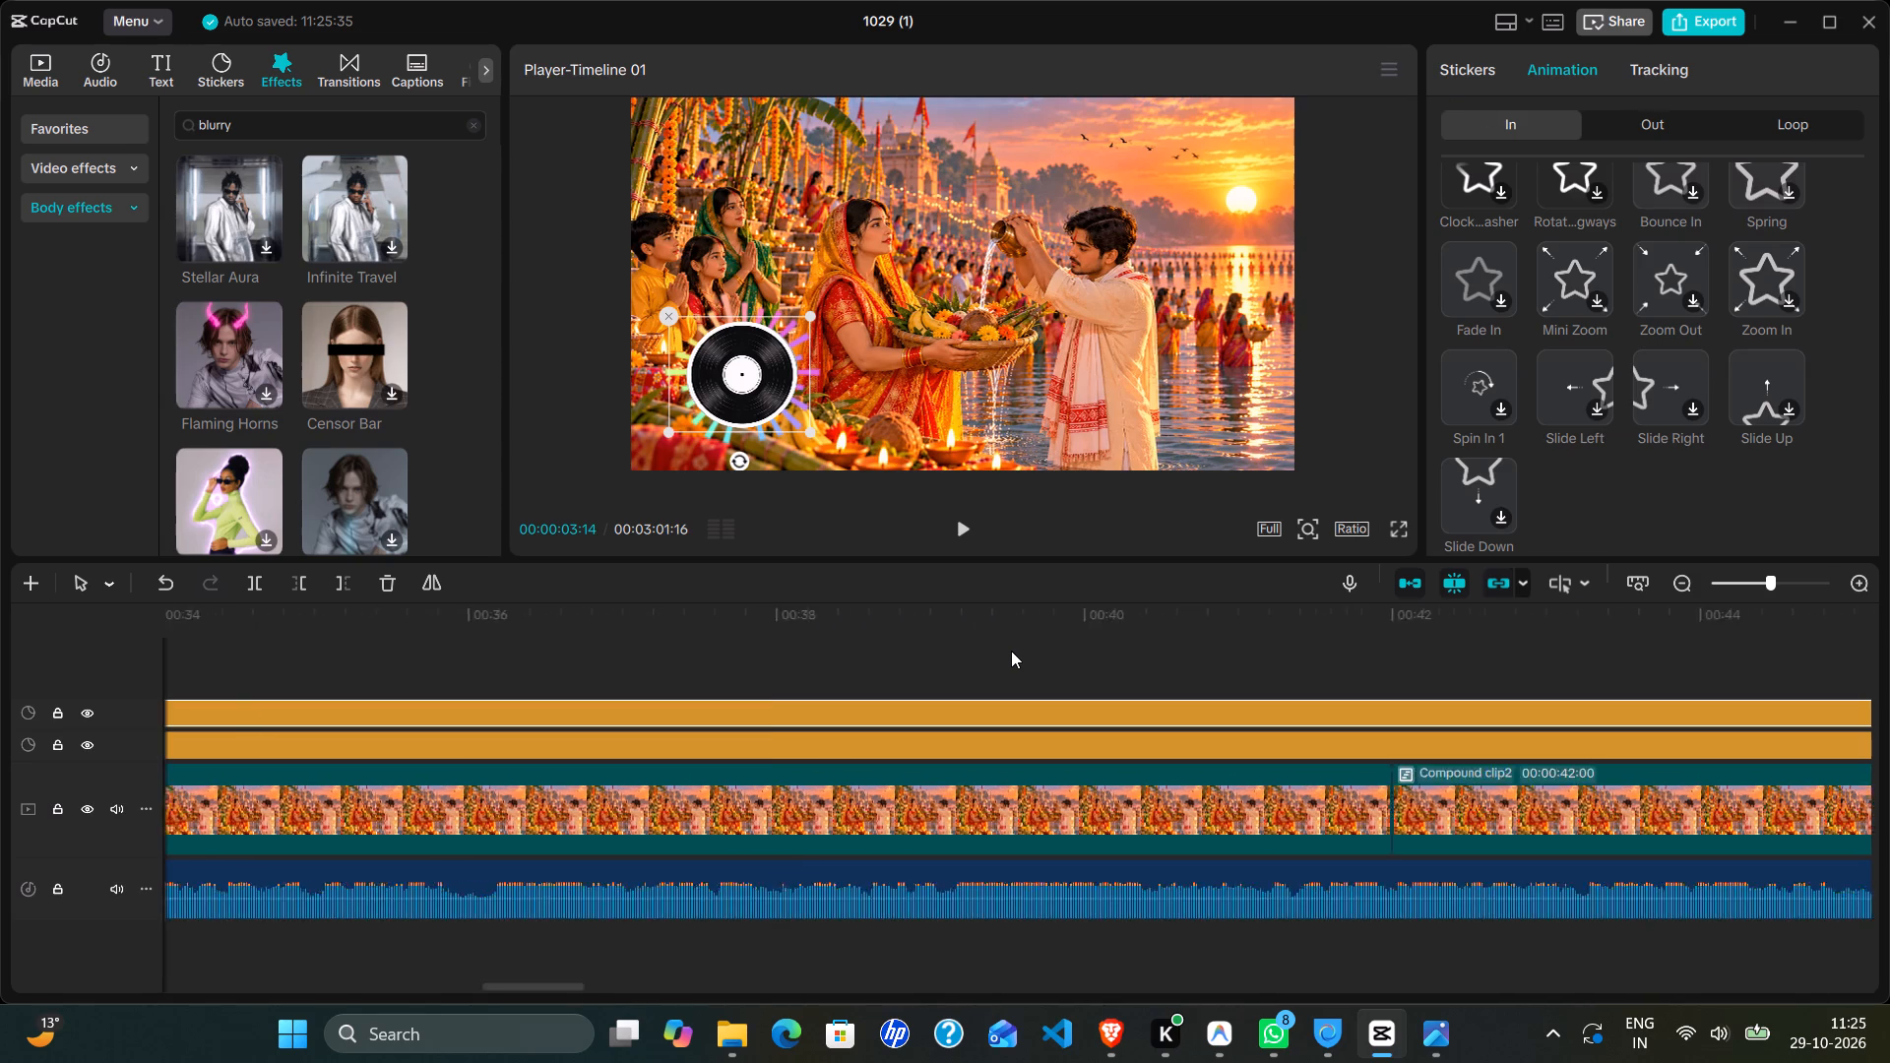
scroll(1011, 651, "left", 7)
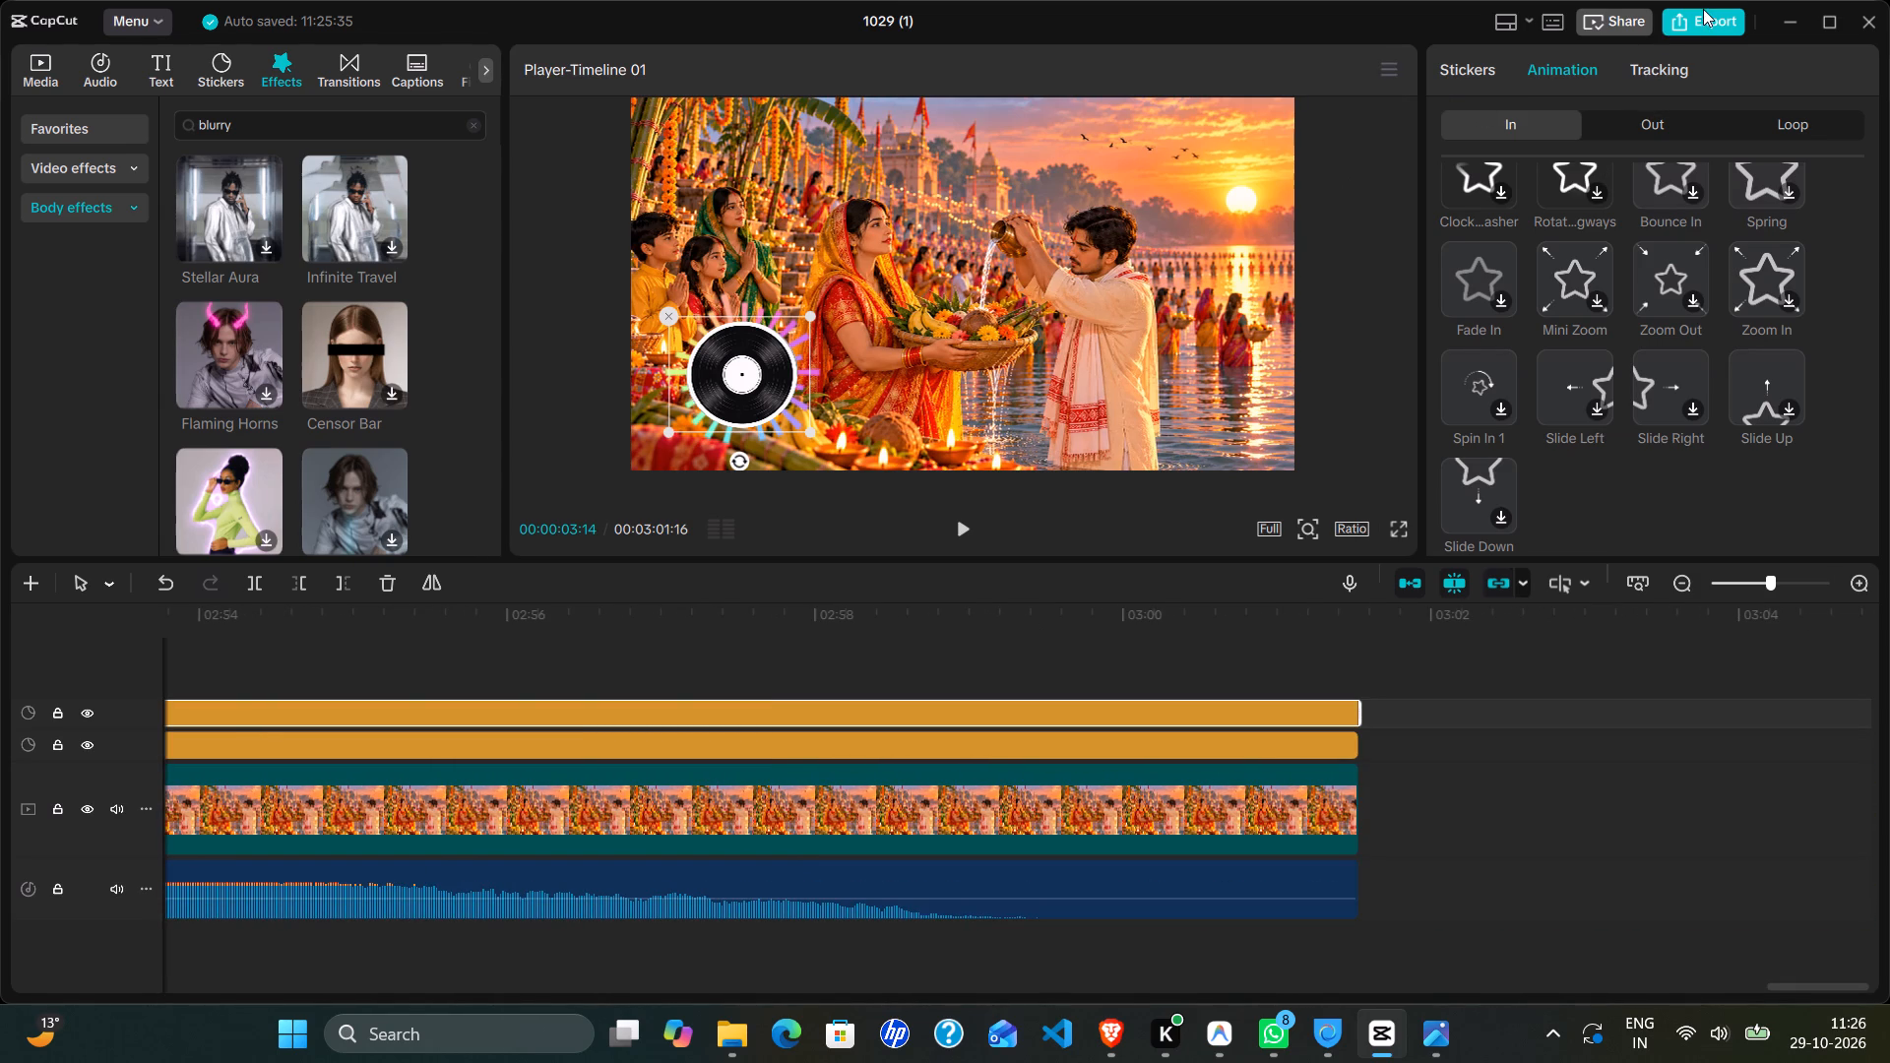
Open the export settings and turn off the separate audio export.
left_click(1703, 9)
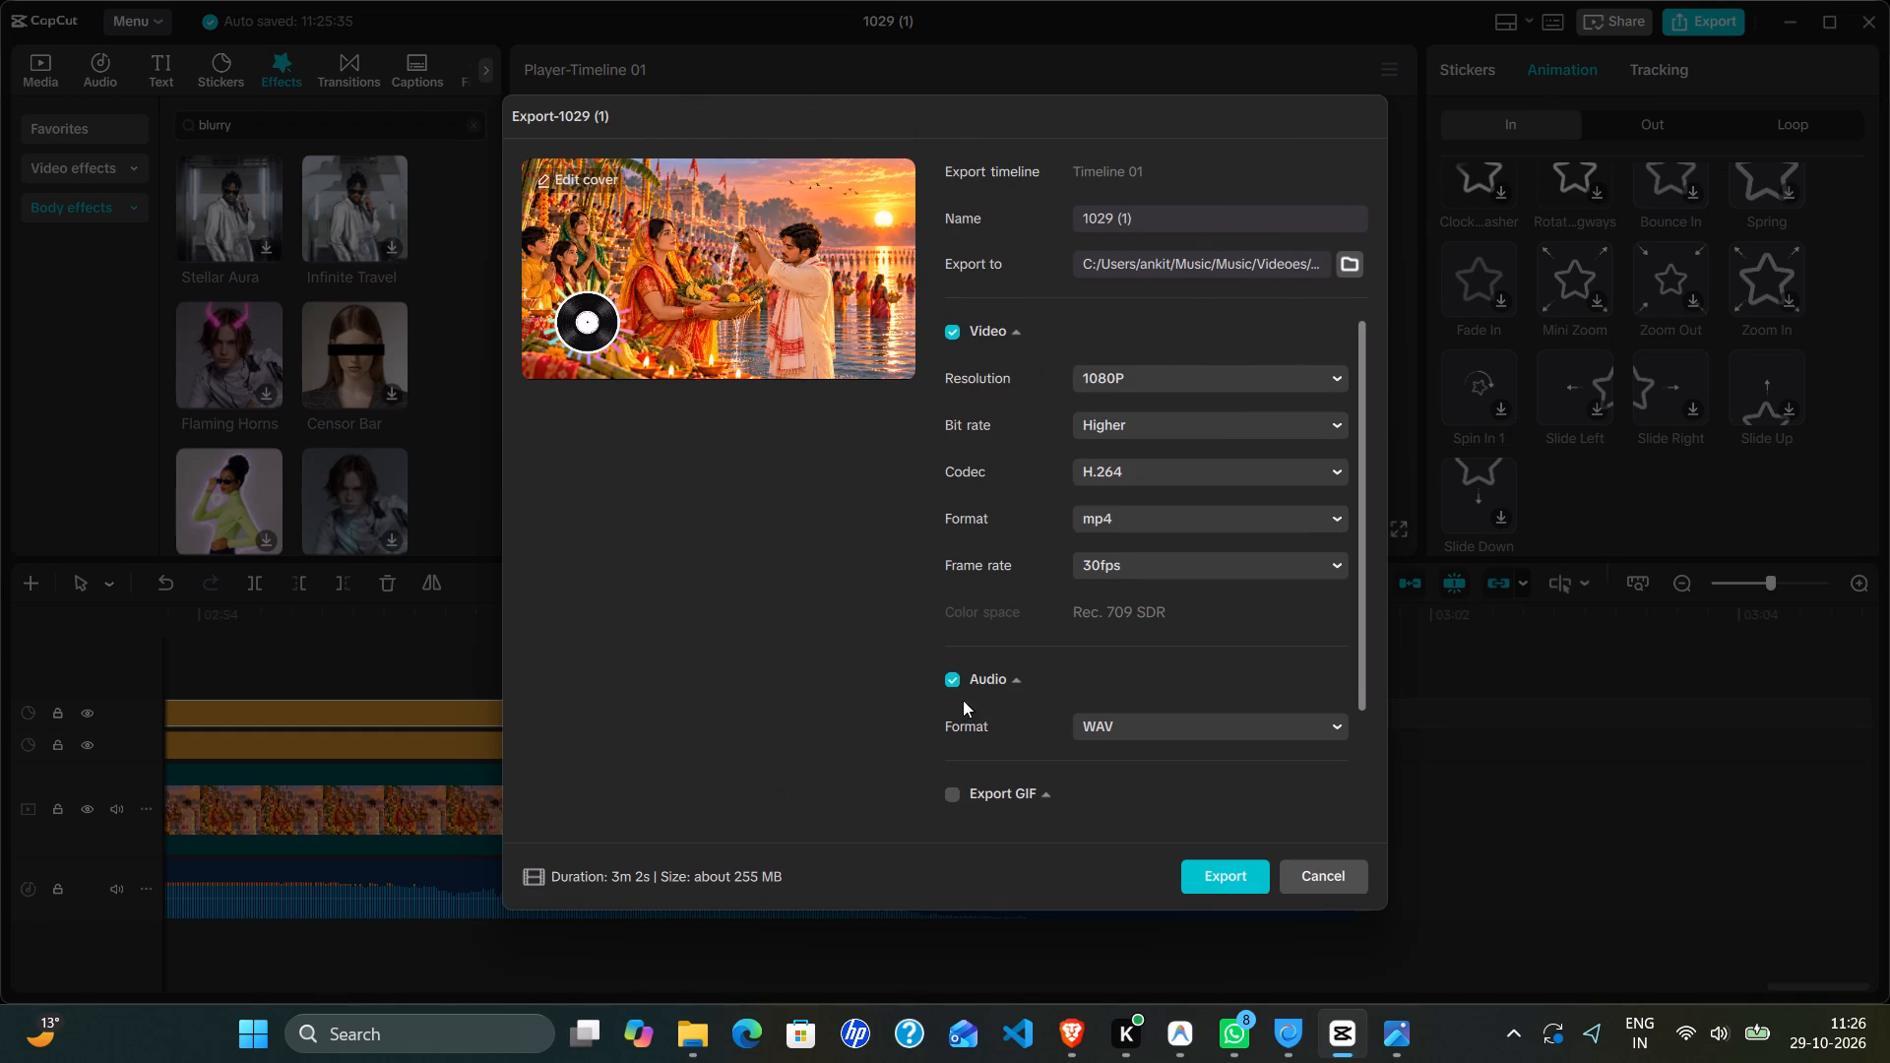
left_click(958, 687)
Rename the exported video as ChPV3 and start the export.
double_click(1177, 220)
key("BackSpace")
key("BackSpace")
key("BackSpace")
key("BackSpace")
key("BackSpace")
key("BackSpace")
key("BackSpace")
key("BackSpace")
key("BackSpace")
key("BackSpace")
key("BackSpace")
key("BackSpace")
key("BackSpace")
key("BackSpace")
key("BackSpace")
key("BackSpace")
key("BackSpace")
key("BackSpace")
key("BackSpace")
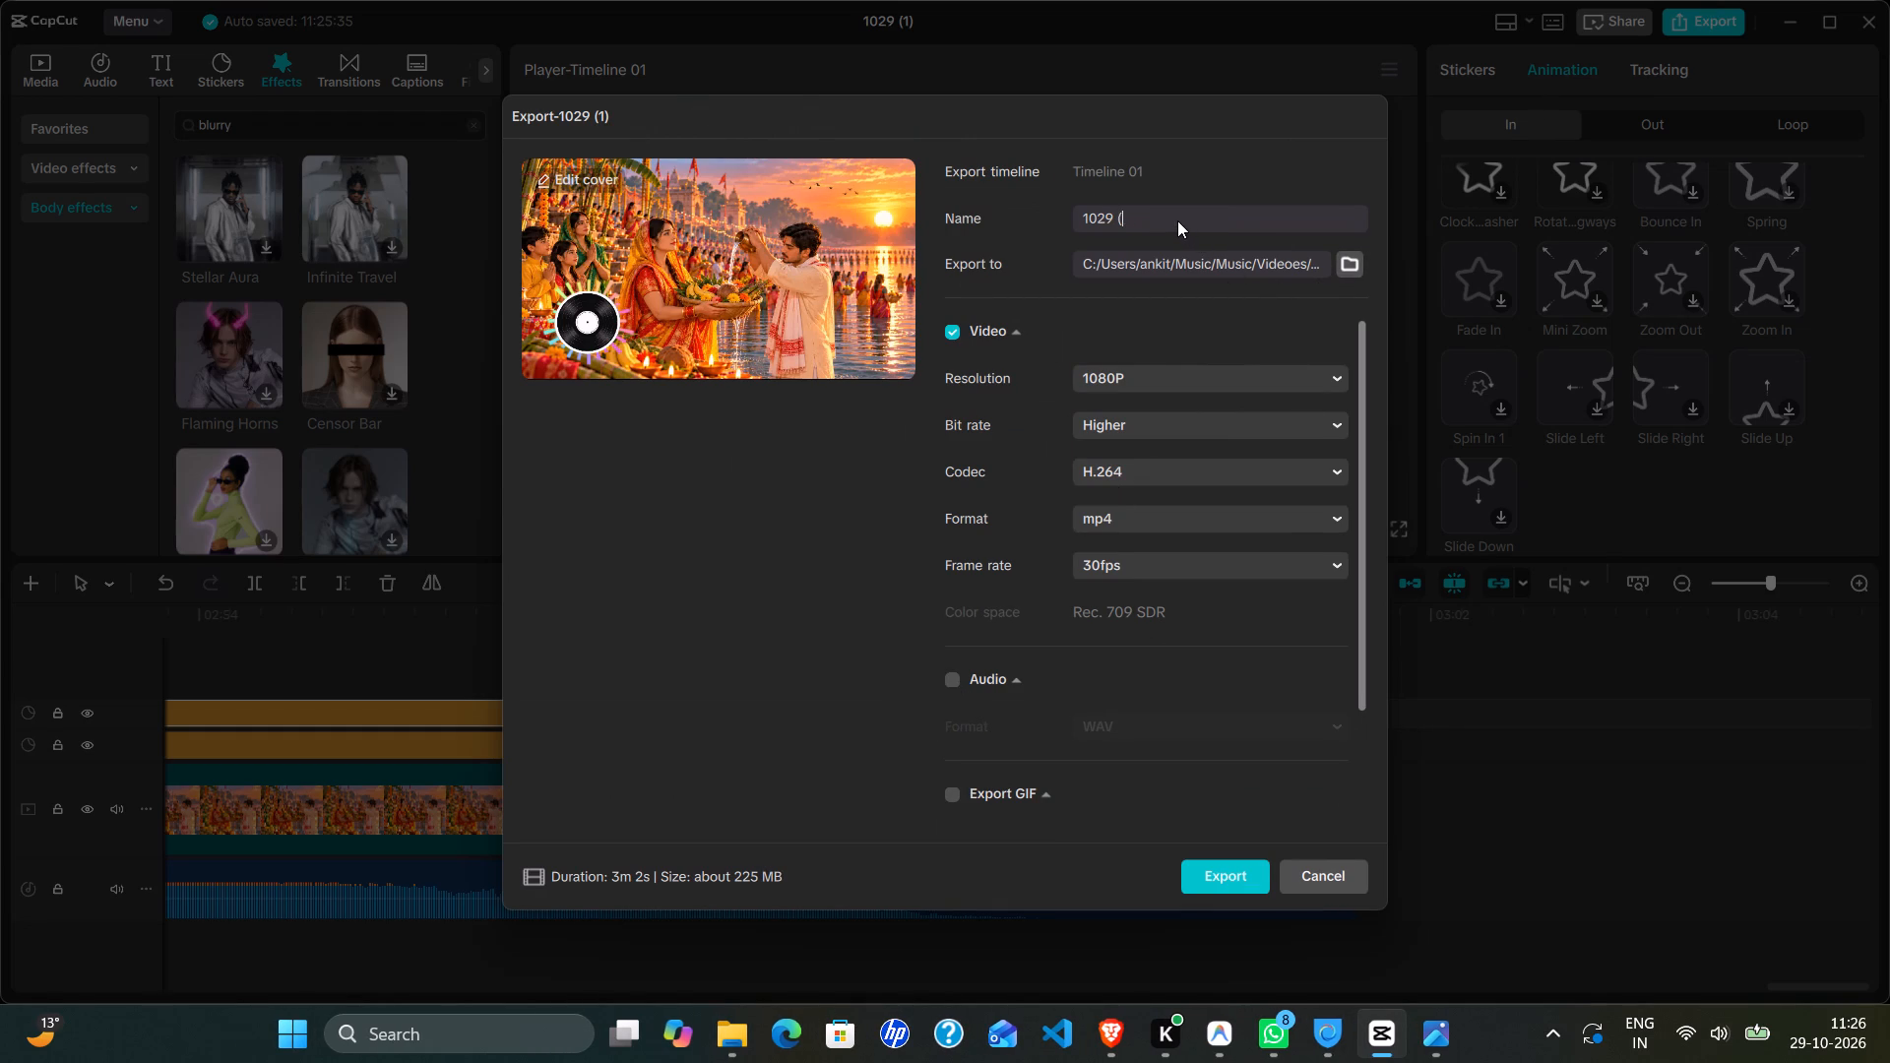
type("Ch")
key("shift+p")
type("V3")
left_click(1243, 881)
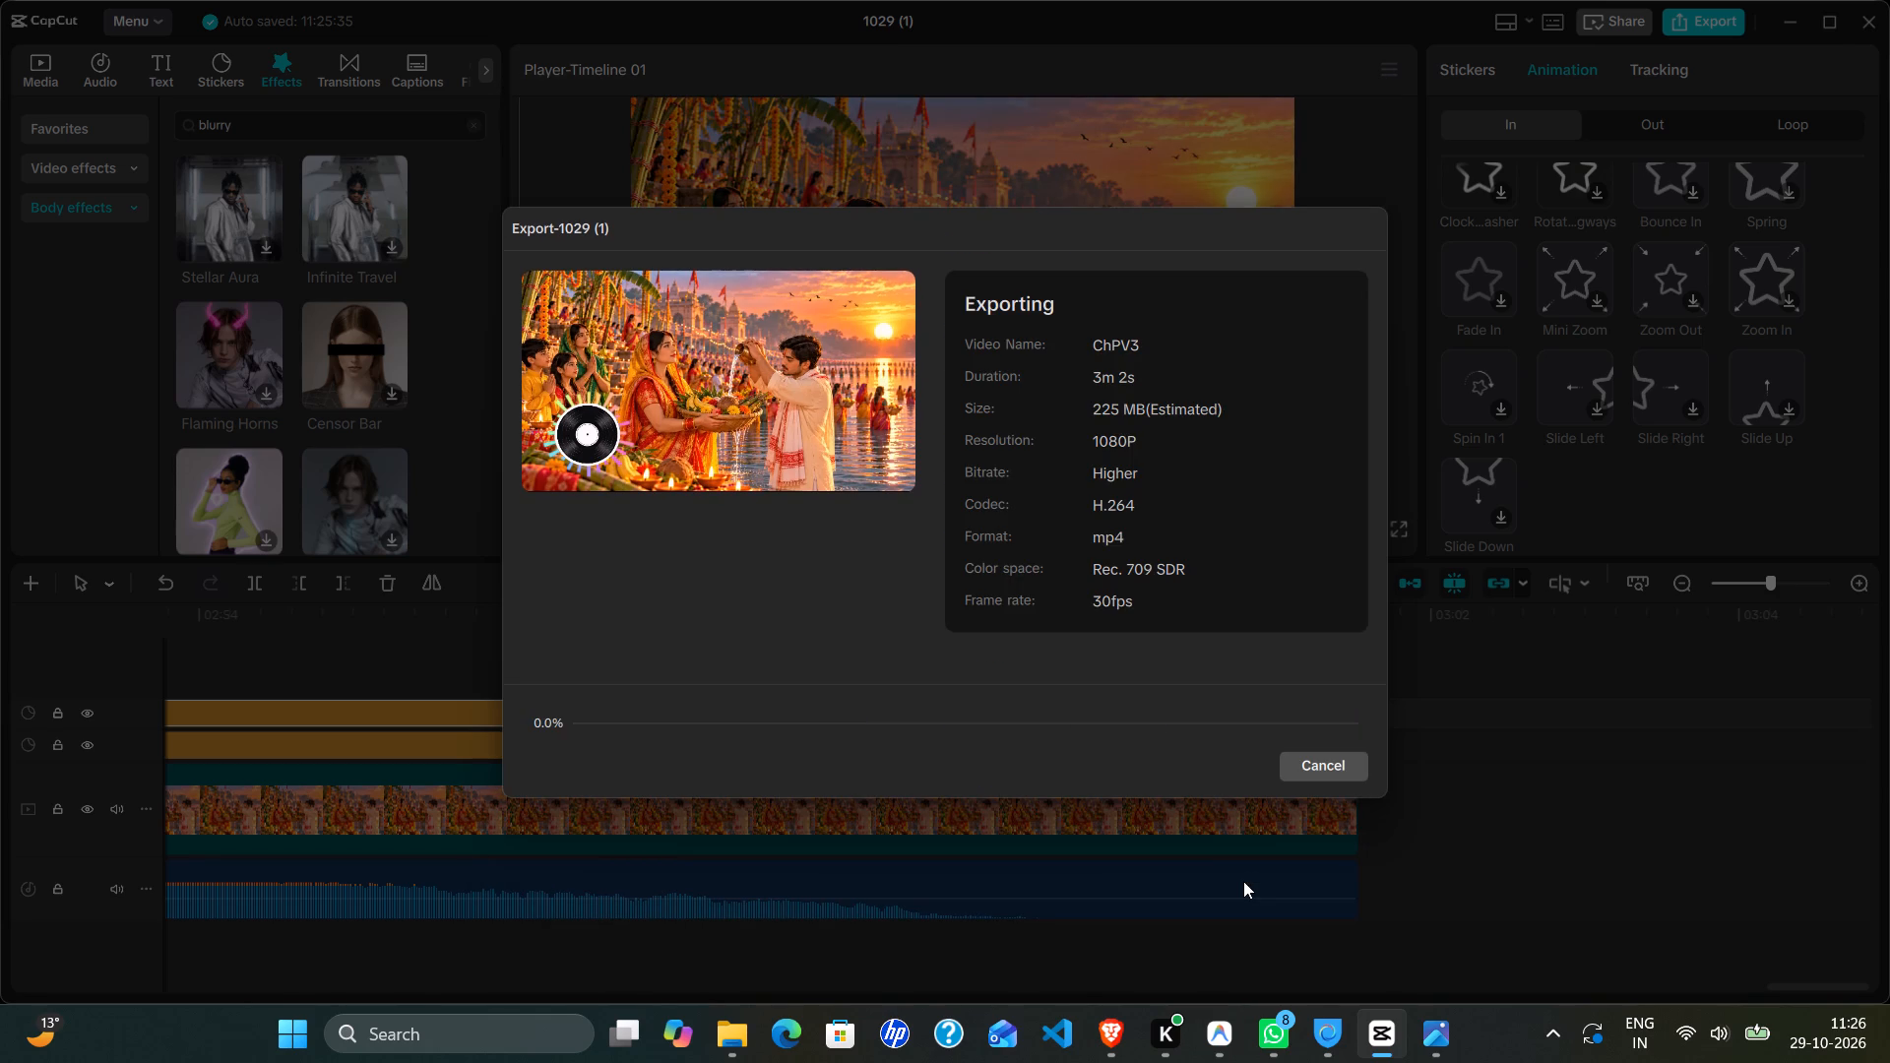
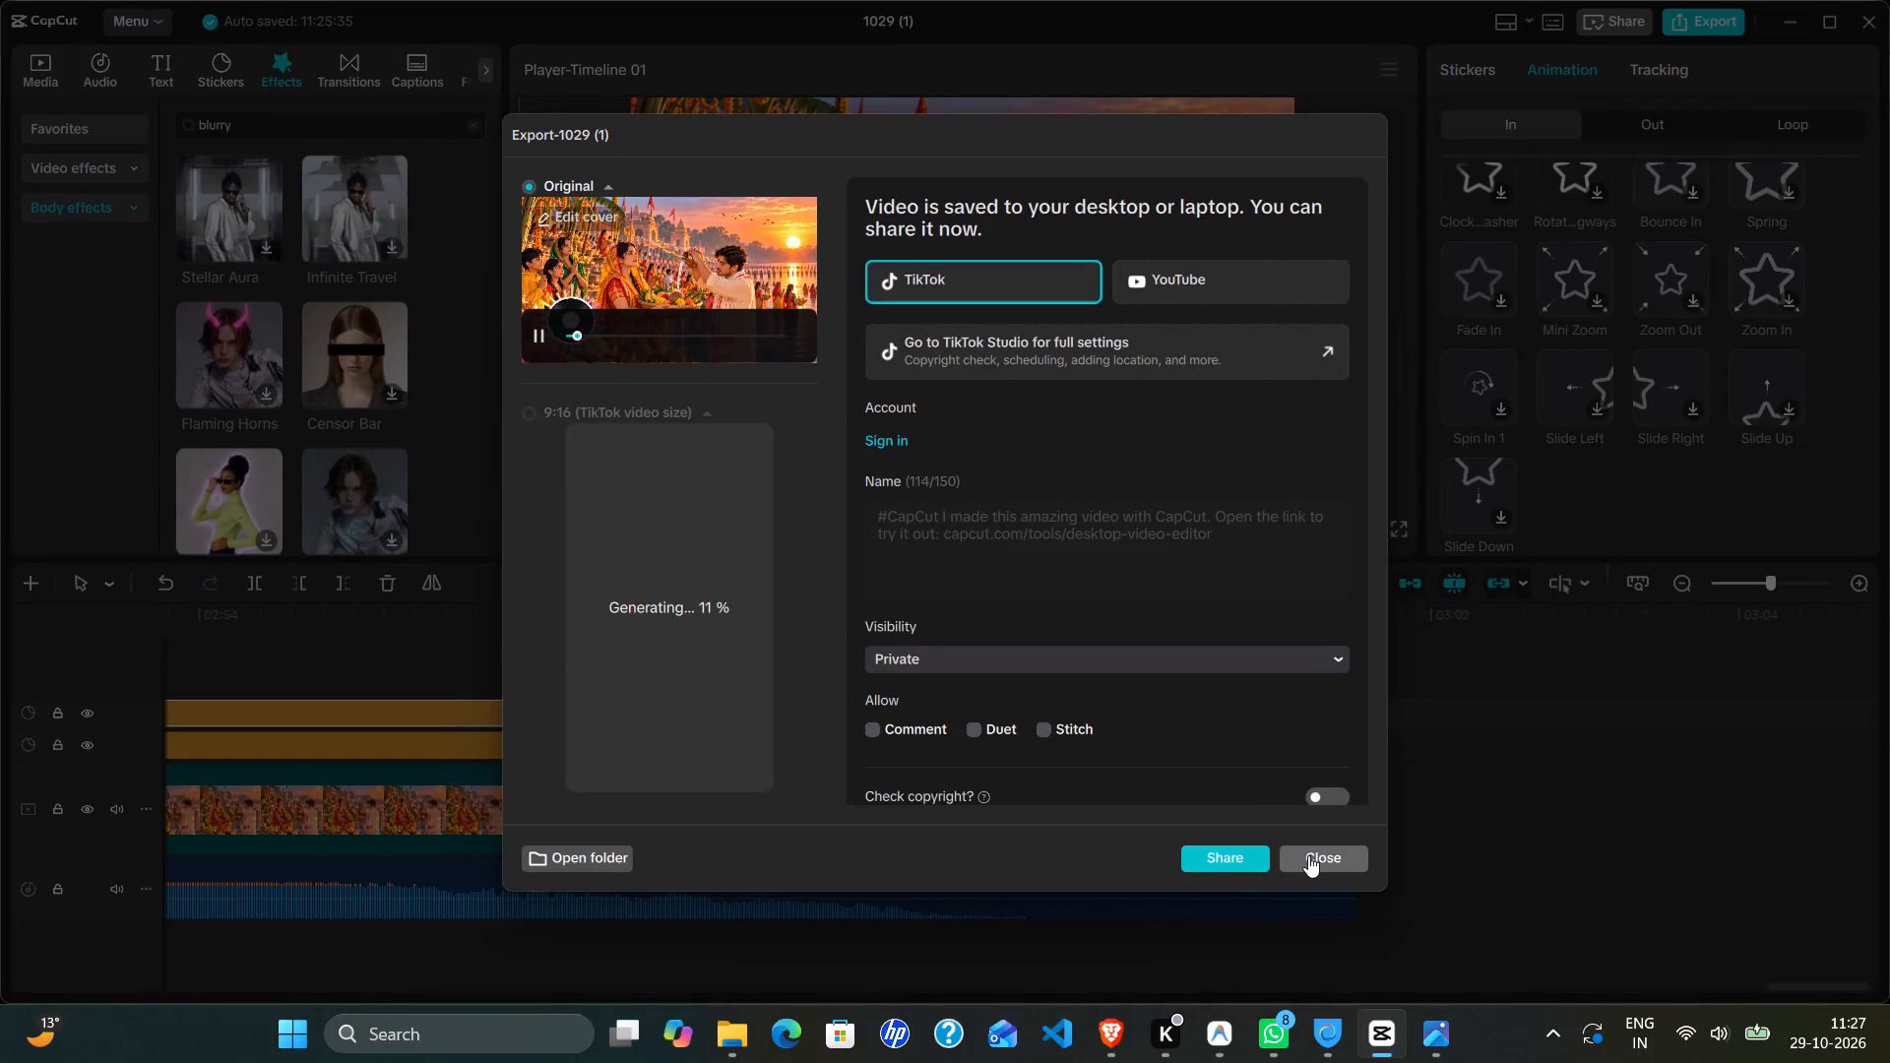
Close the export window without sharing the exported video.
left_click(1310, 855)
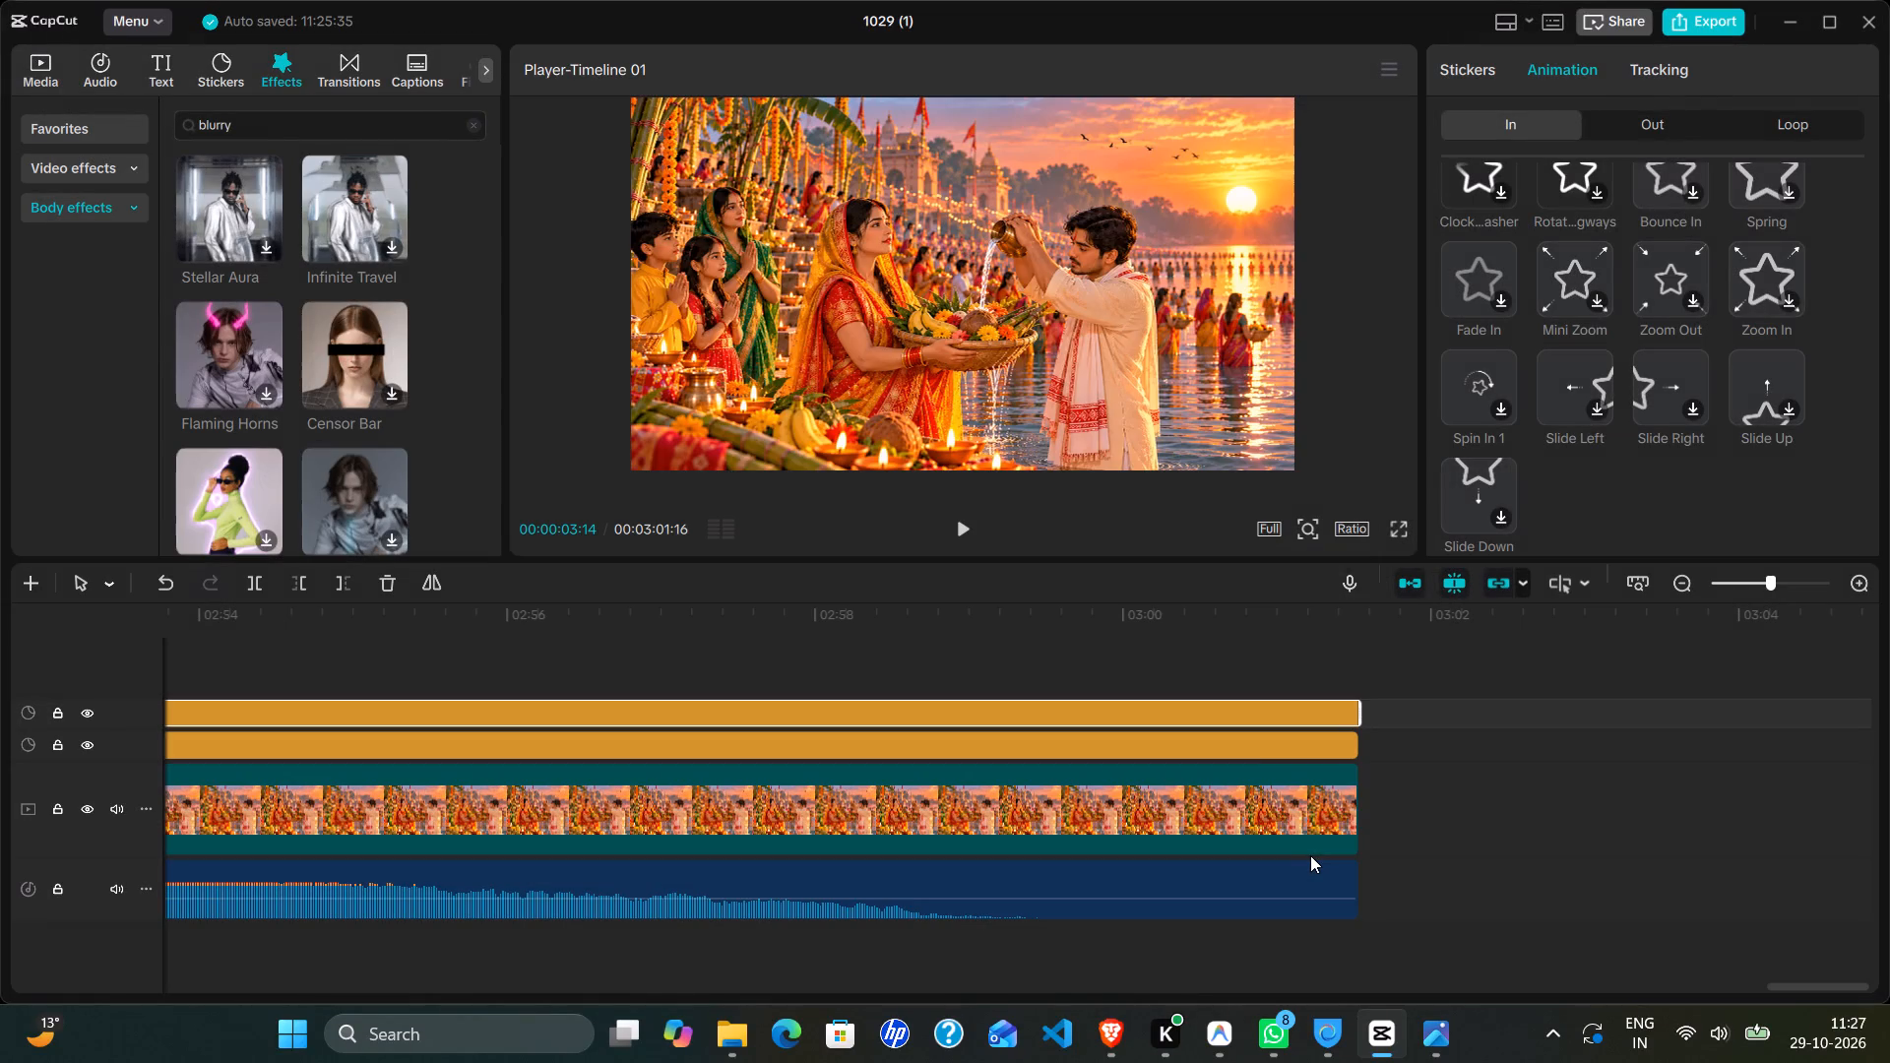
Delete the last clip on the main video track and the song audio from the timeline.
left_click(912, 822)
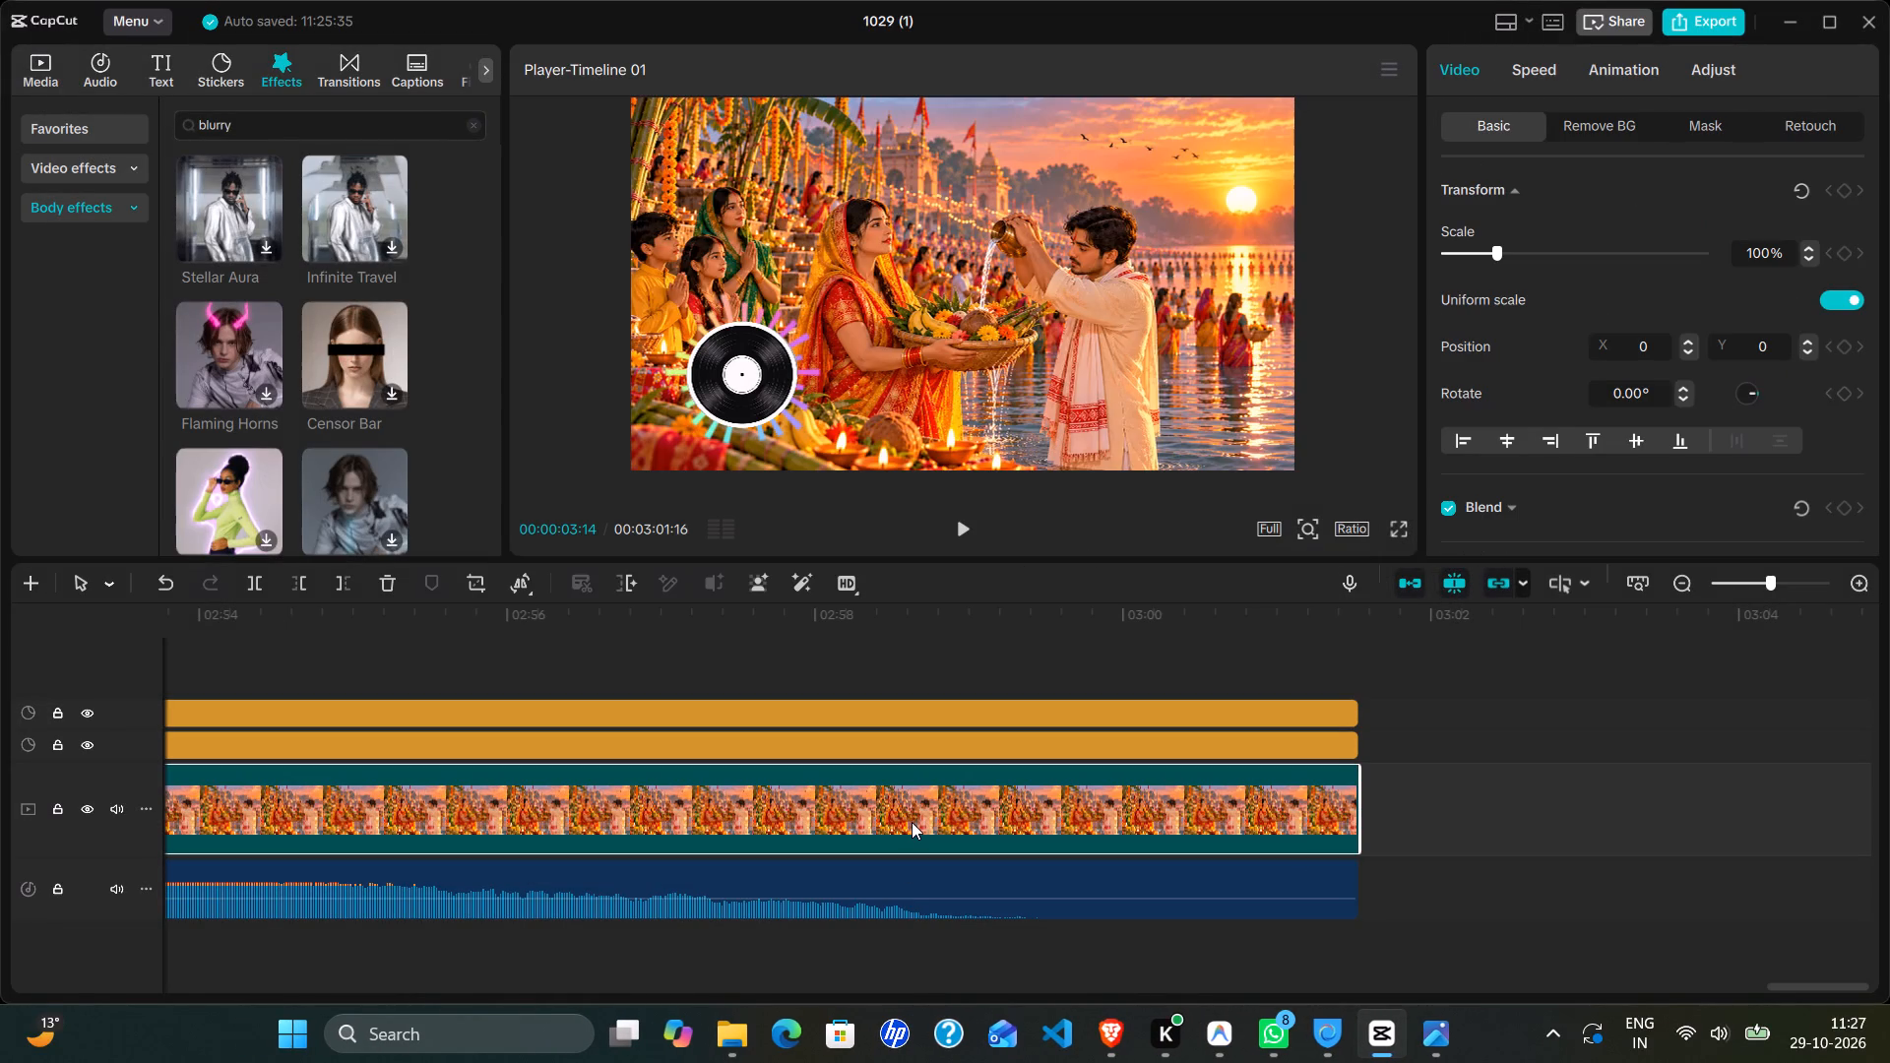
key("Delete")
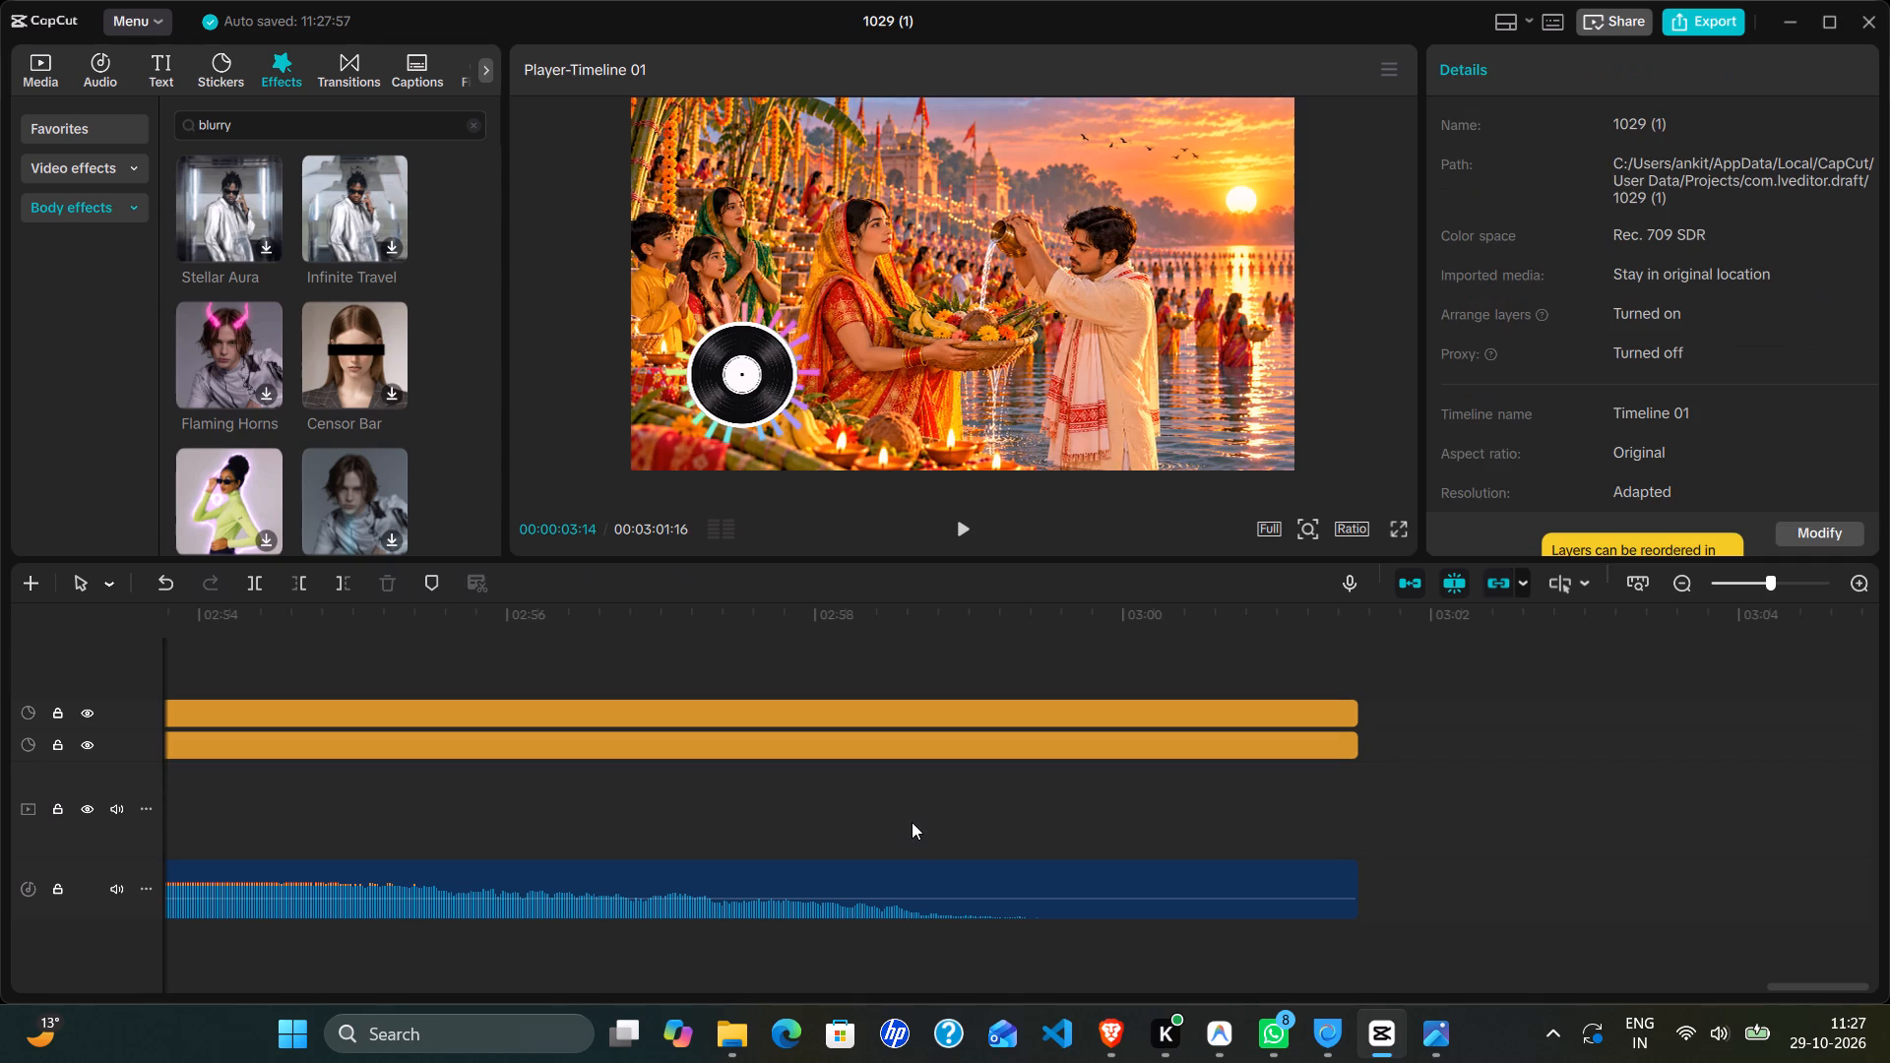
left_click(915, 869)
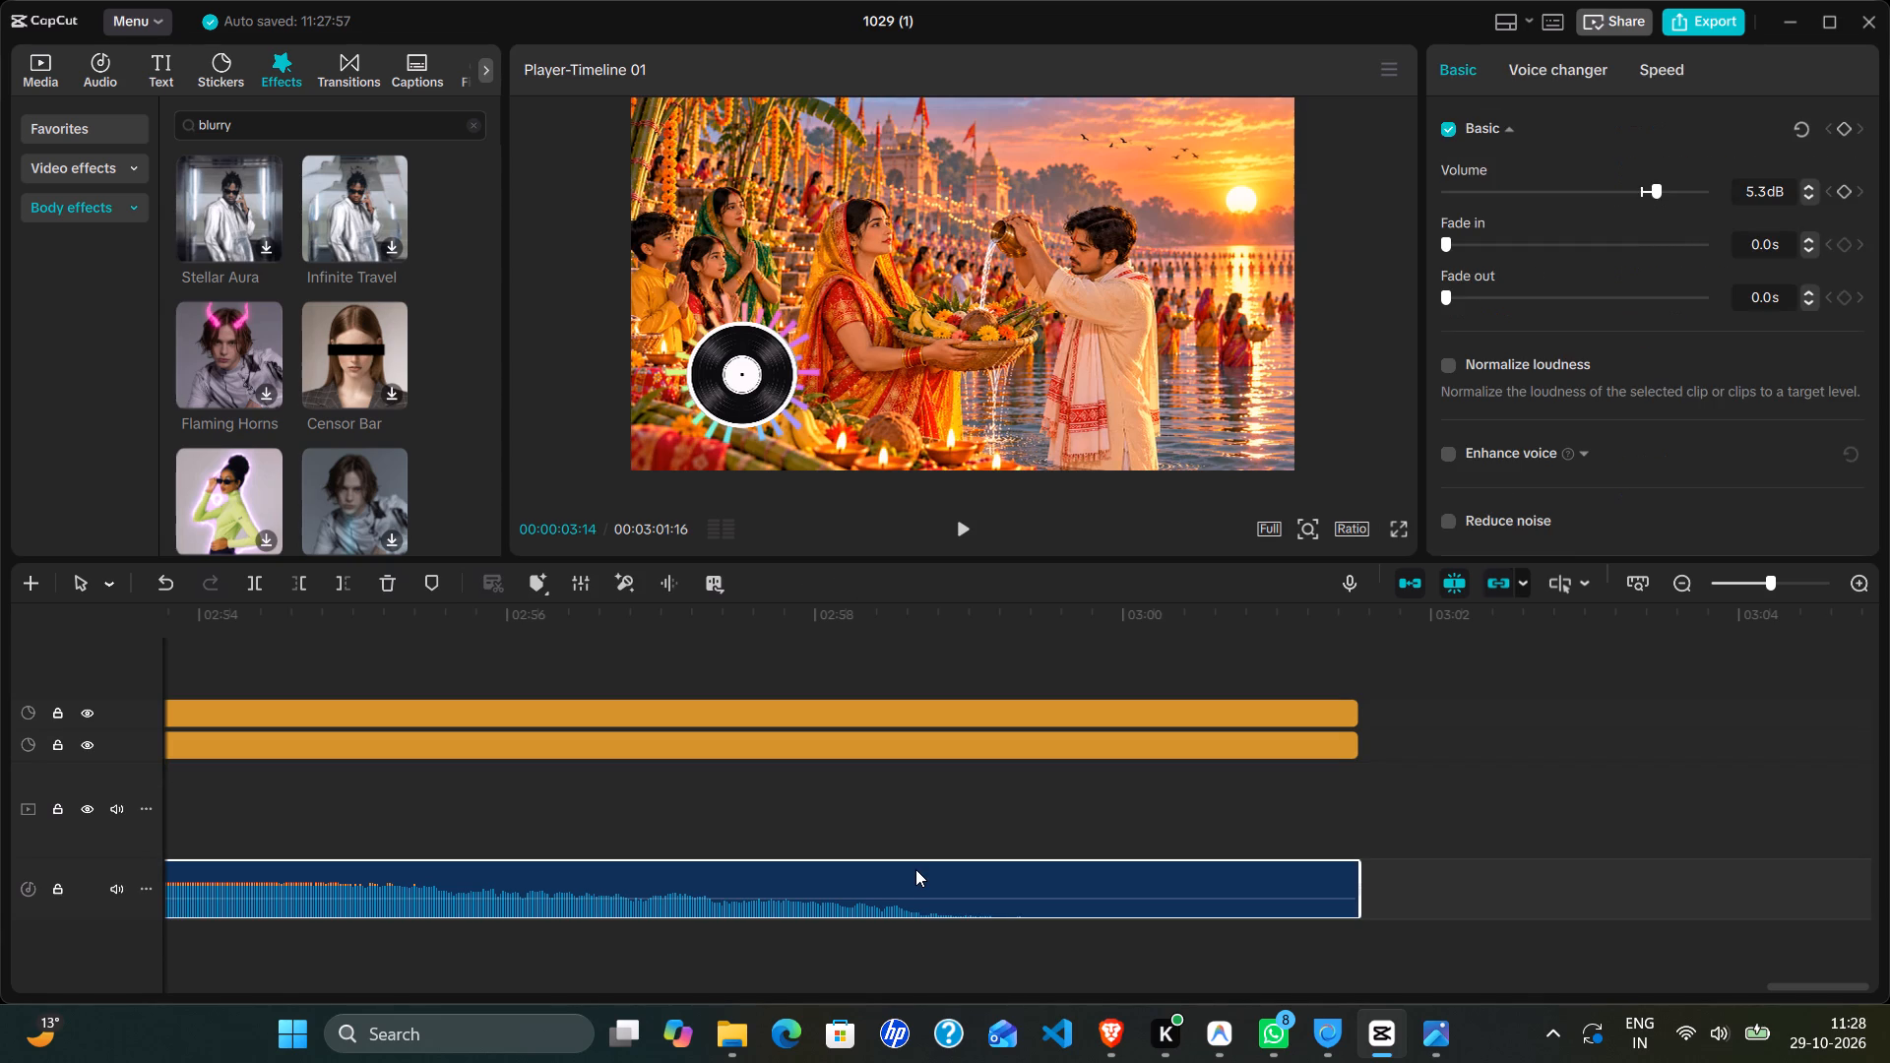
key("Delete")
Delete the remaining compound clips from the main track, along with their attached overlays, until the timeline is empty.
scroll(915, 869, "right", 14)
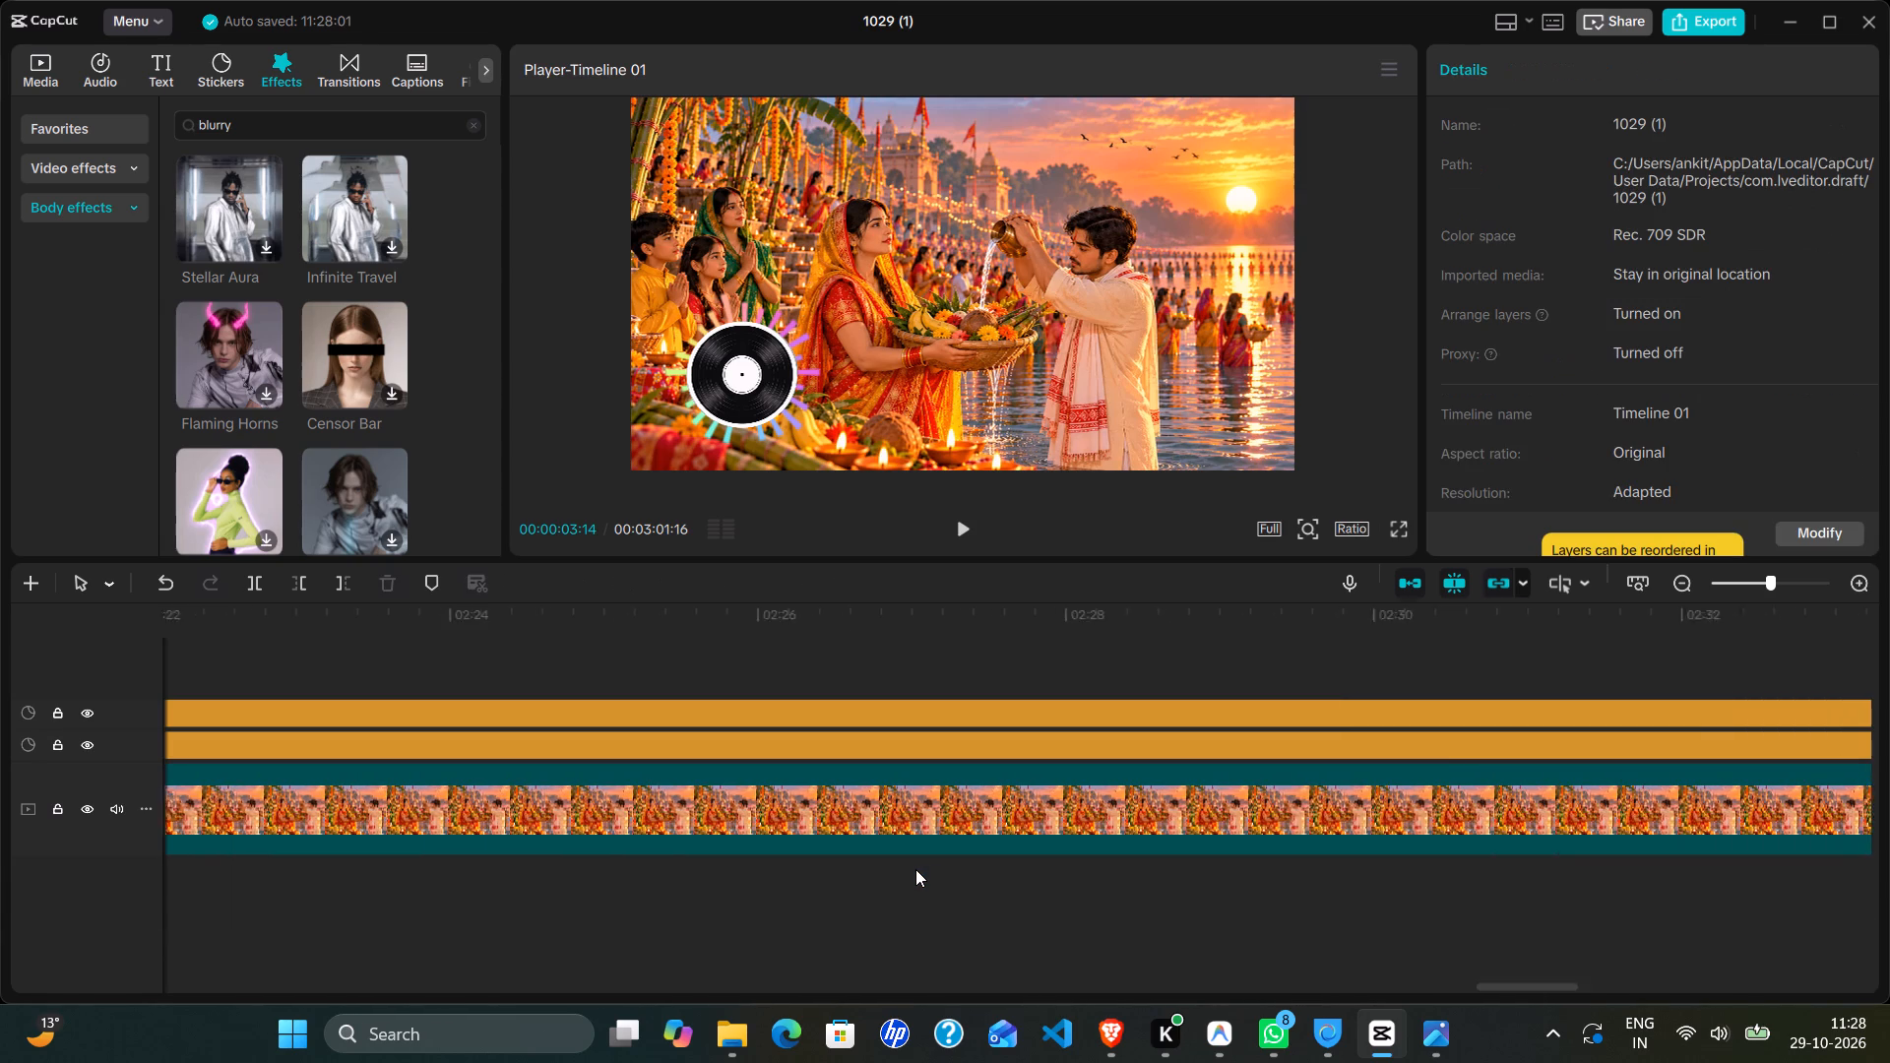
scroll(915, 869, "right", 6)
scroll(915, 869, "right", 16)
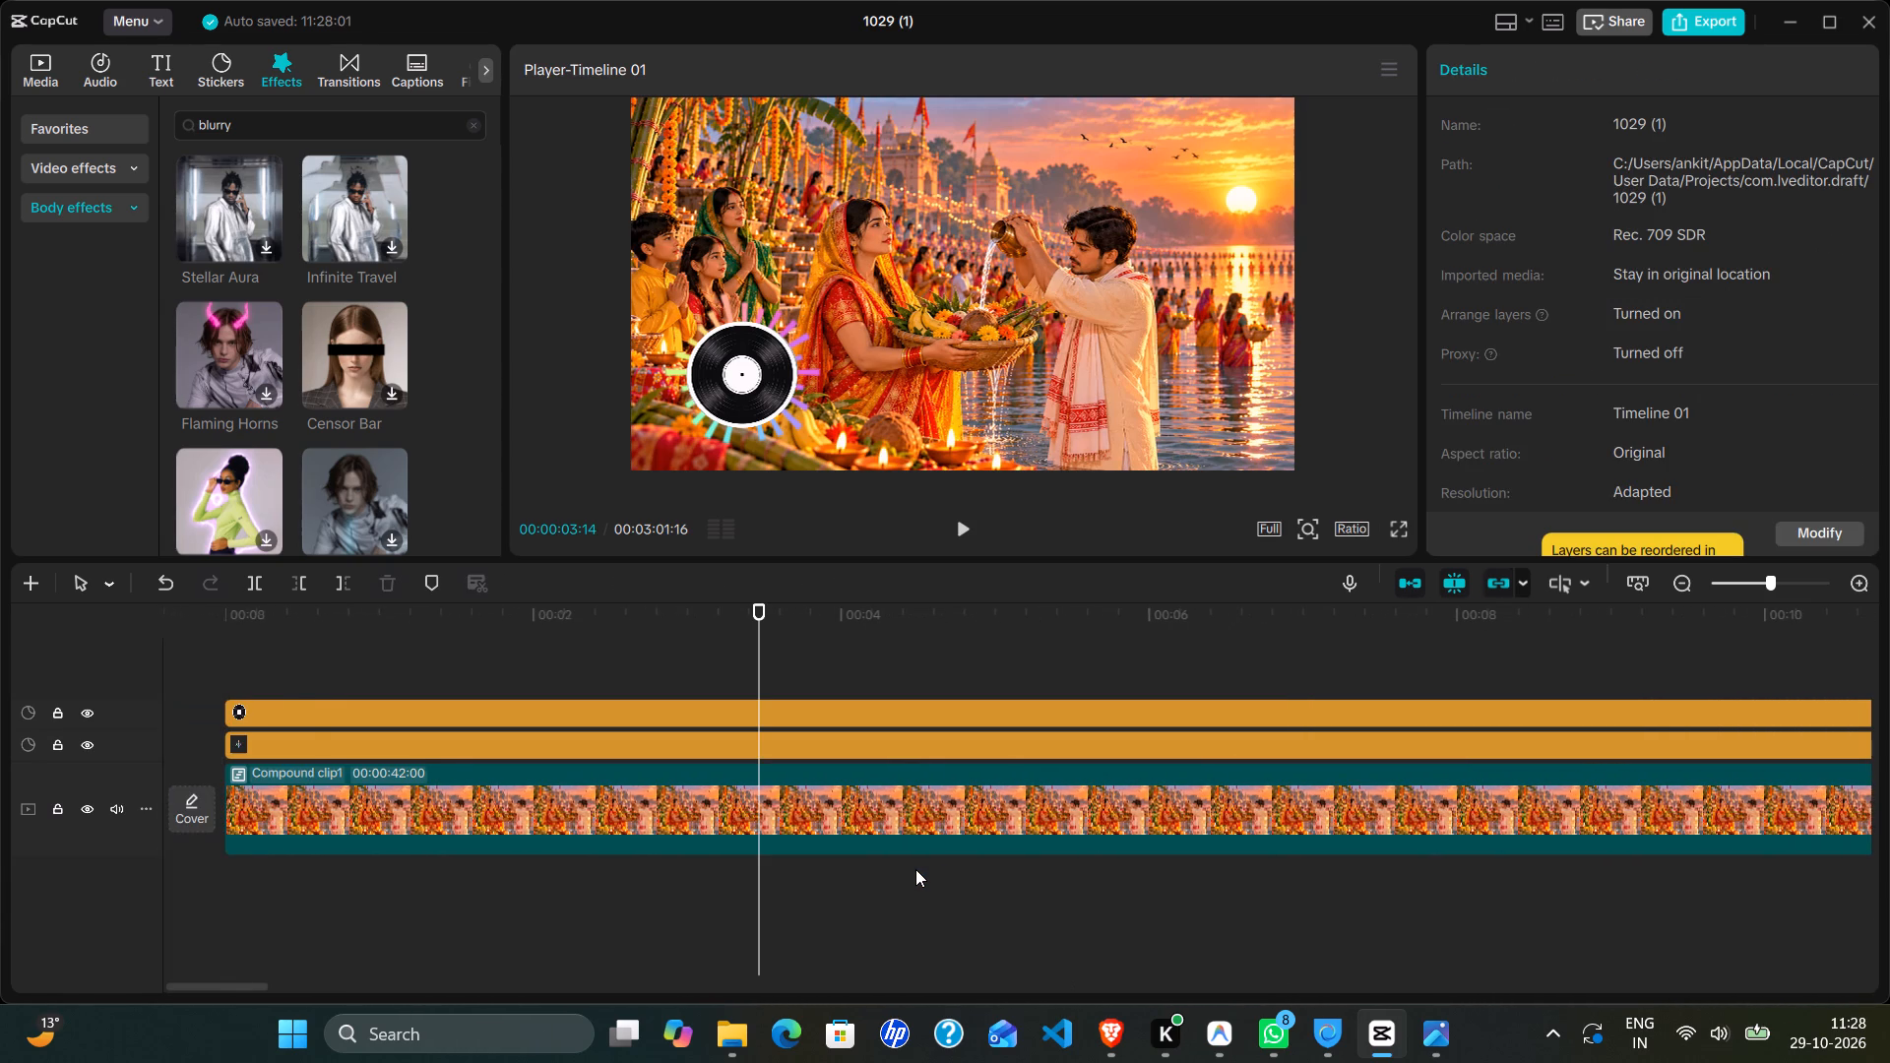
scroll(915, 869, "right", 17)
left_click(836, 812)
key("Delete")
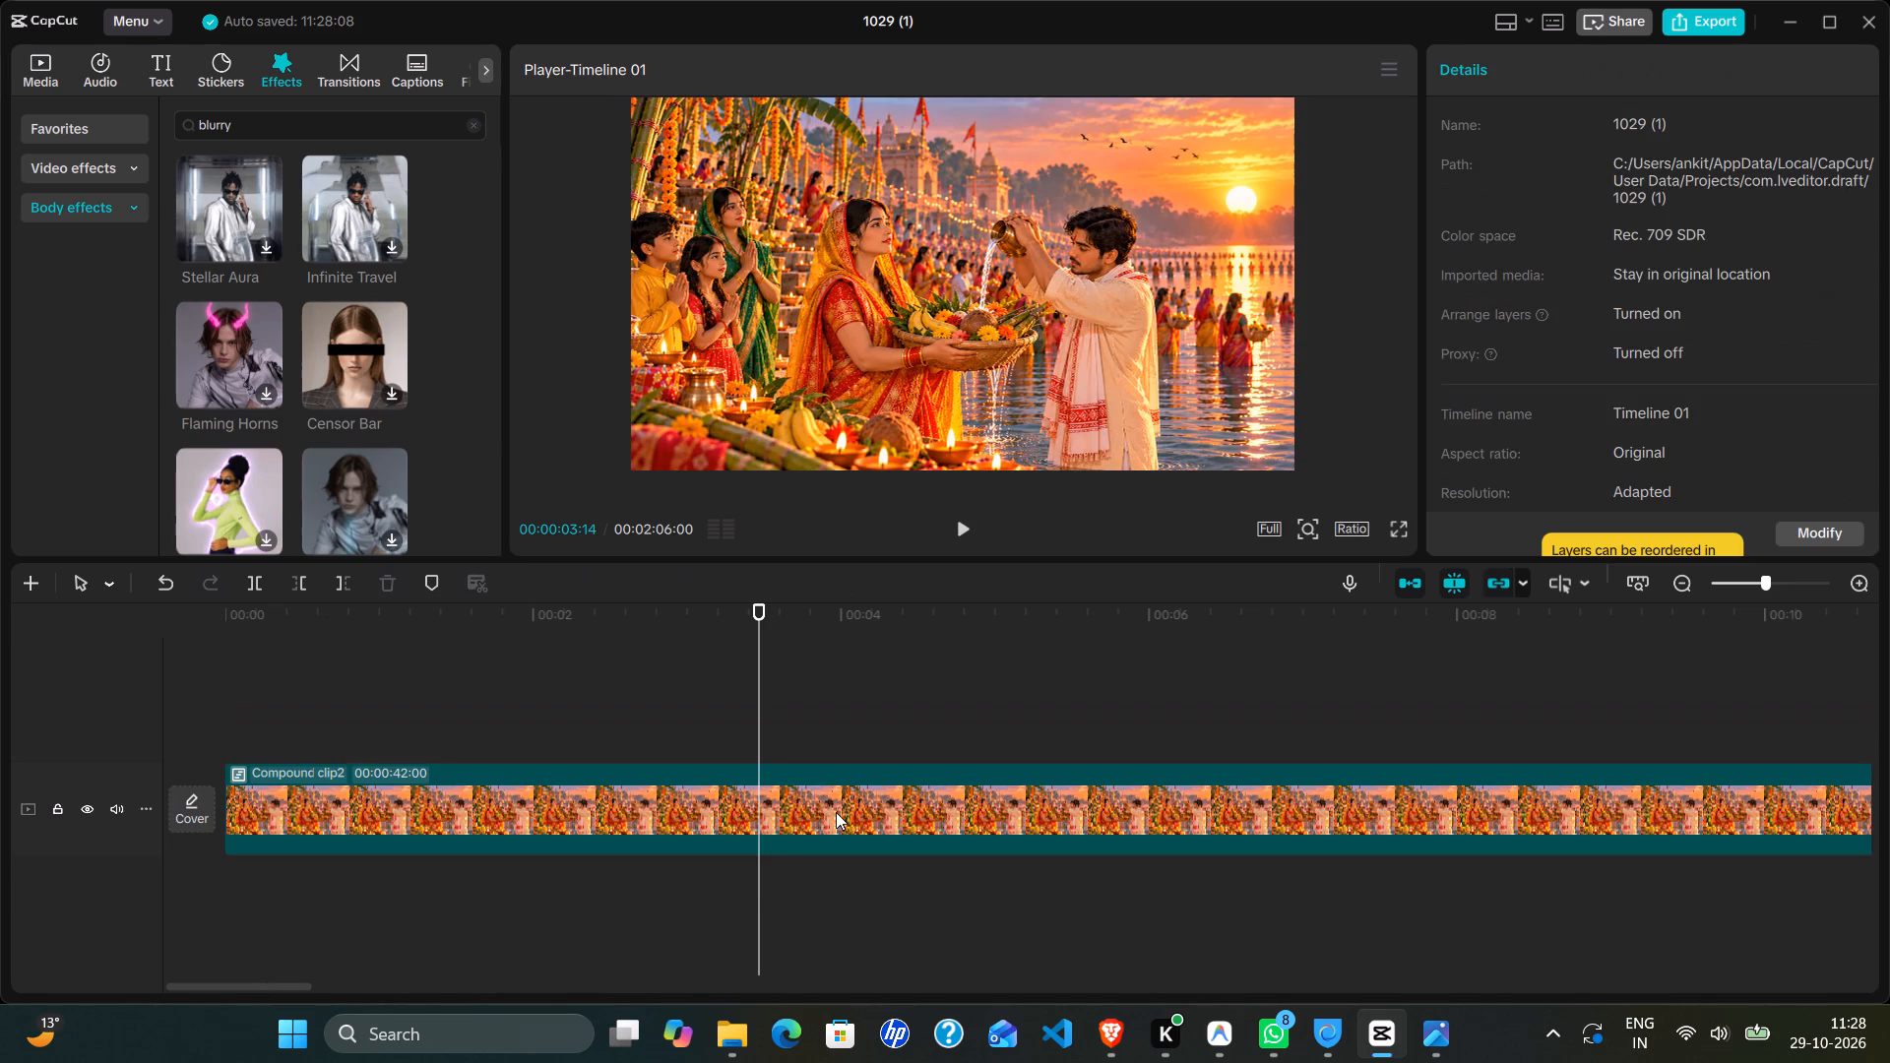
left_click(836, 812)
key("Delete")
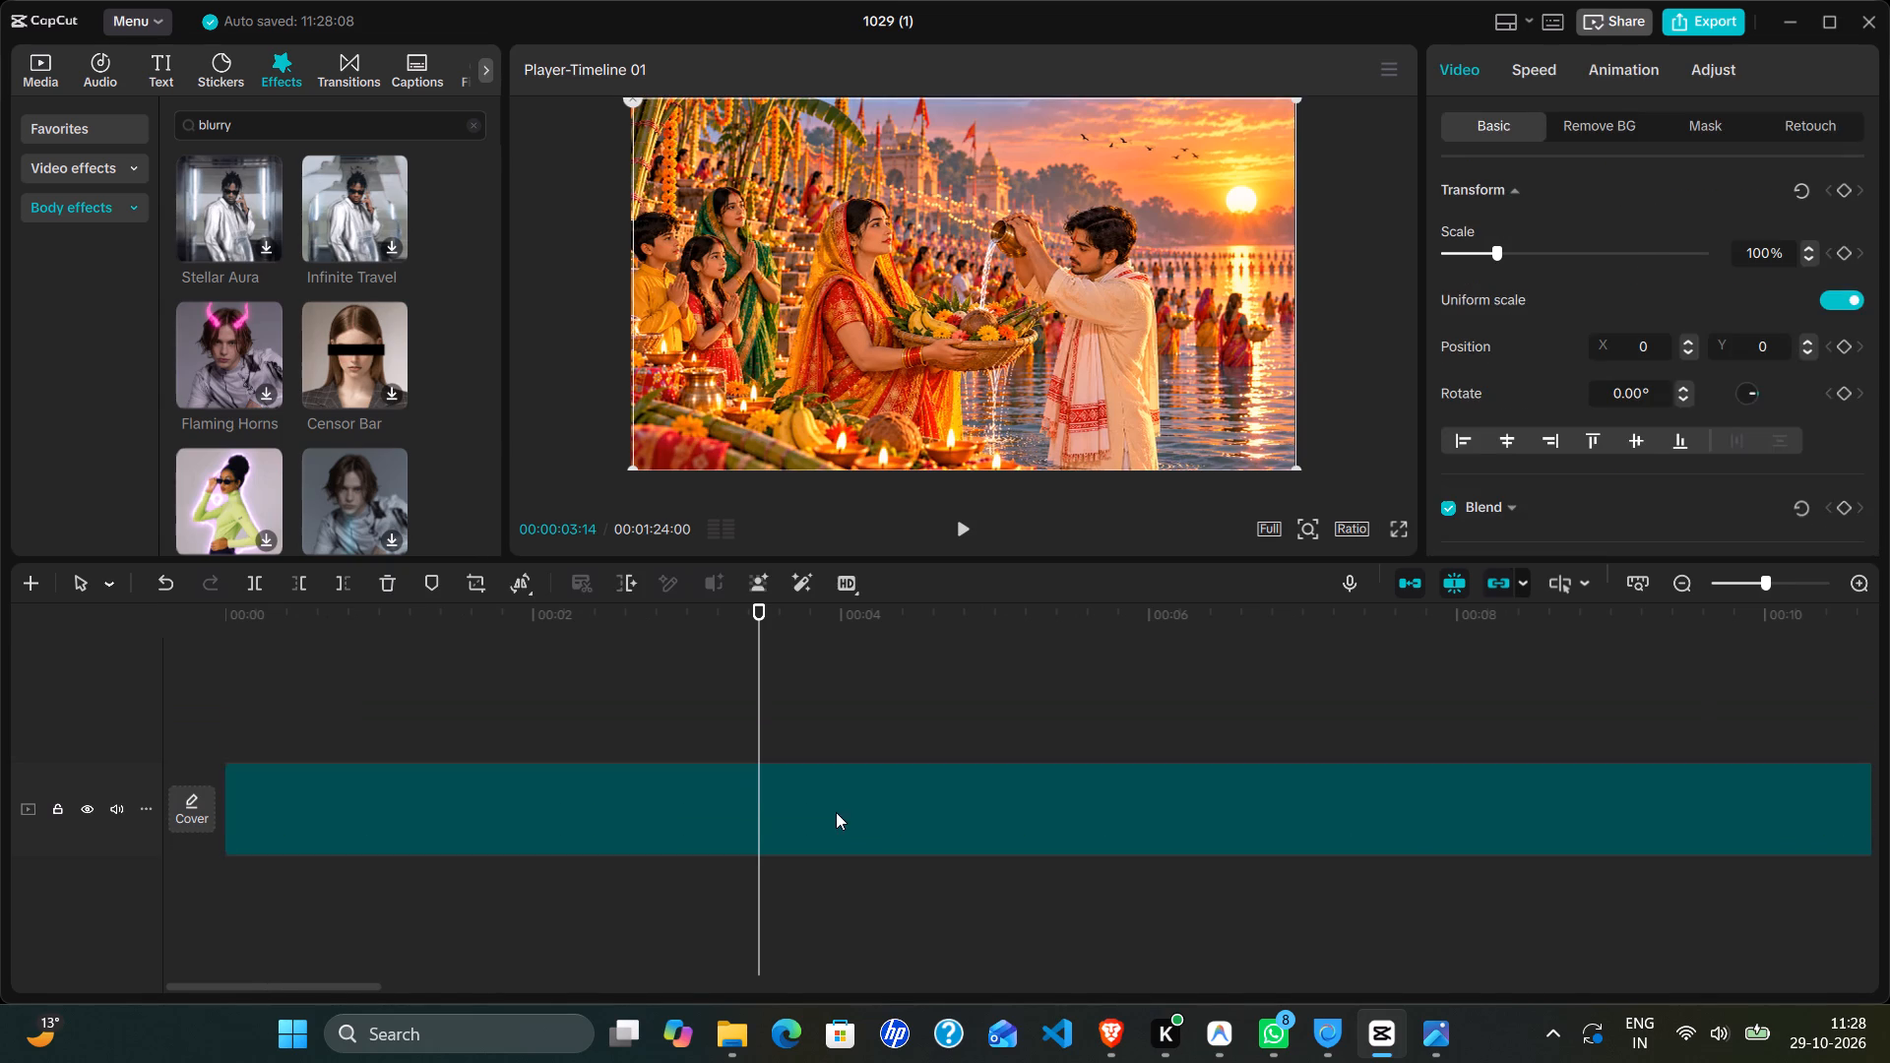
left_click(836, 812)
key("Delete")
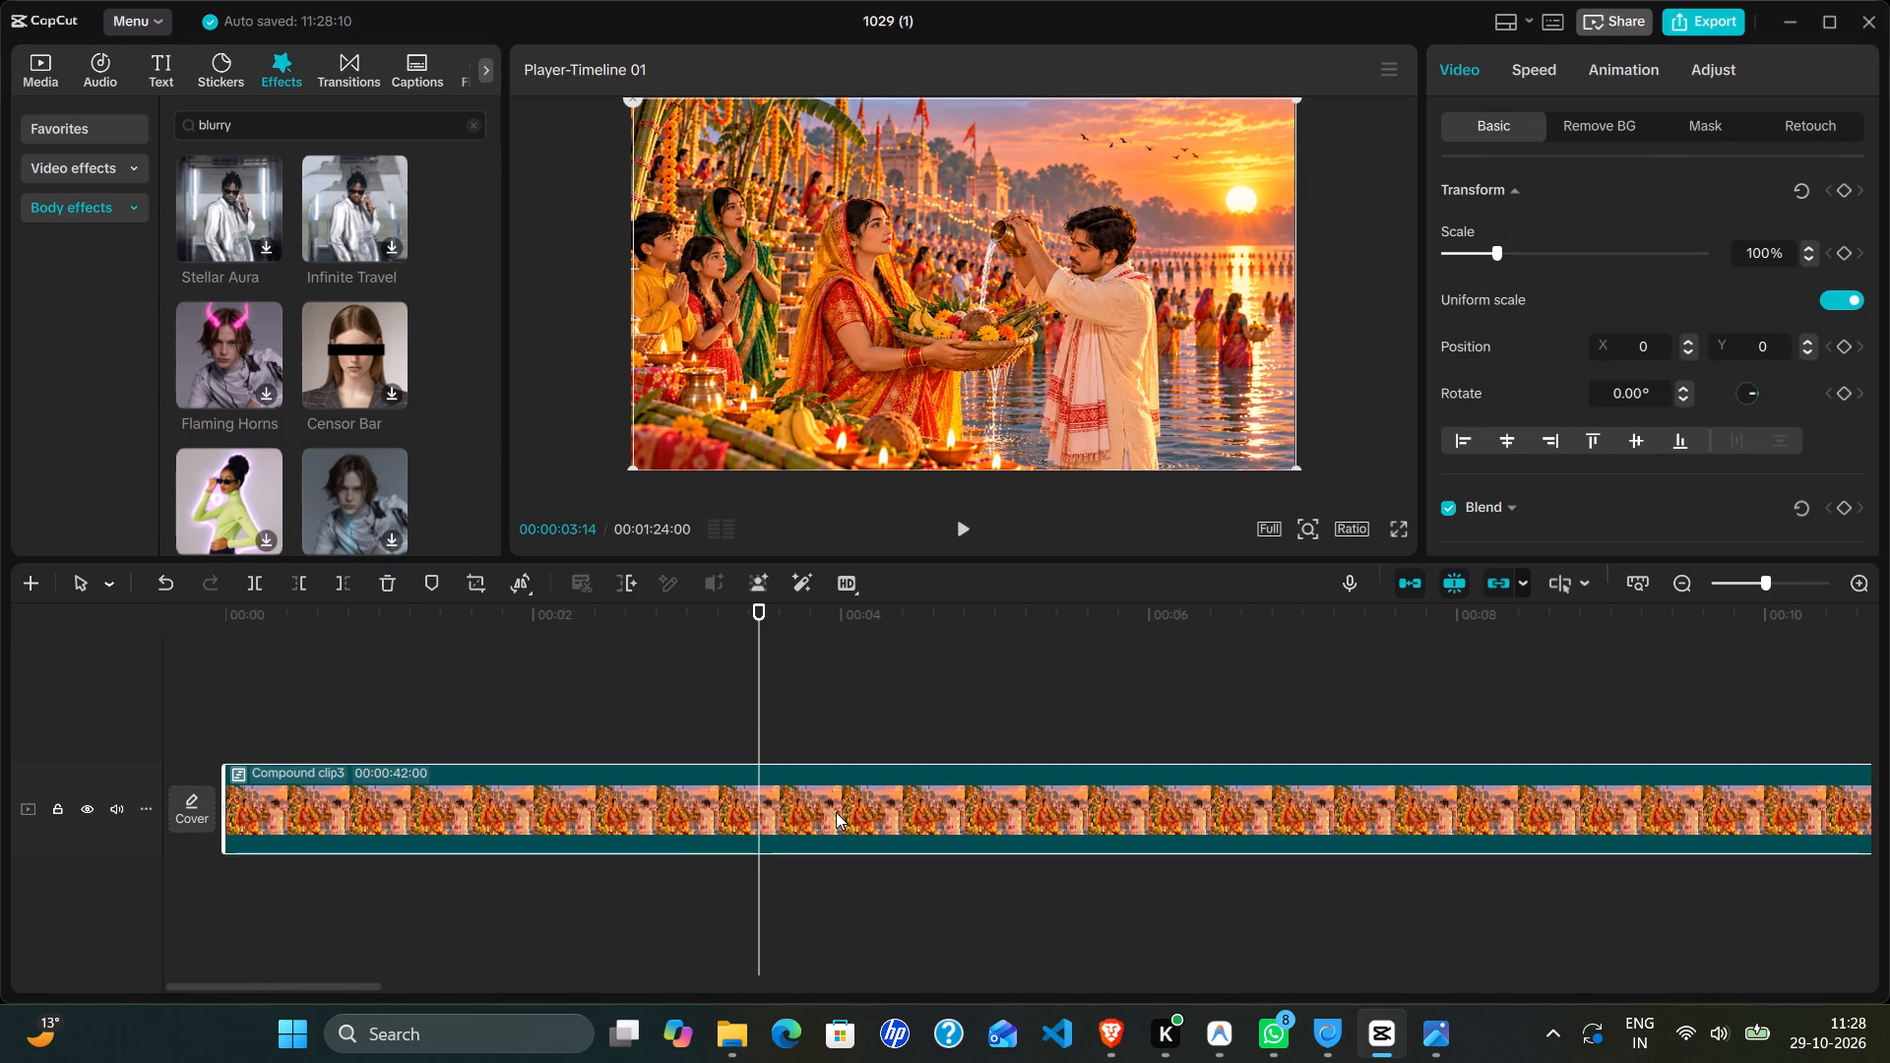
left_click(836, 812)
key("Delete")
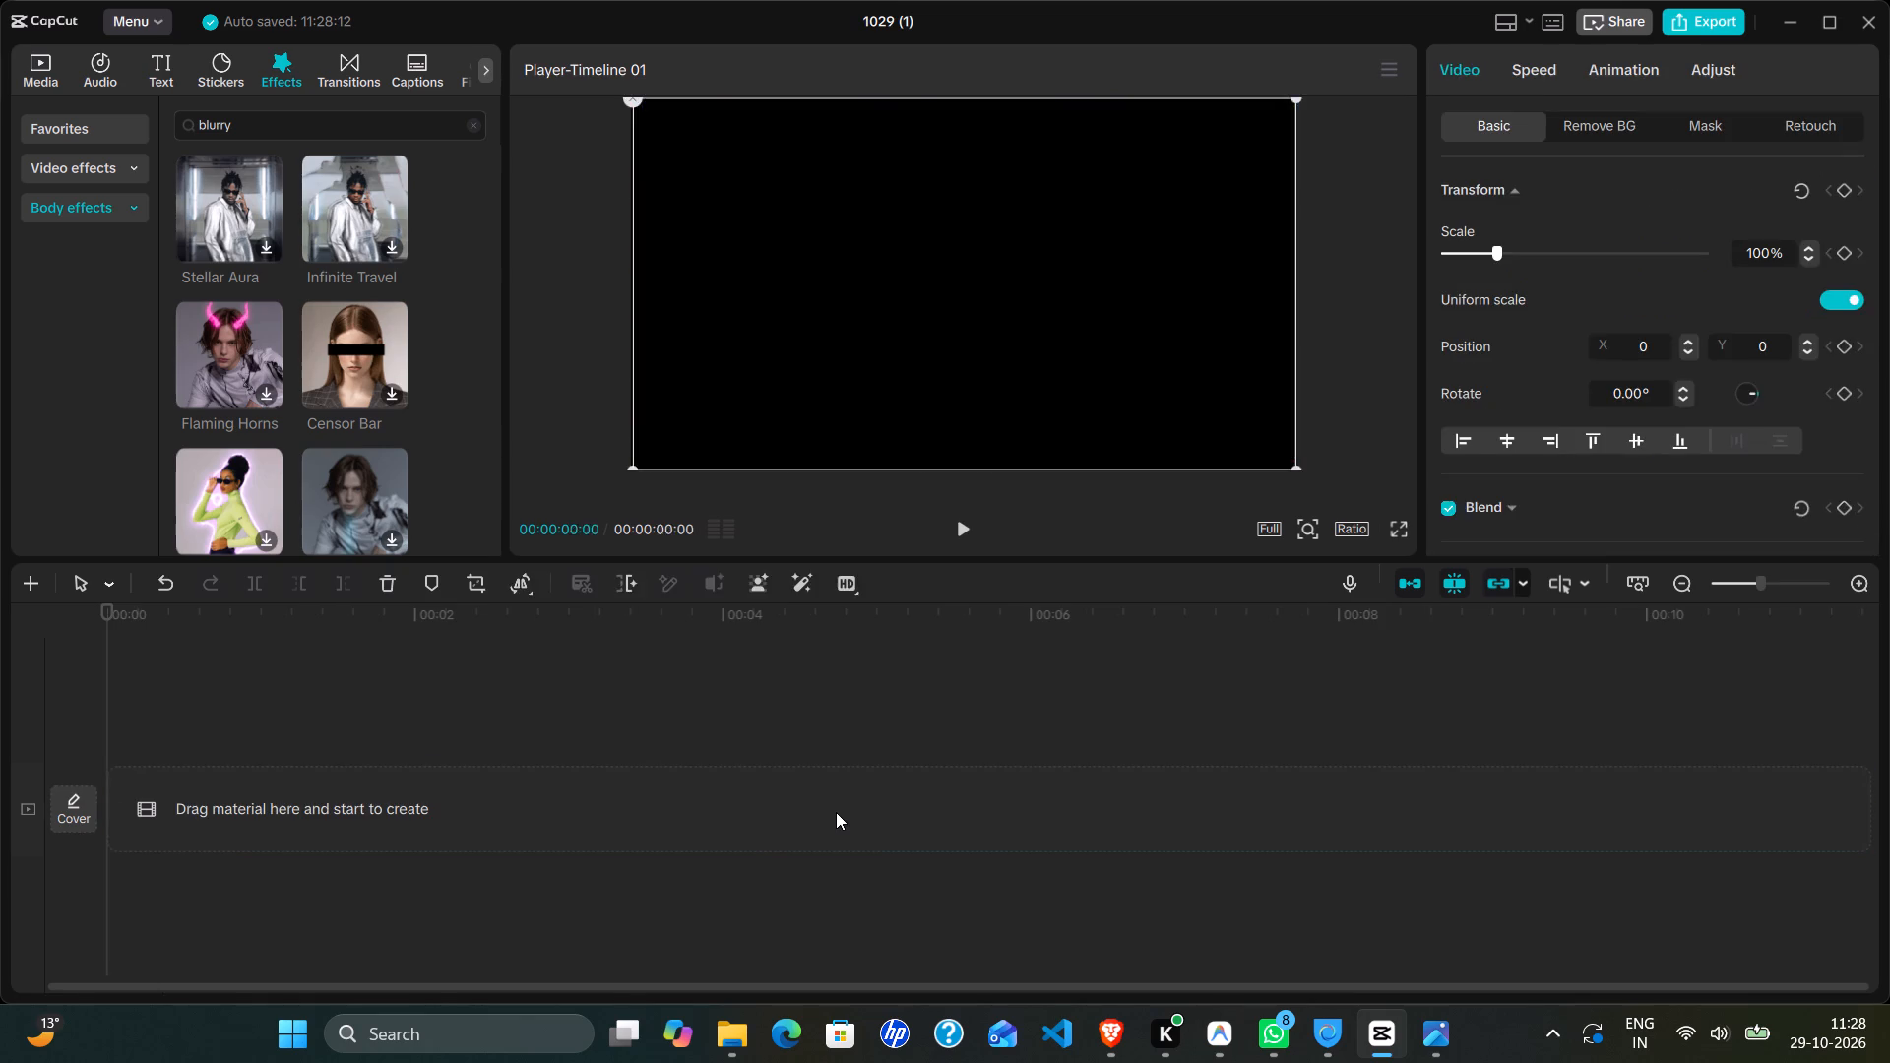
scroll(836, 812, "right", 8)
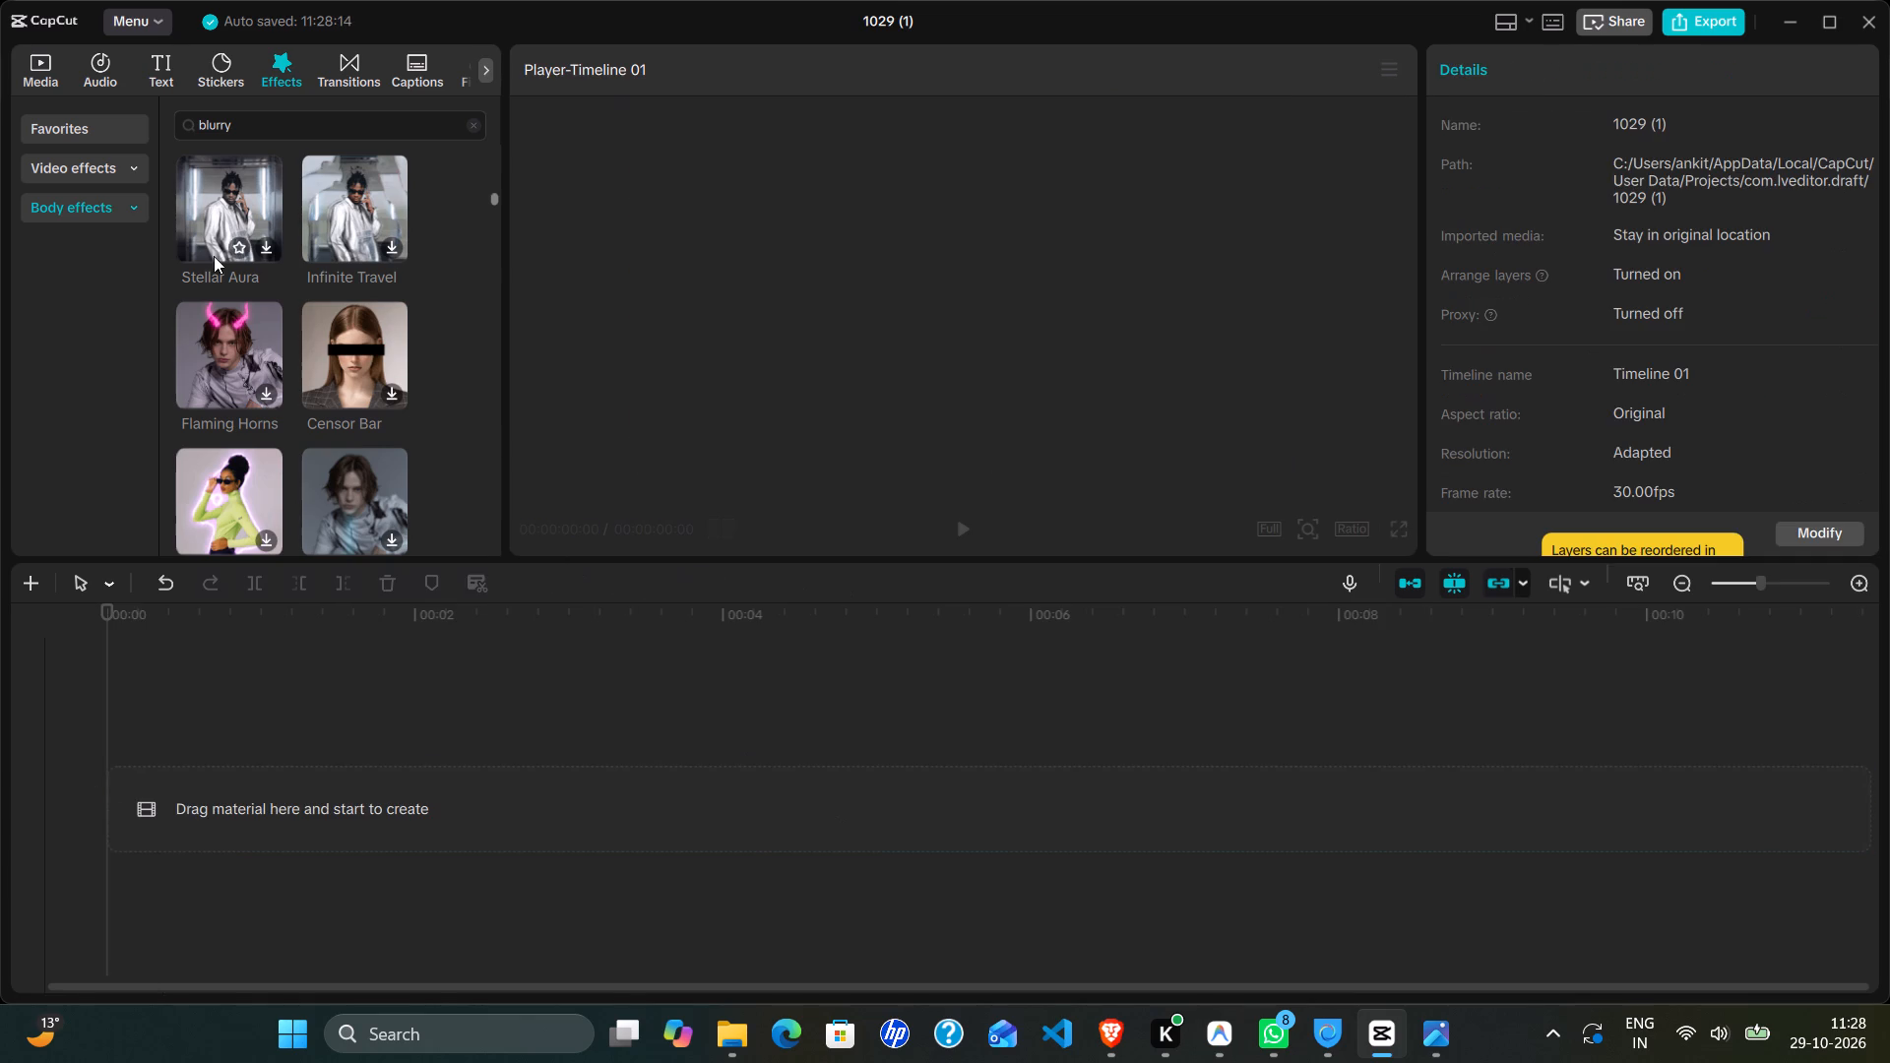
Add the song अरघ के बेरिया हो छठी मइया 2.wav from the imported media to the timeline.
left_click(14, 80)
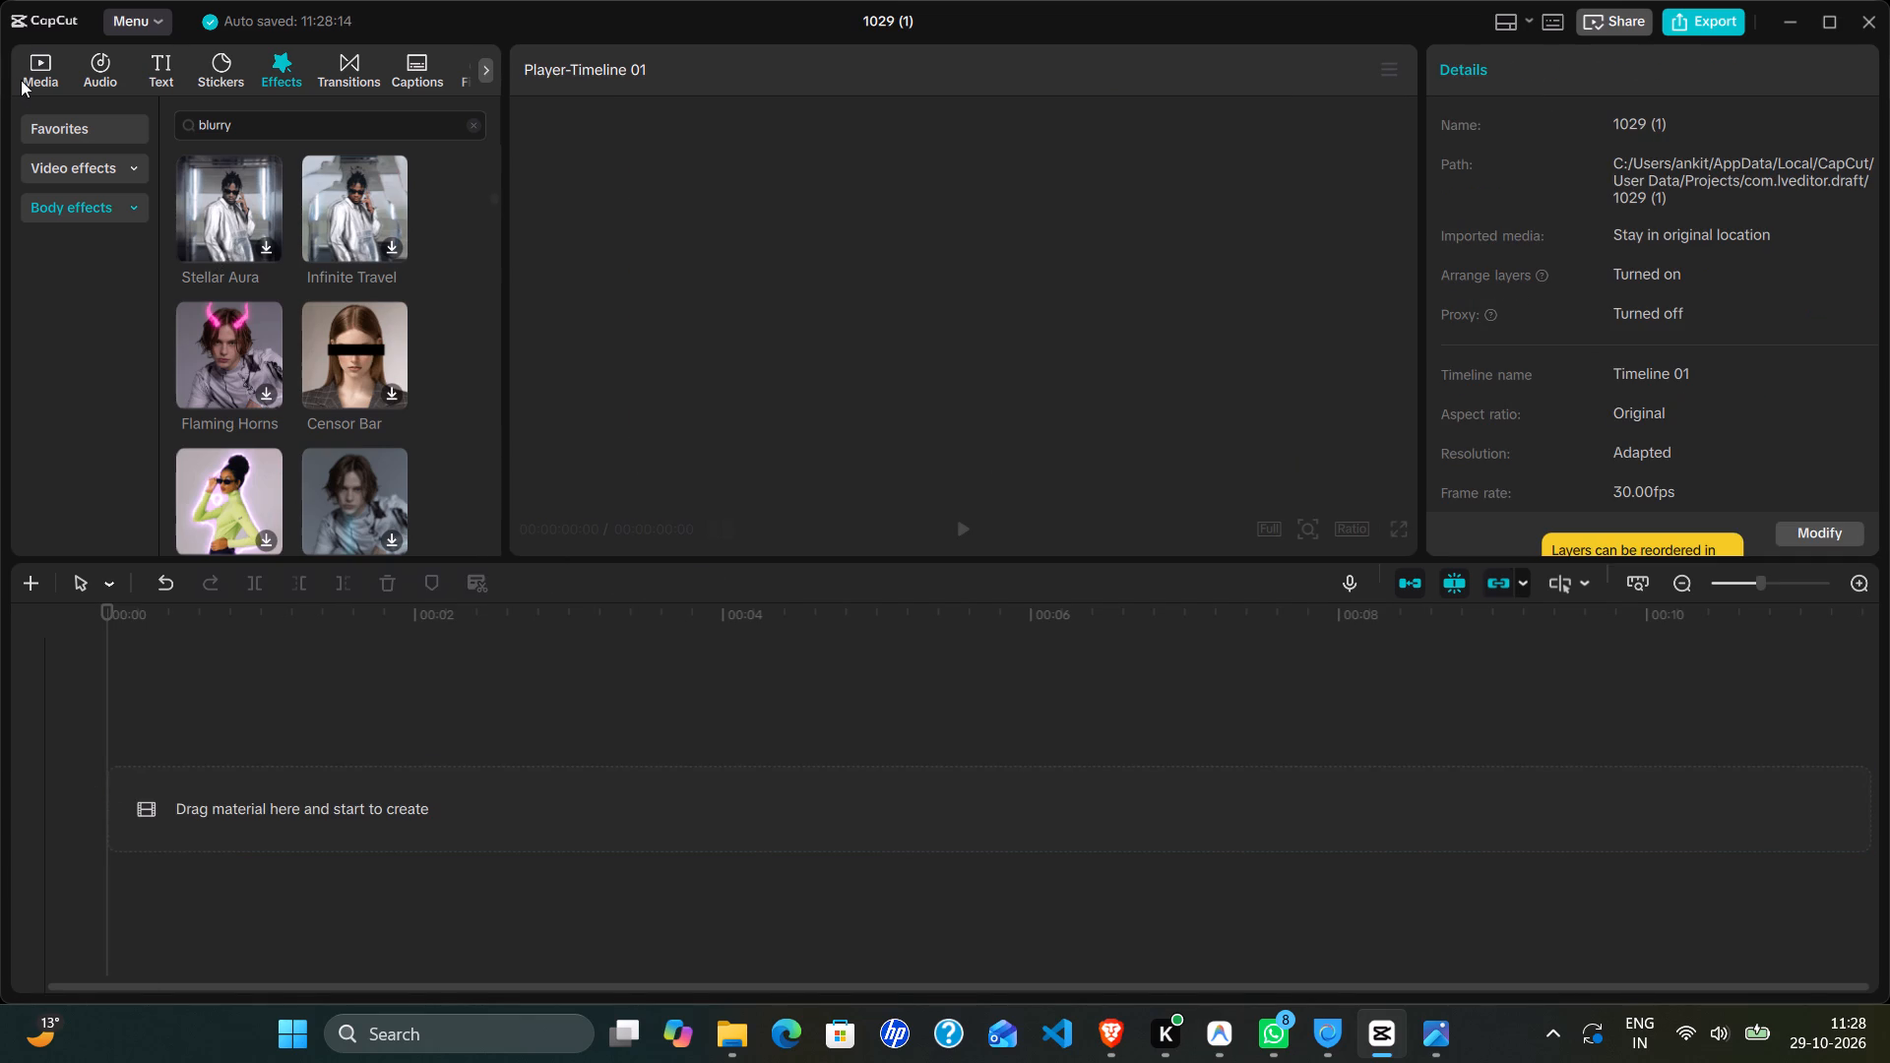
left_click(26, 75)
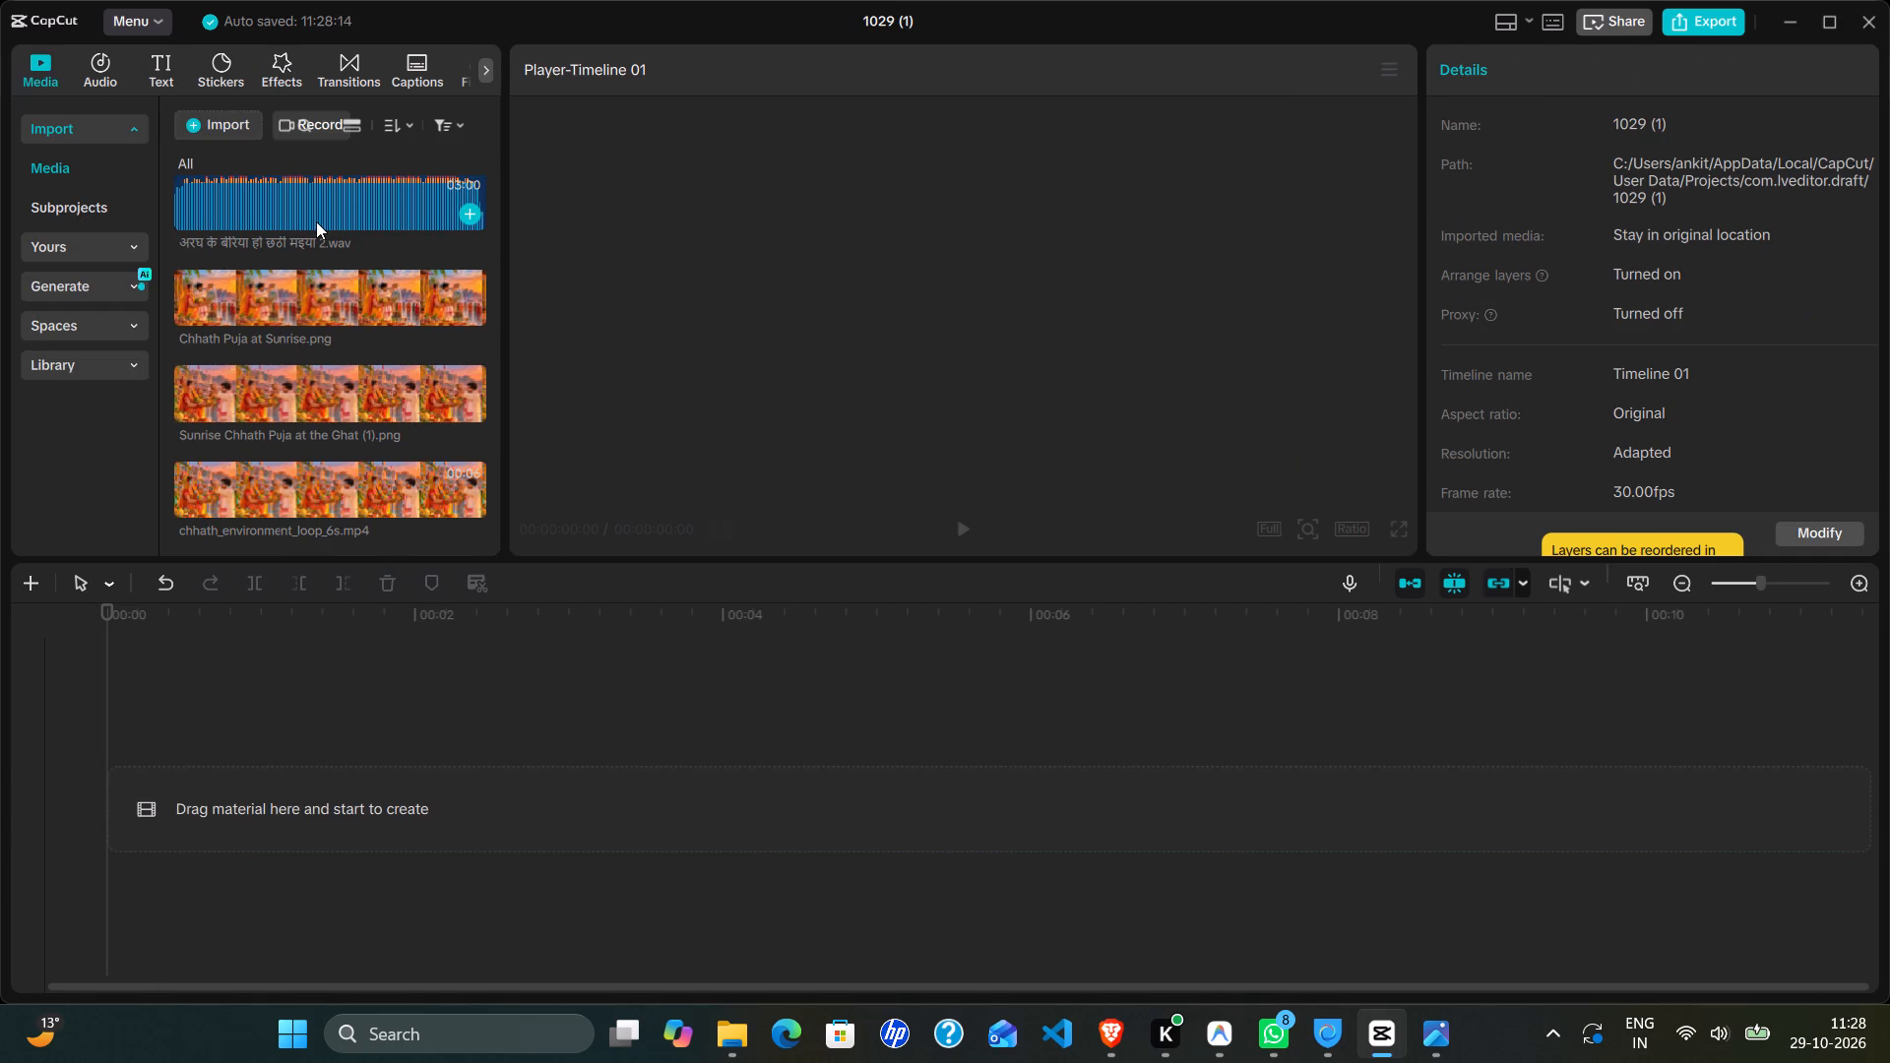
left_click(462, 211)
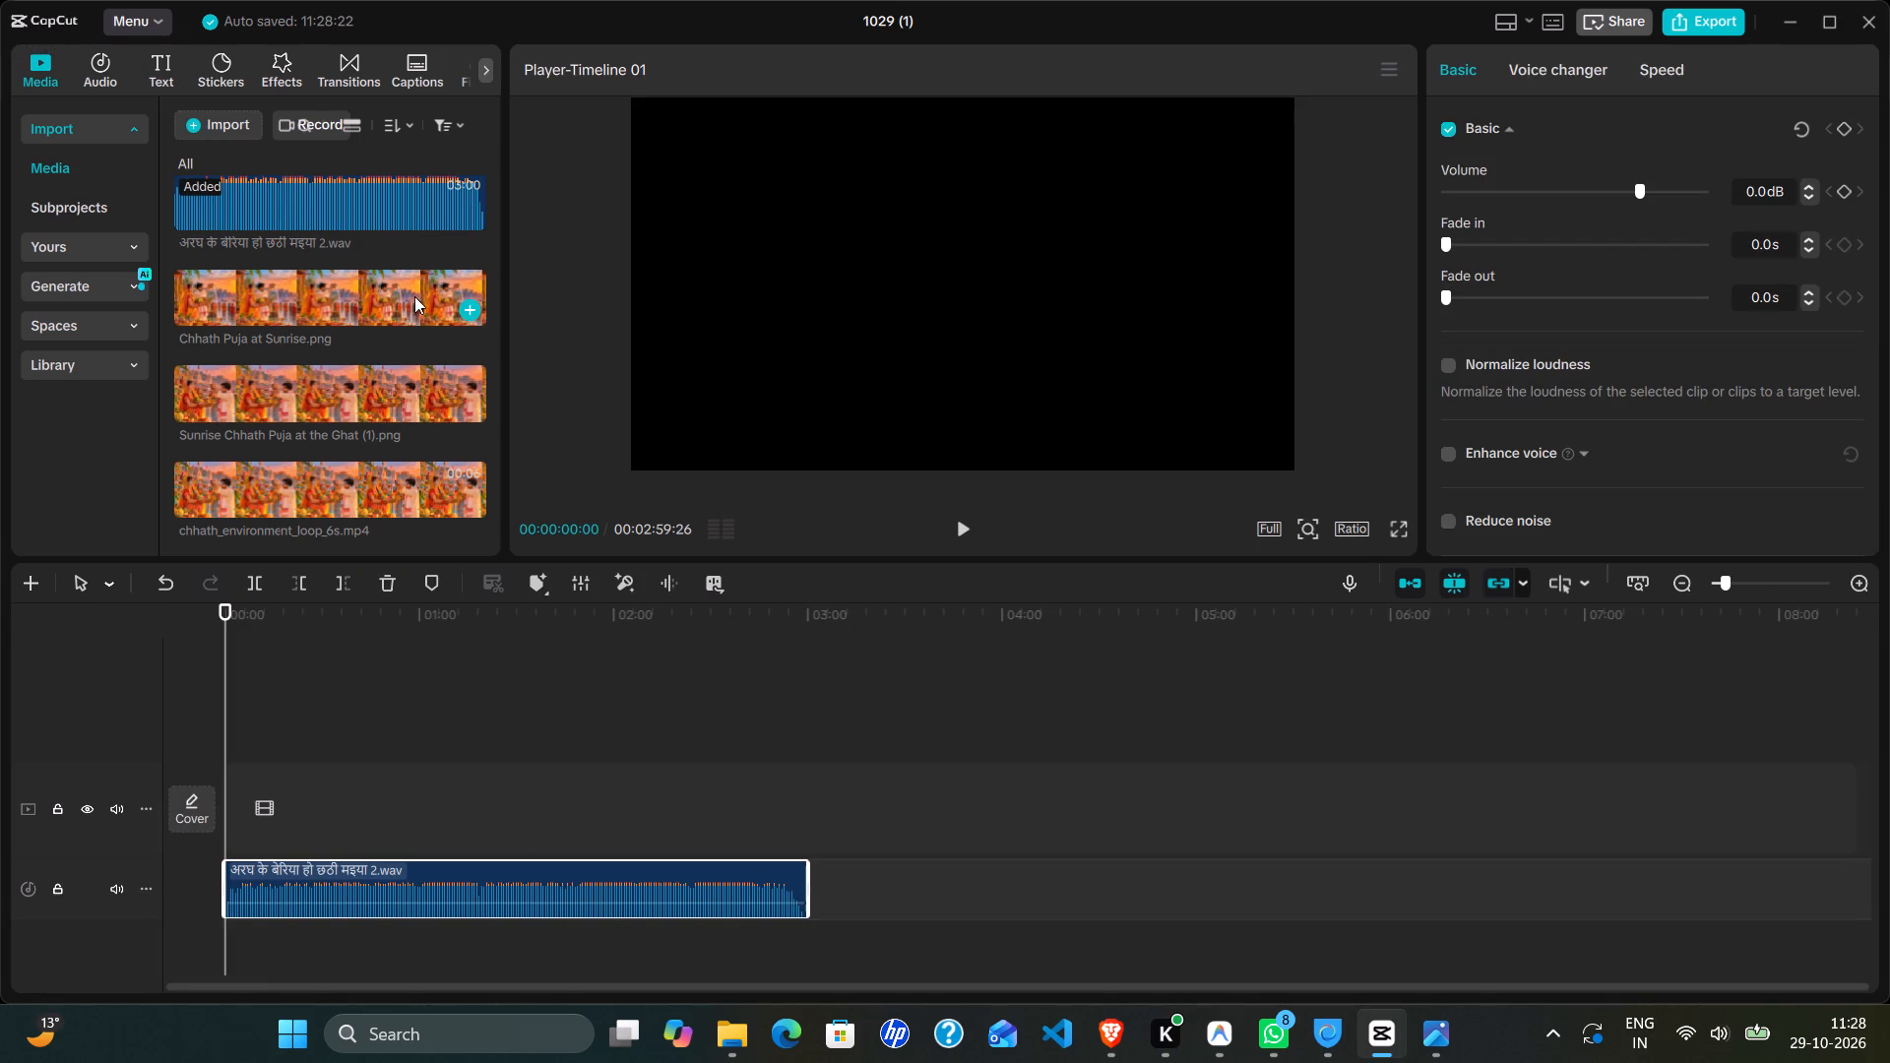
Preview the two imported Chhath Puja images and add Chhath Puja at Sunrise.png to the main track.
left_click(395, 312)
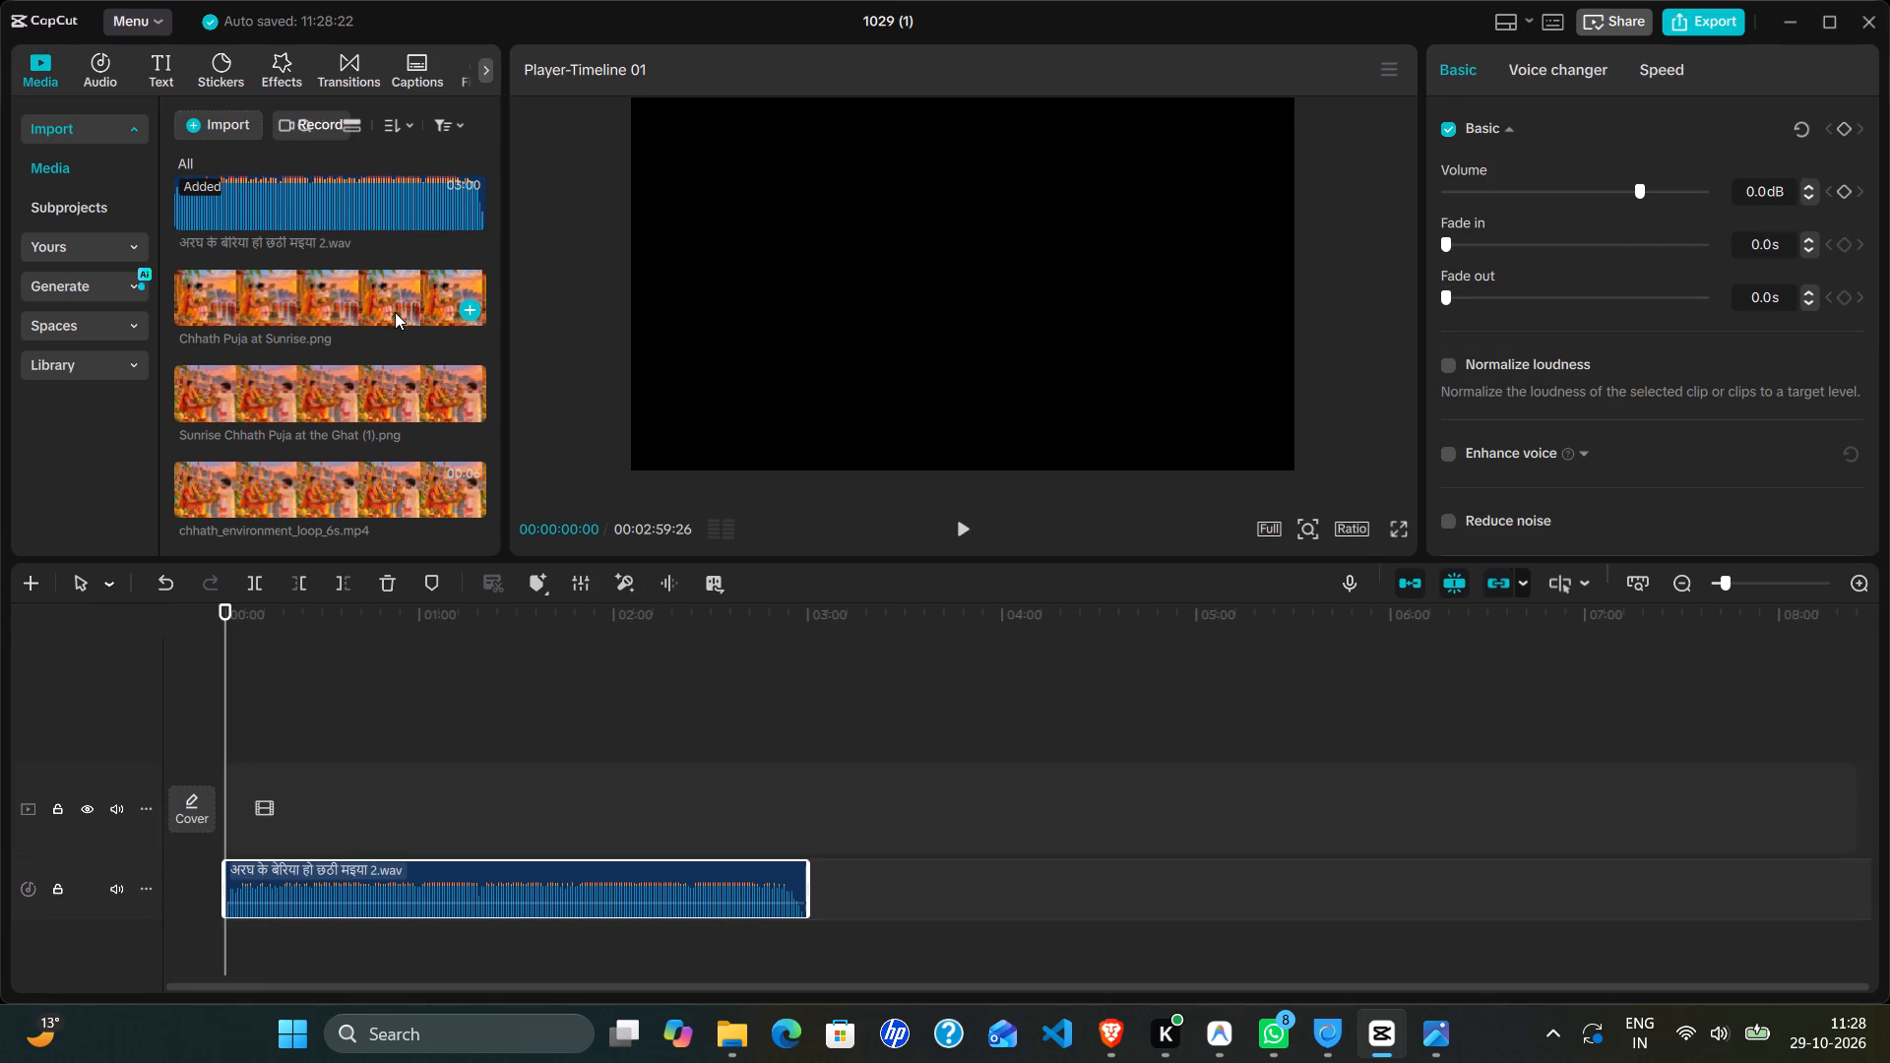
double_click(395, 312)
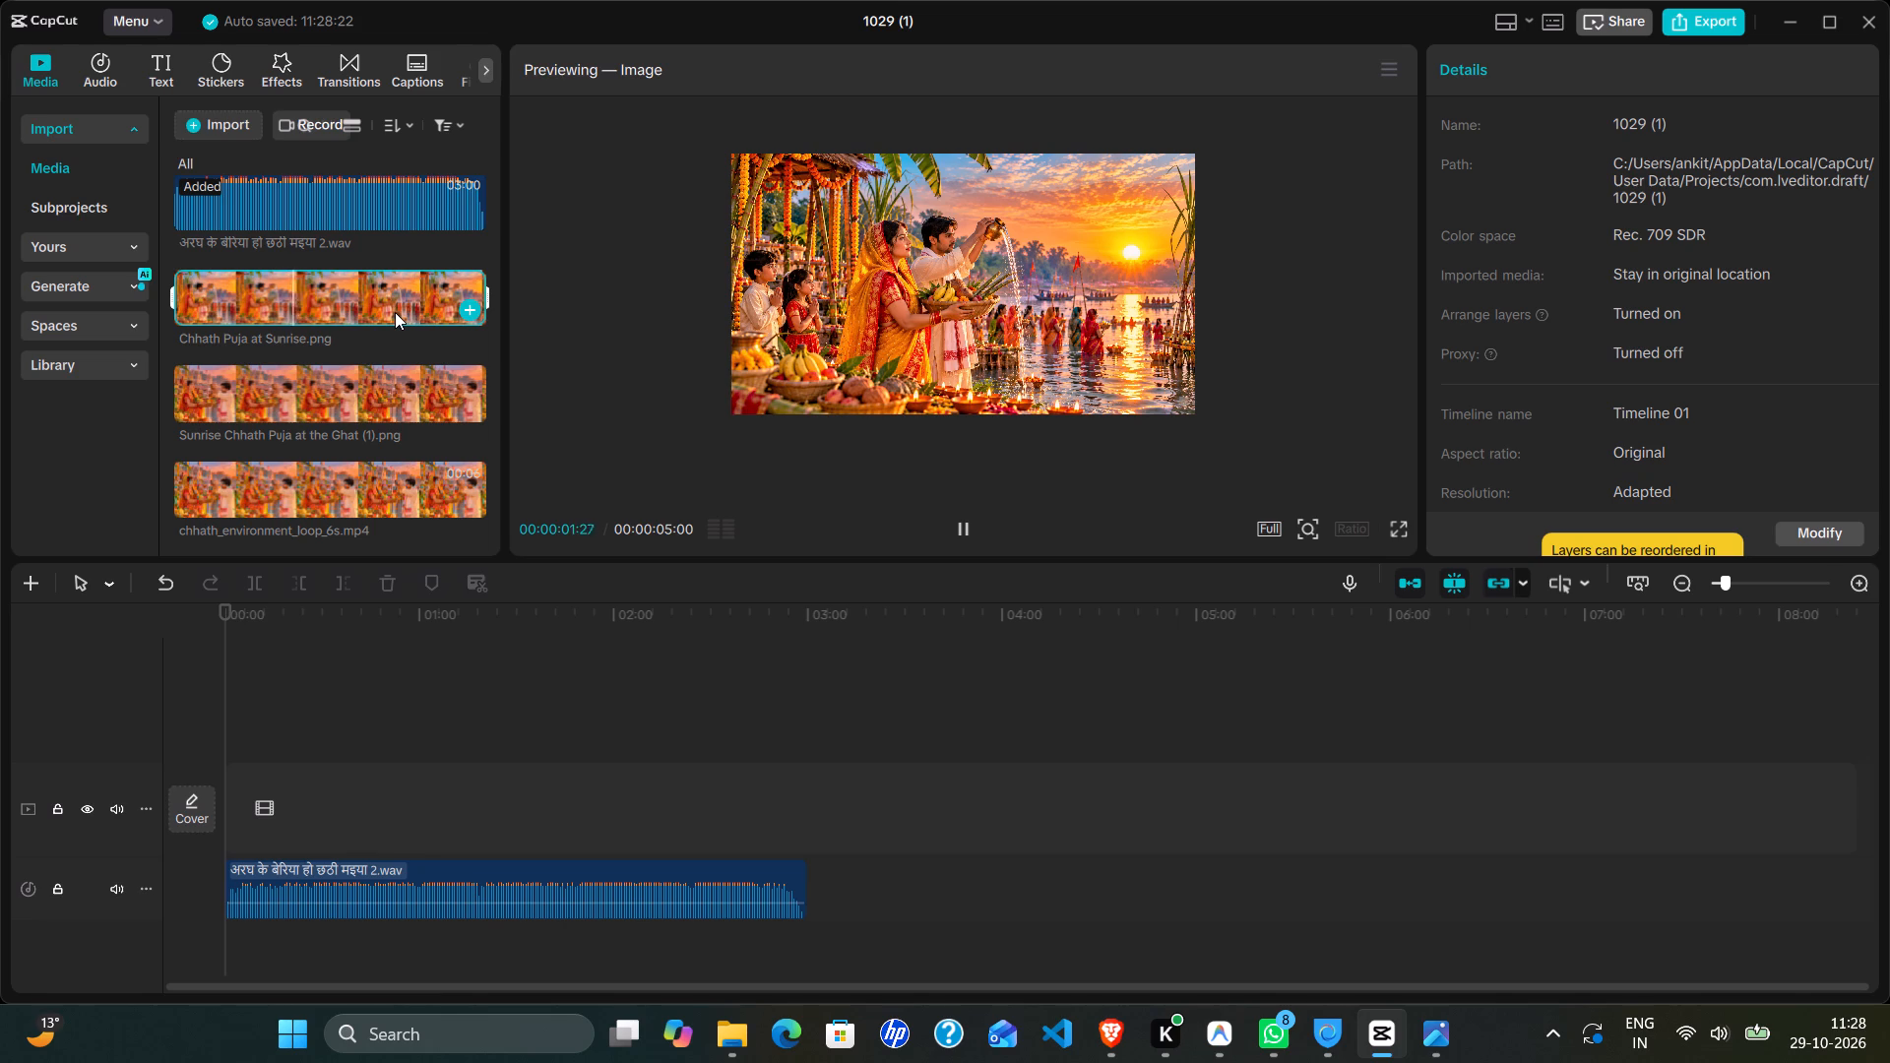
double_click(407, 386)
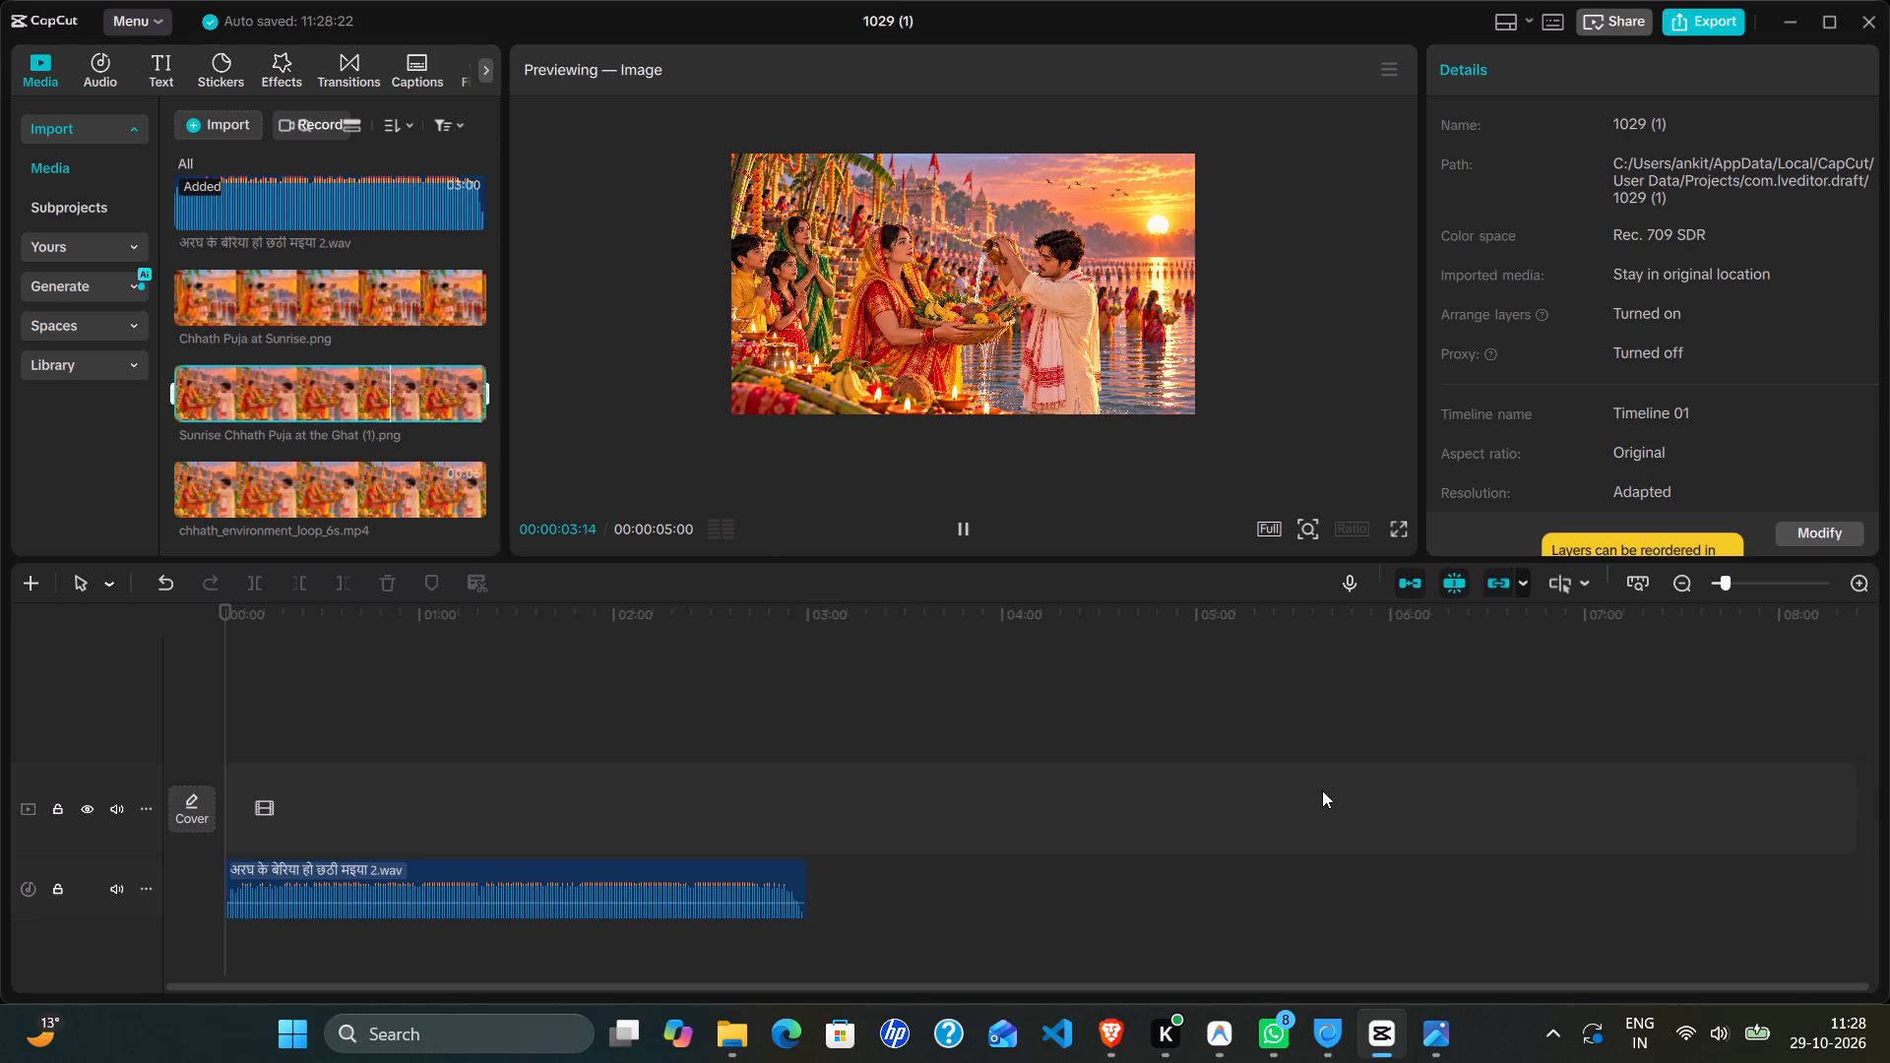
scroll(439, 487, "down", 1)
double_click(392, 315)
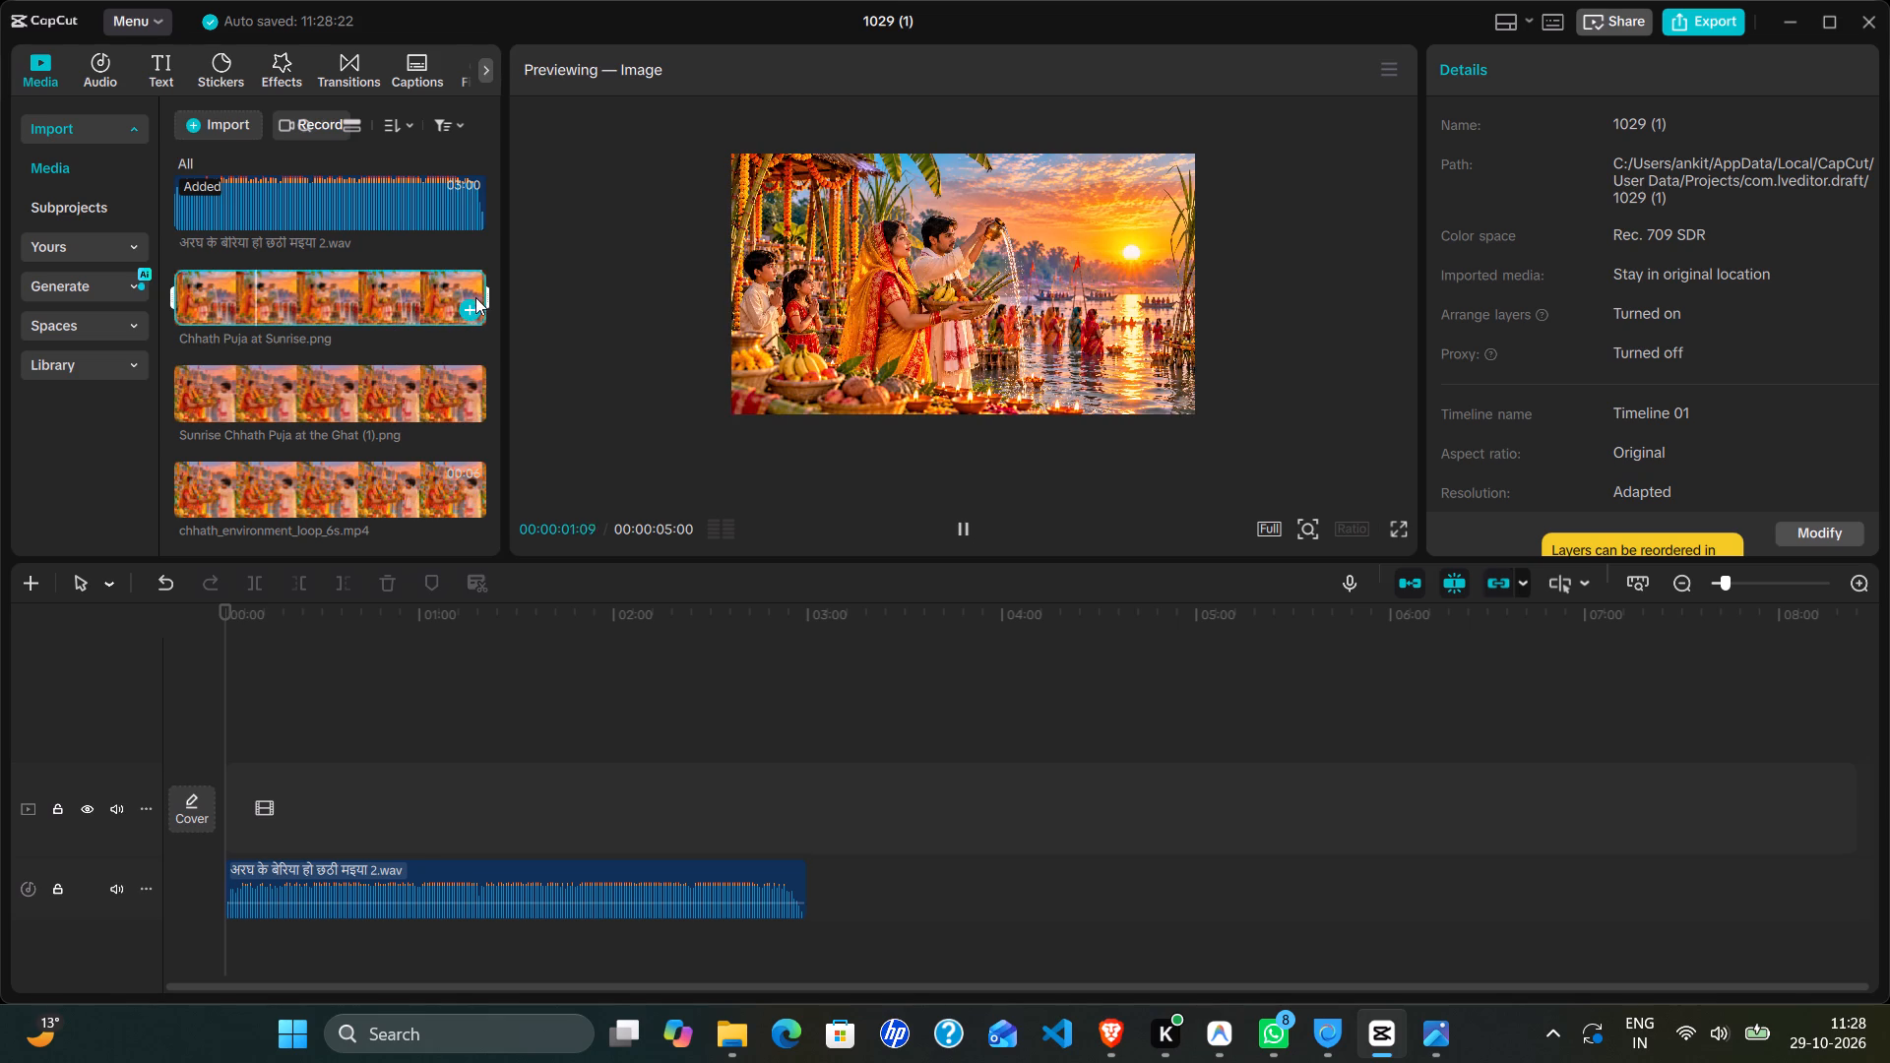
left_click(470, 309)
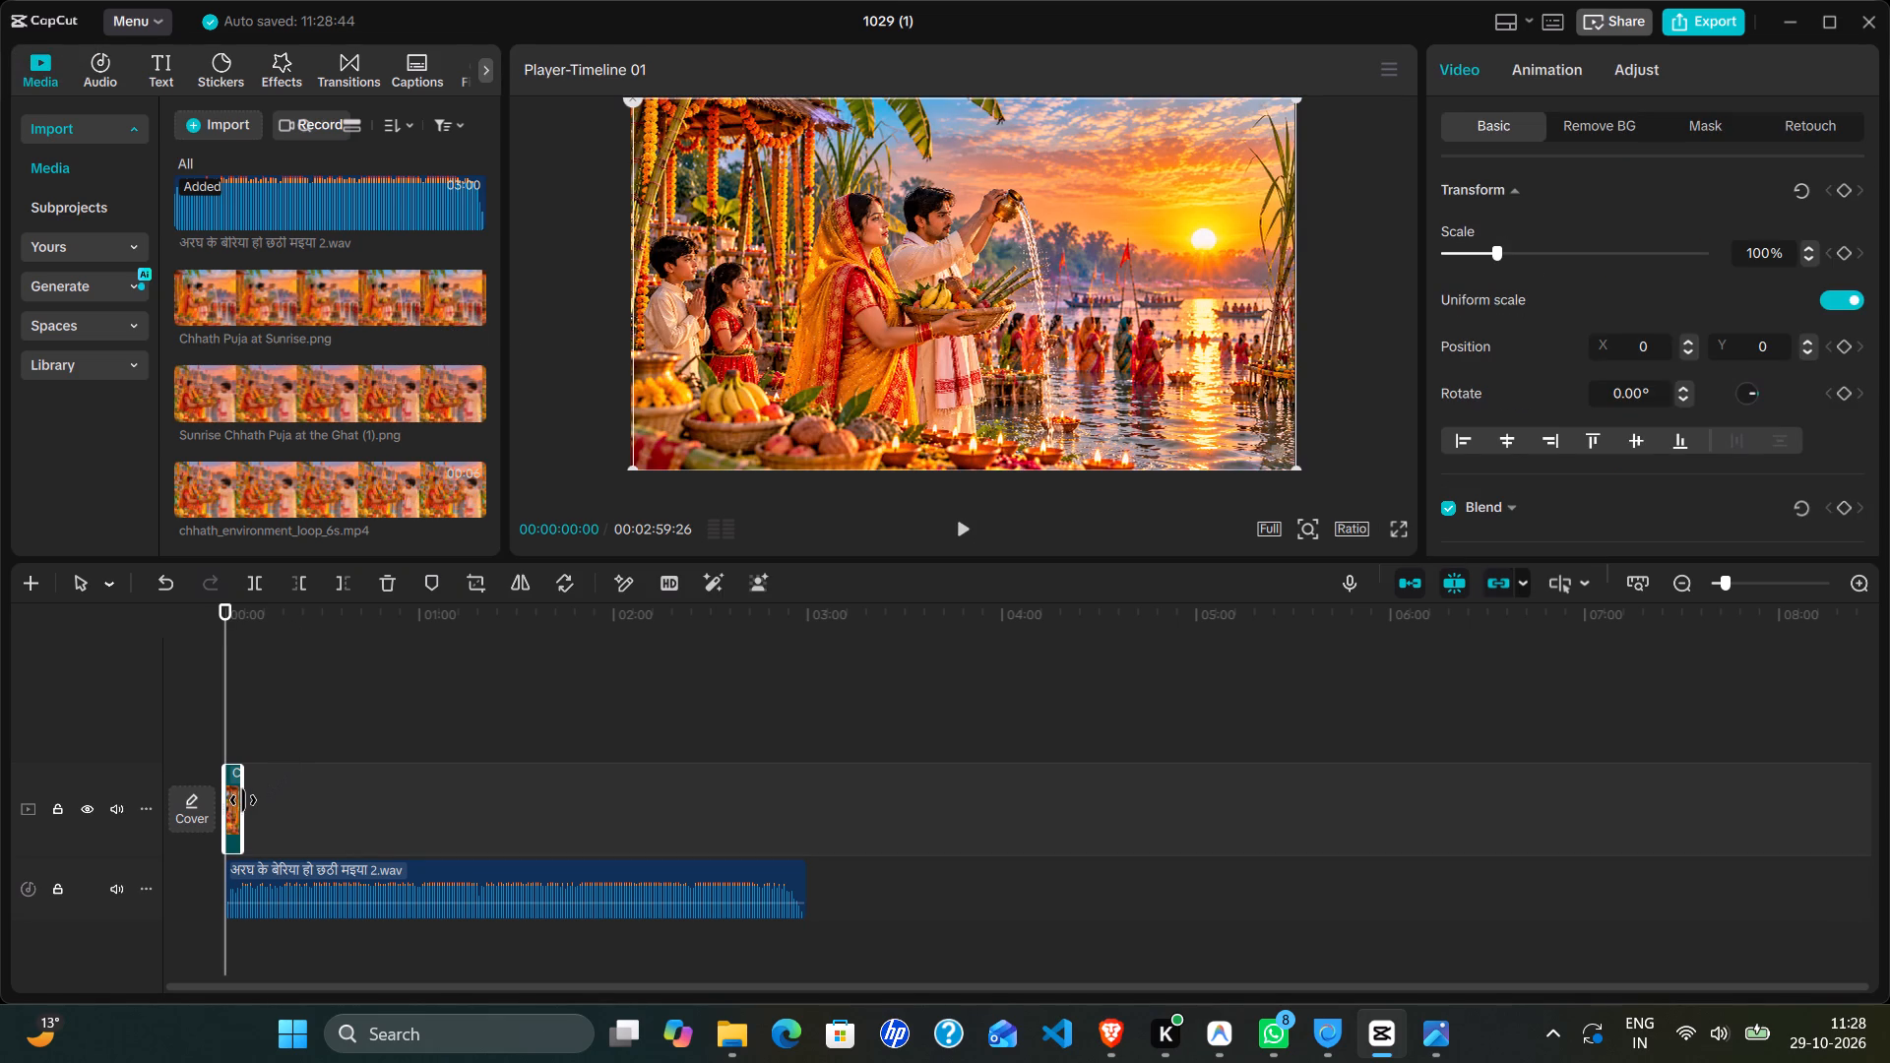
Extend the Chhath Puja at Sunrise.png clip to 00:02:59:26, matching the end of the song audio.
left_click_drag(243, 800, 763, 822)
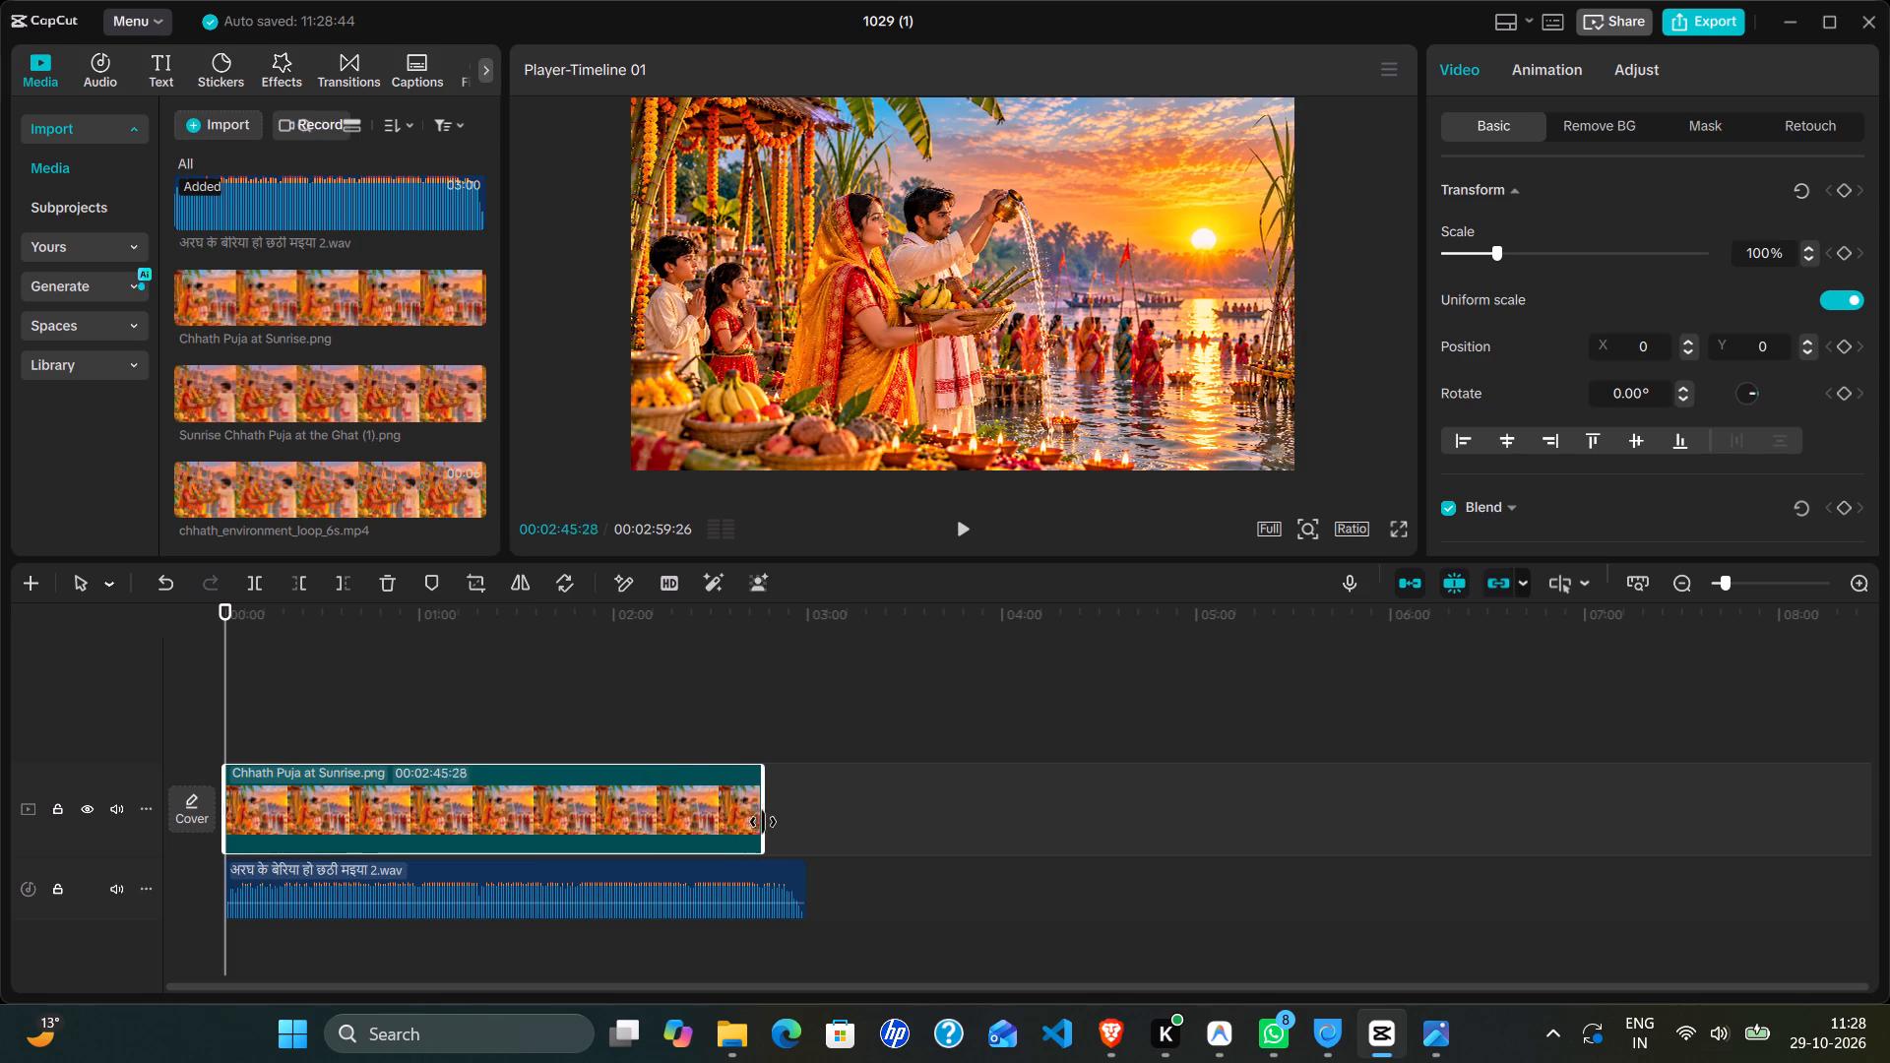
left_click_drag(763, 822, 790, 827)
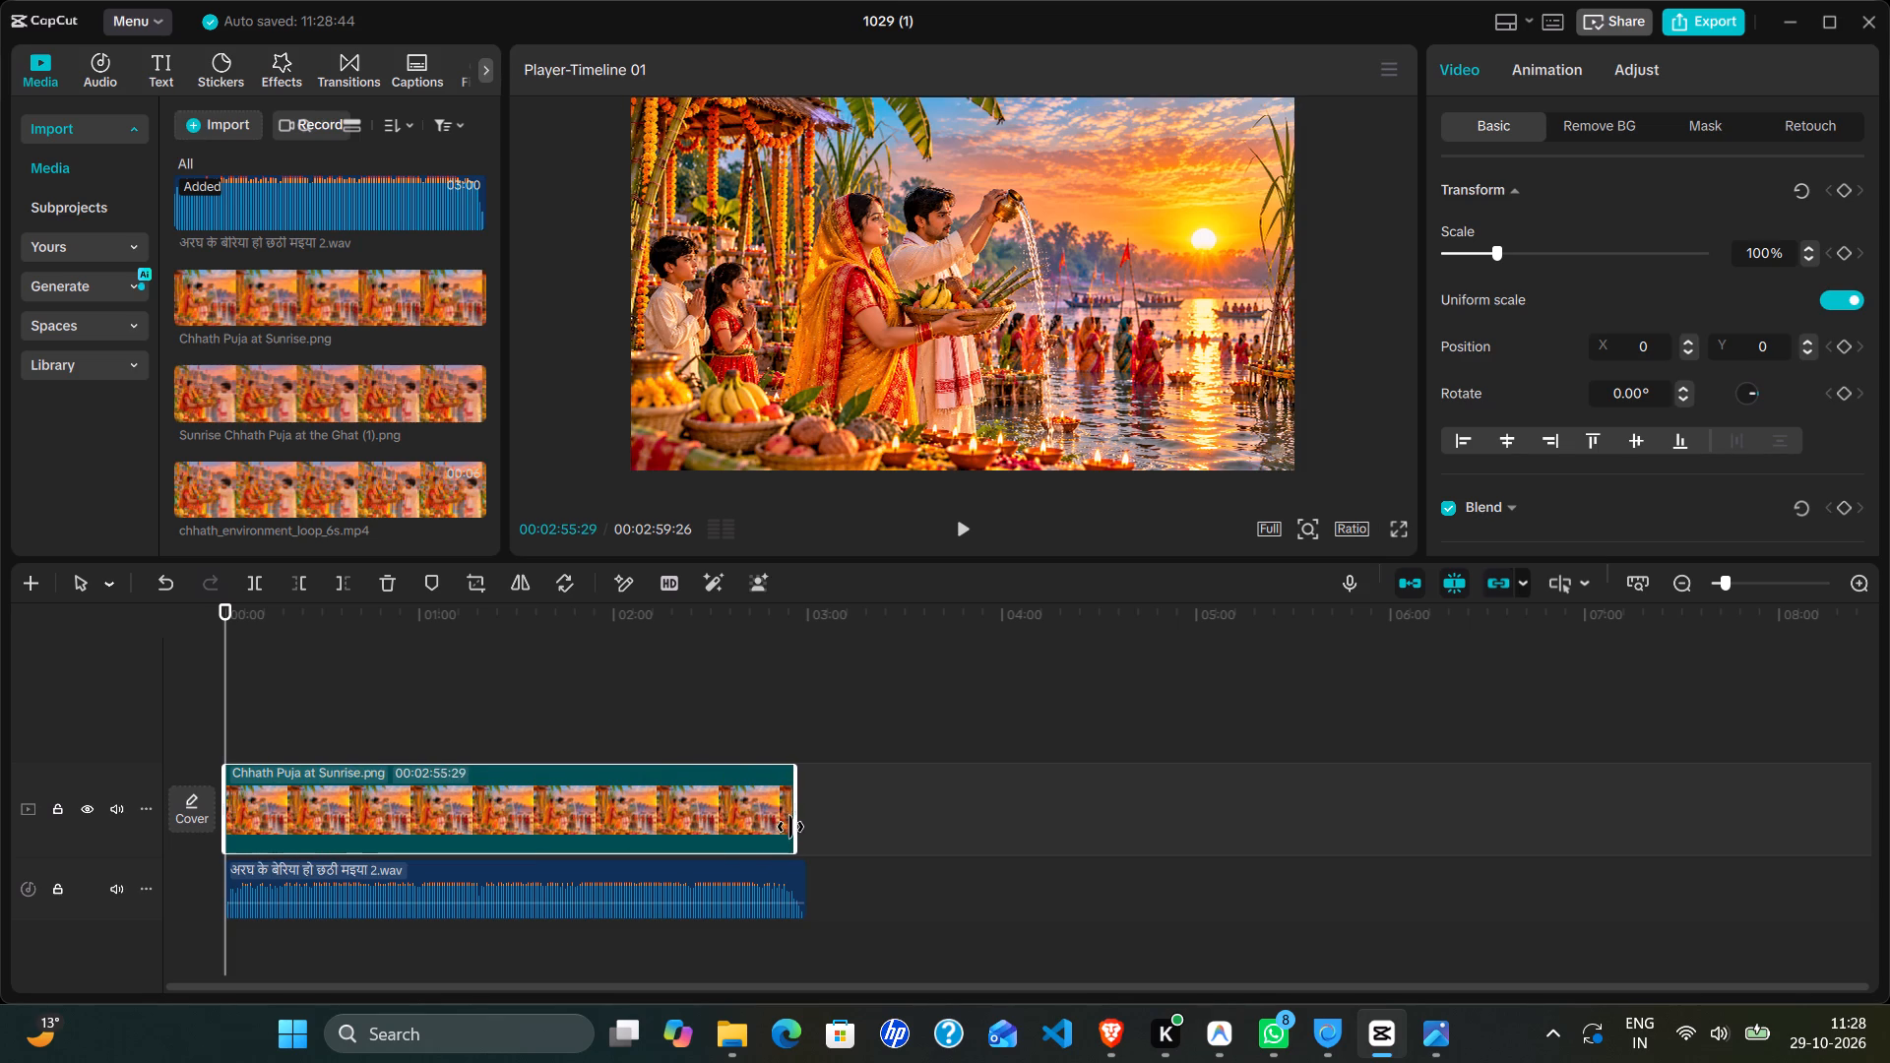
left_click_drag(790, 827, 795, 827)
left_click(795, 827)
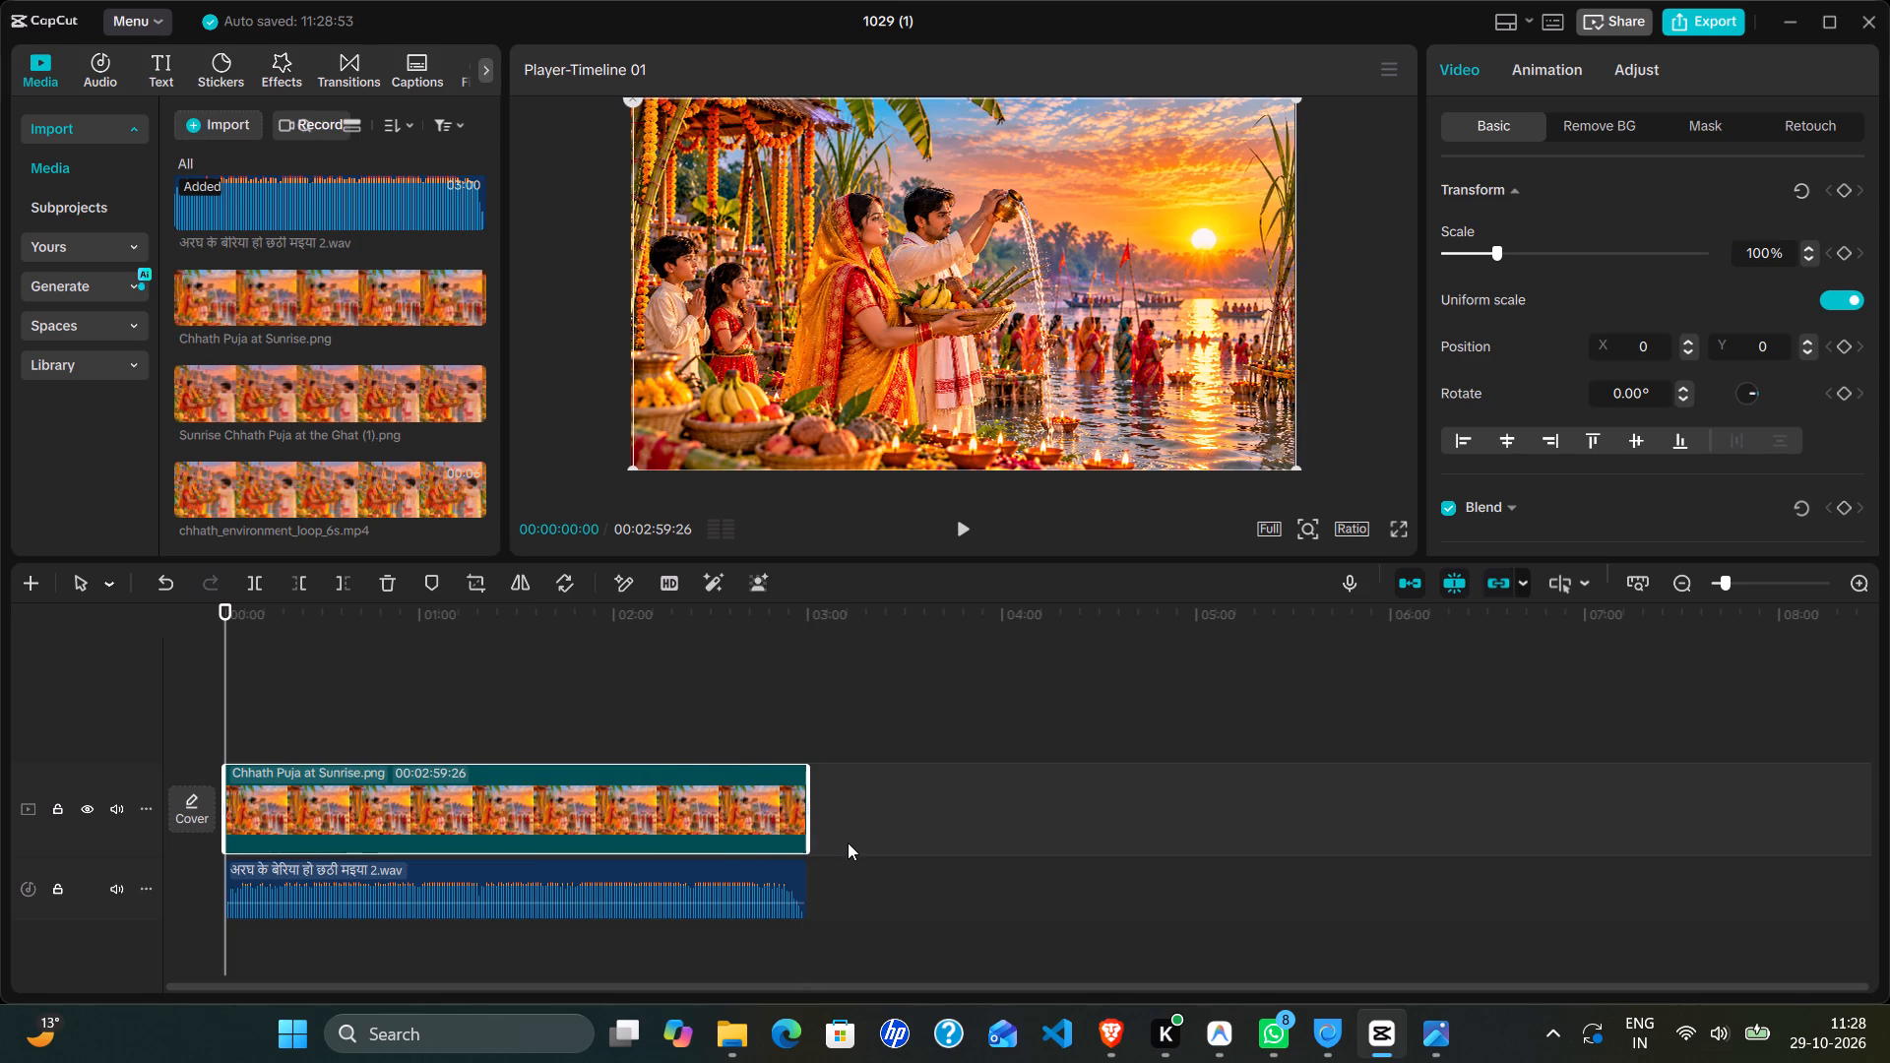
Look through the trending transitions for one that suits the image clip.
scroll(848, 843, "up", 3, "ctrl")
scroll(848, 843, "right", 9)
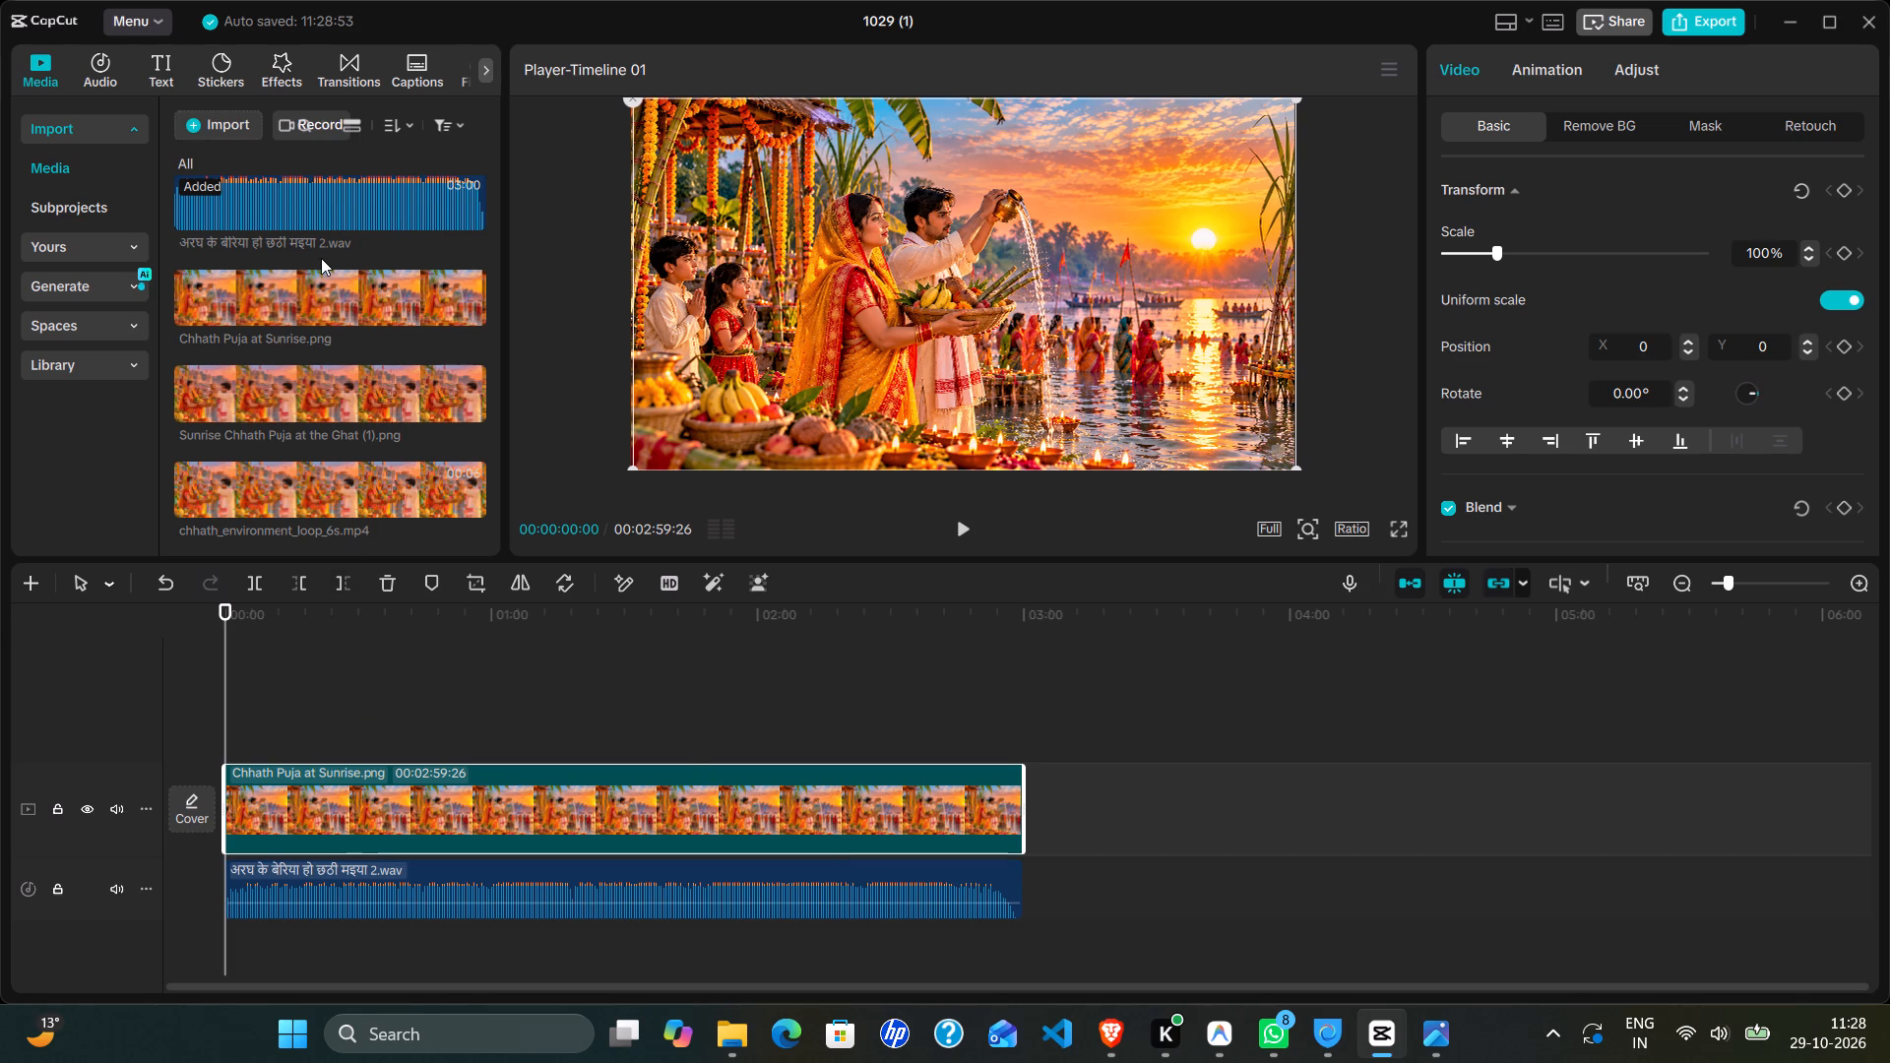
scroll(321, 258, "up", 5)
scroll(321, 258, "down", 4)
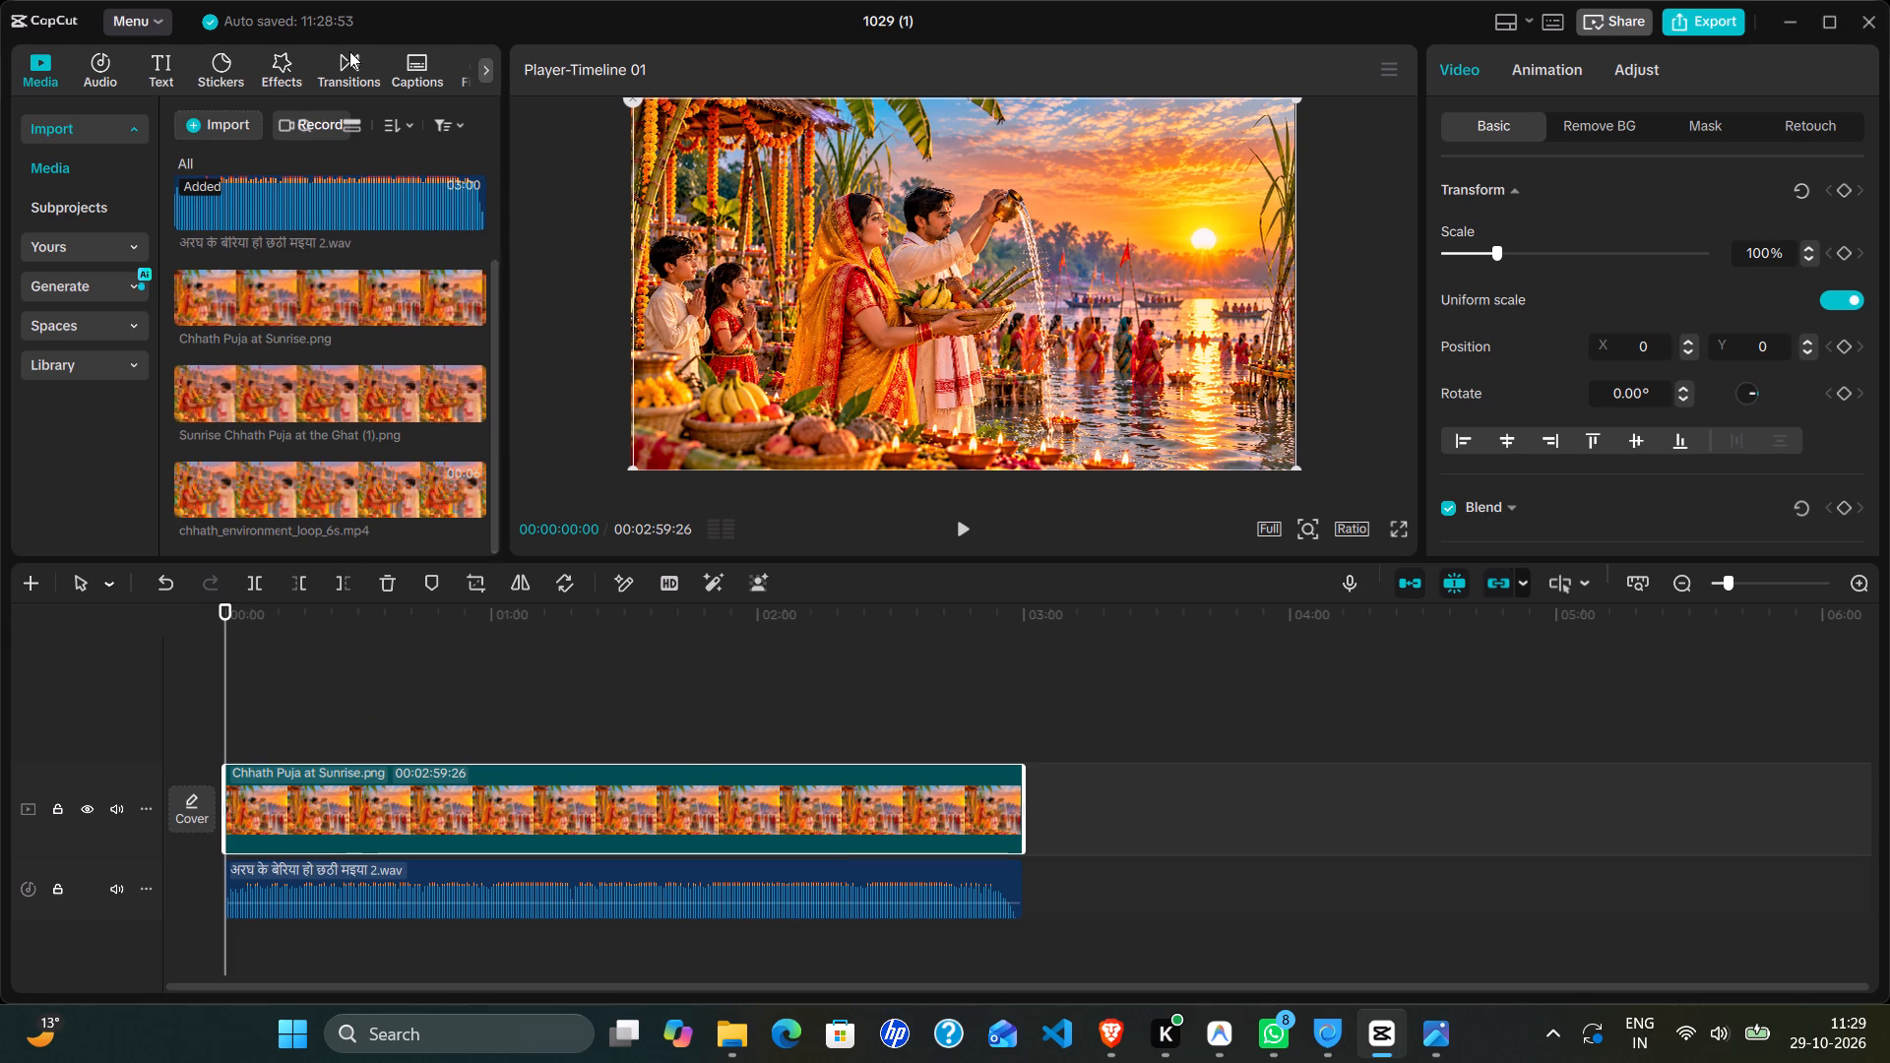
left_click(350, 64)
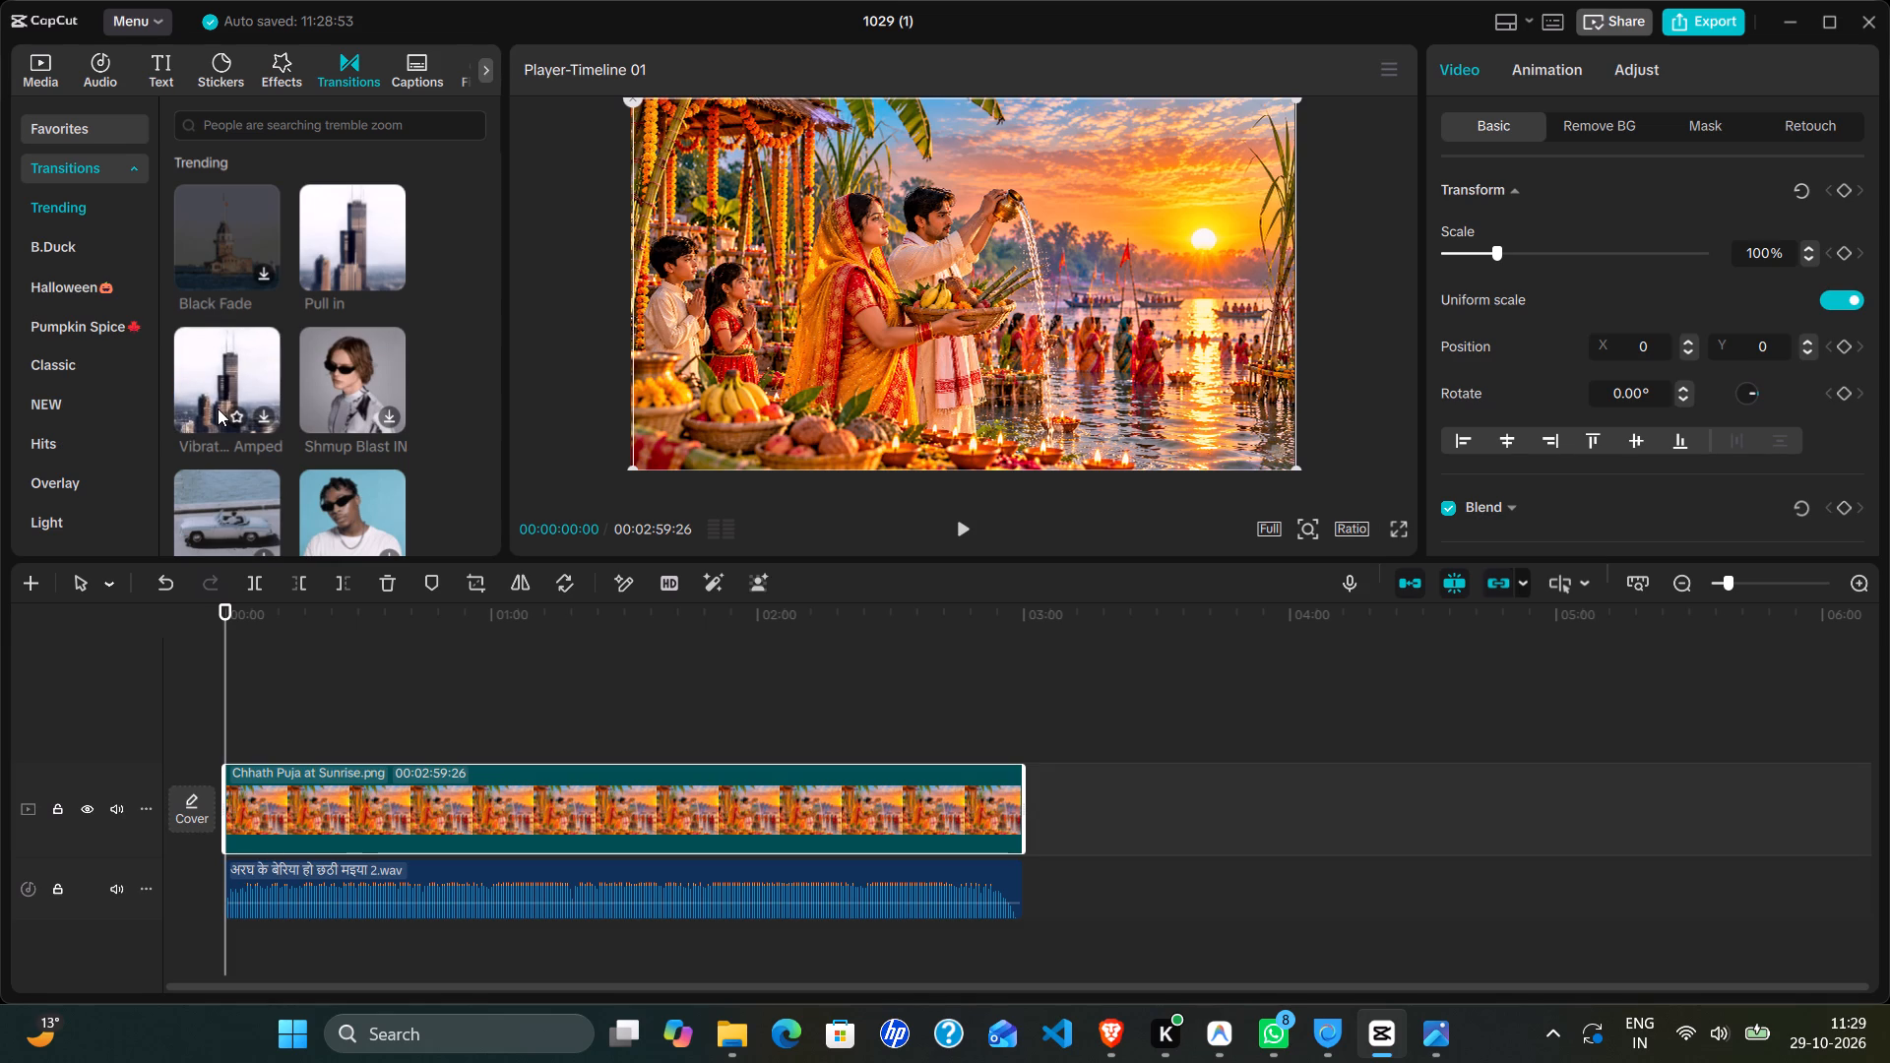
scroll(218, 408, "down", 1)
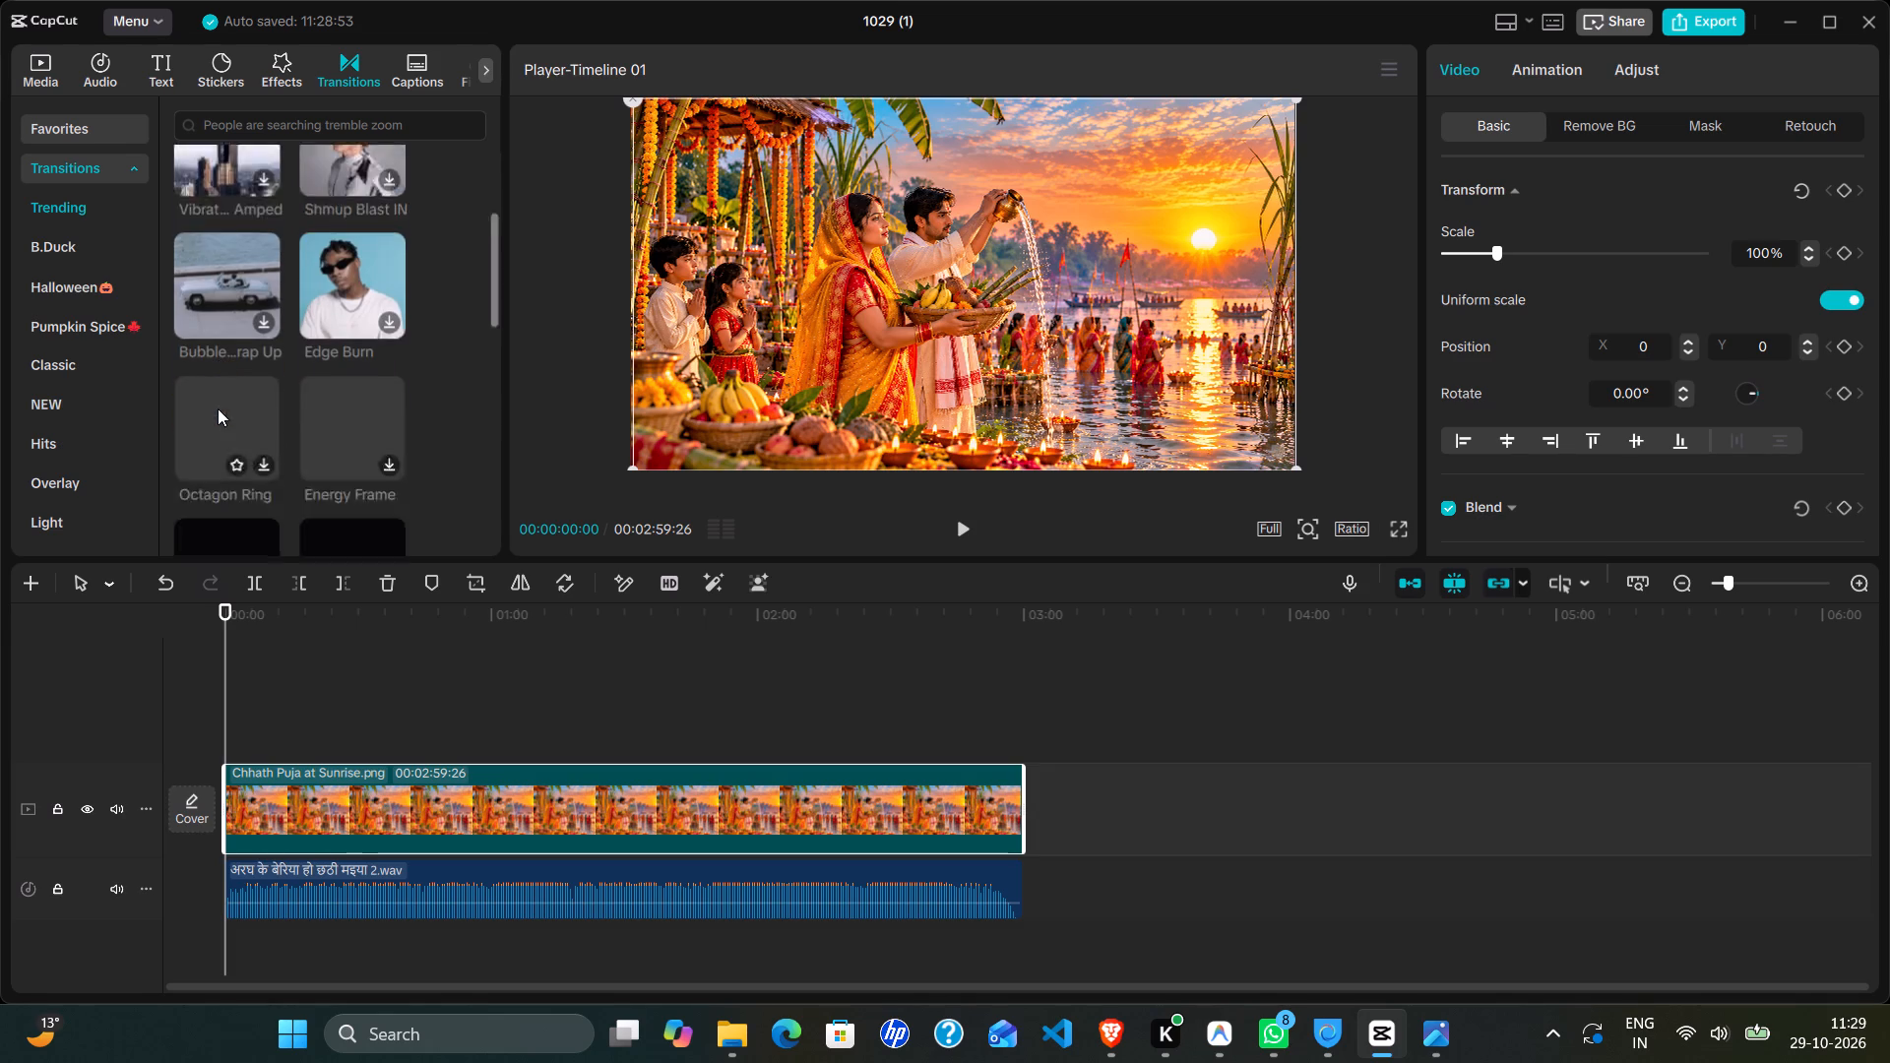
scroll(218, 408, "down", 2)
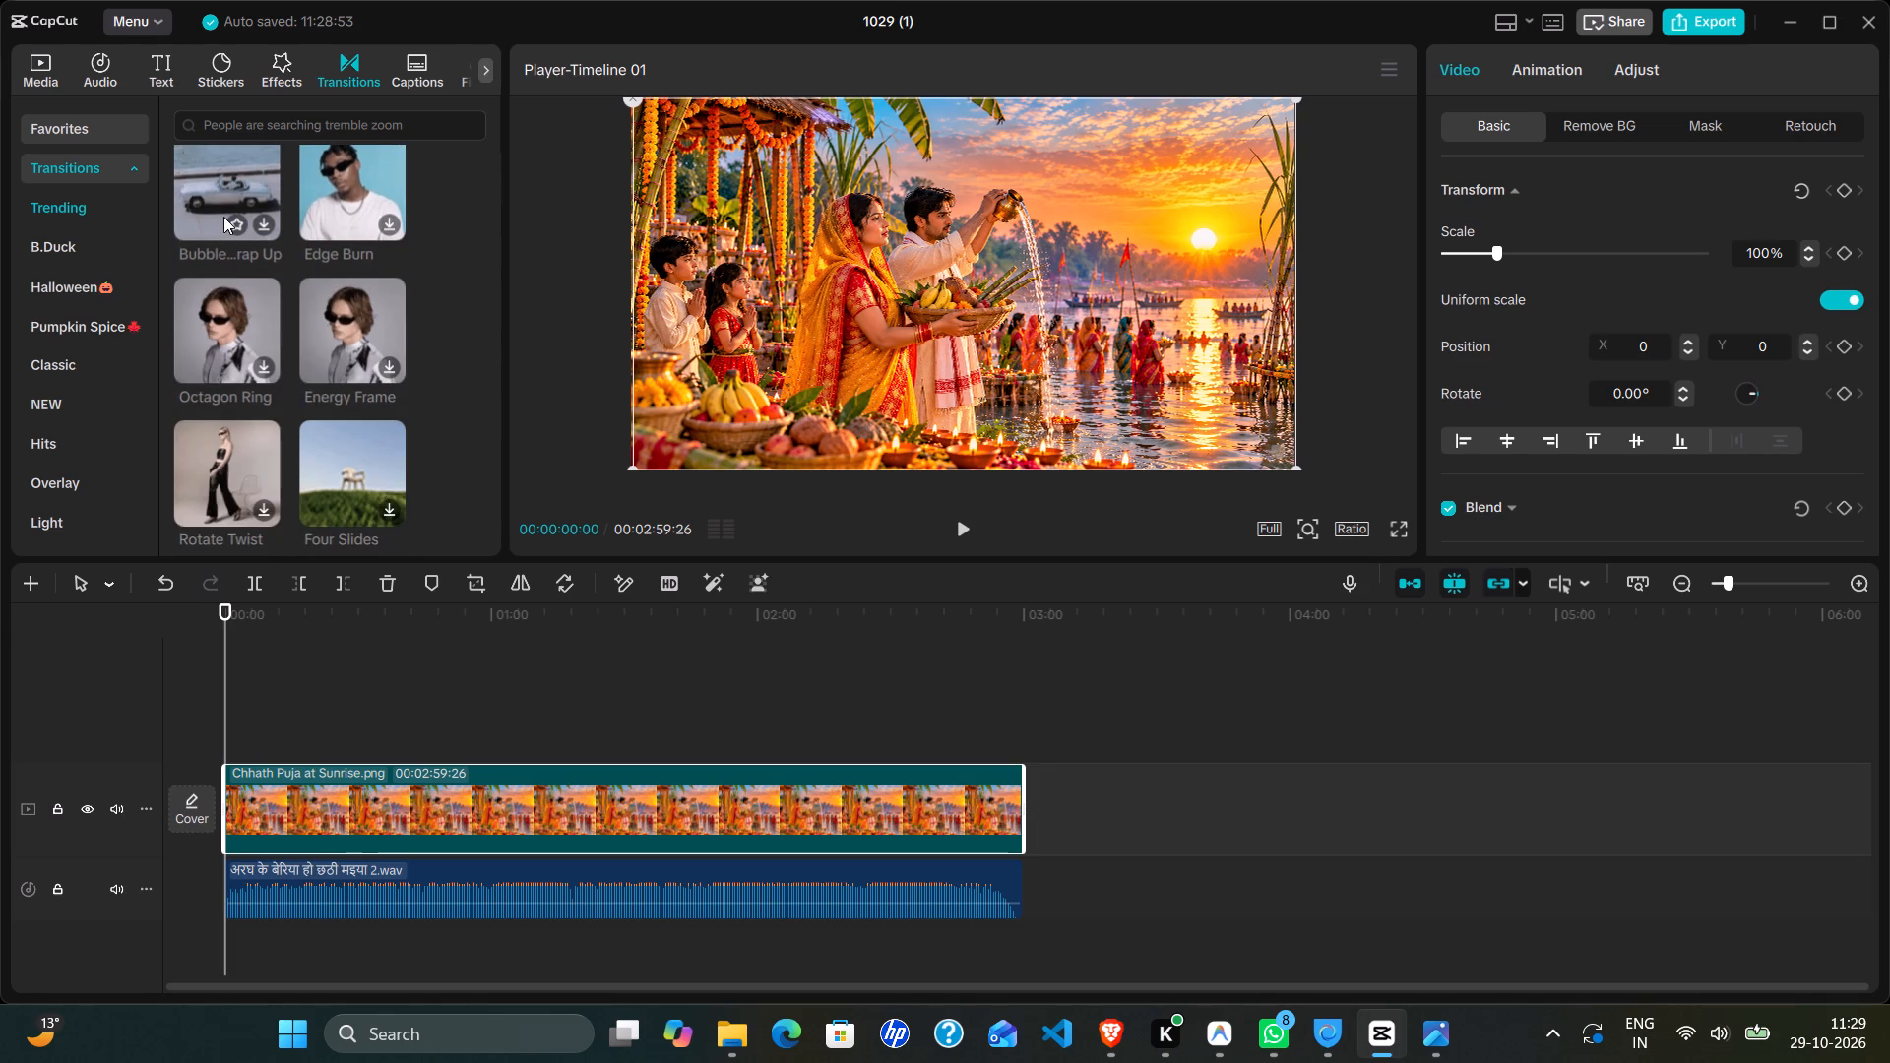
Add the Infinite Travel body effect above the image clip and extend its start back to about 9 seconds.
left_click(281, 75)
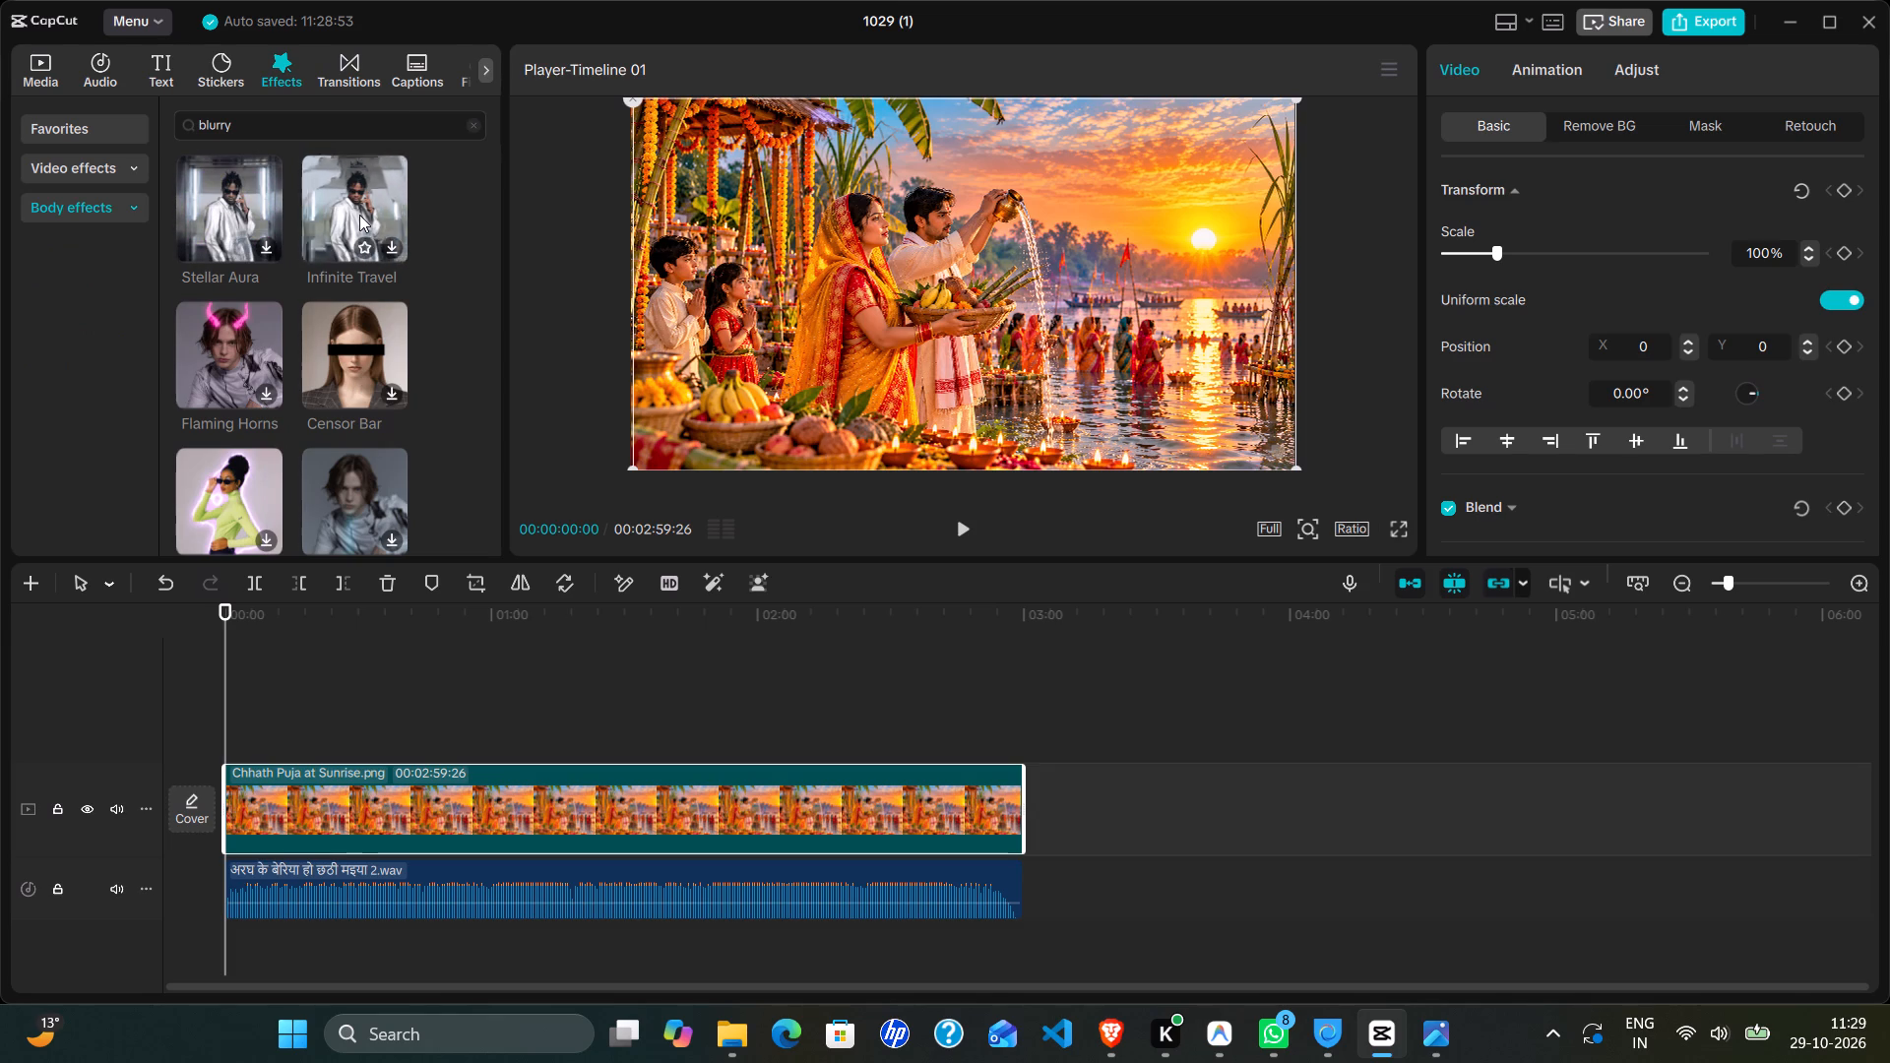
left_click_drag(359, 215, 323, 760)
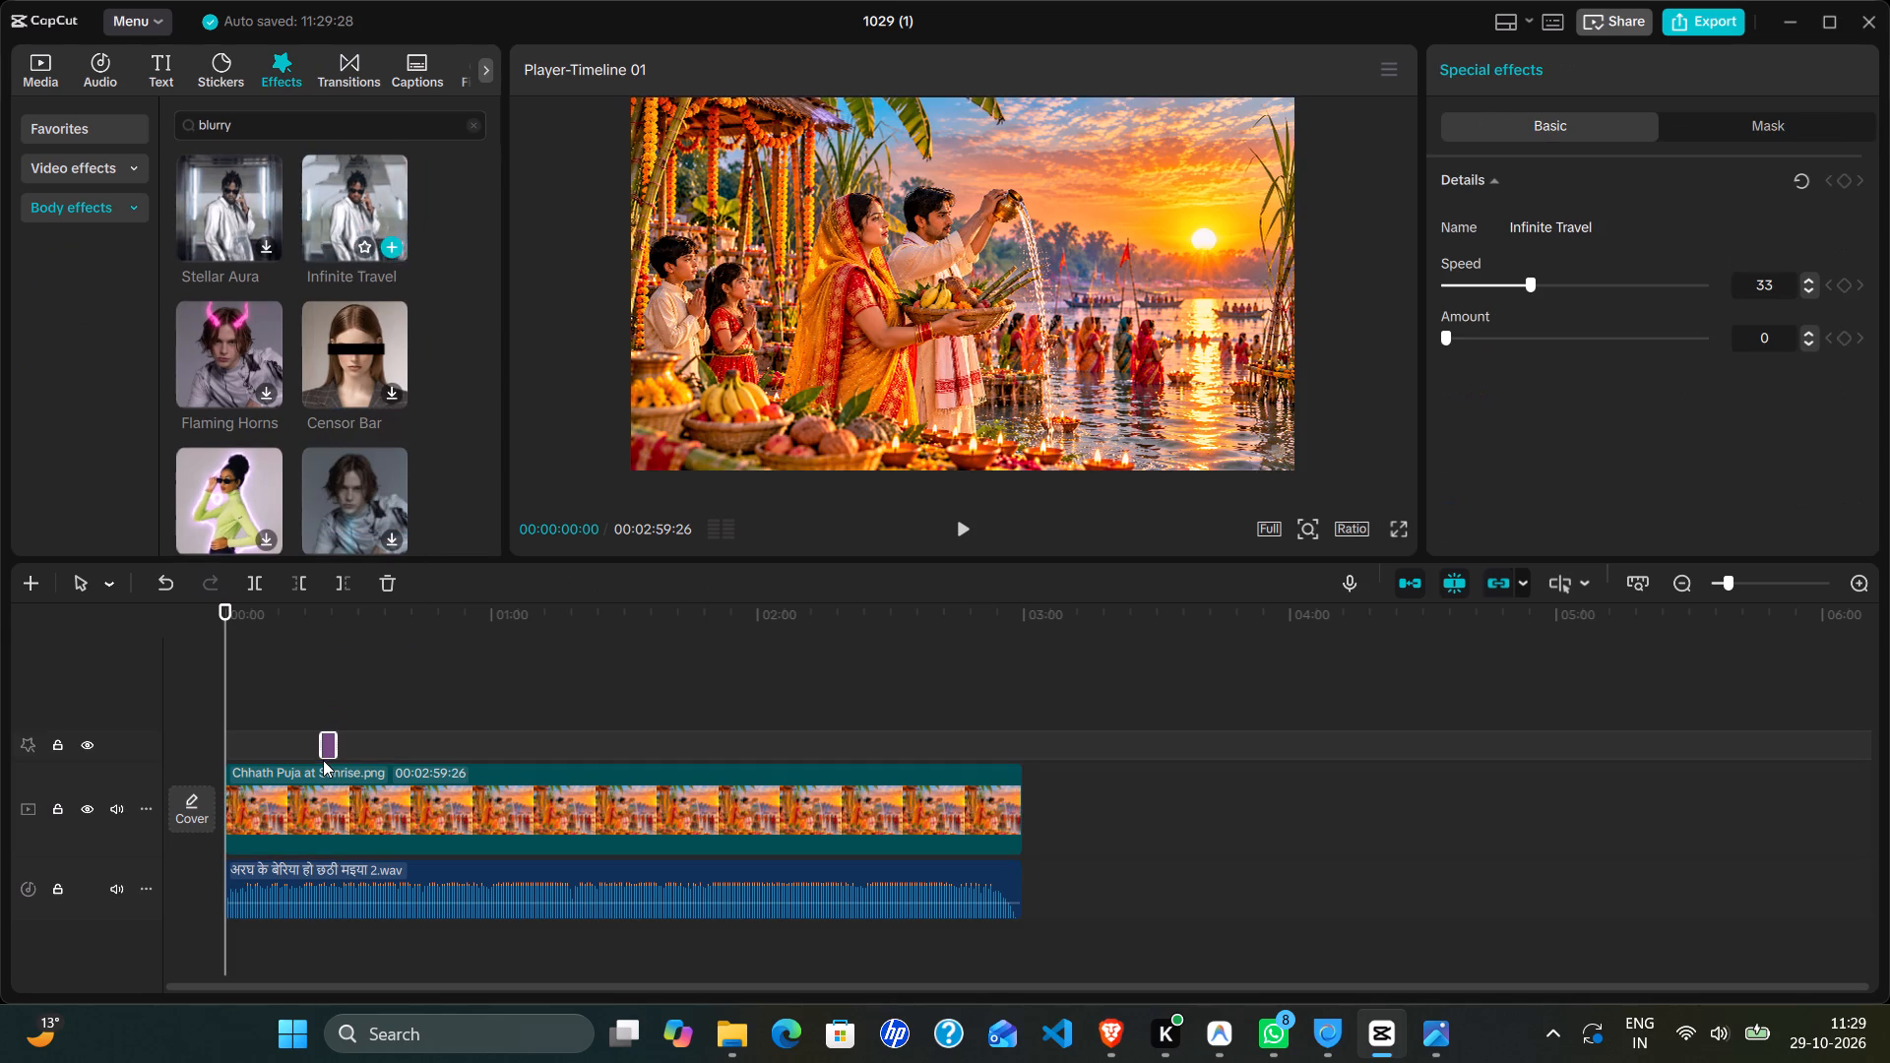
left_click_drag(318, 750, 264, 747)
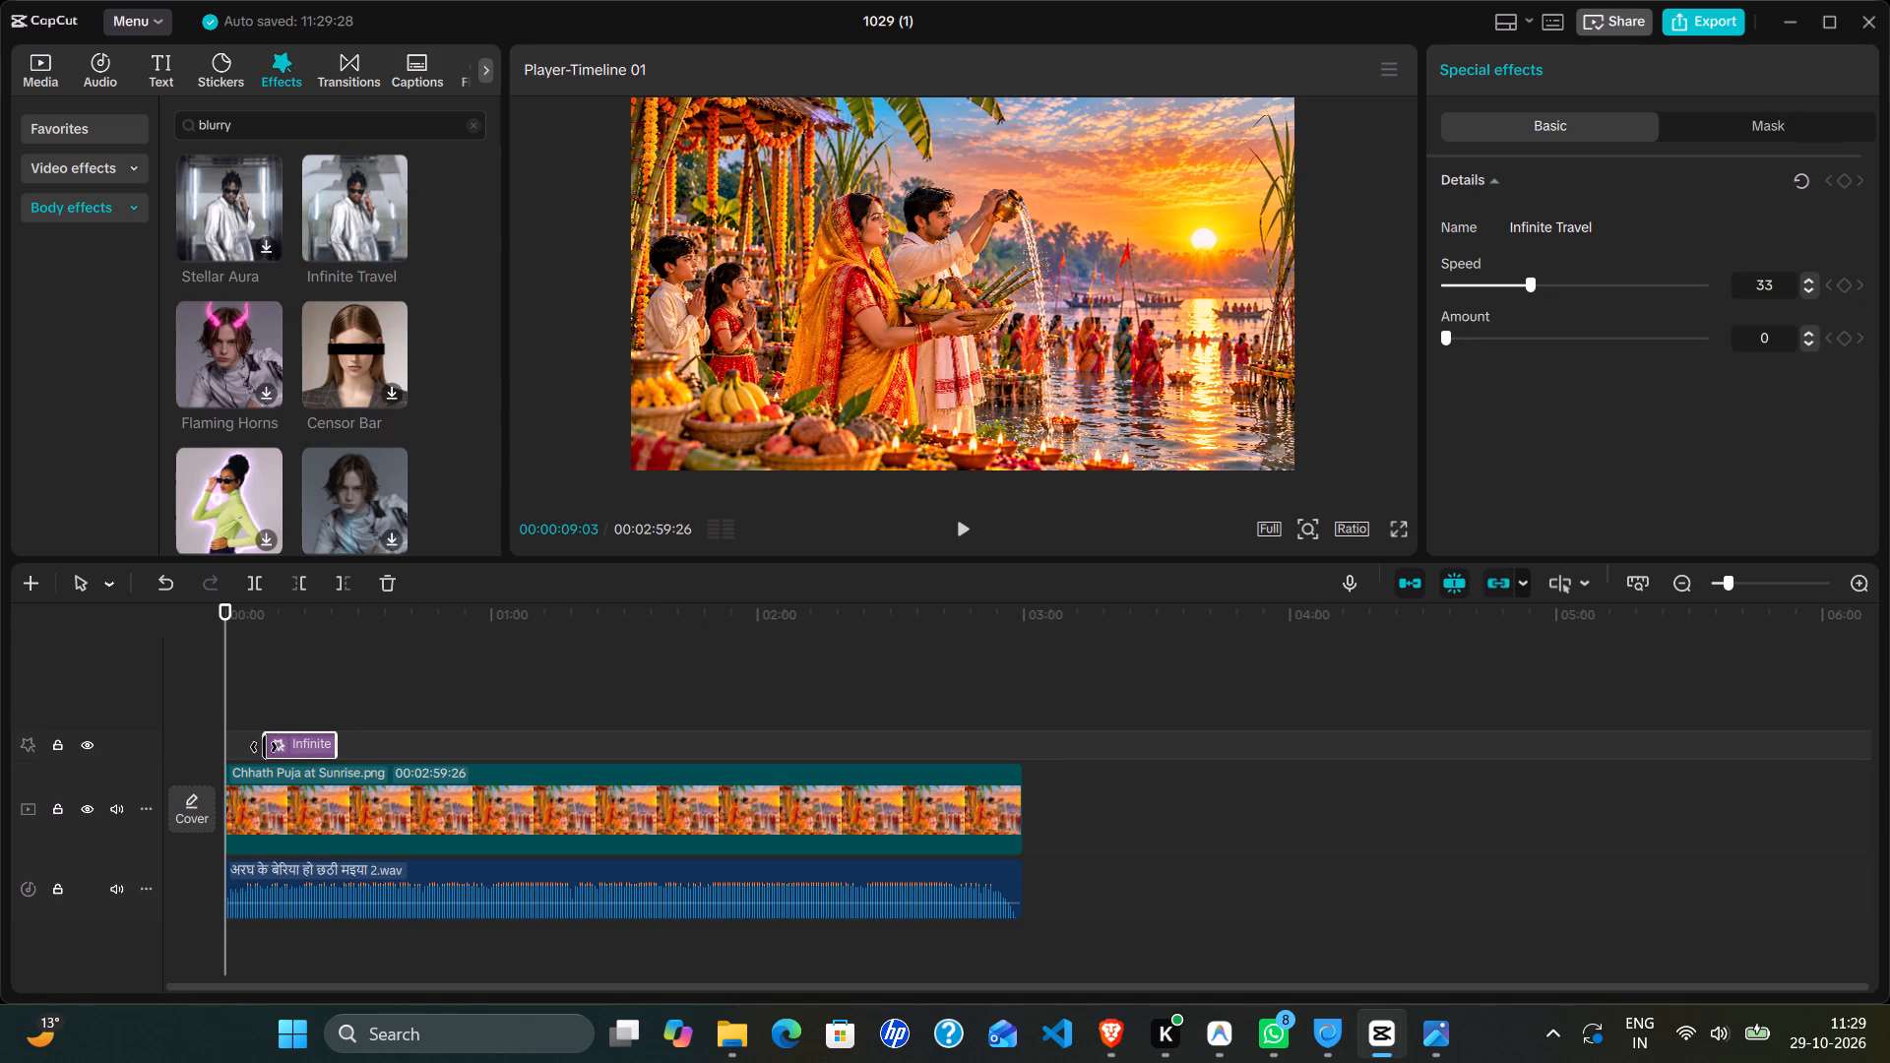
left_click_drag(264, 747, 264, 746)
Scrub from about 4 to 10 seconds to preview how the Infinite Travel effect begins.
left_click(244, 688)
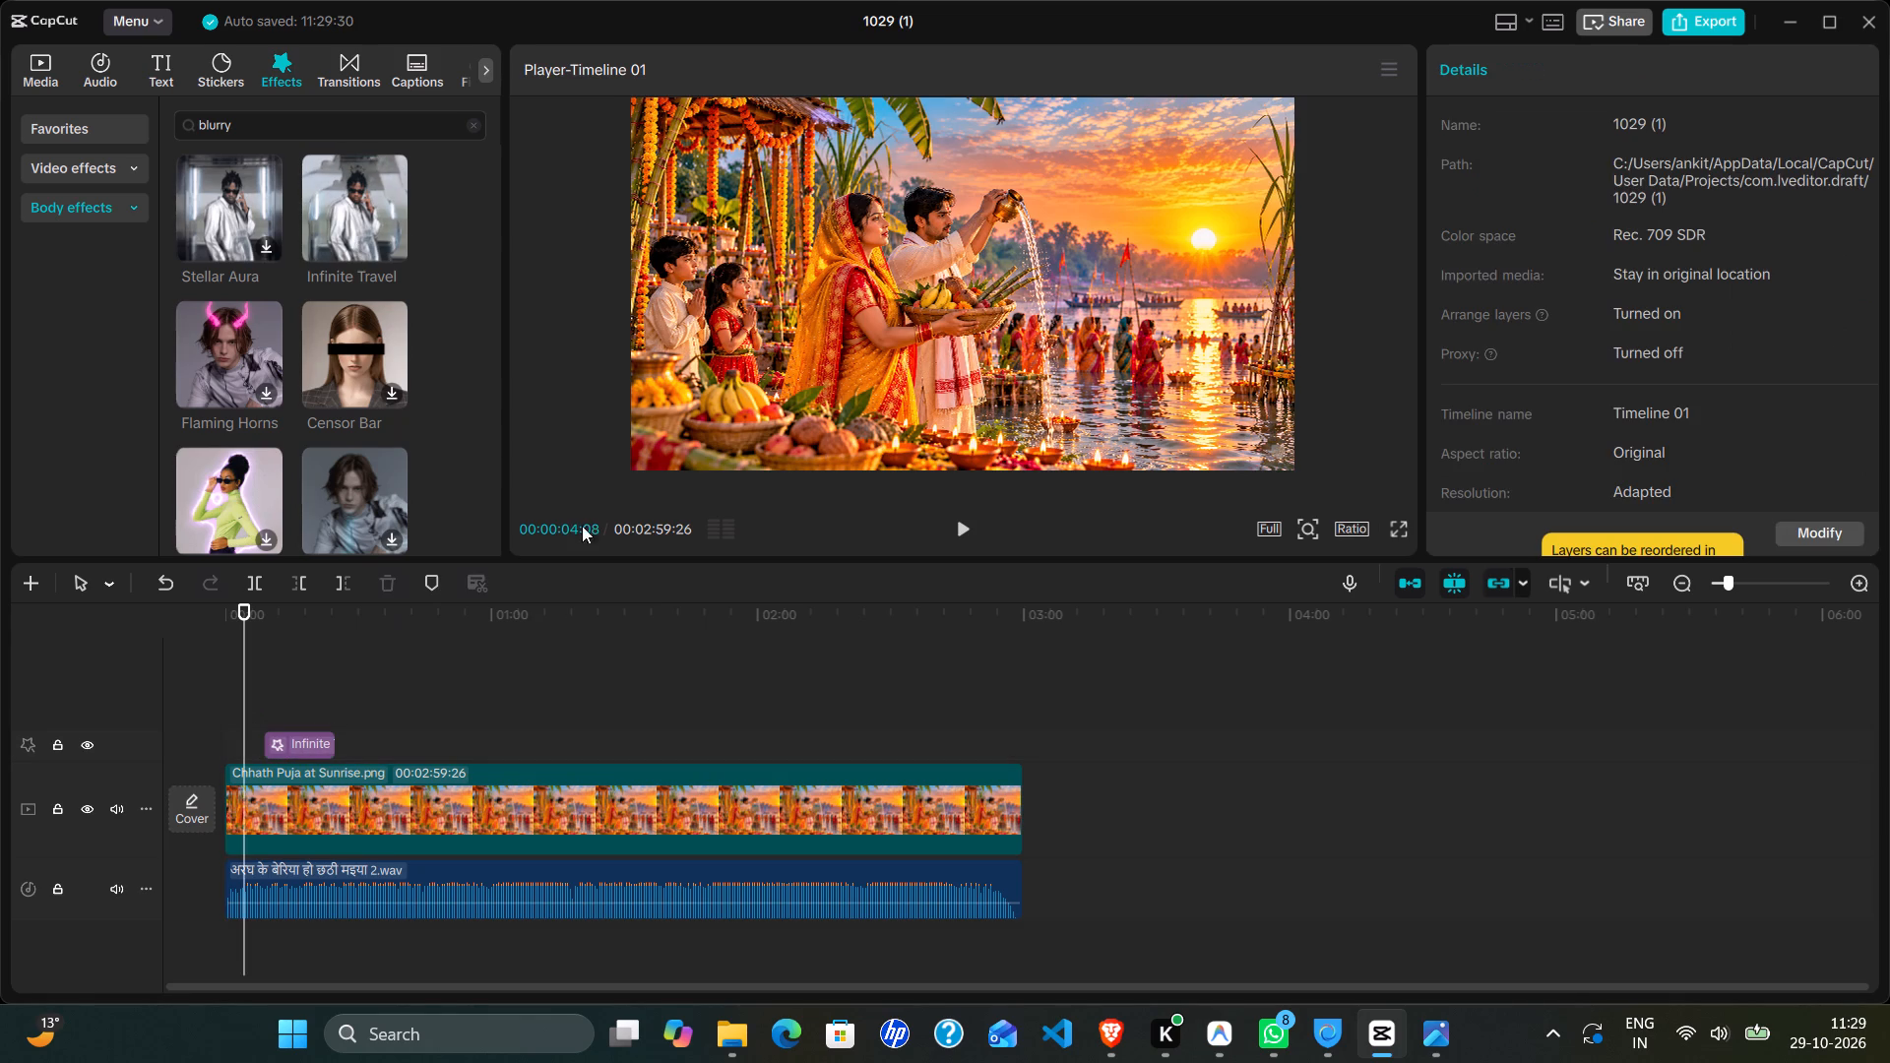
left_click(276, 678)
left_click_drag(276, 678, 252, 678)
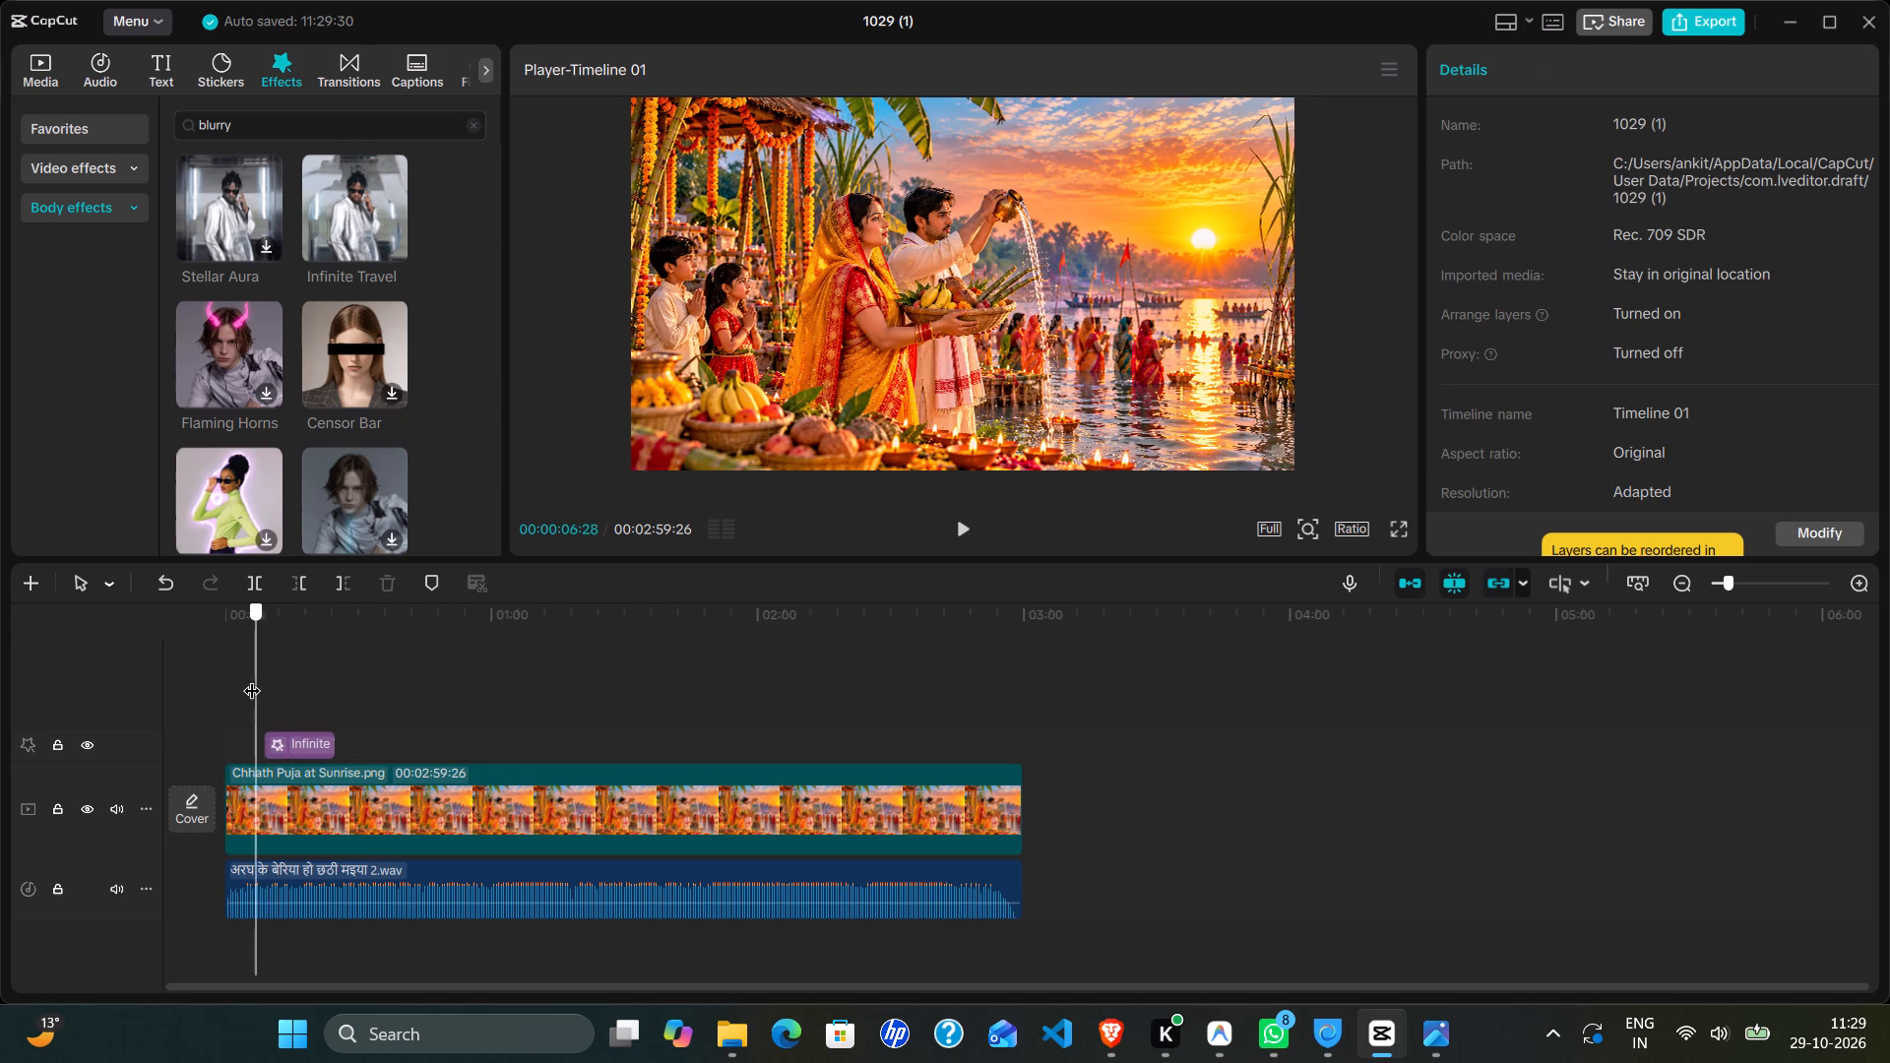
left_click_drag(252, 678, 261, 676)
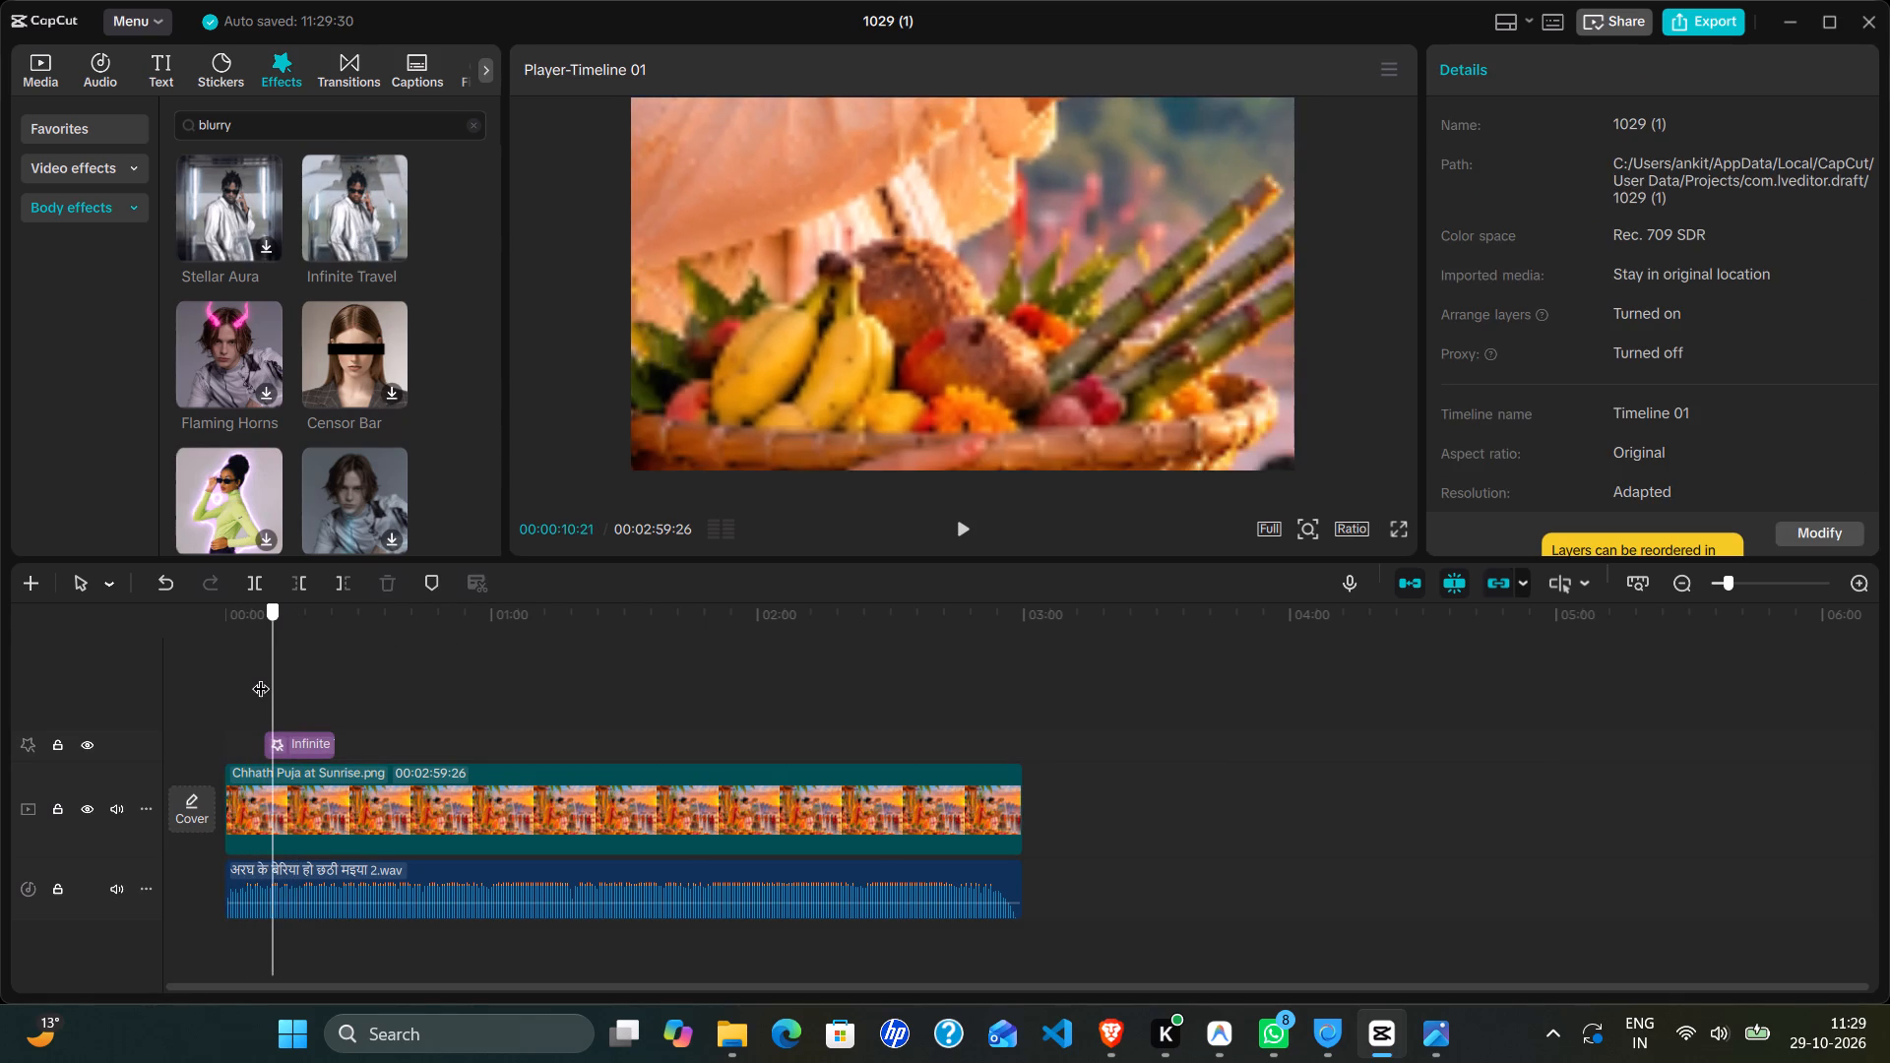
Play the Infinite Travel effect from about 10 seconds and delete it from the timeline.
left_click_drag(261, 676, 260, 673)
left_click(958, 522)
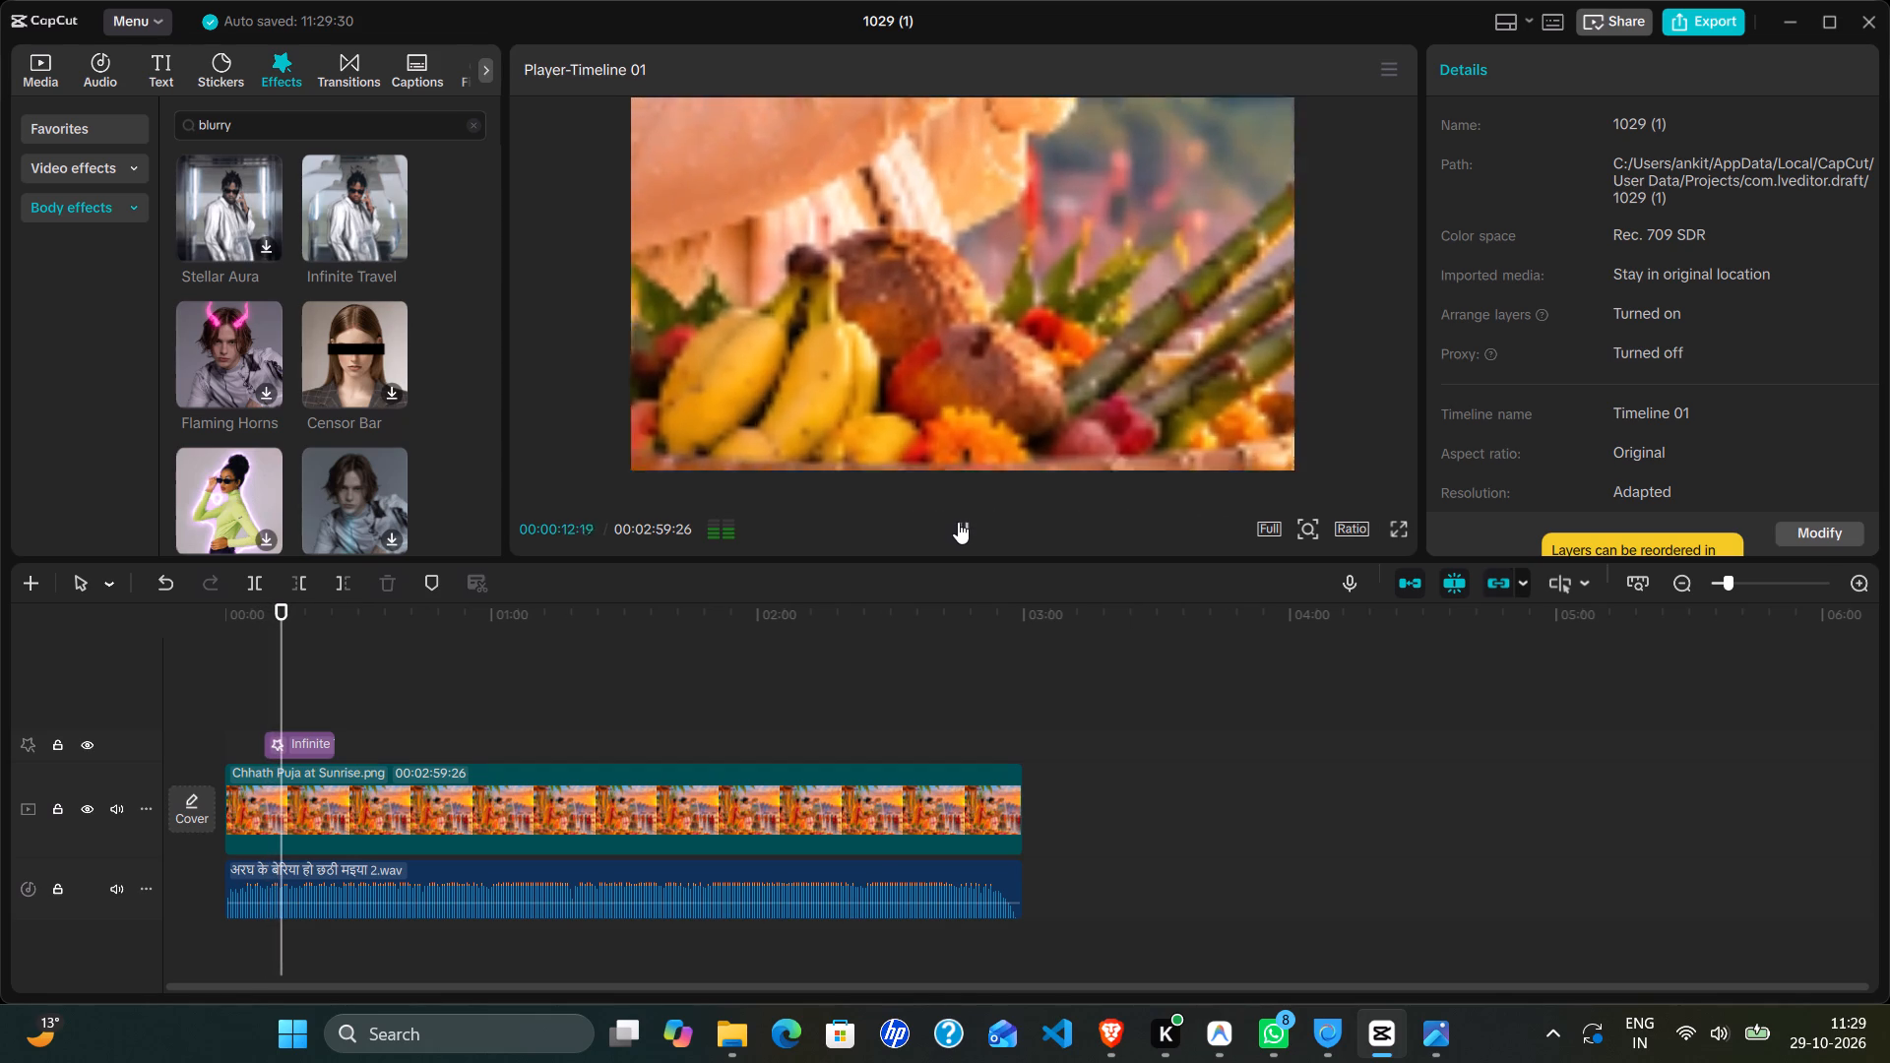
left_click(958, 522)
left_click(320, 744)
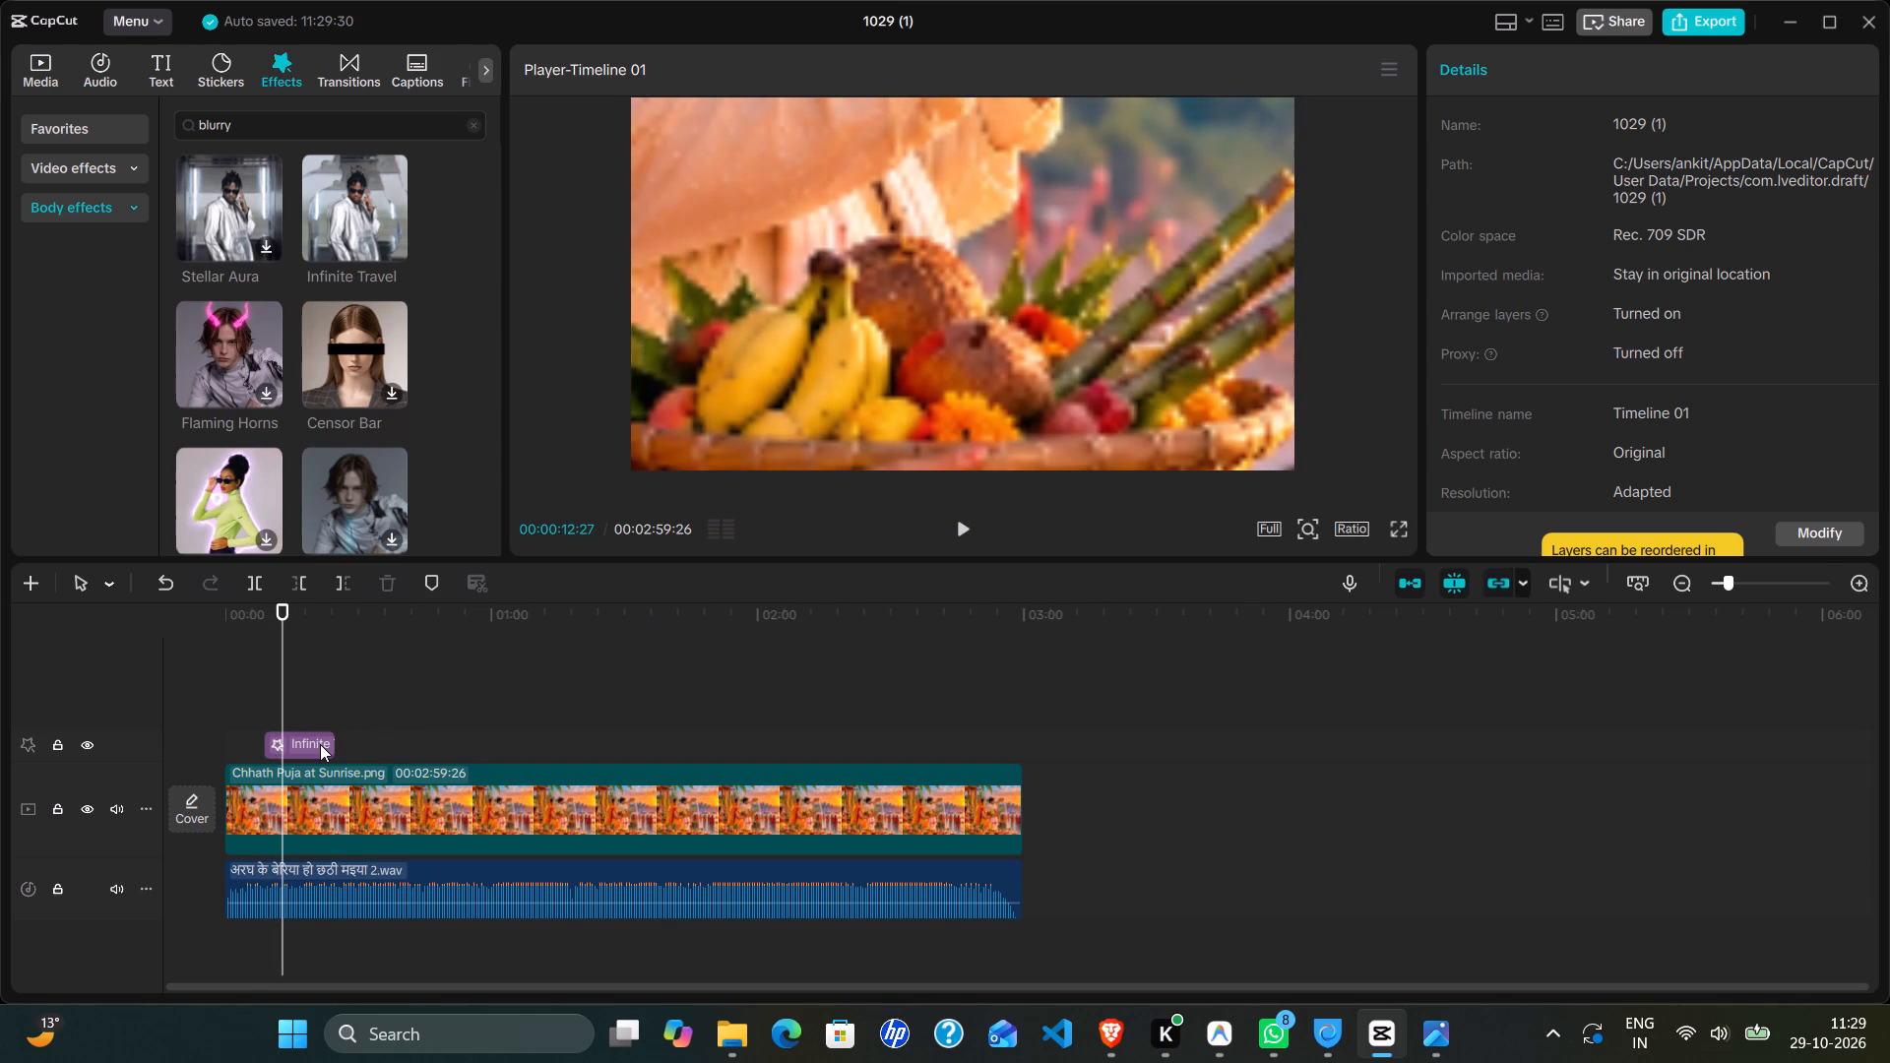
key("Delete")
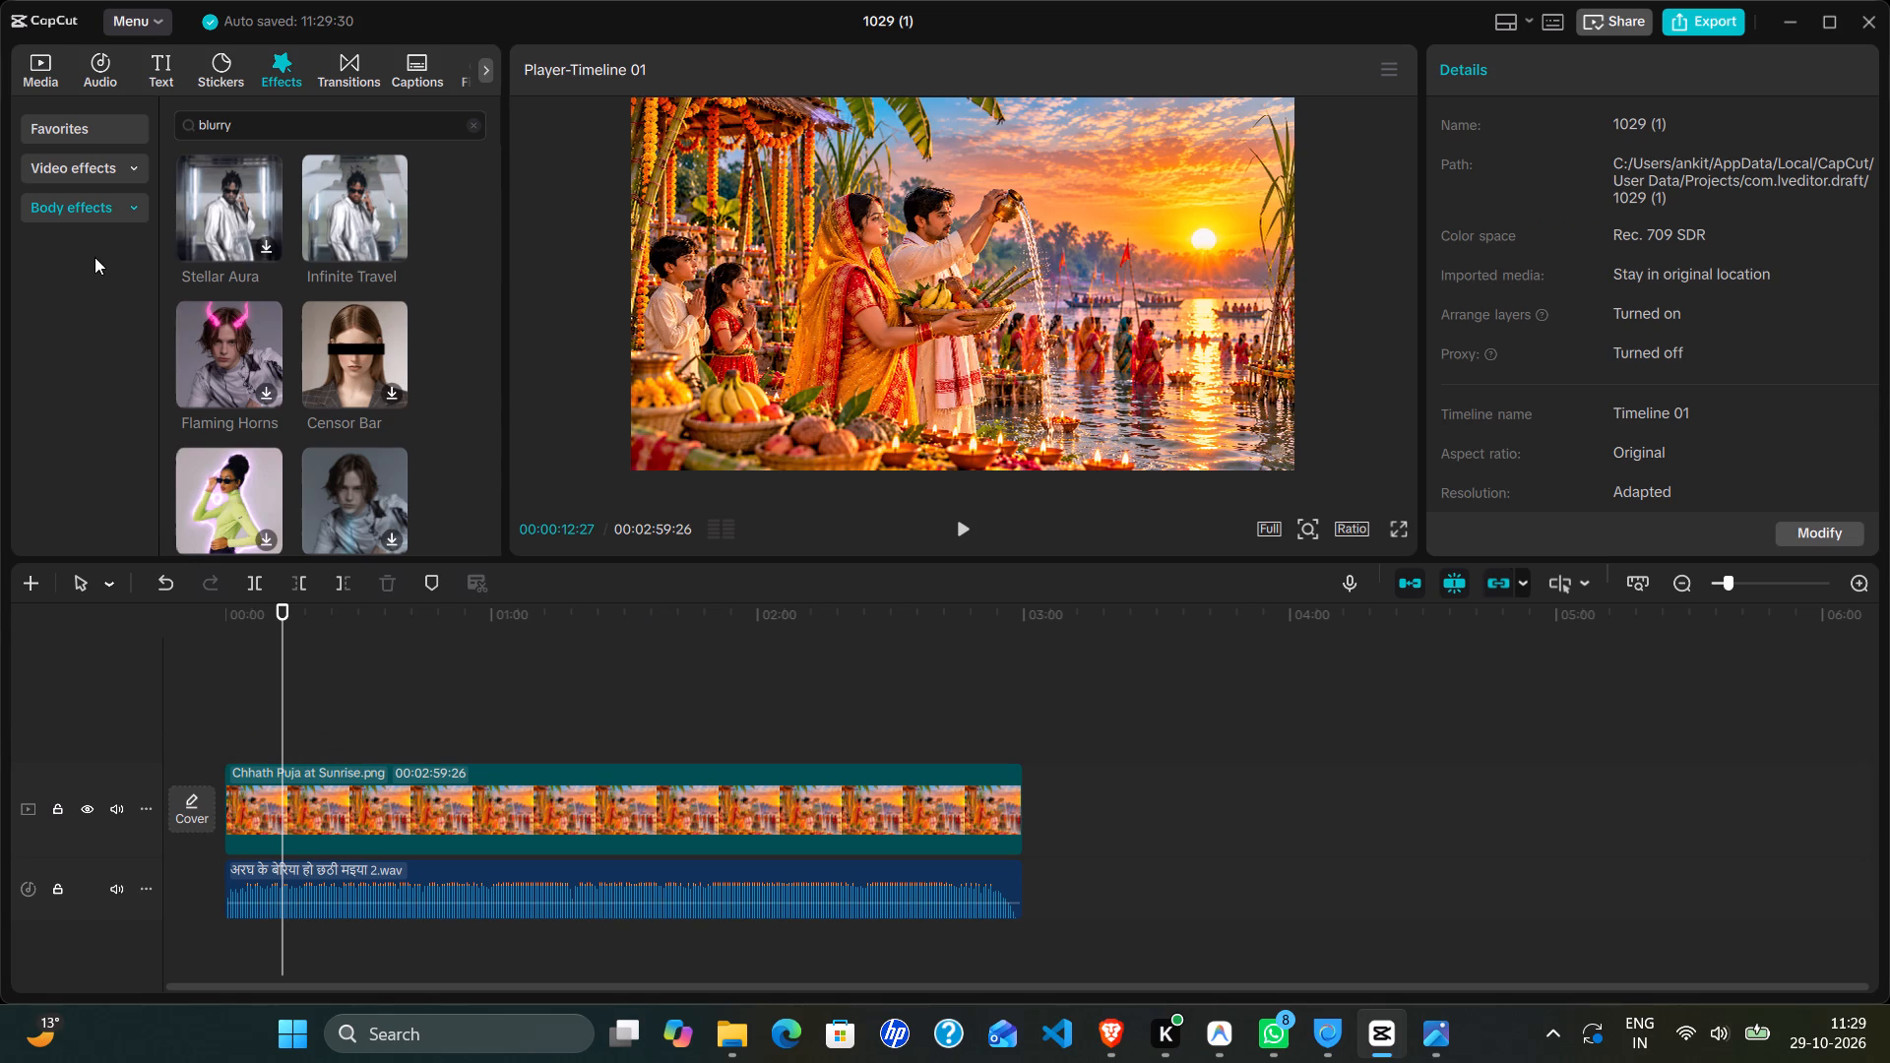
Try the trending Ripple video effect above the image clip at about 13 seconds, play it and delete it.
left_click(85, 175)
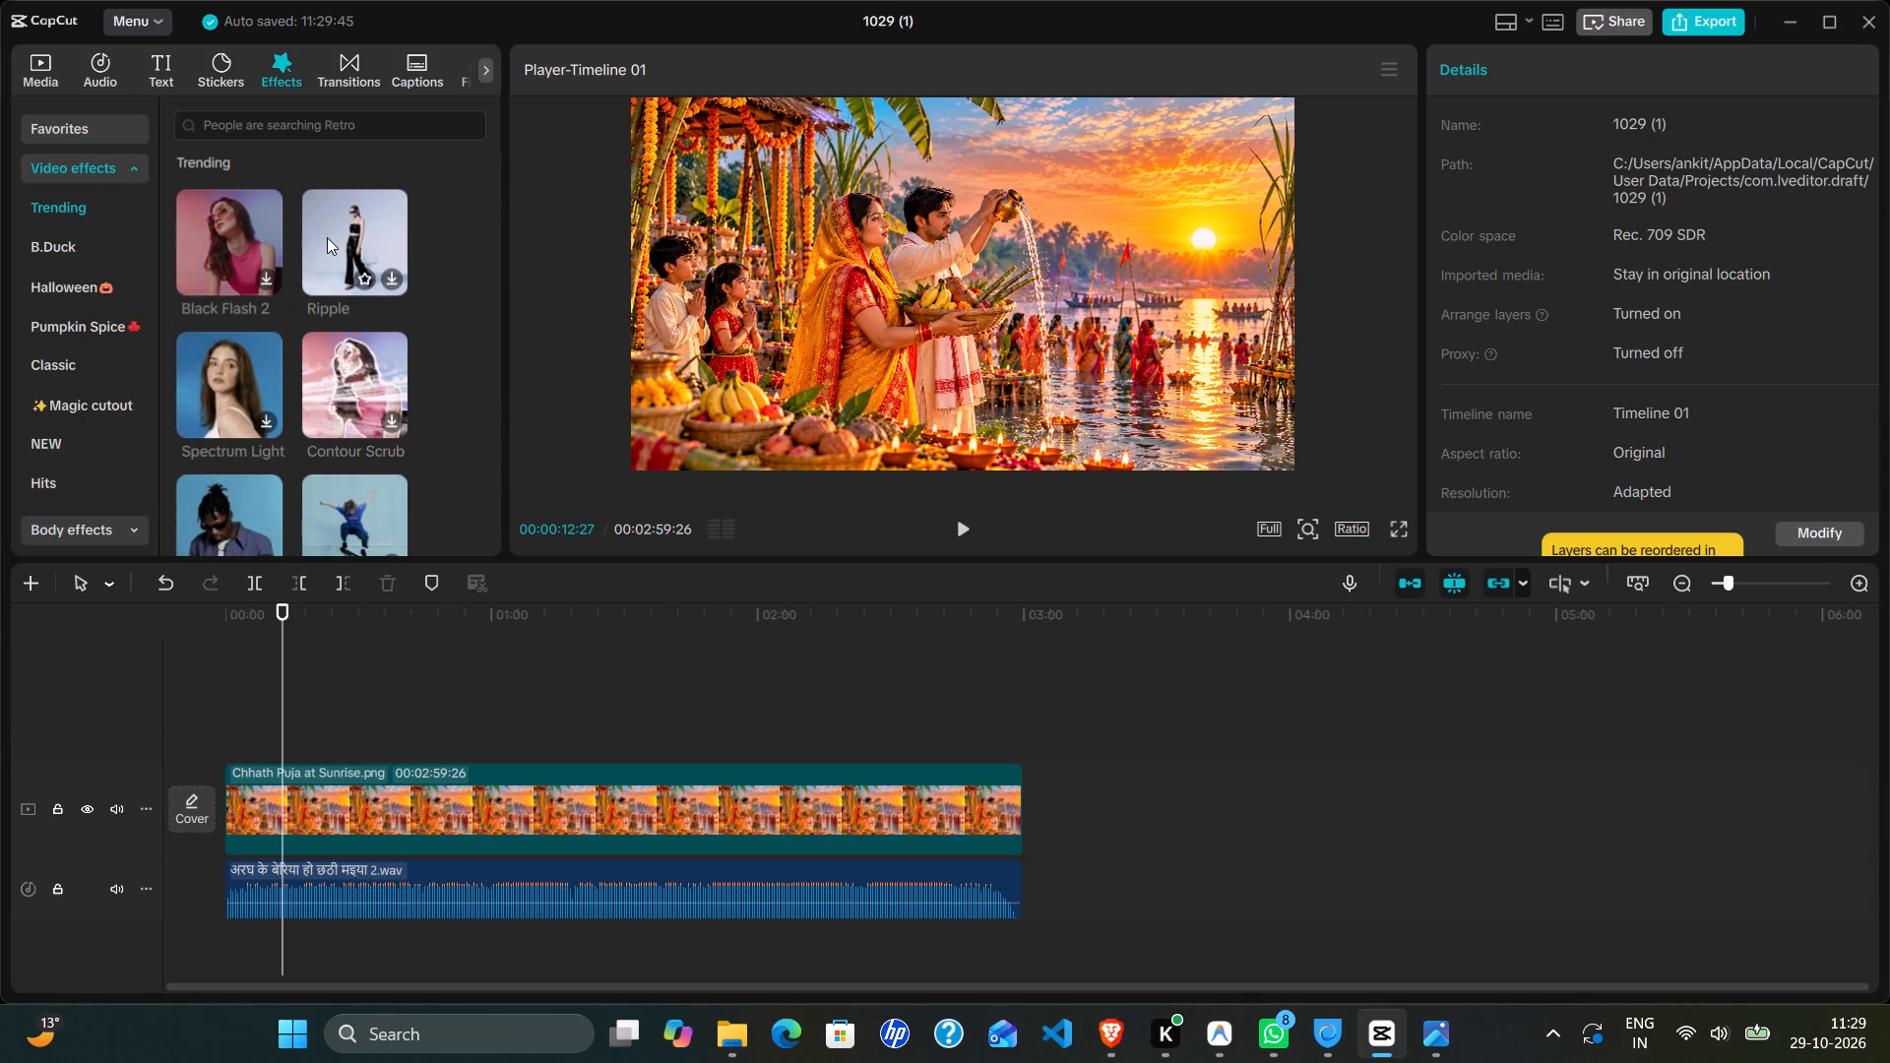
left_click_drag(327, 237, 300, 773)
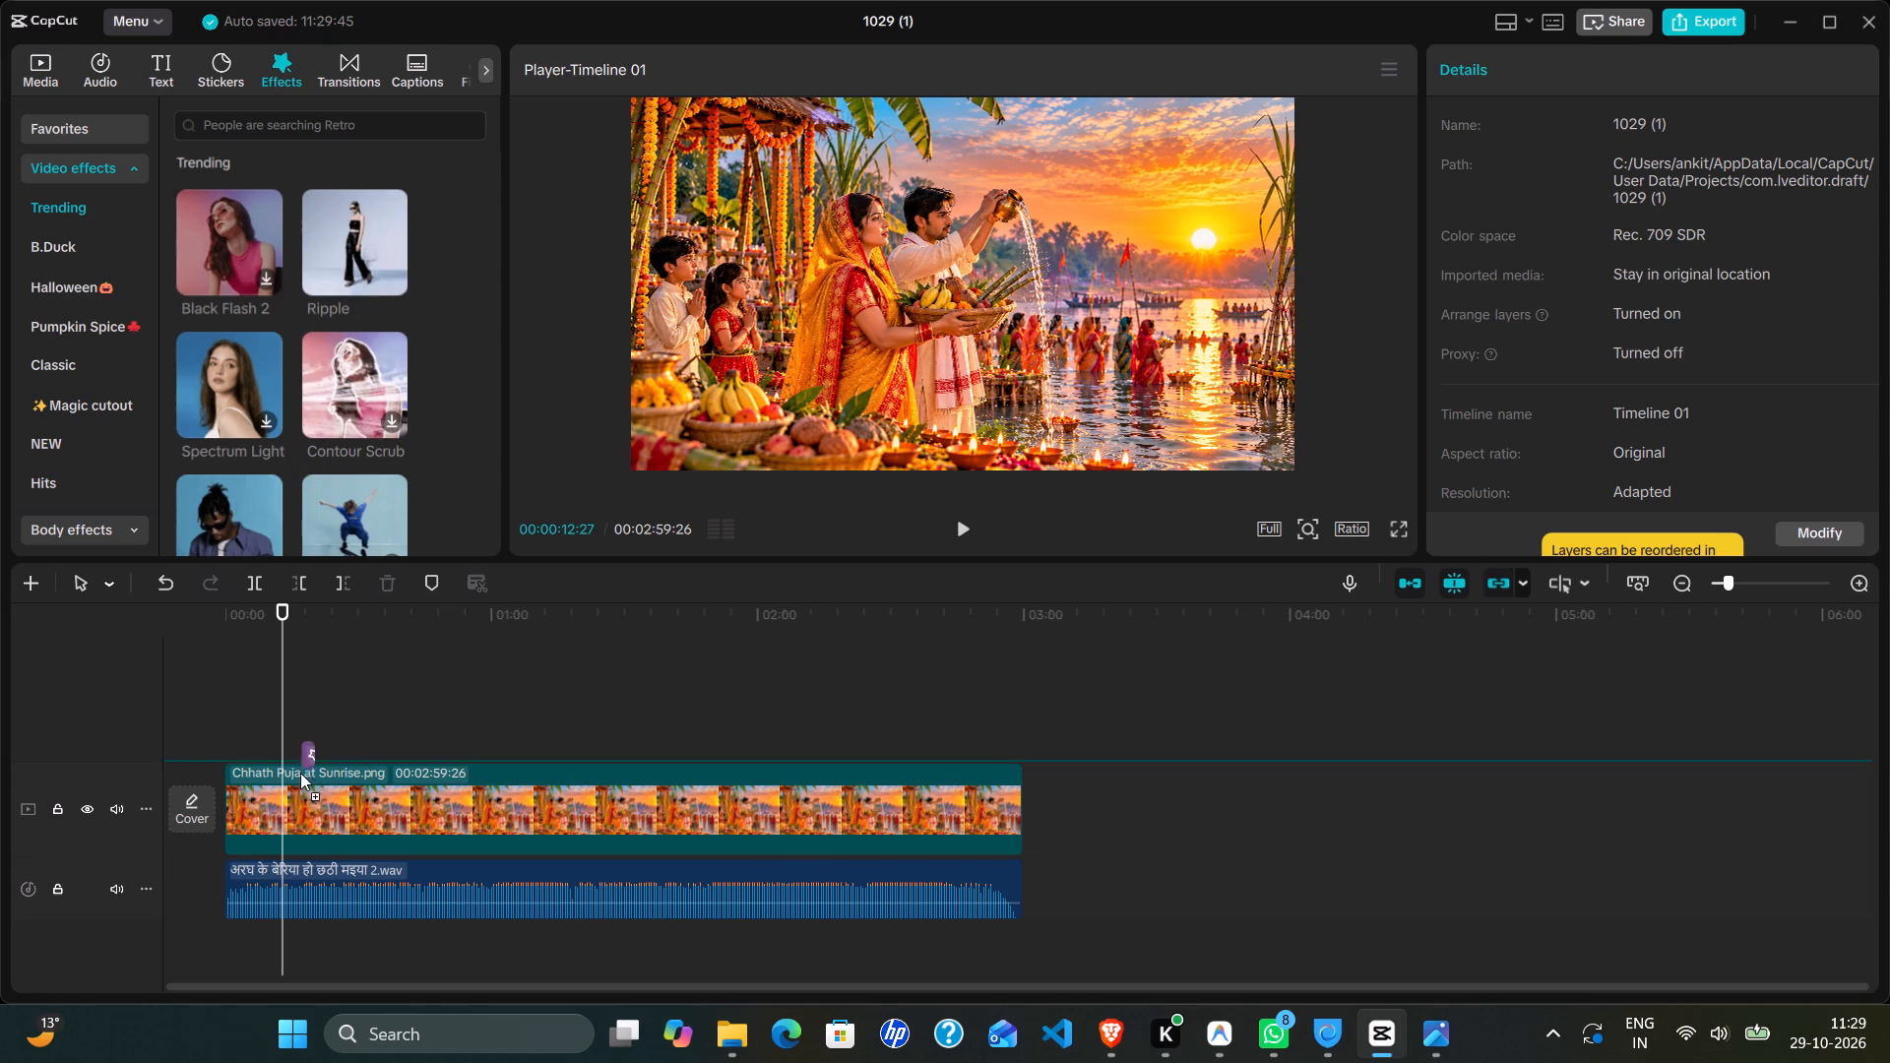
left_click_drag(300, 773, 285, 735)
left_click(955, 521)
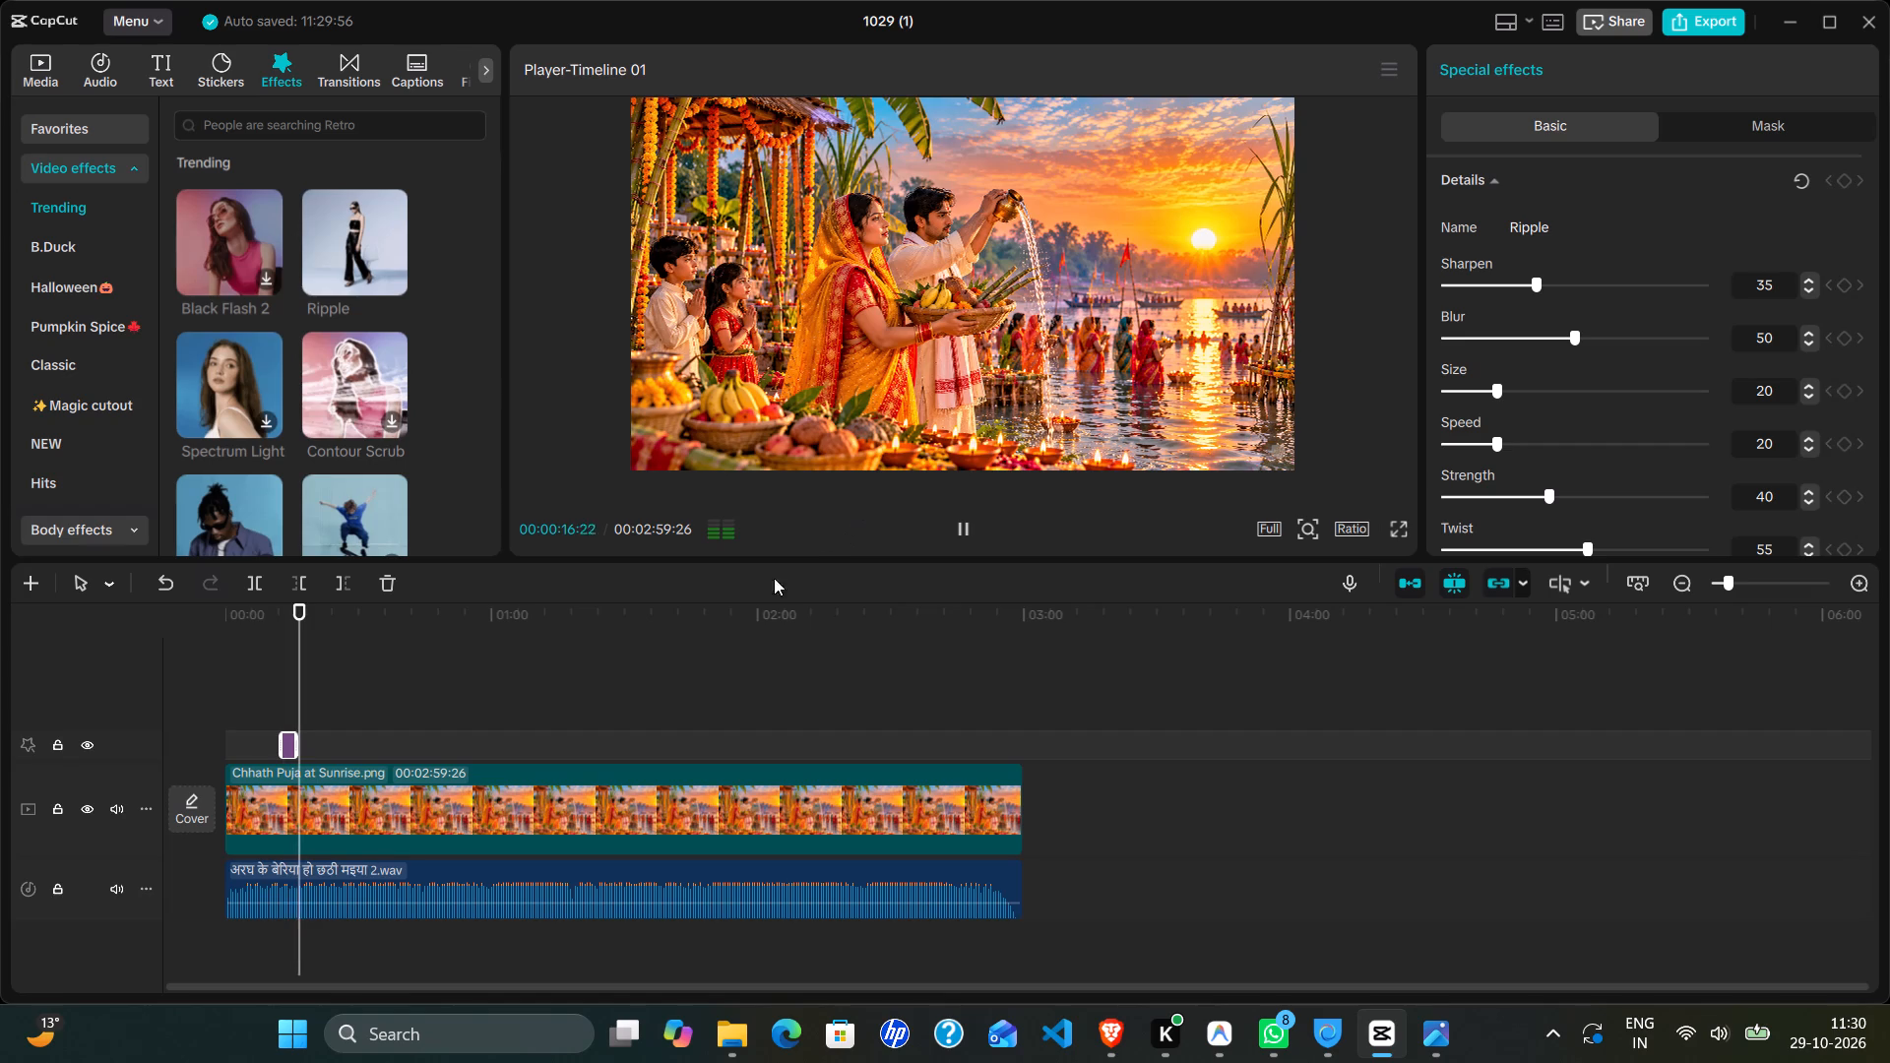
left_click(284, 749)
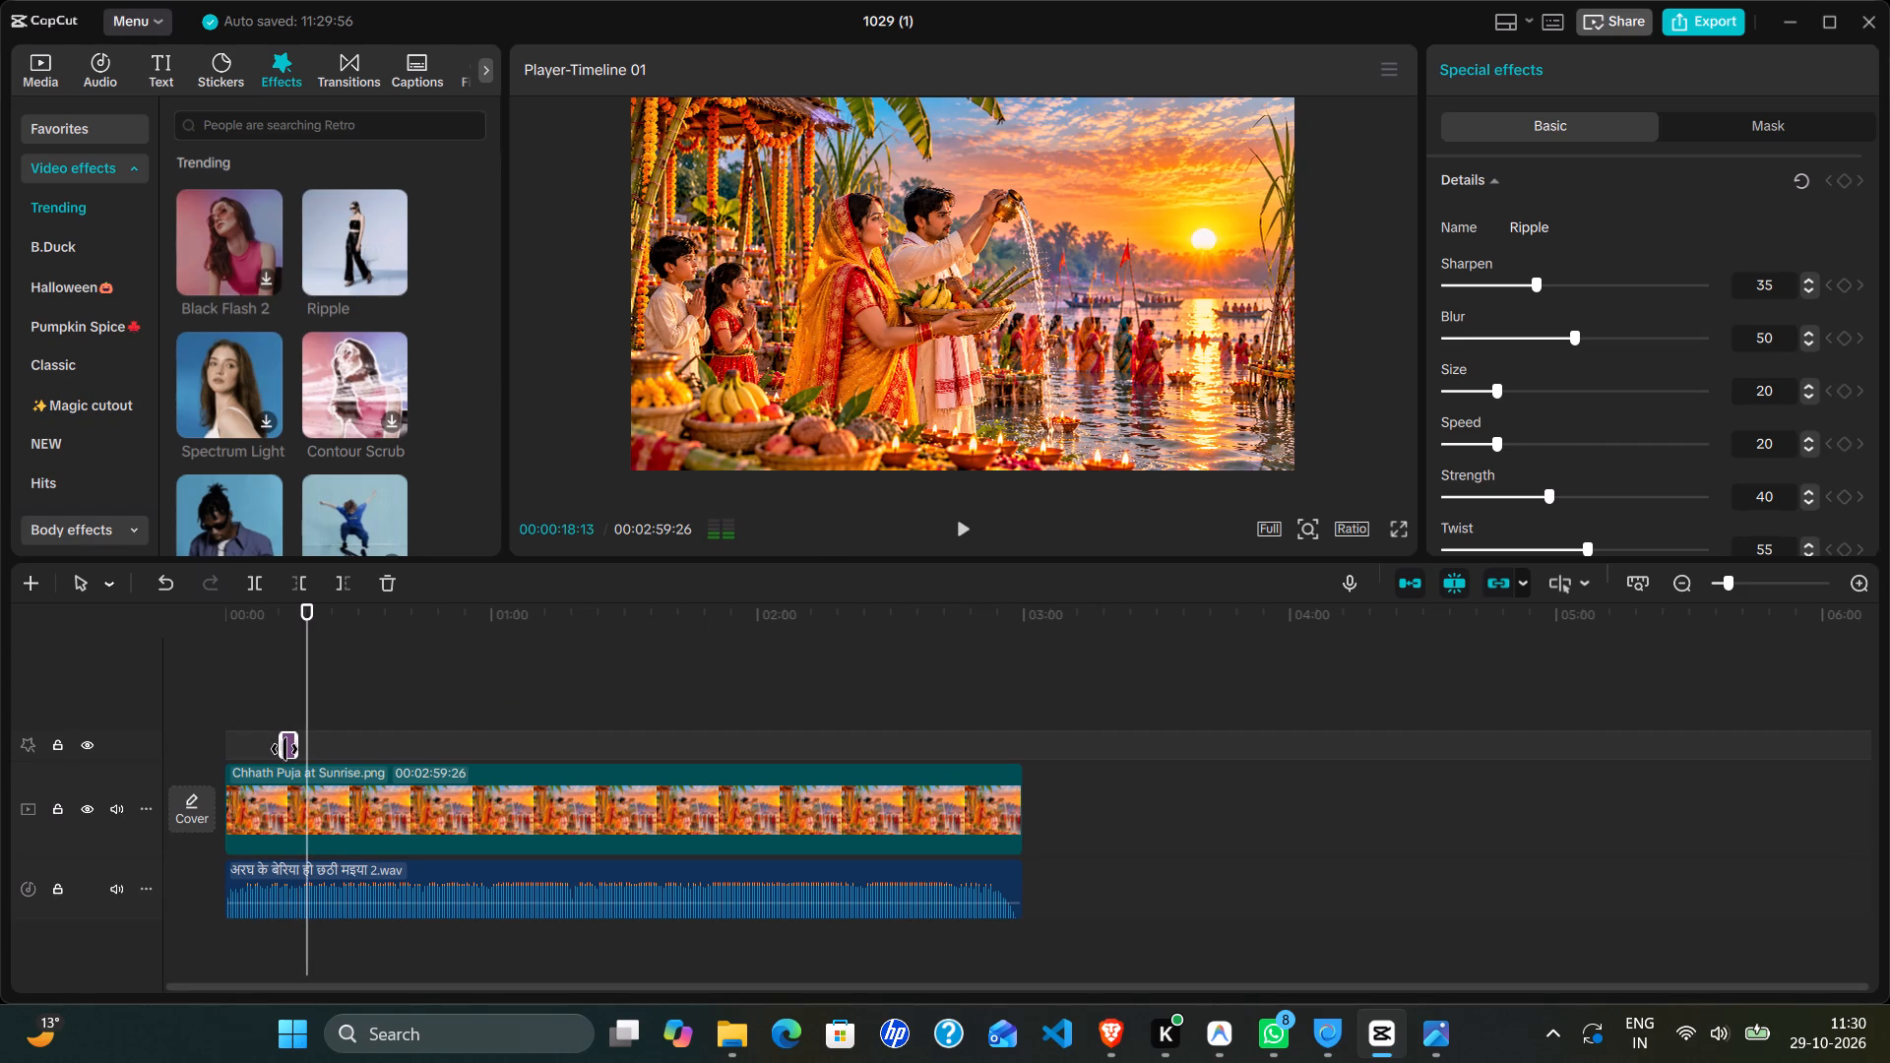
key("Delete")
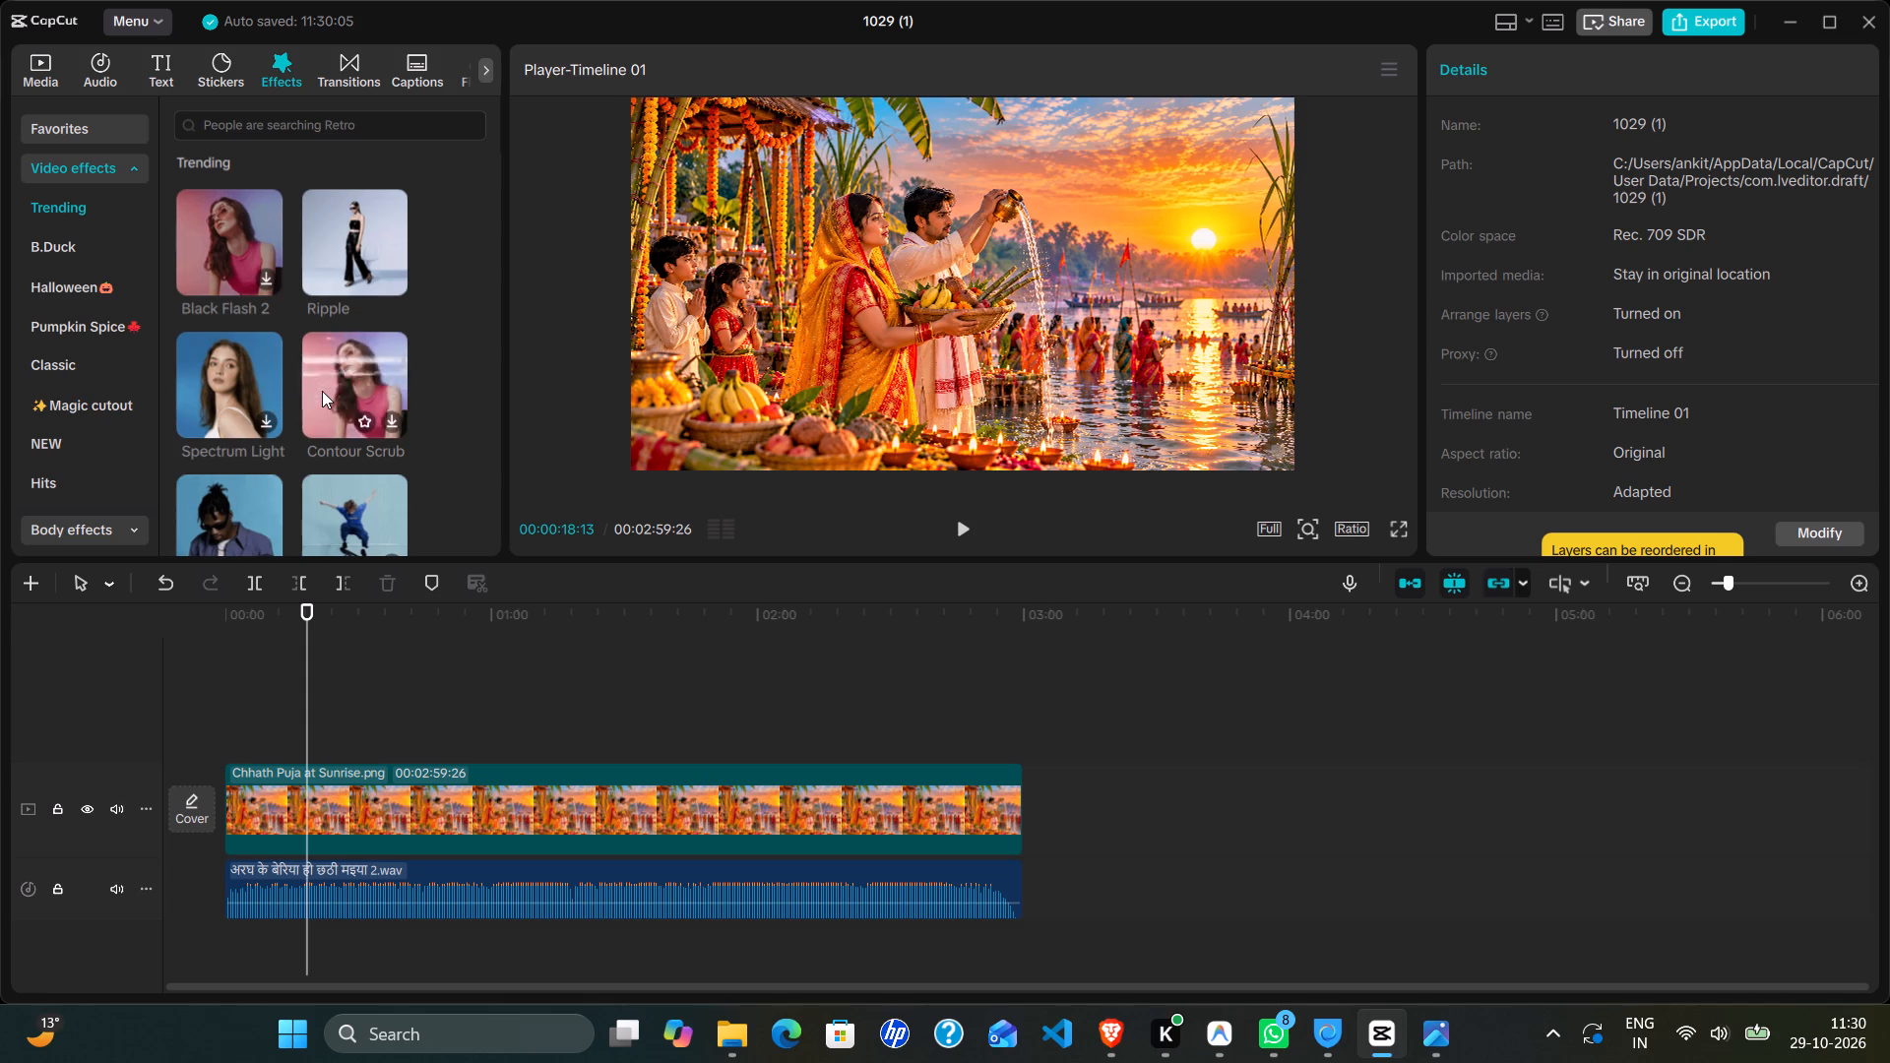
Find the Vertical Section effect among the trending video effects, add it above the image clip at about 18 seconds and preview it.
scroll(322, 391, "down", 1)
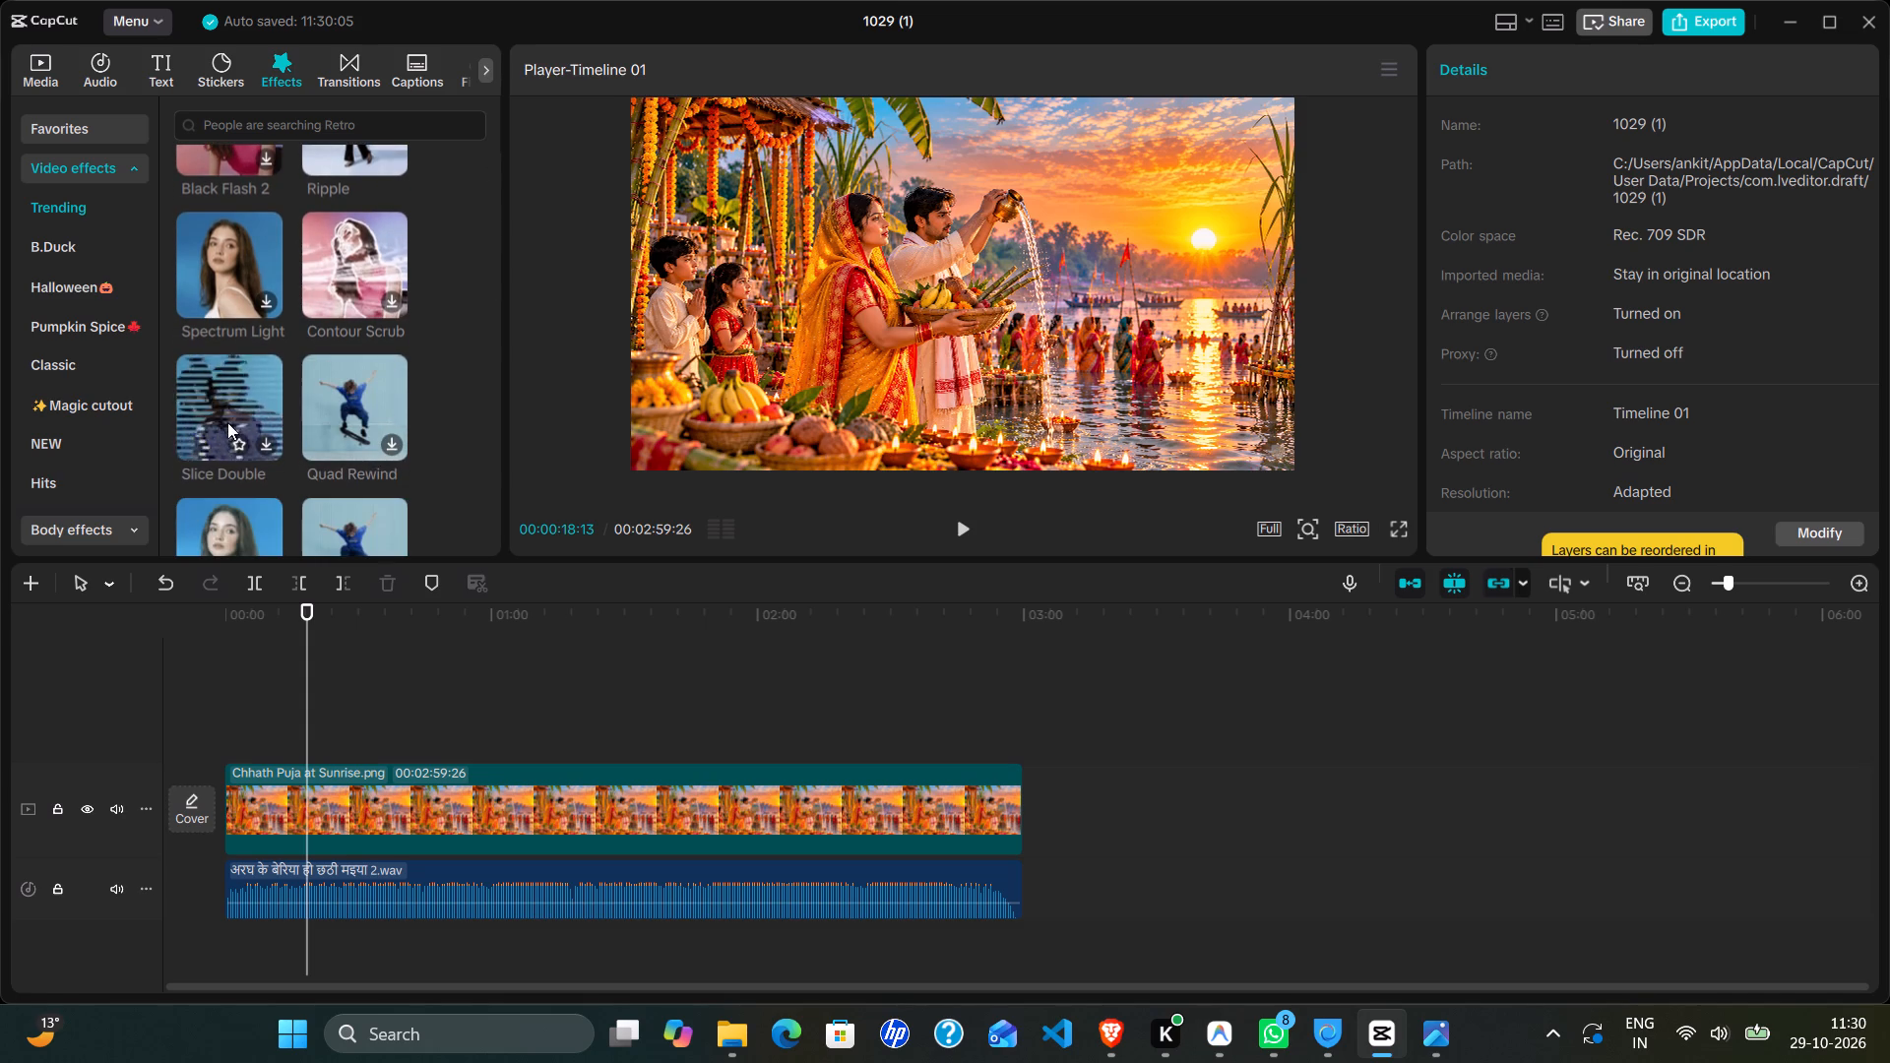
scroll(226, 420, "down", 1)
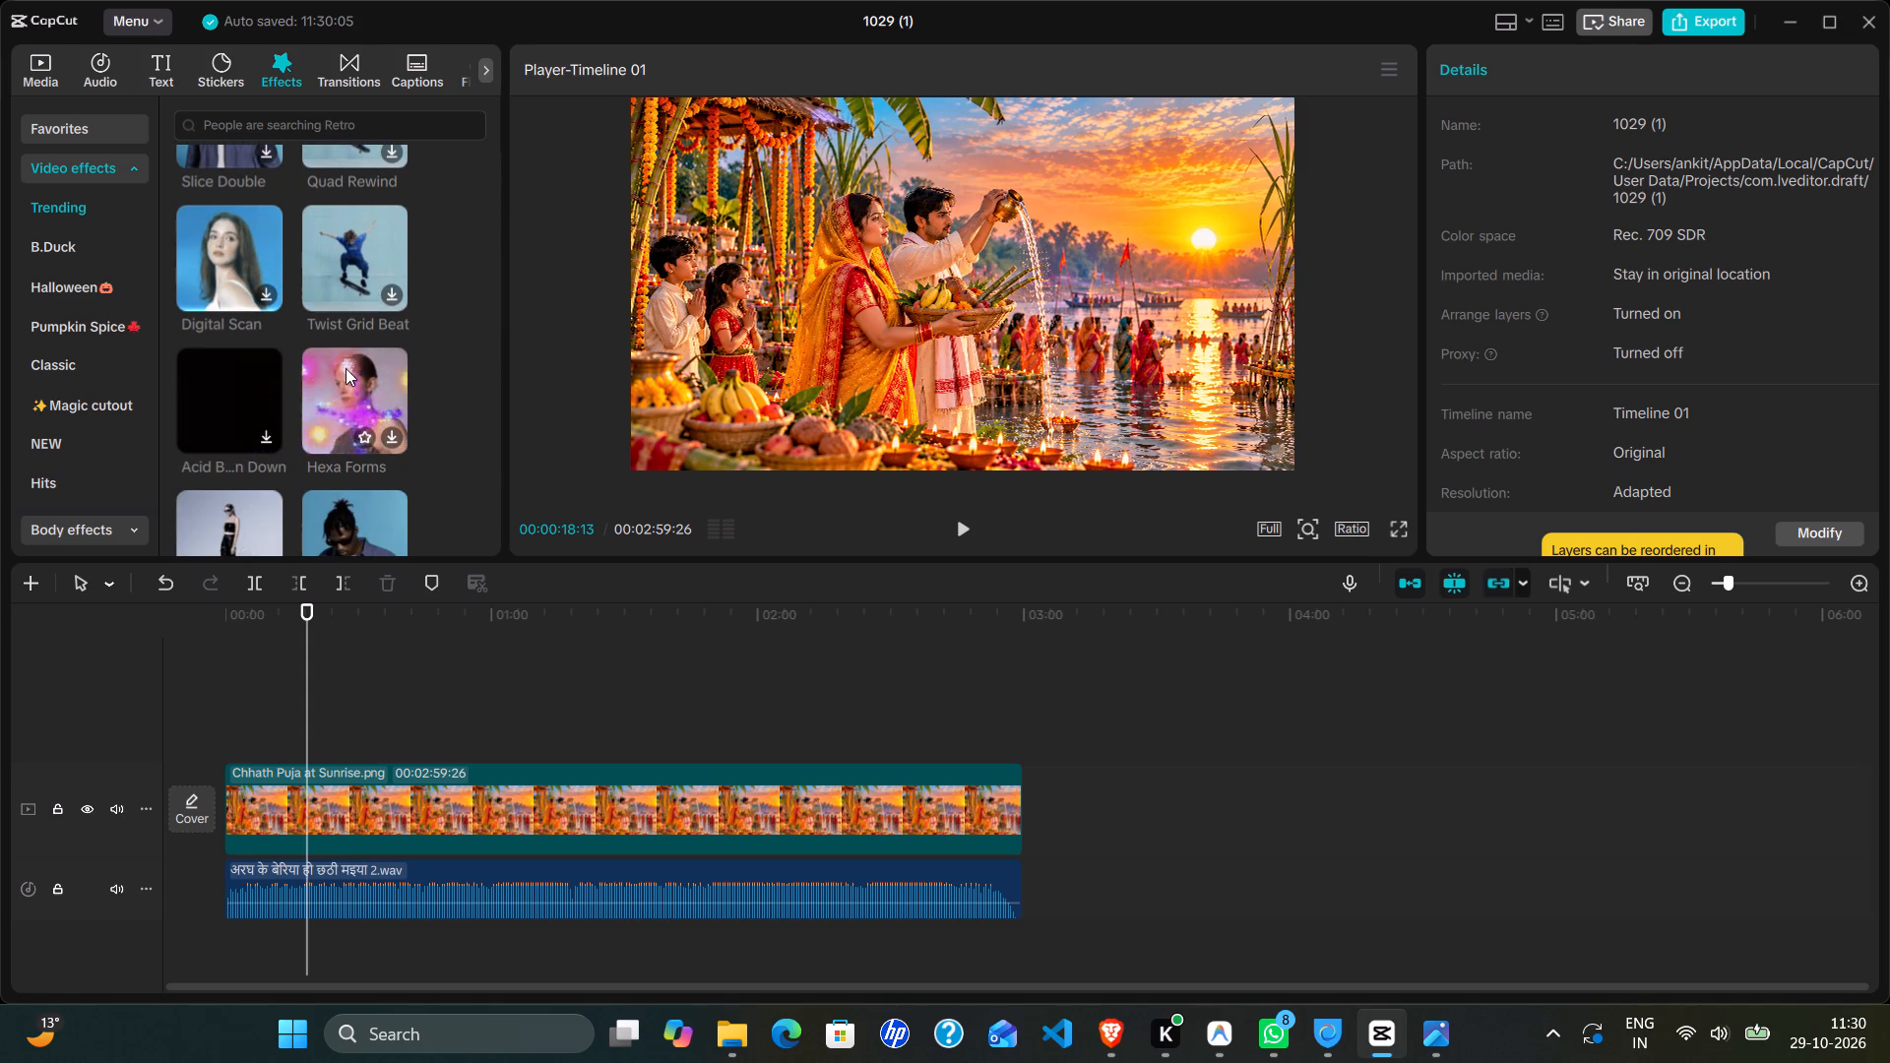
scroll(249, 394, "down", 1)
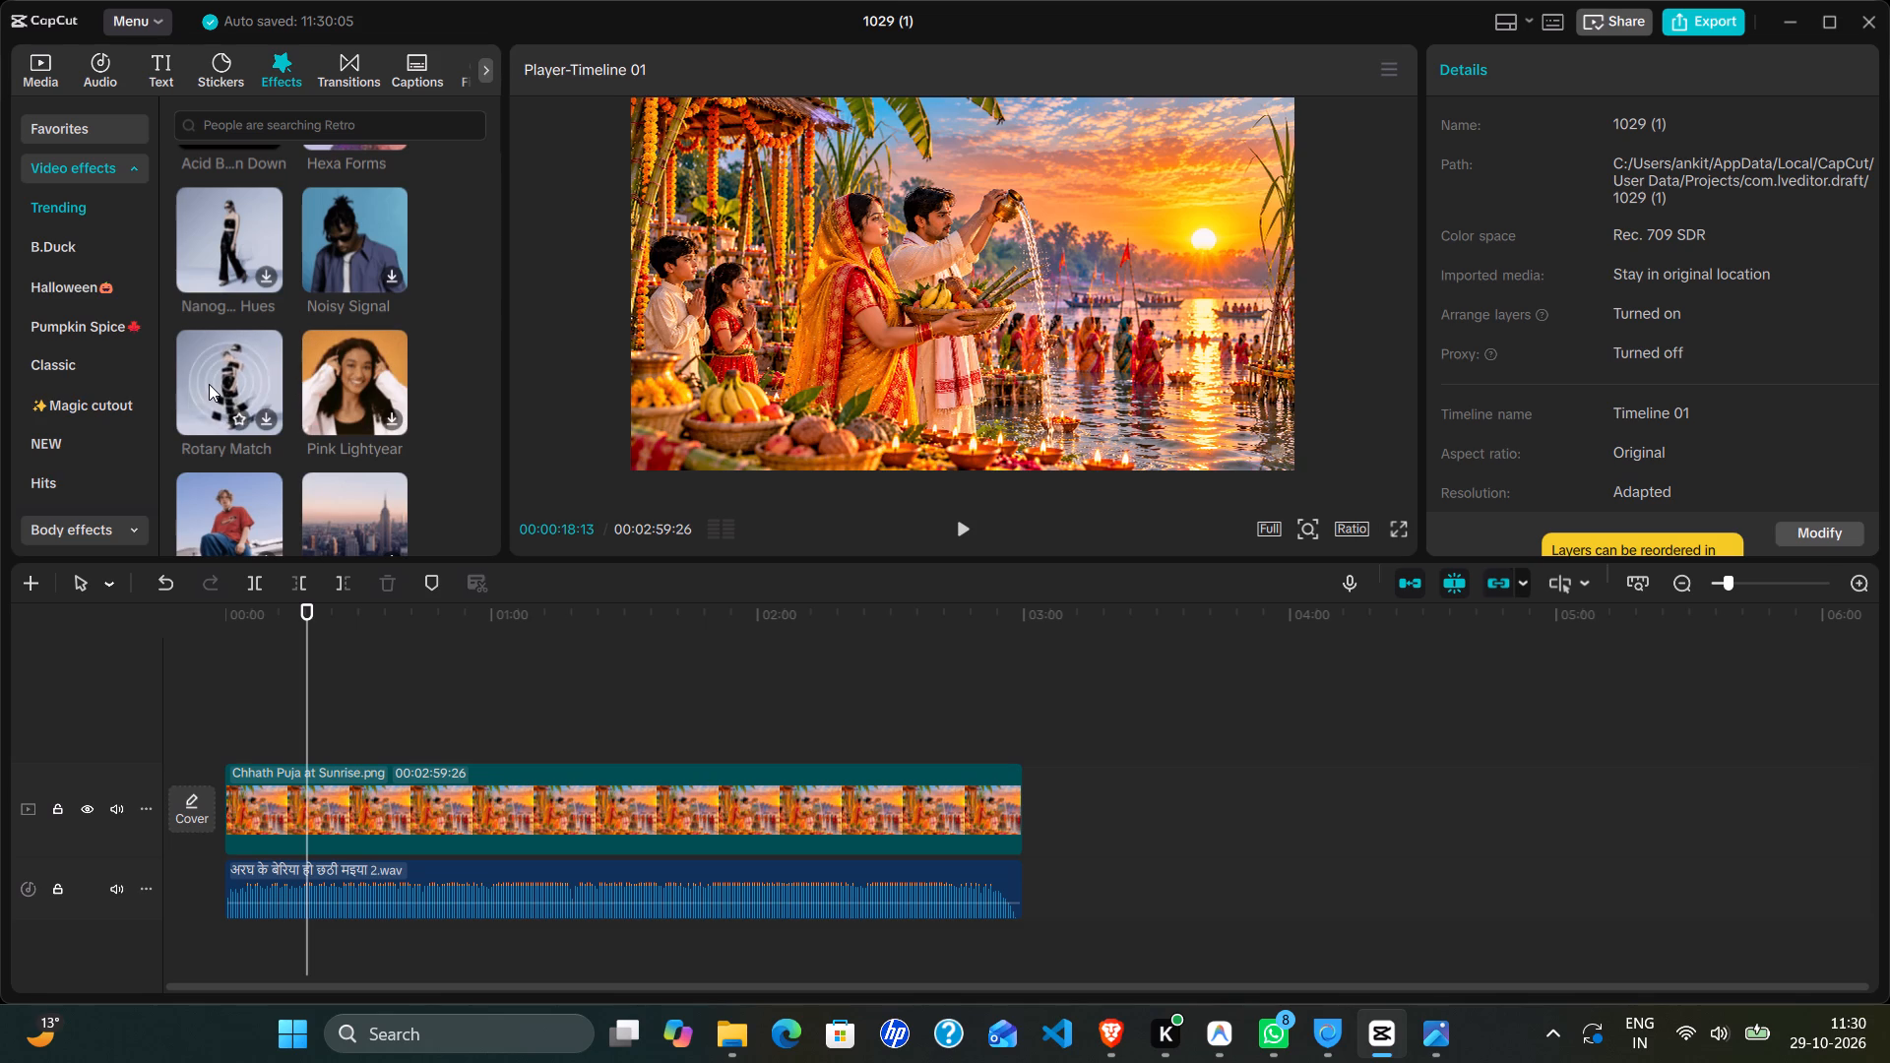
scroll(209, 384, "down", 1)
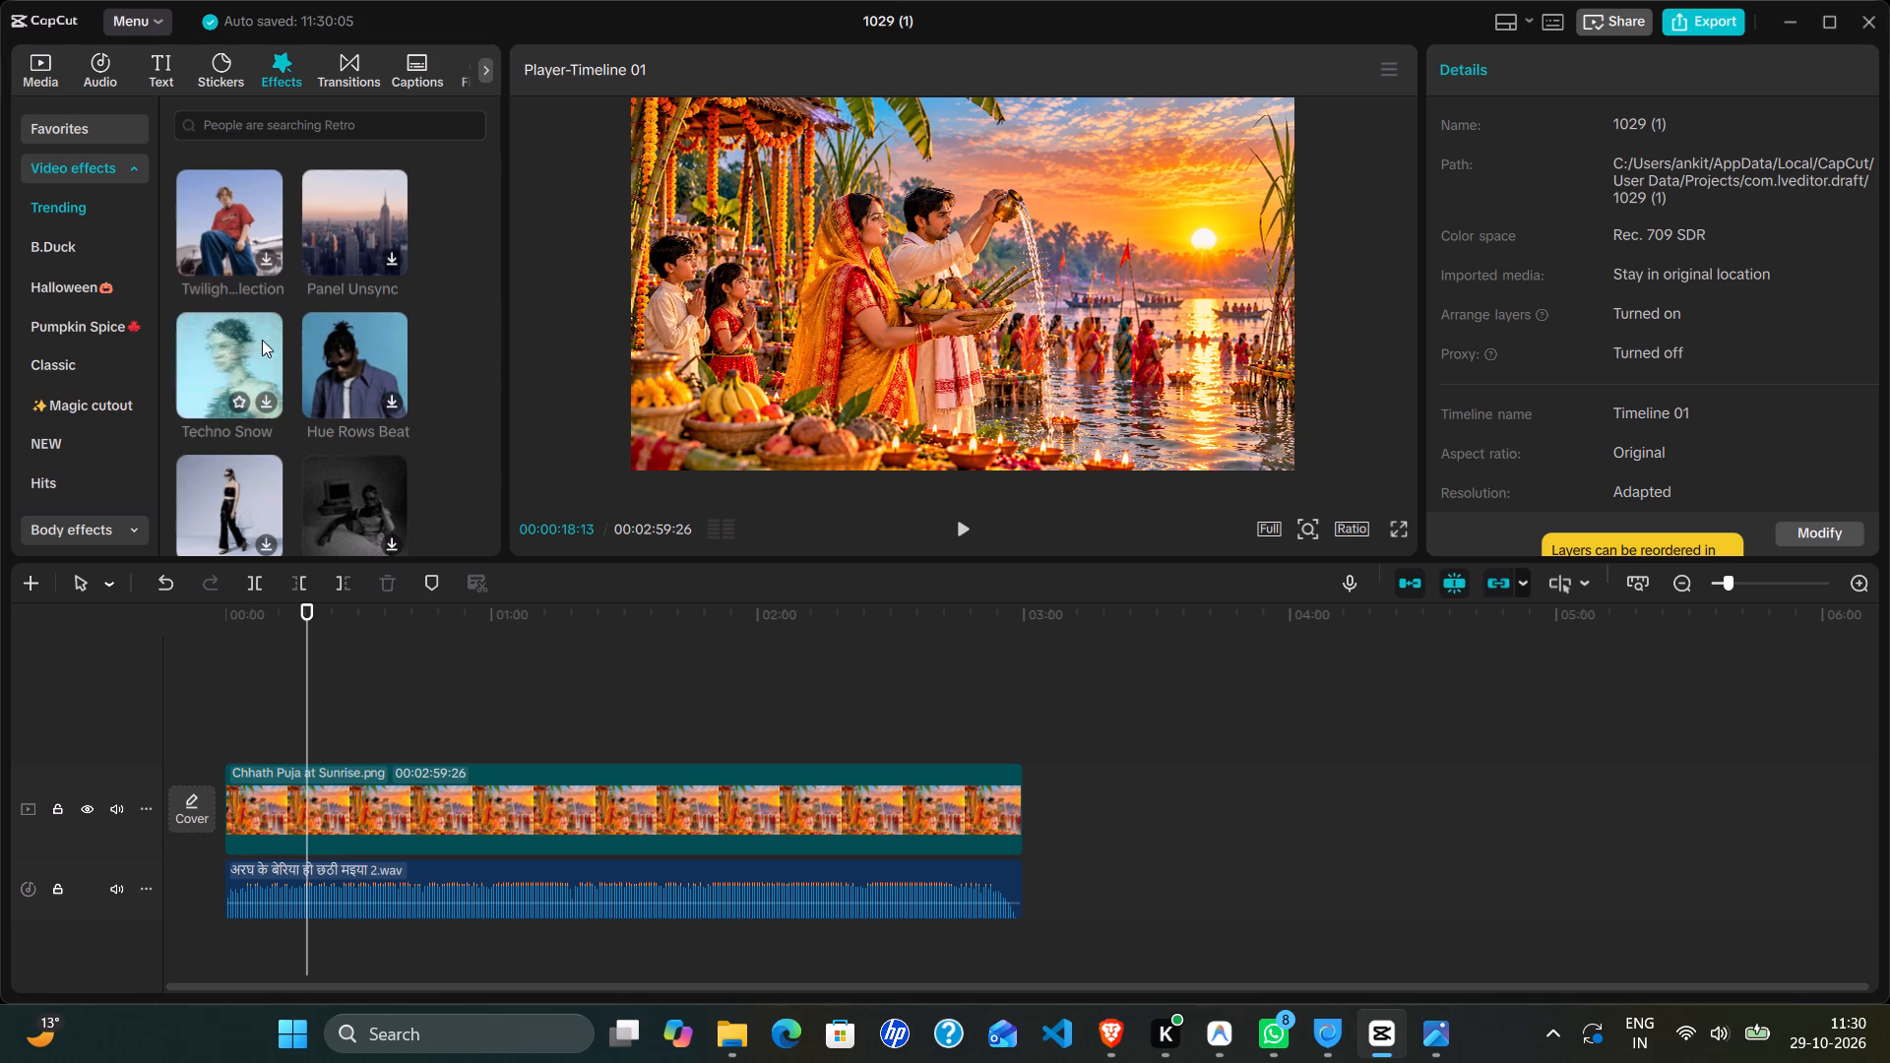
scroll(262, 340, "down", 1)
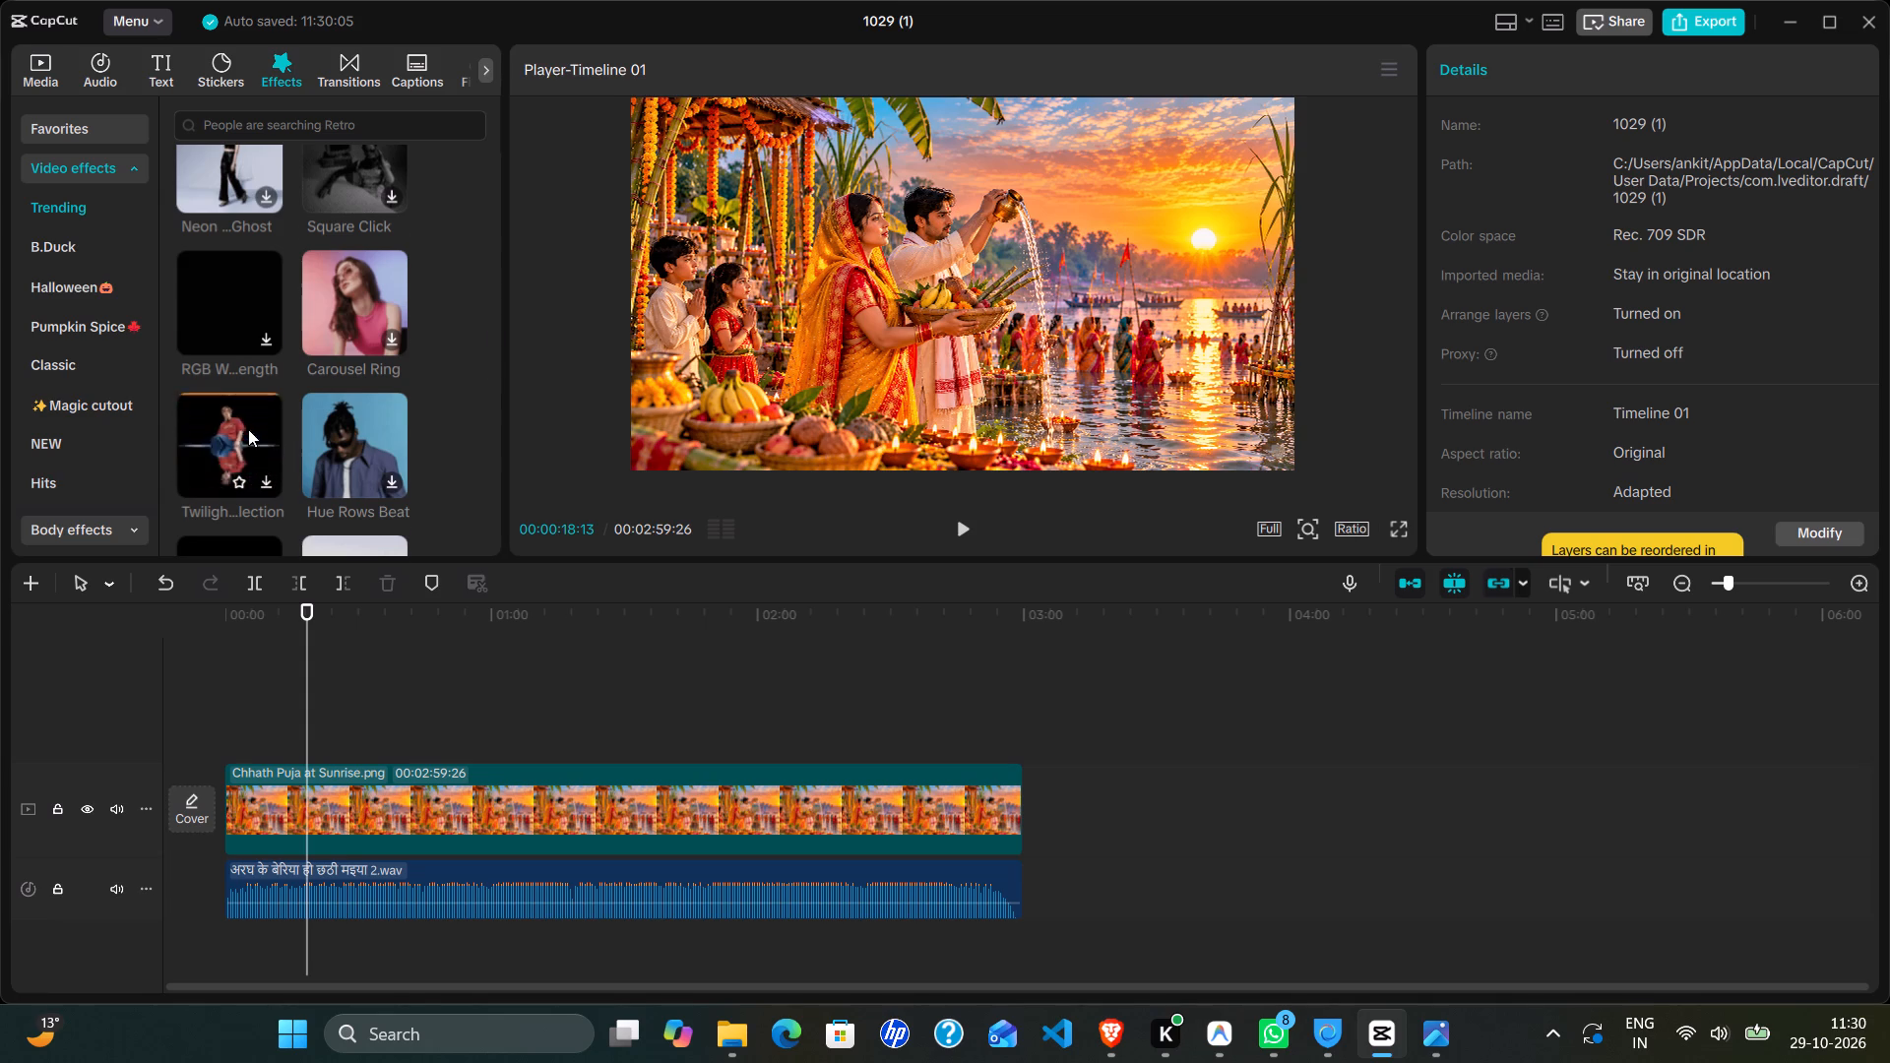
scroll(248, 429, "down", 1)
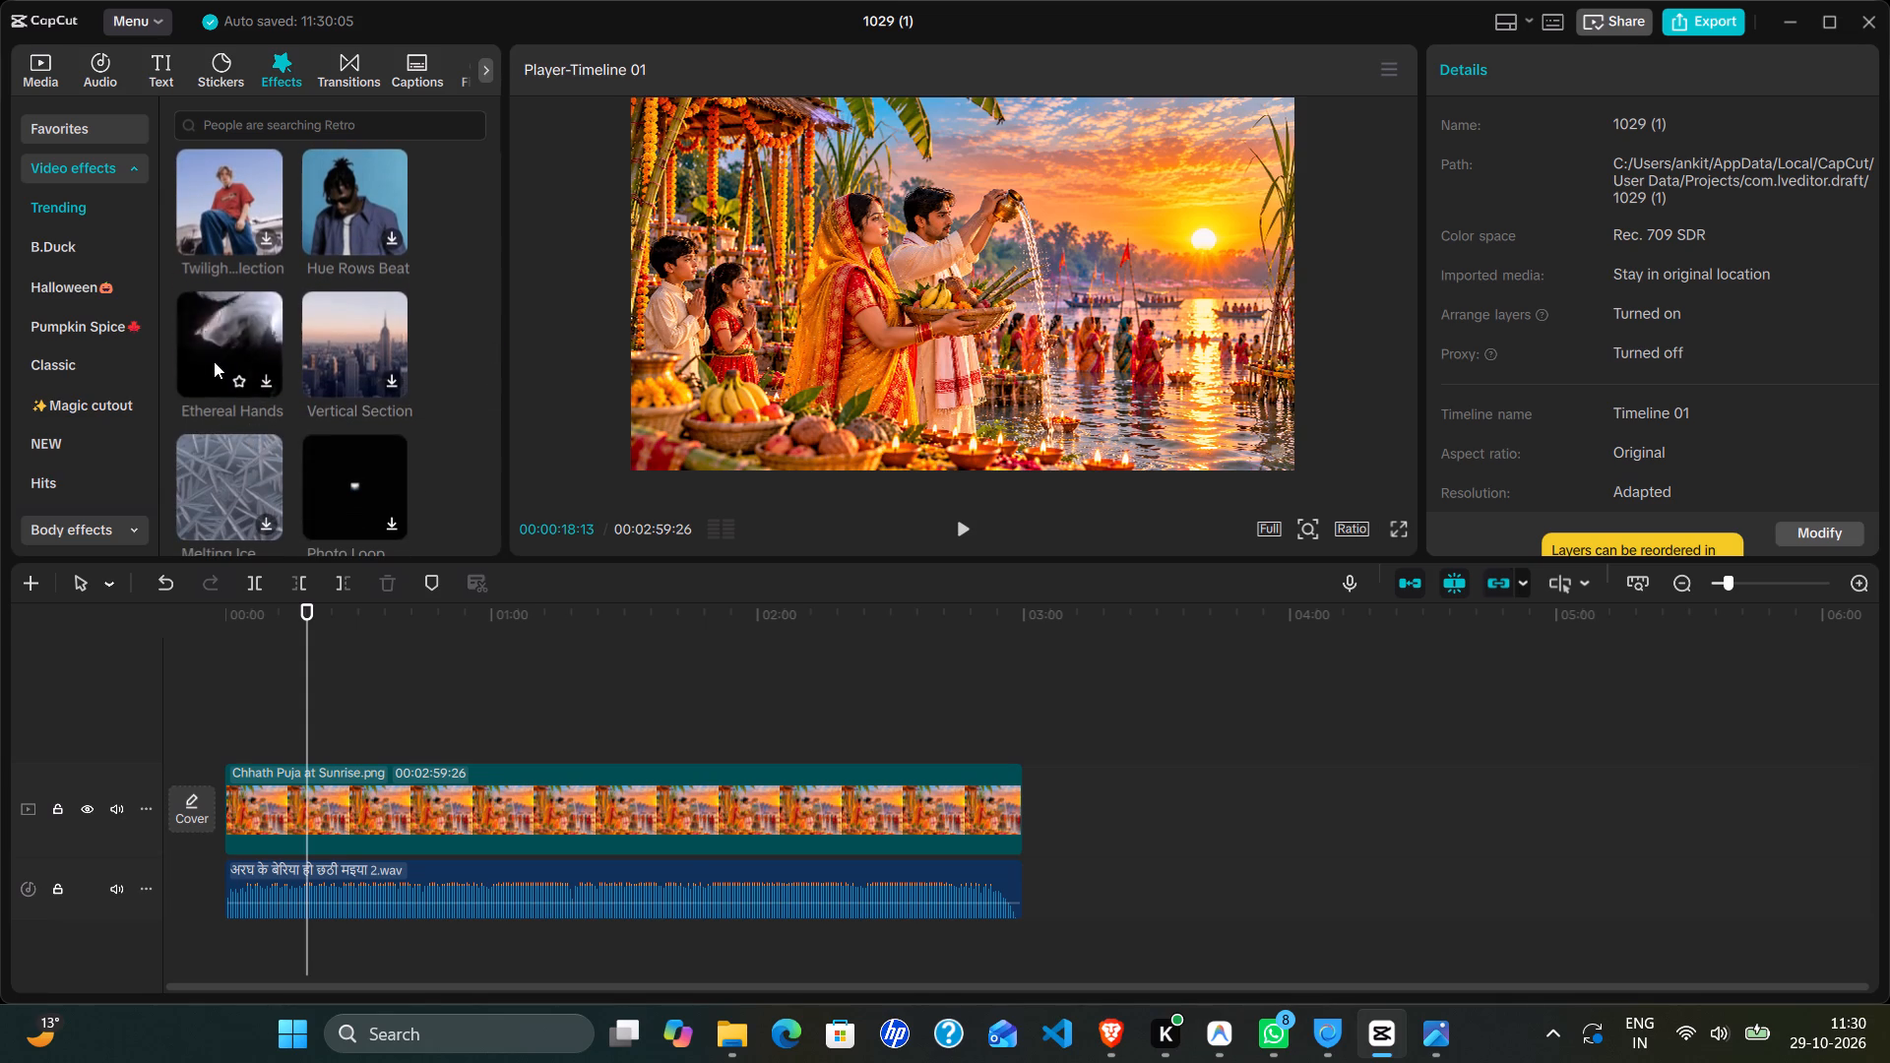
scroll(335, 339, "down", 1)
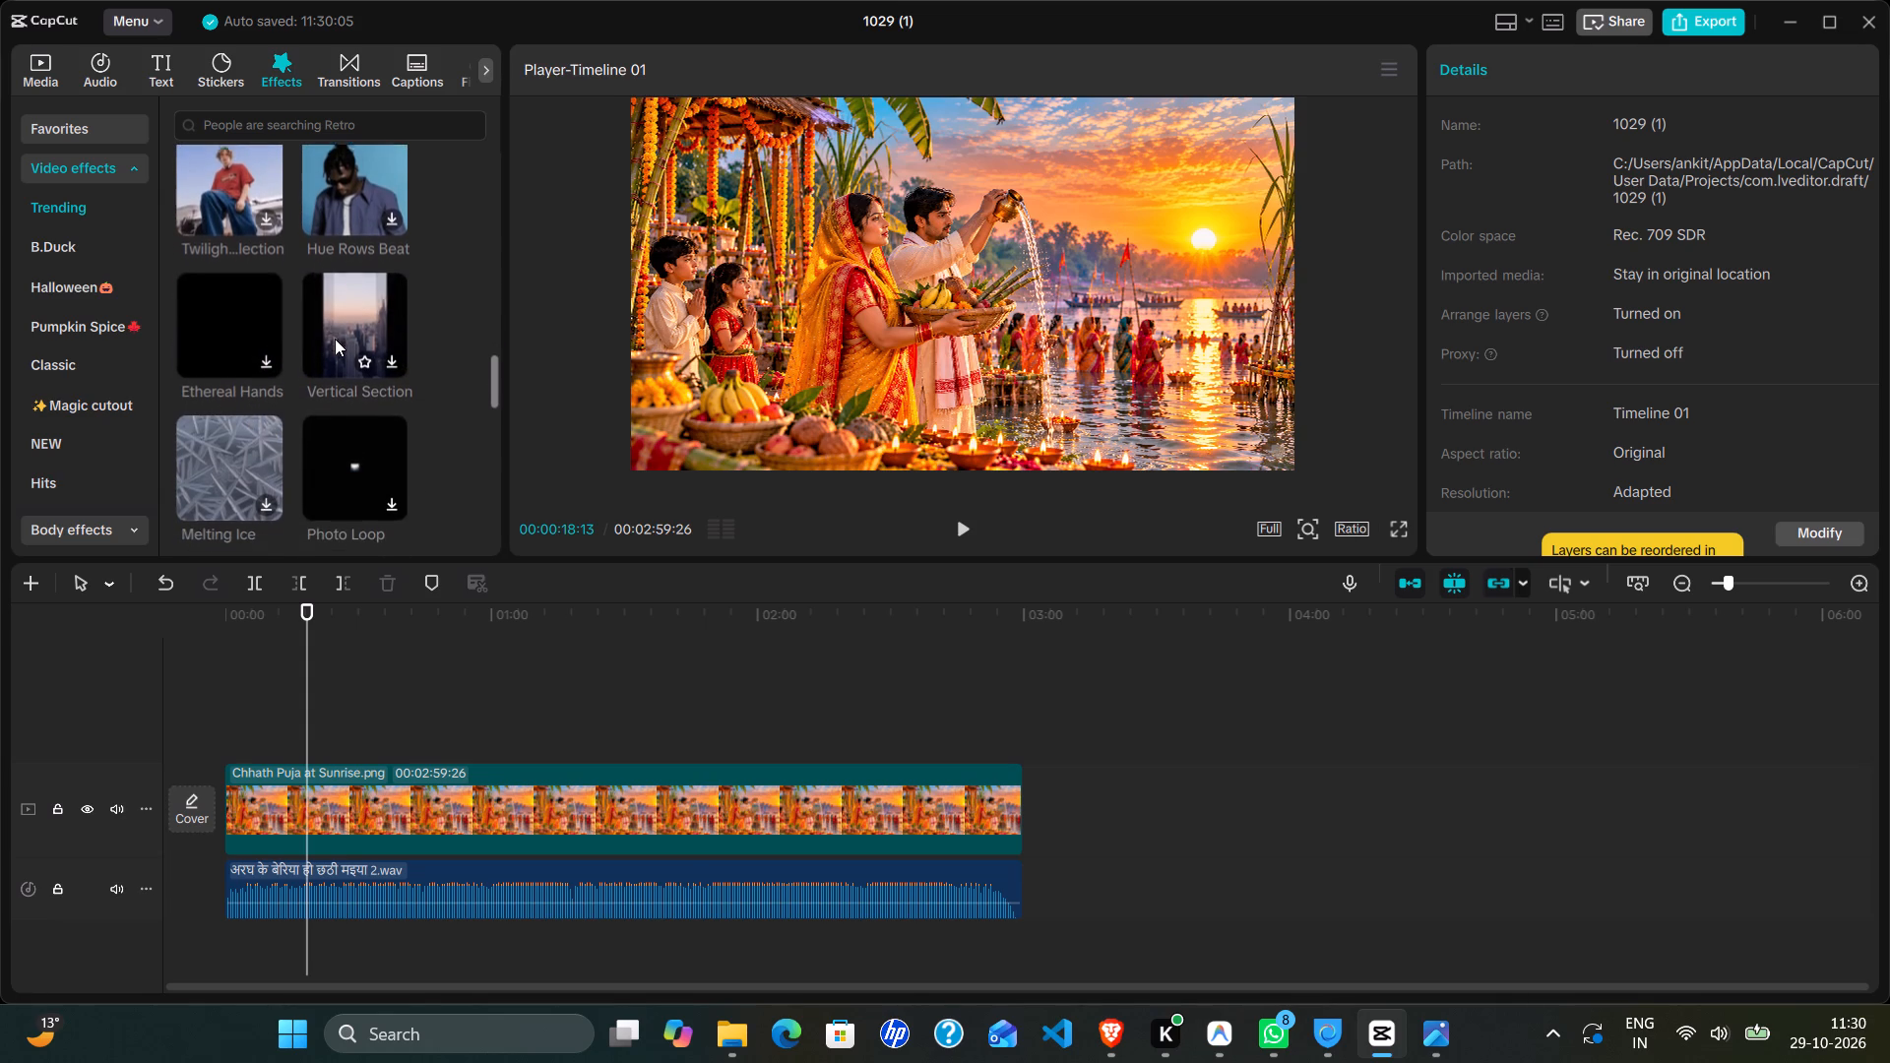
scroll(335, 339, "down", 1)
left_click_drag(329, 281, 305, 711)
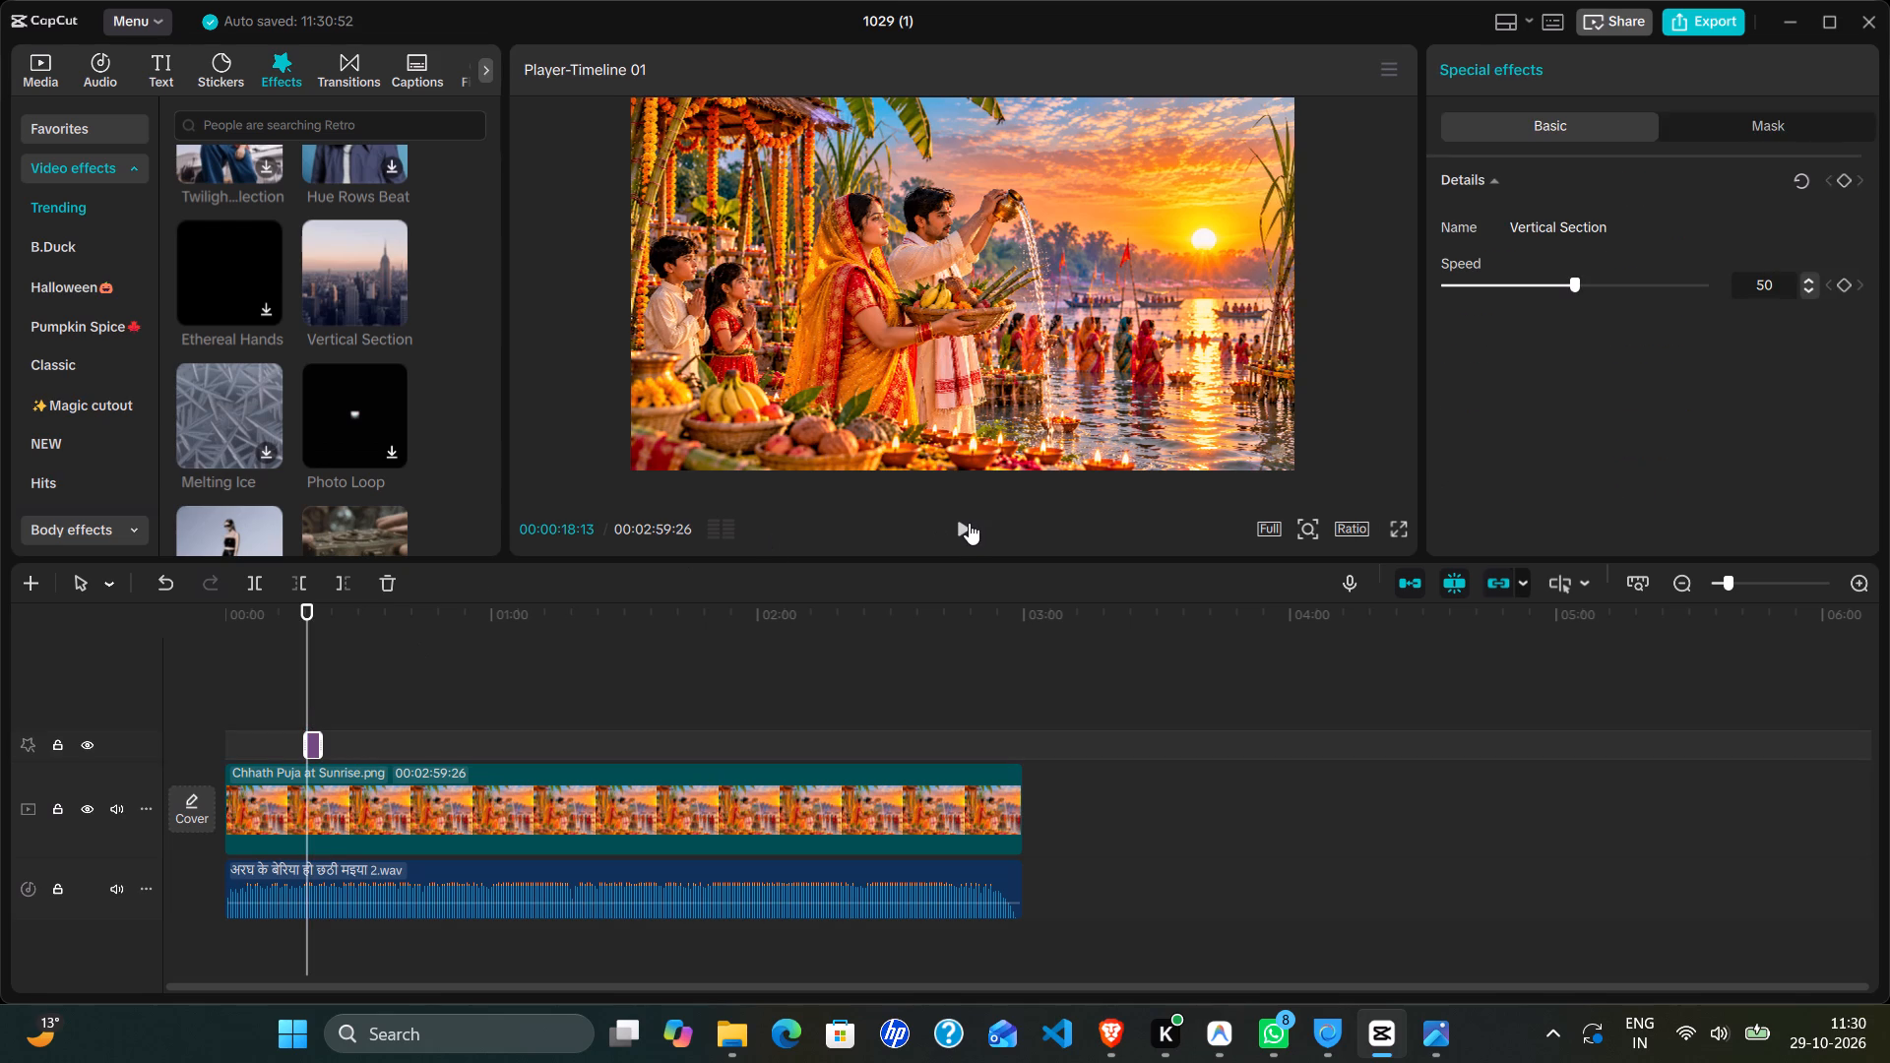
left_click(969, 523)
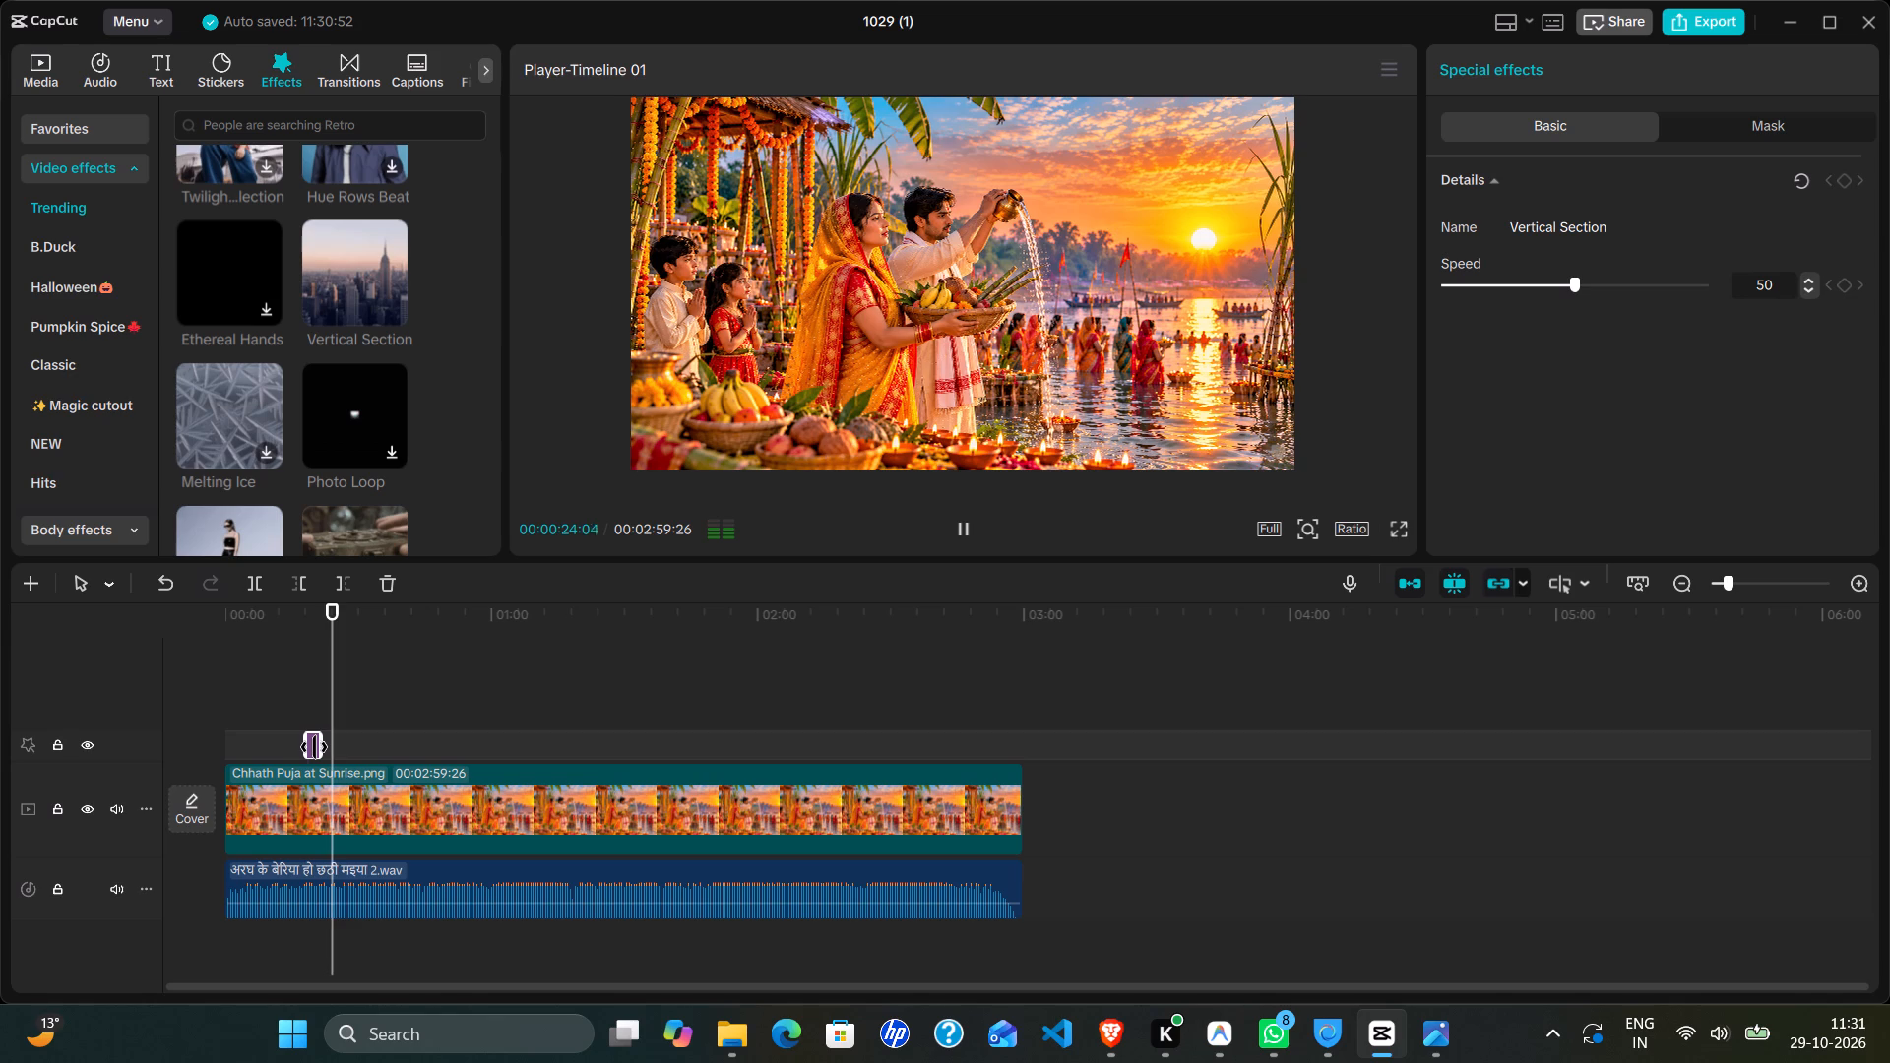
Extend the end of the Vertical Section effect to 25 seconds and move it to the end of the image clip.
left_click_drag(314, 748, 331, 746)
left_click_drag(322, 745, 808, 764)
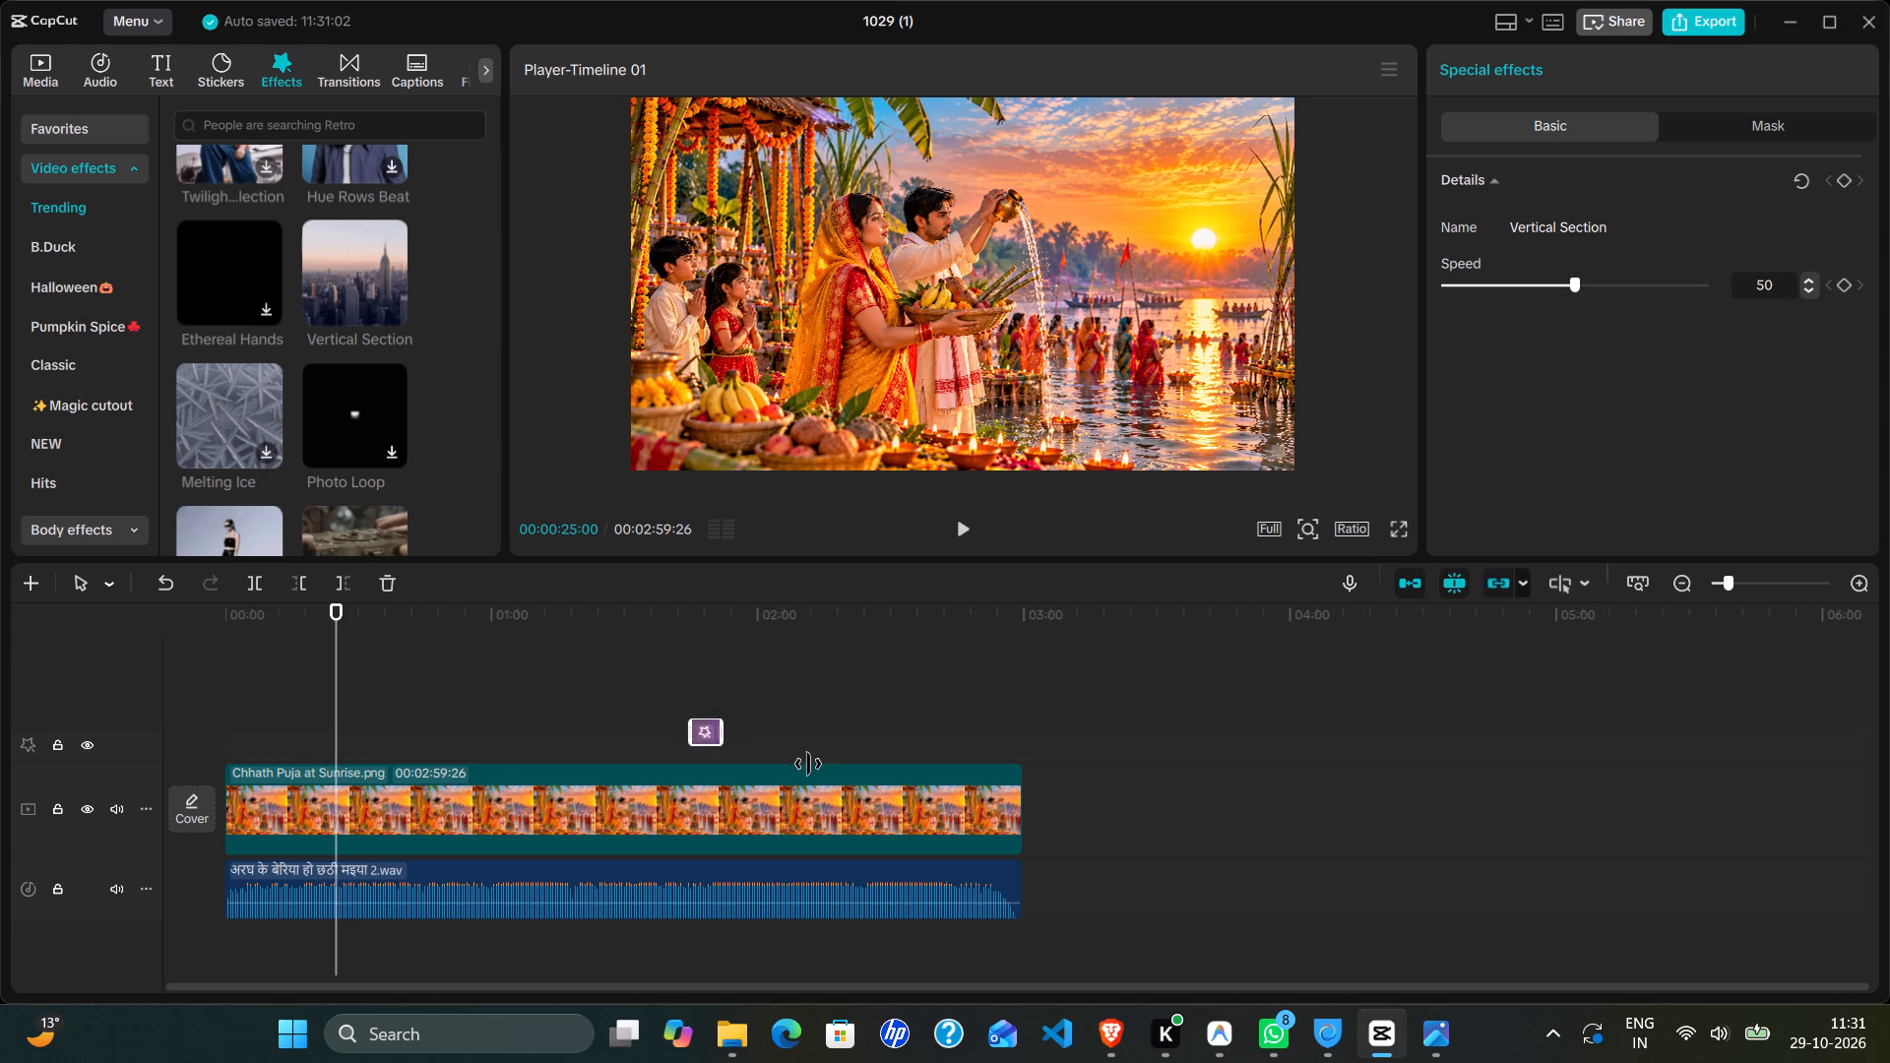
left_click_drag(808, 764, 1008, 753)
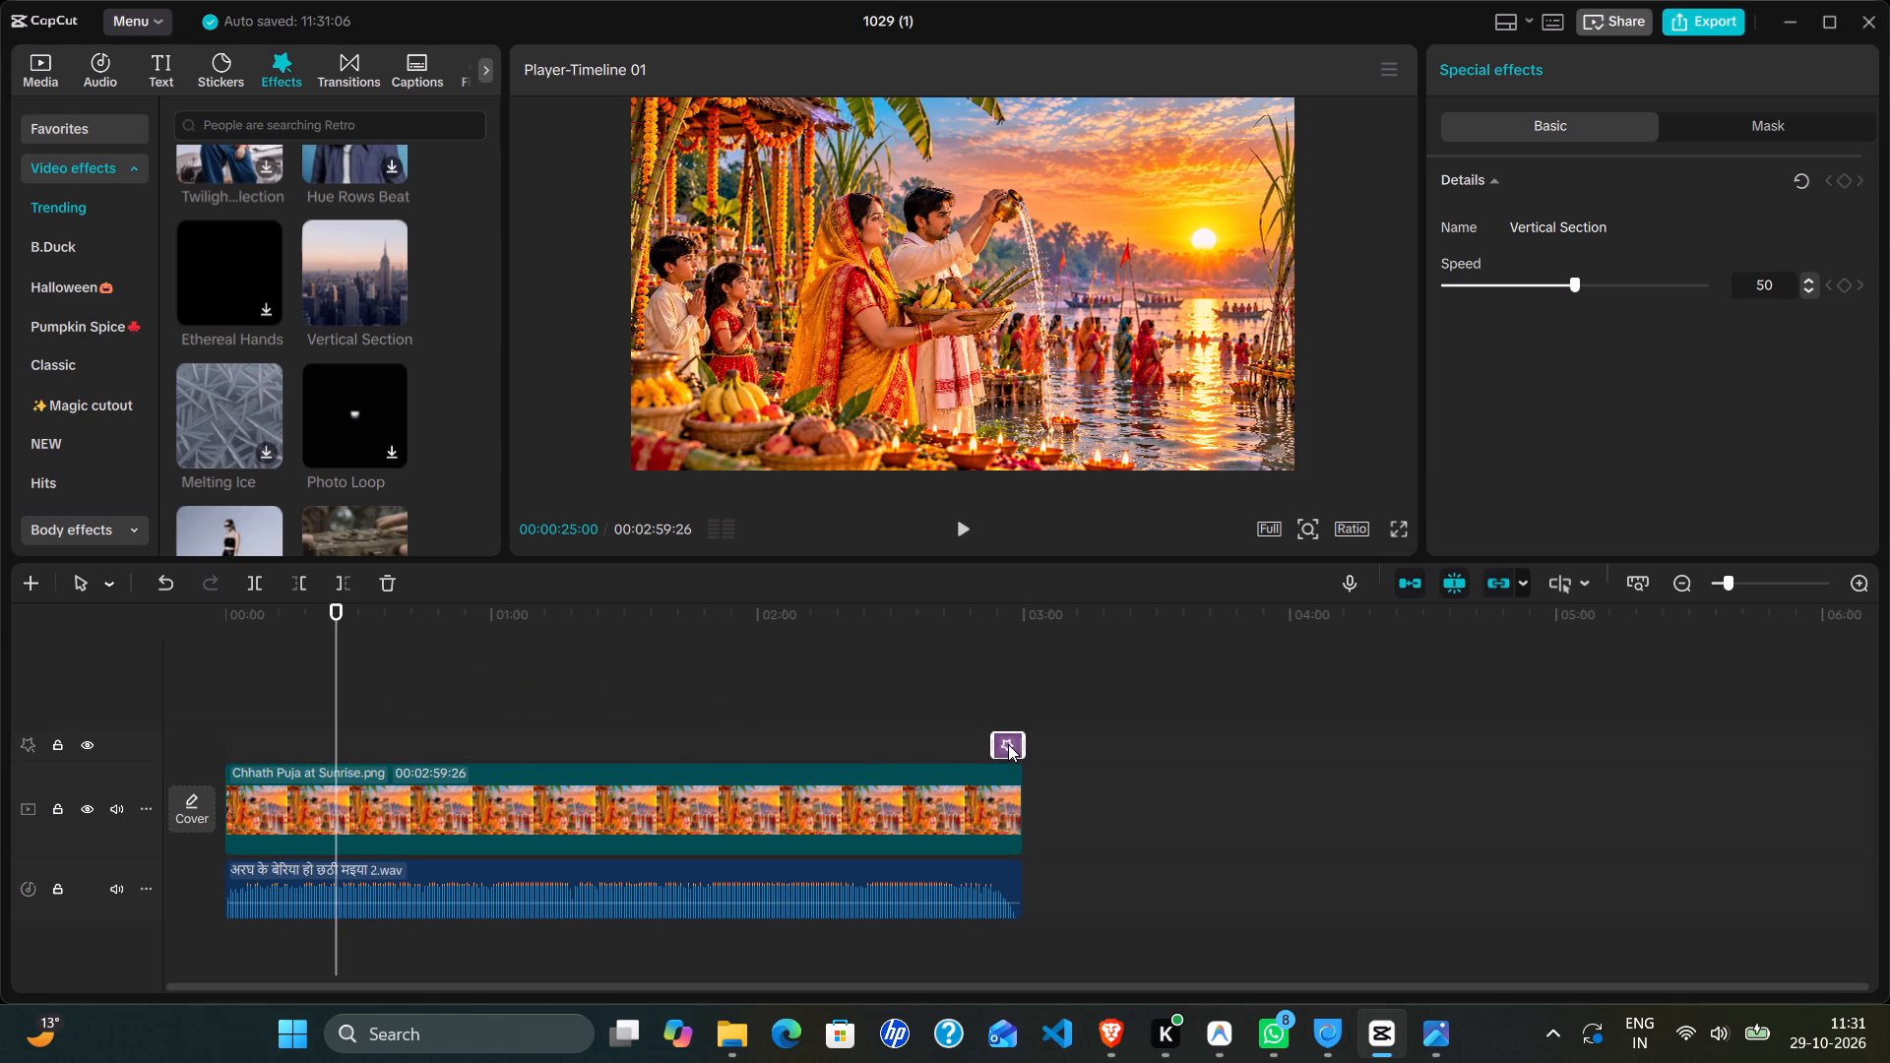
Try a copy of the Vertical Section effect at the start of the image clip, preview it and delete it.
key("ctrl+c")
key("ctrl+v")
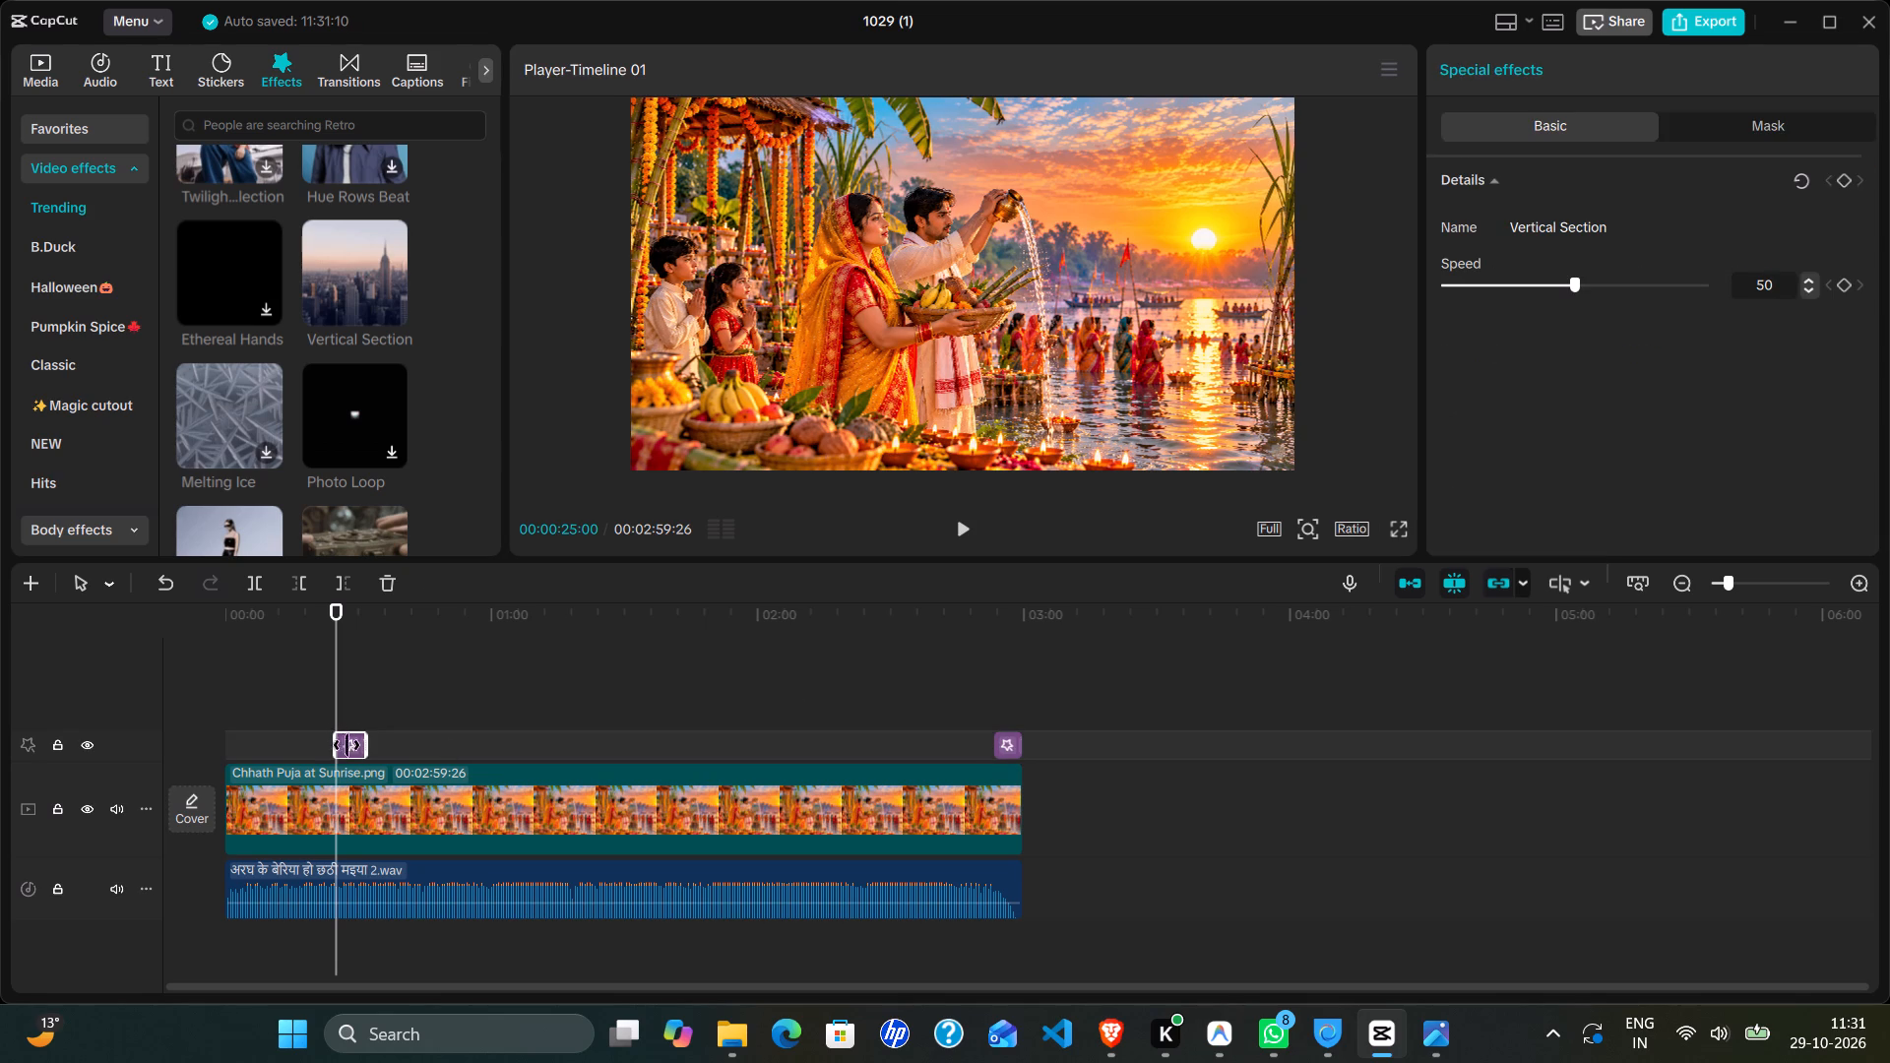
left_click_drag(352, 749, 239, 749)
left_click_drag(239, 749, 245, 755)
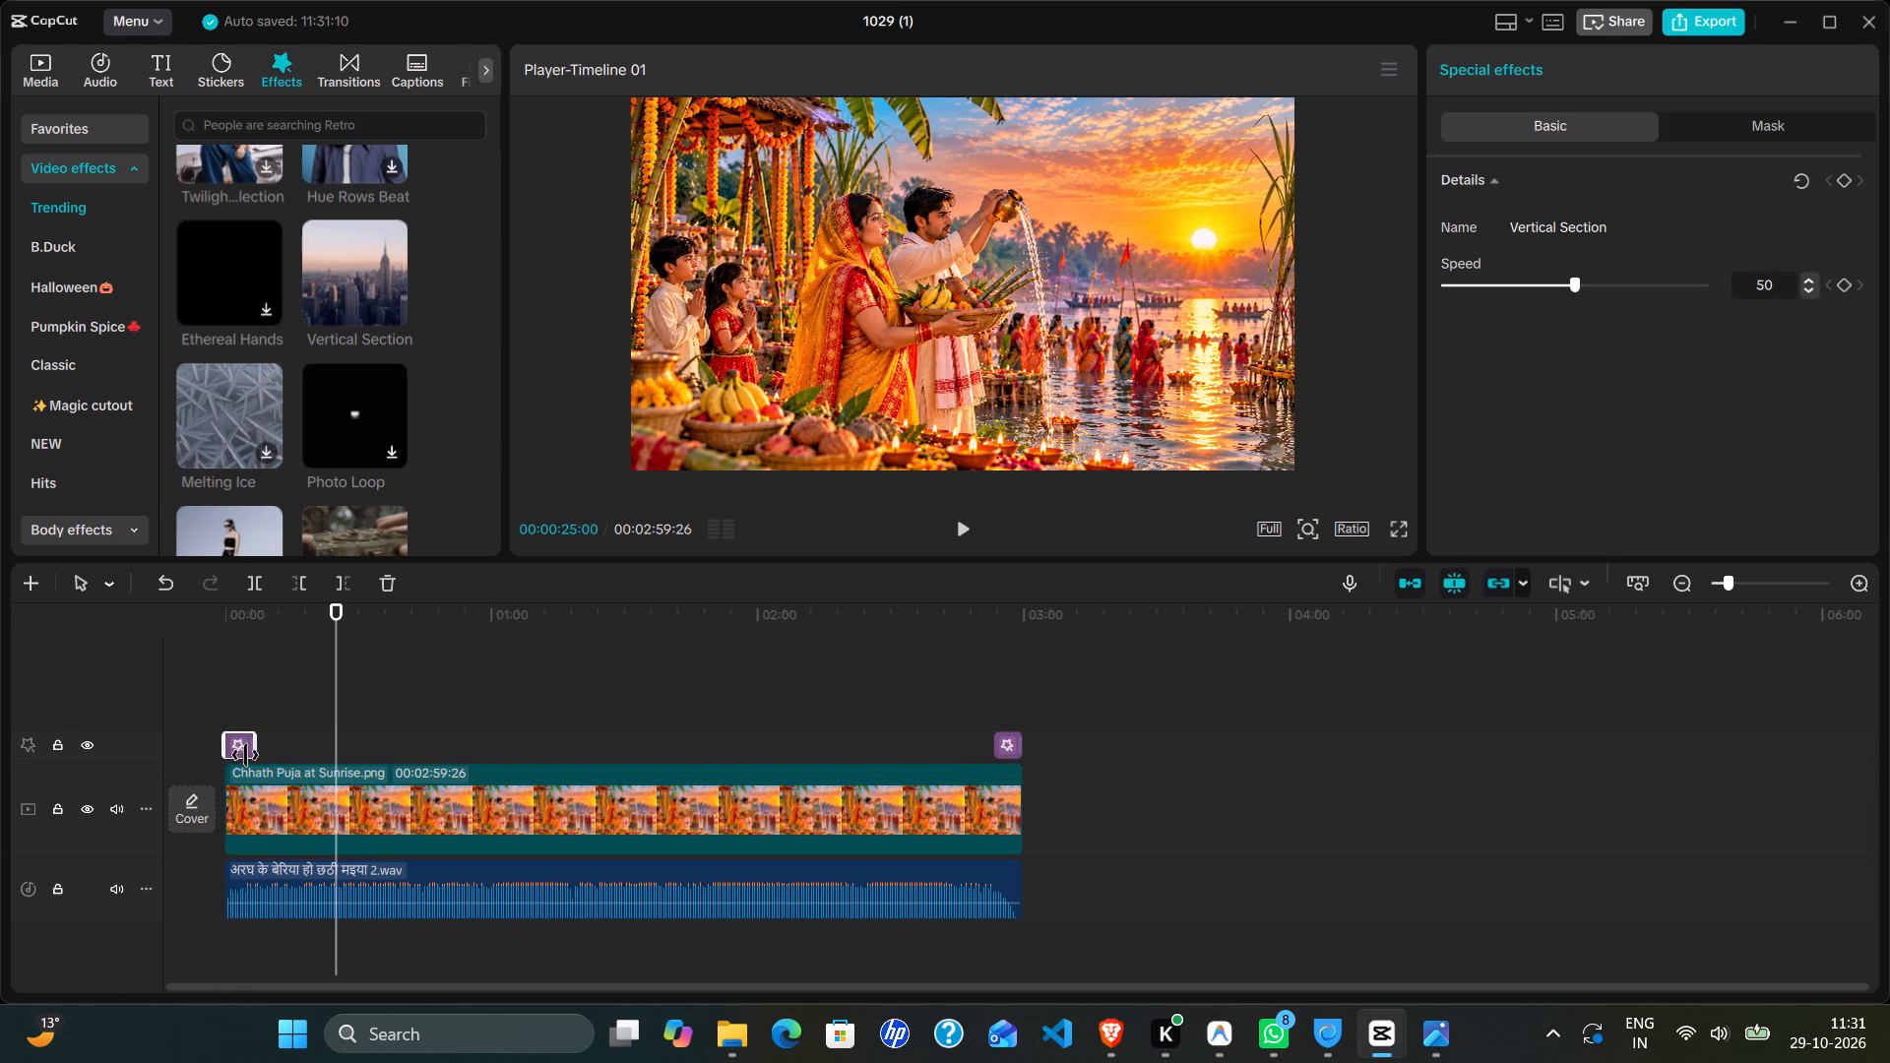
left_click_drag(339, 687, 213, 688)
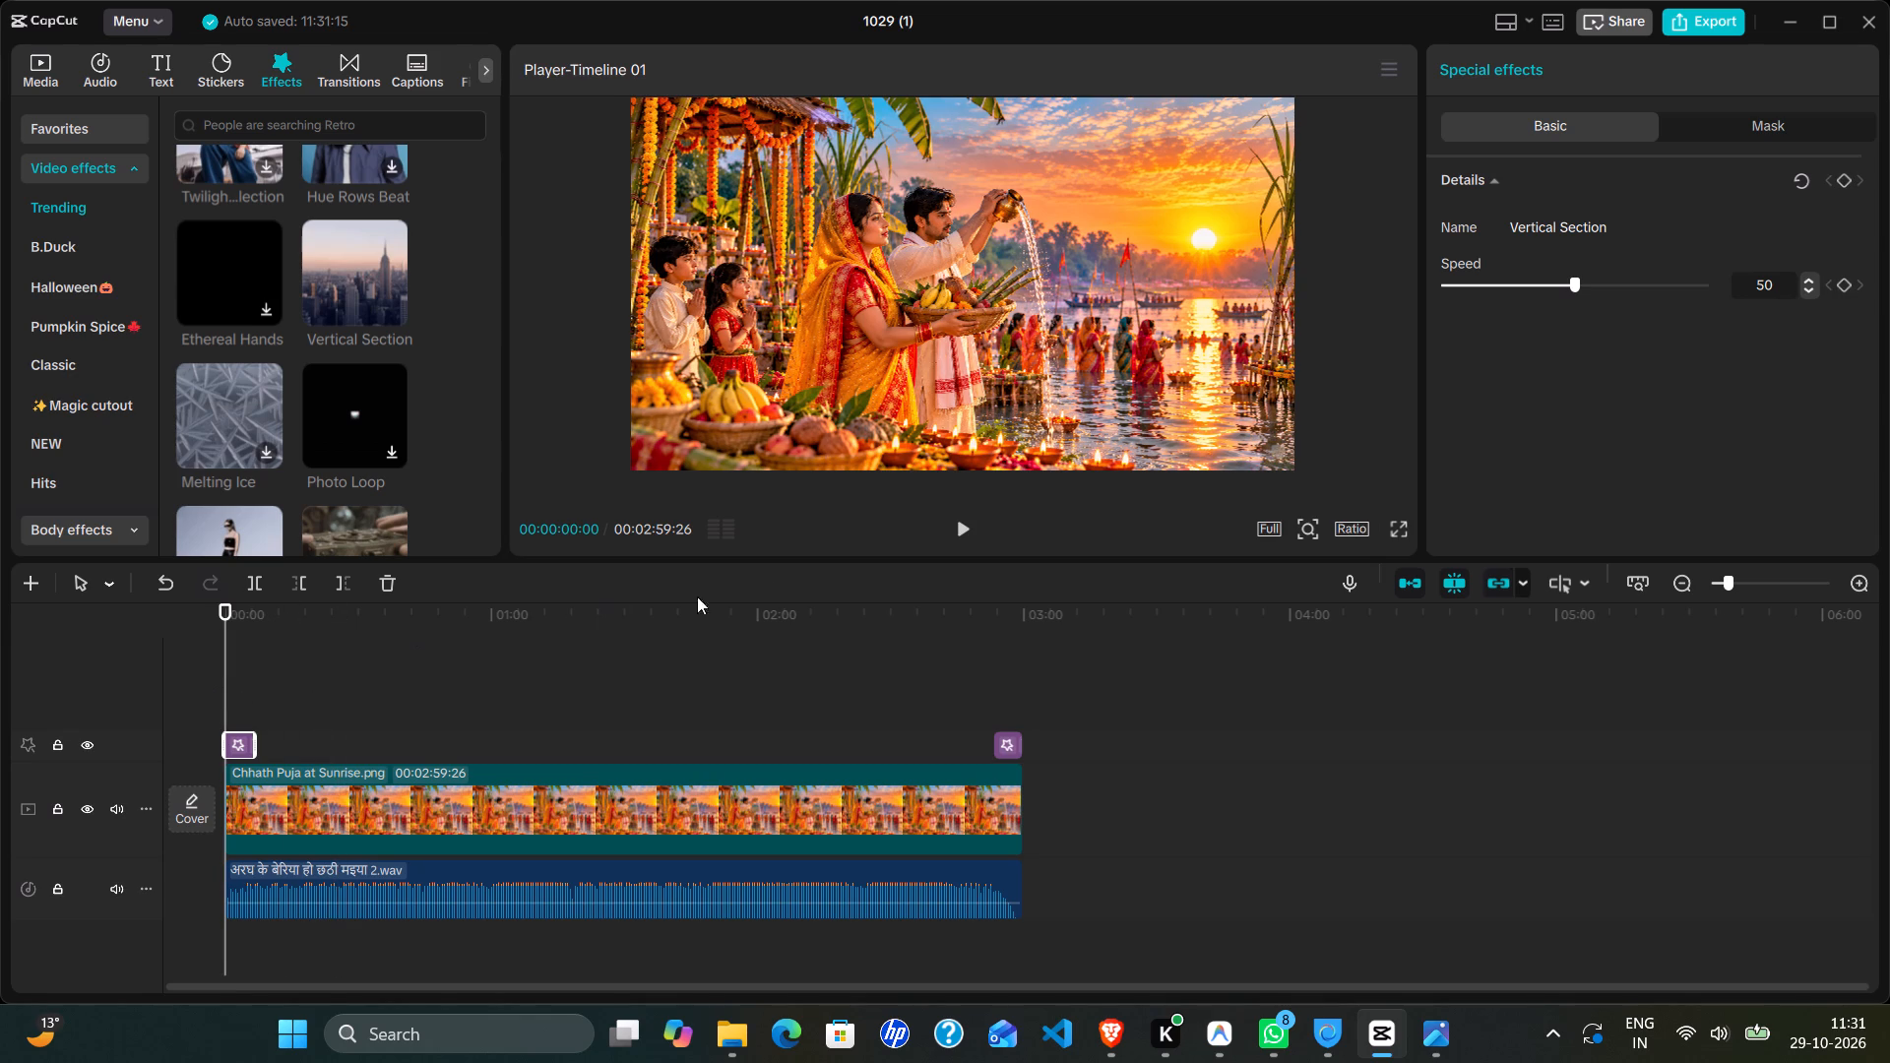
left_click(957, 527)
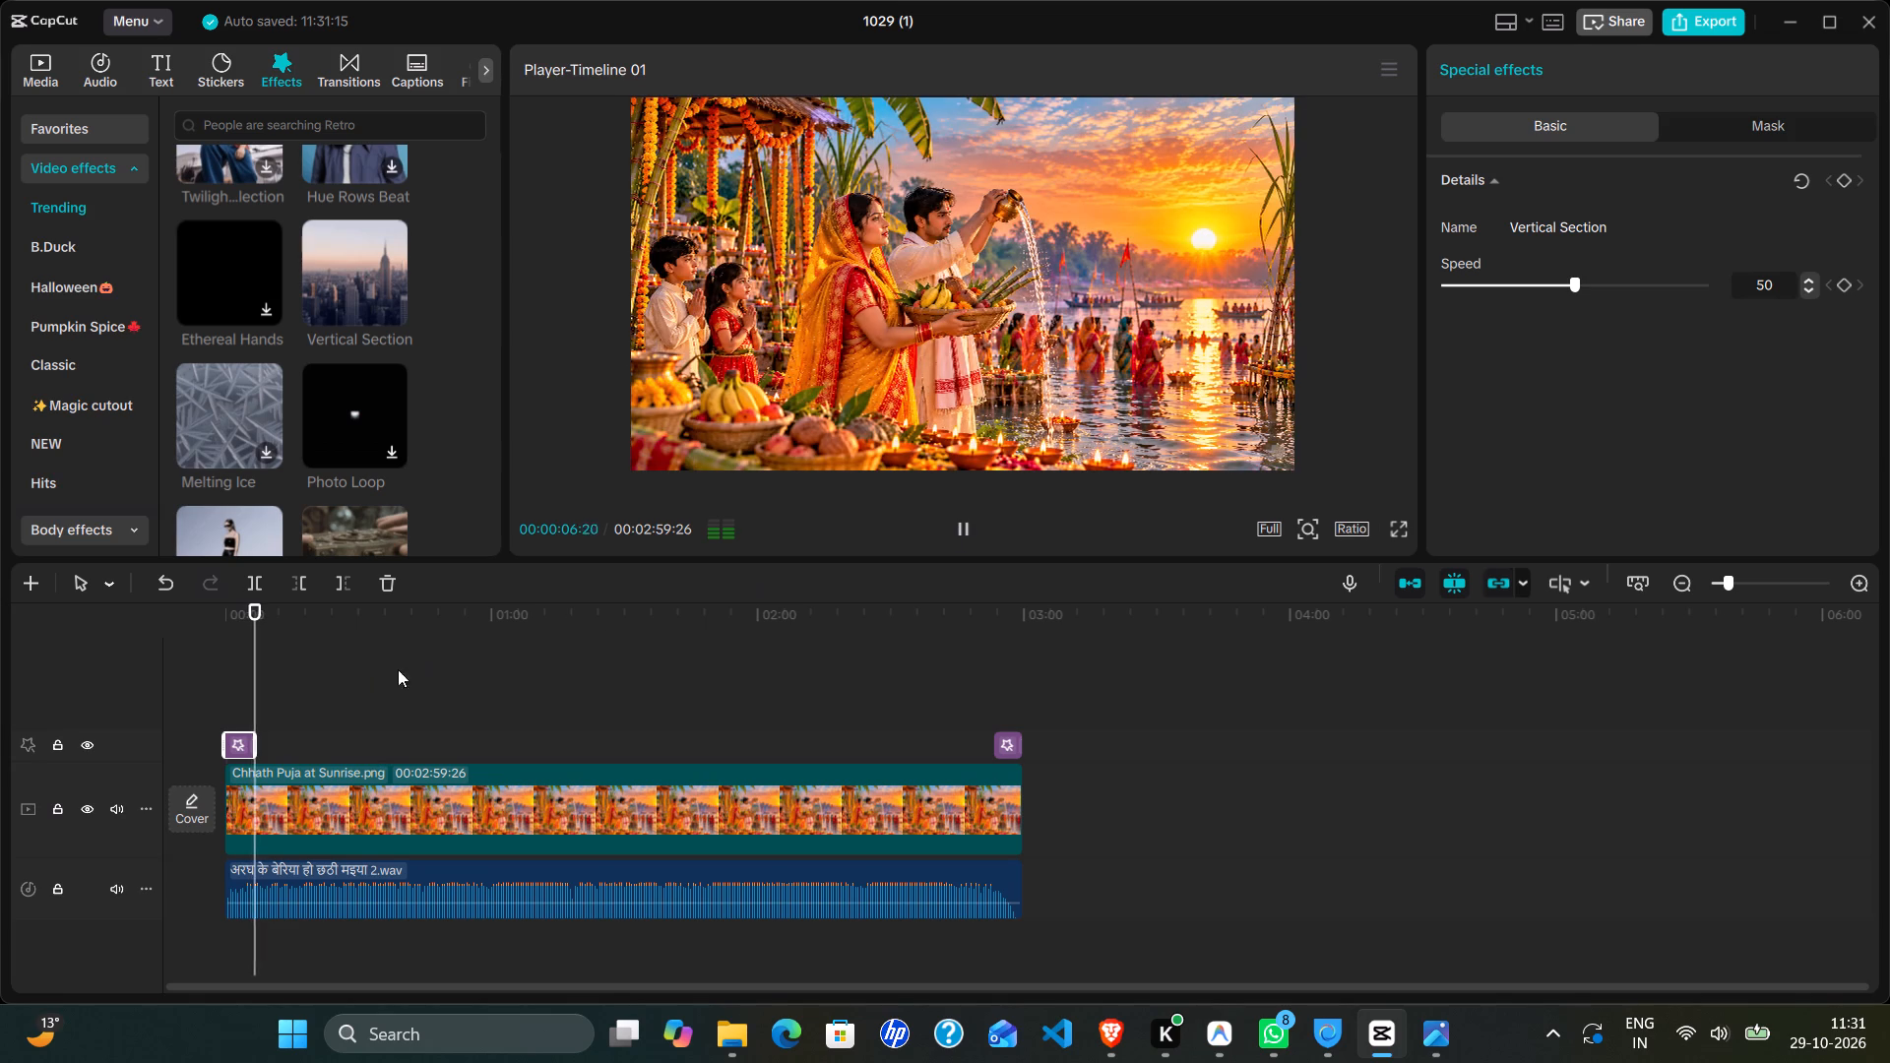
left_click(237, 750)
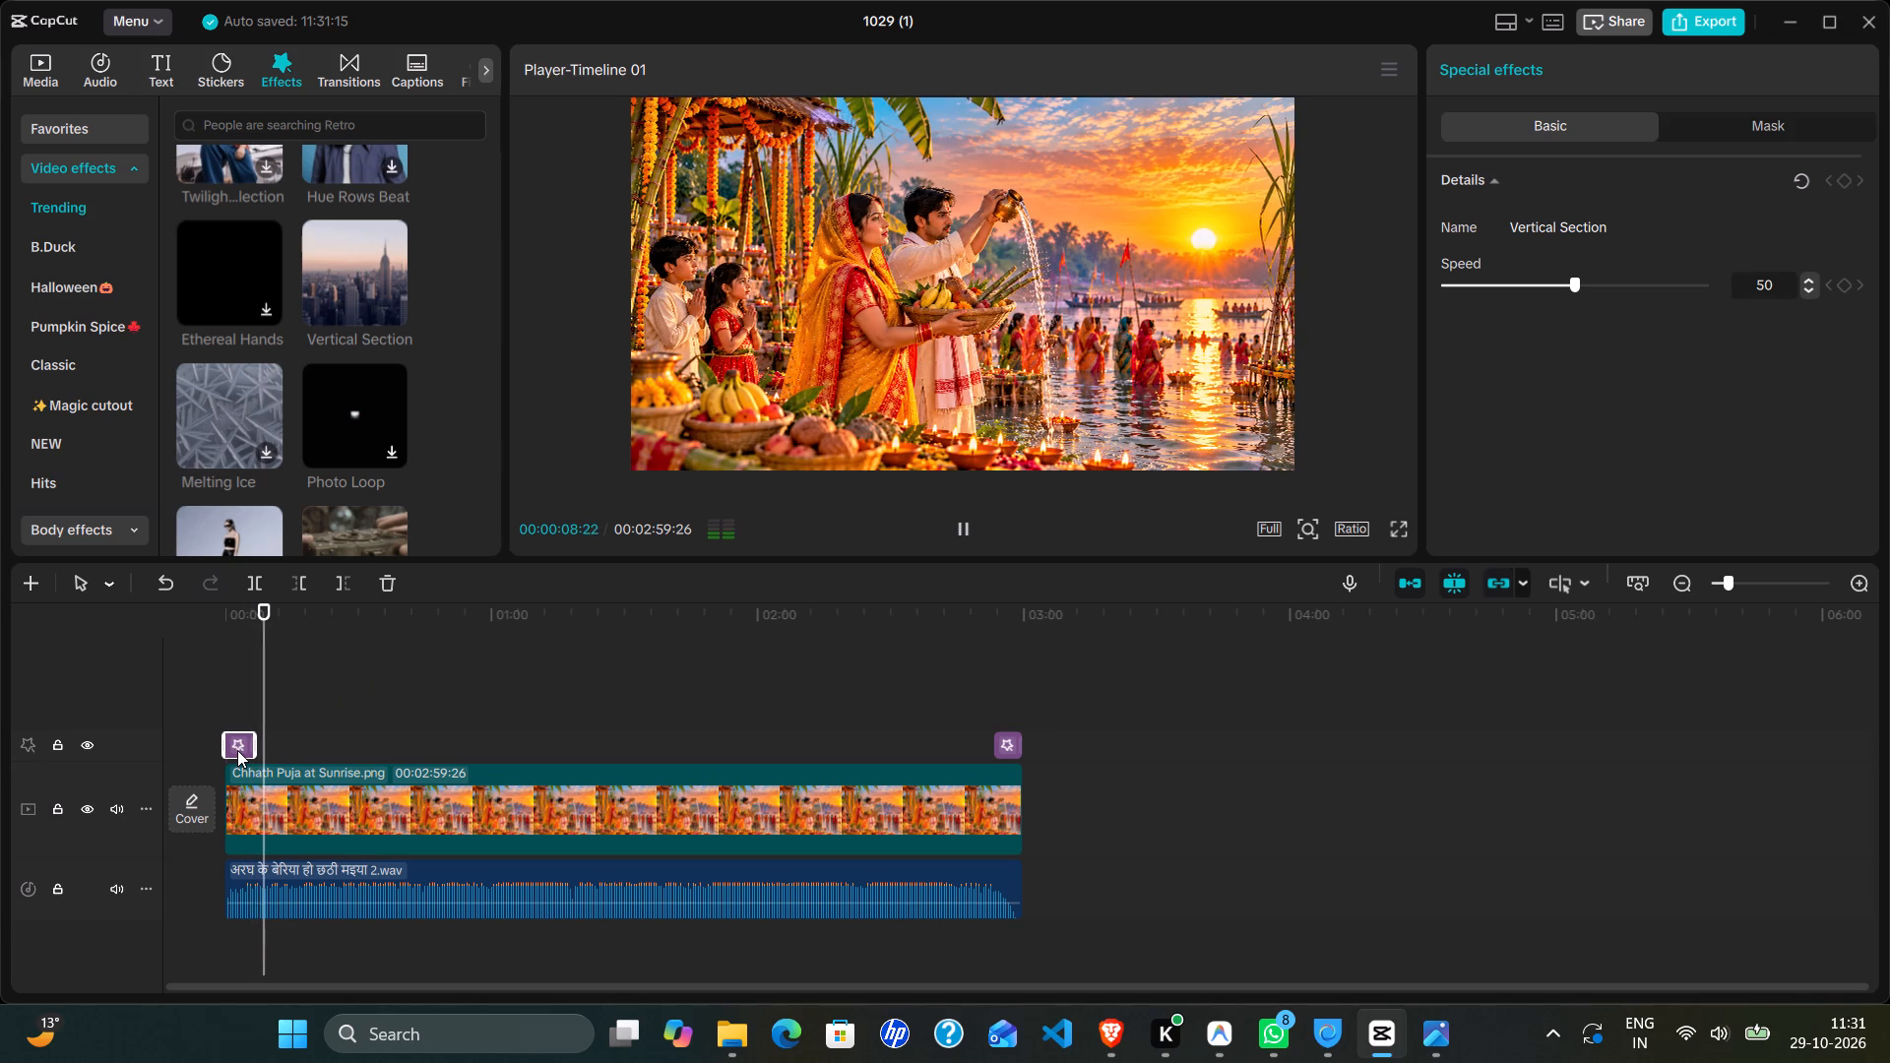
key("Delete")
Trim the start of the closing Vertical Section effect by about 1 second, keeping its end at the image clip's end.
scroll(947, 748, "up", 2, "ctrl")
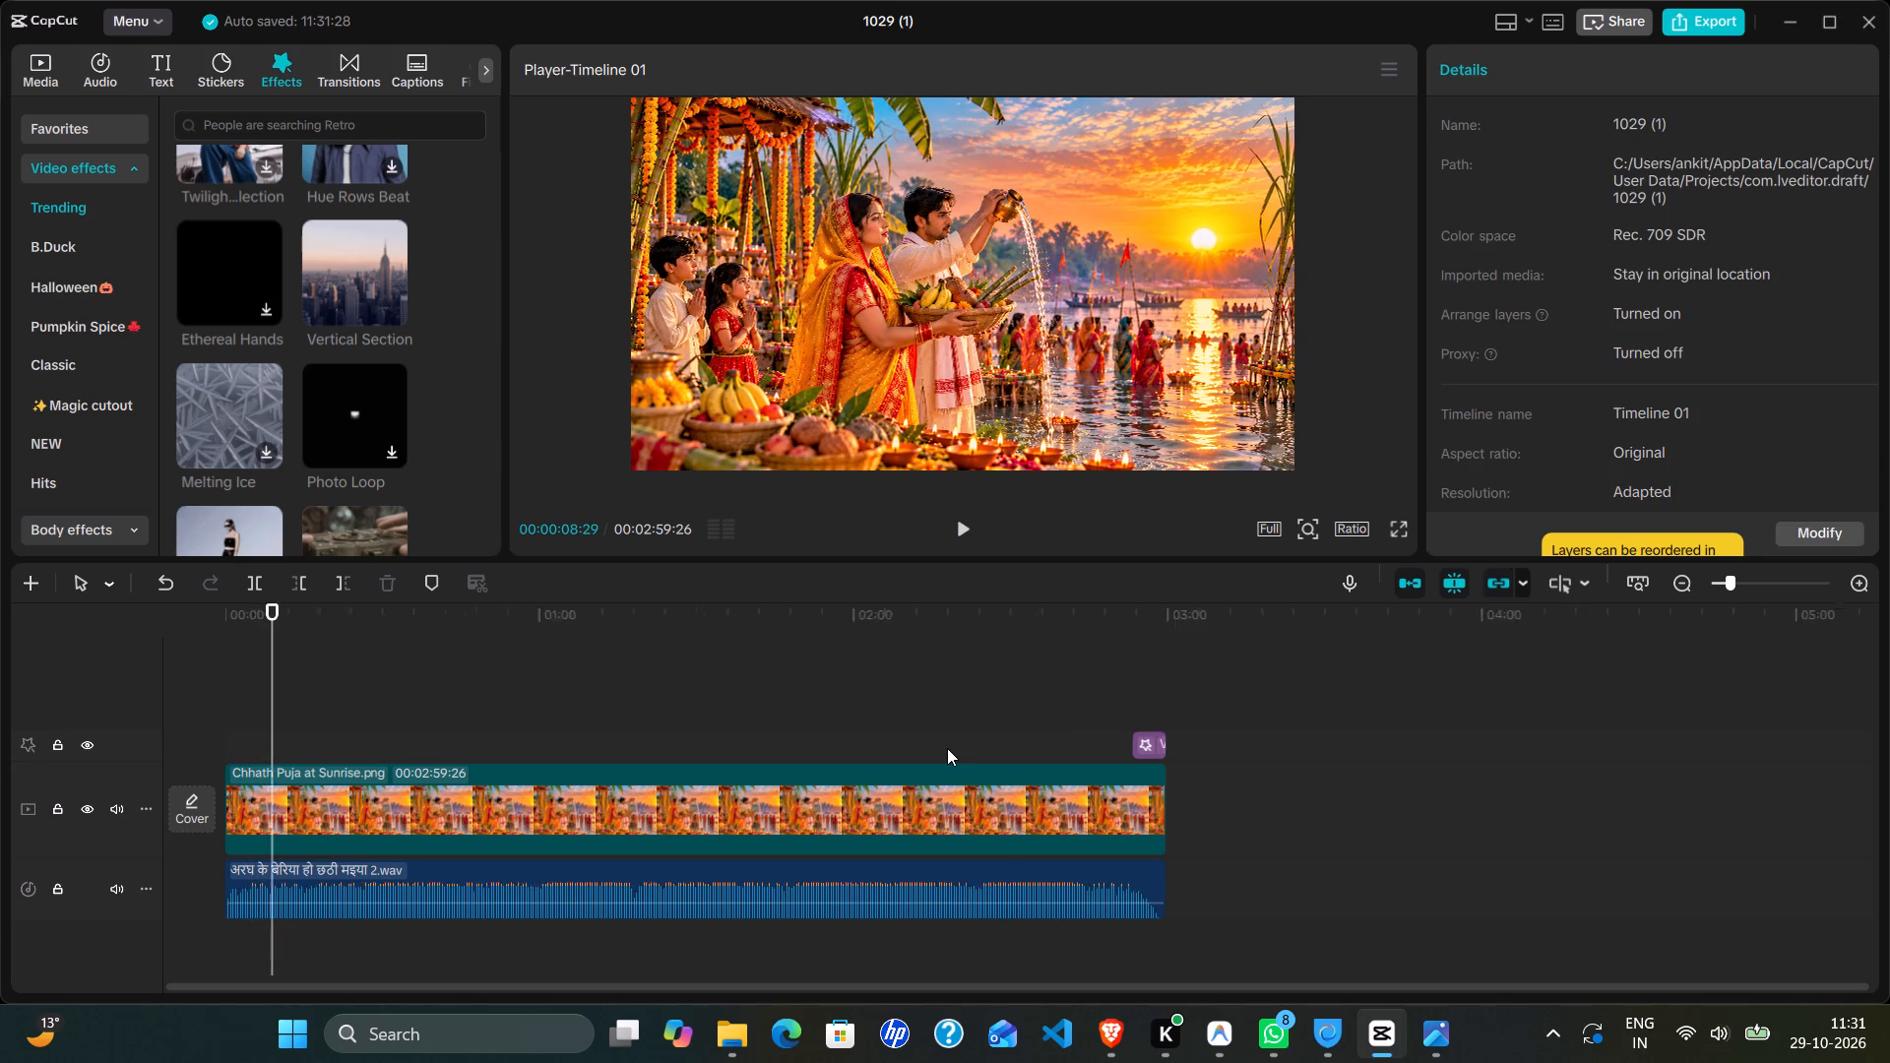
scroll(947, 748, "up", 4, "ctrl")
left_click(1546, 736)
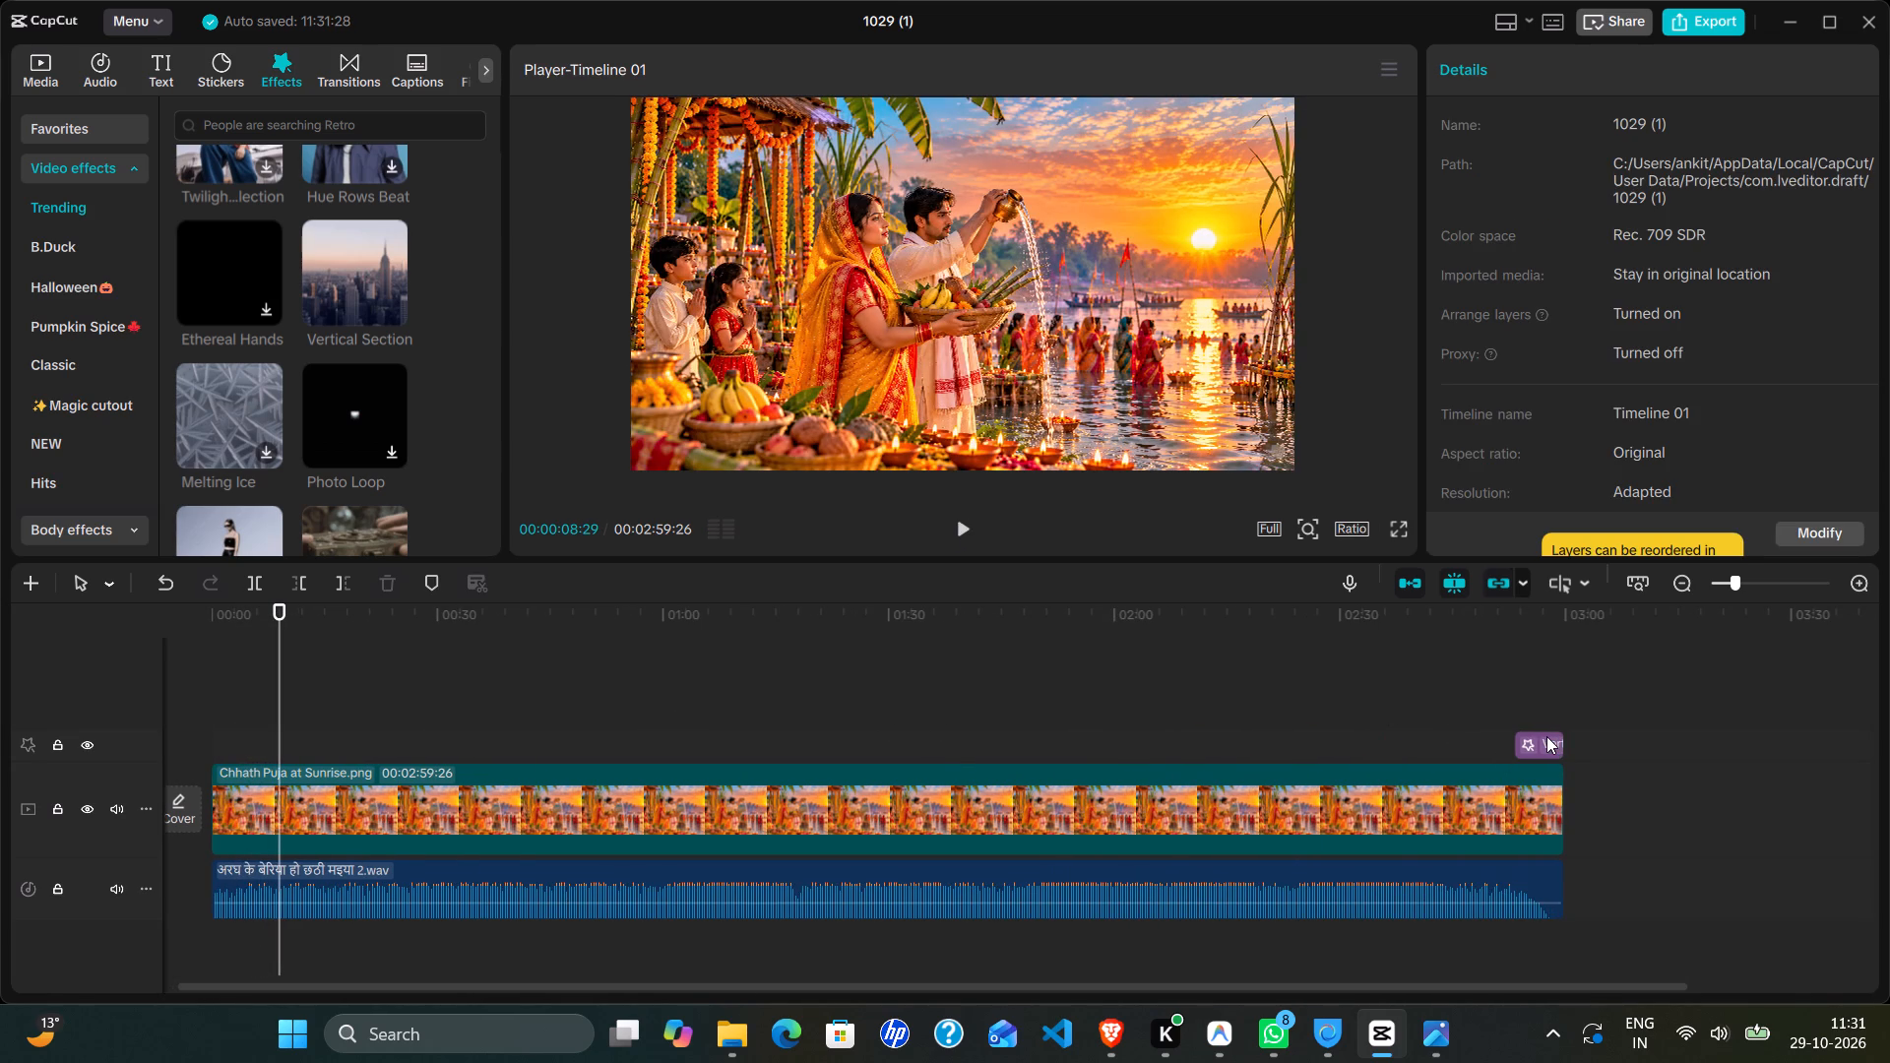
left_click_drag(1510, 753, 1522, 756)
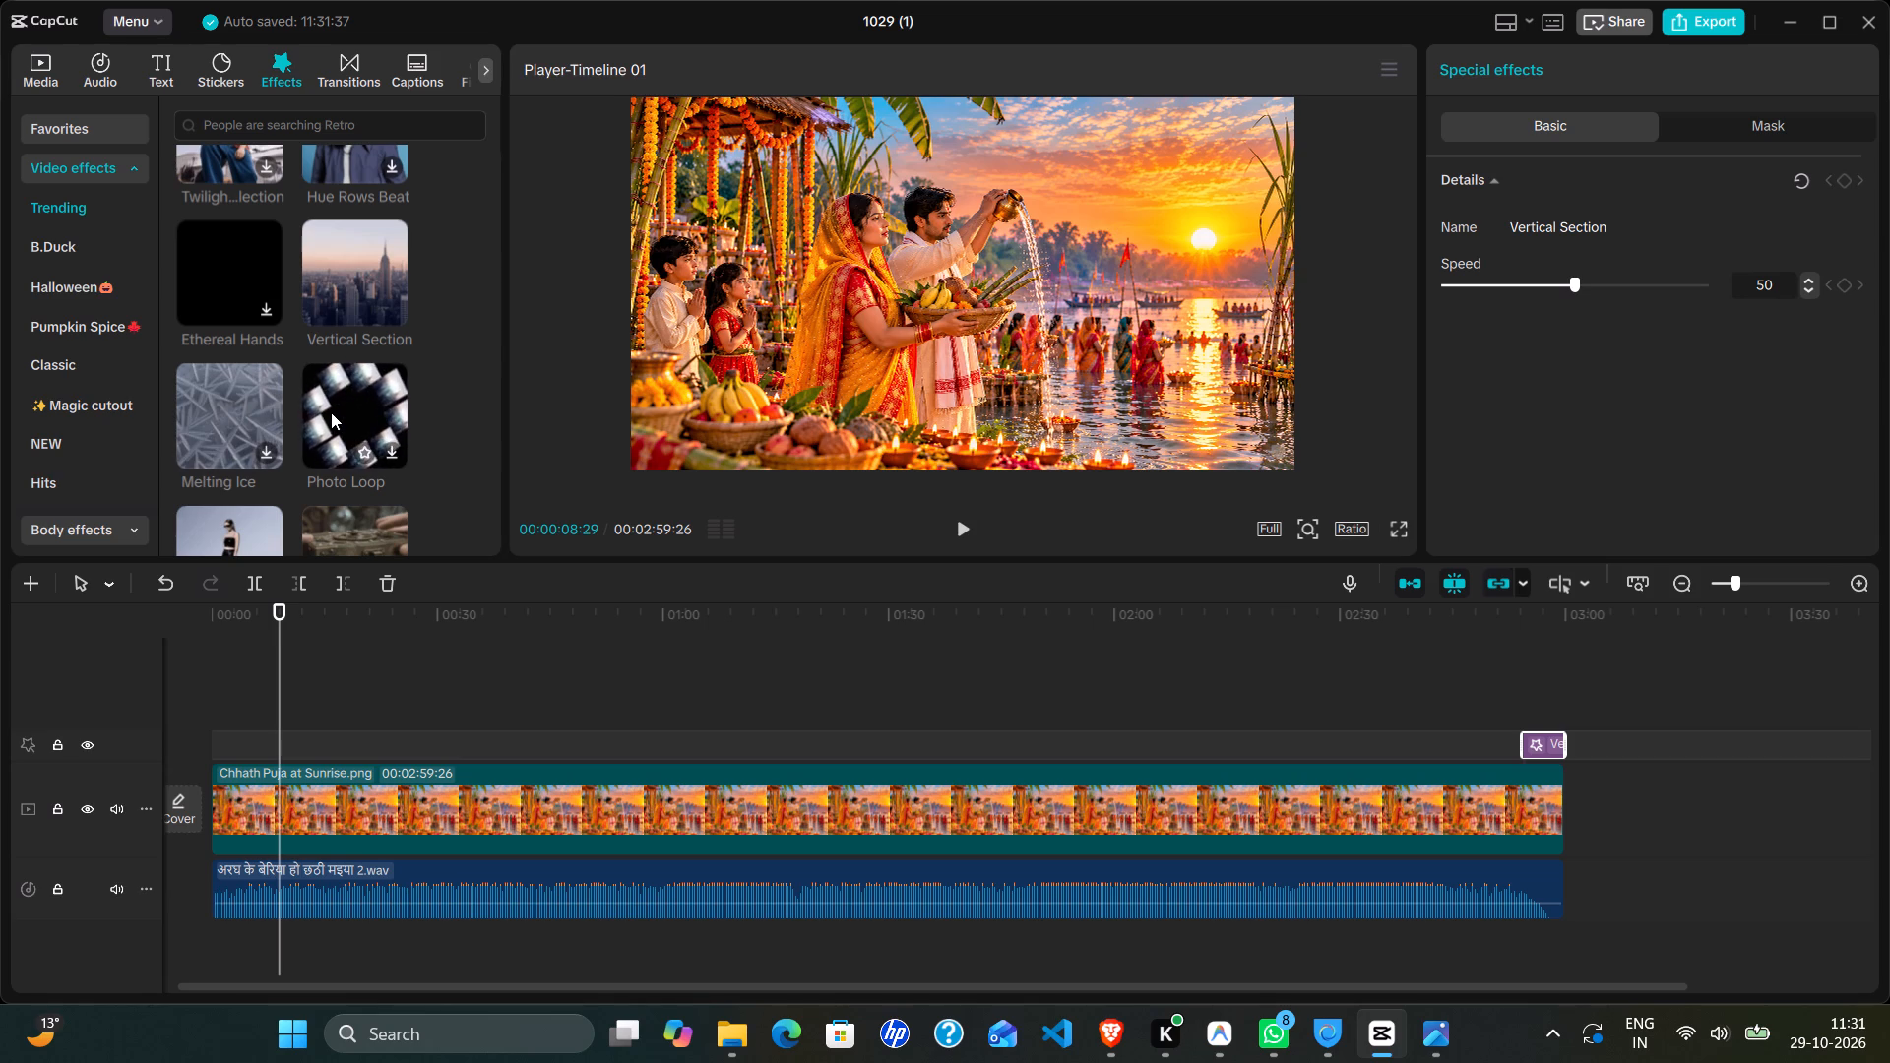
Find the trending Mist Border video effect and add it on a new track above the image clip at about 4 seconds.
scroll(331, 412, "down", 2)
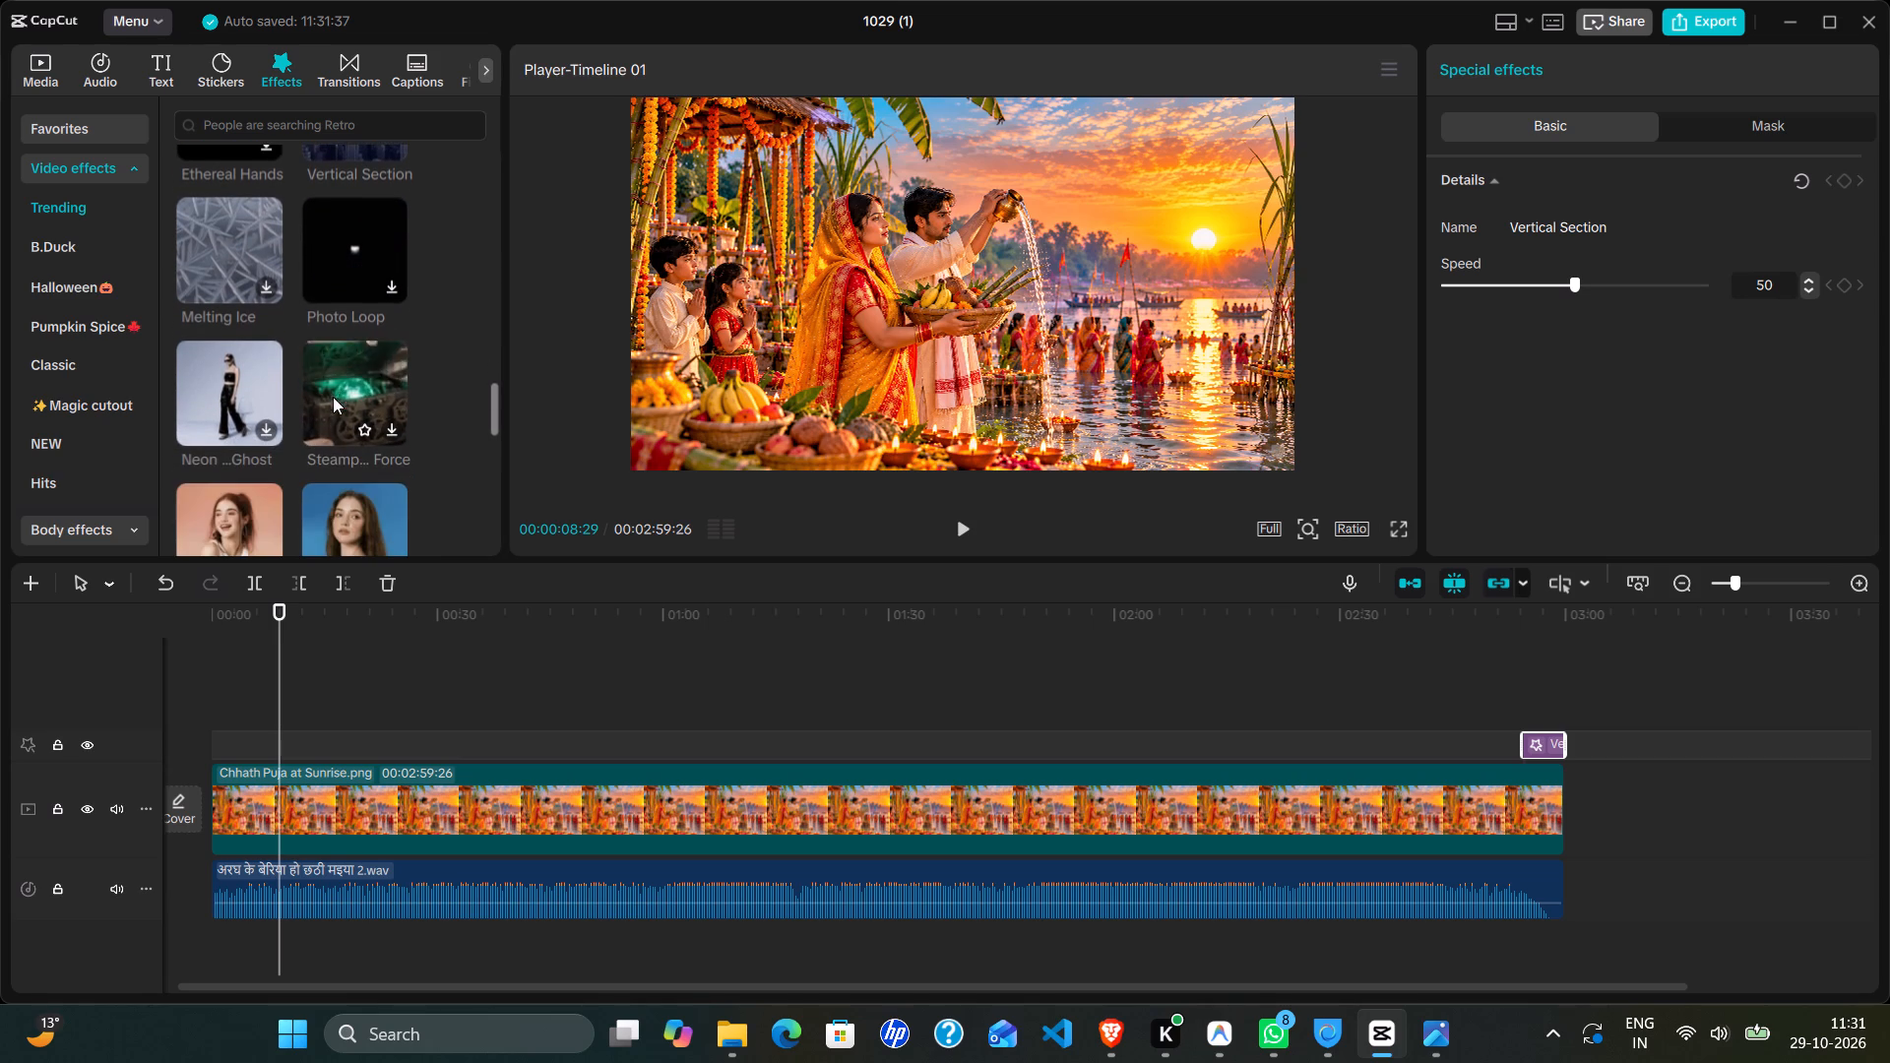
scroll(334, 382, "down", 1)
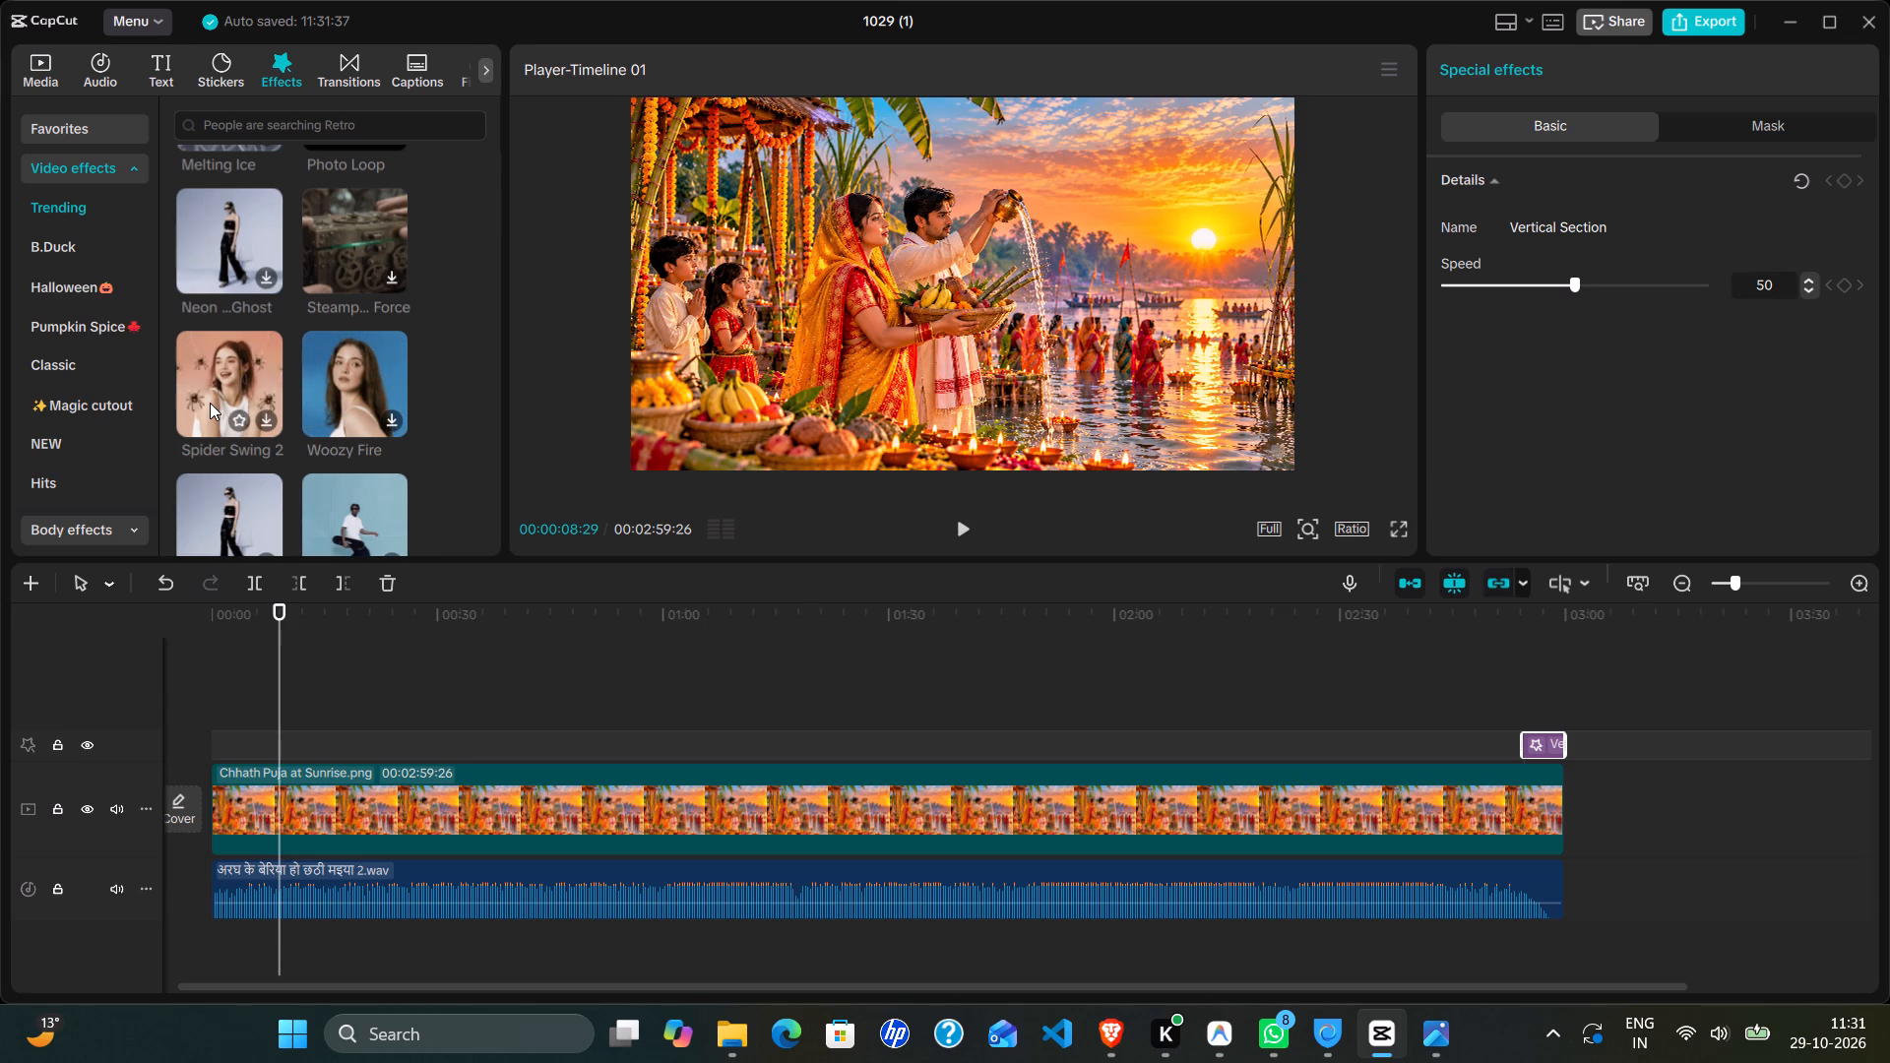
scroll(210, 403, "down", 1)
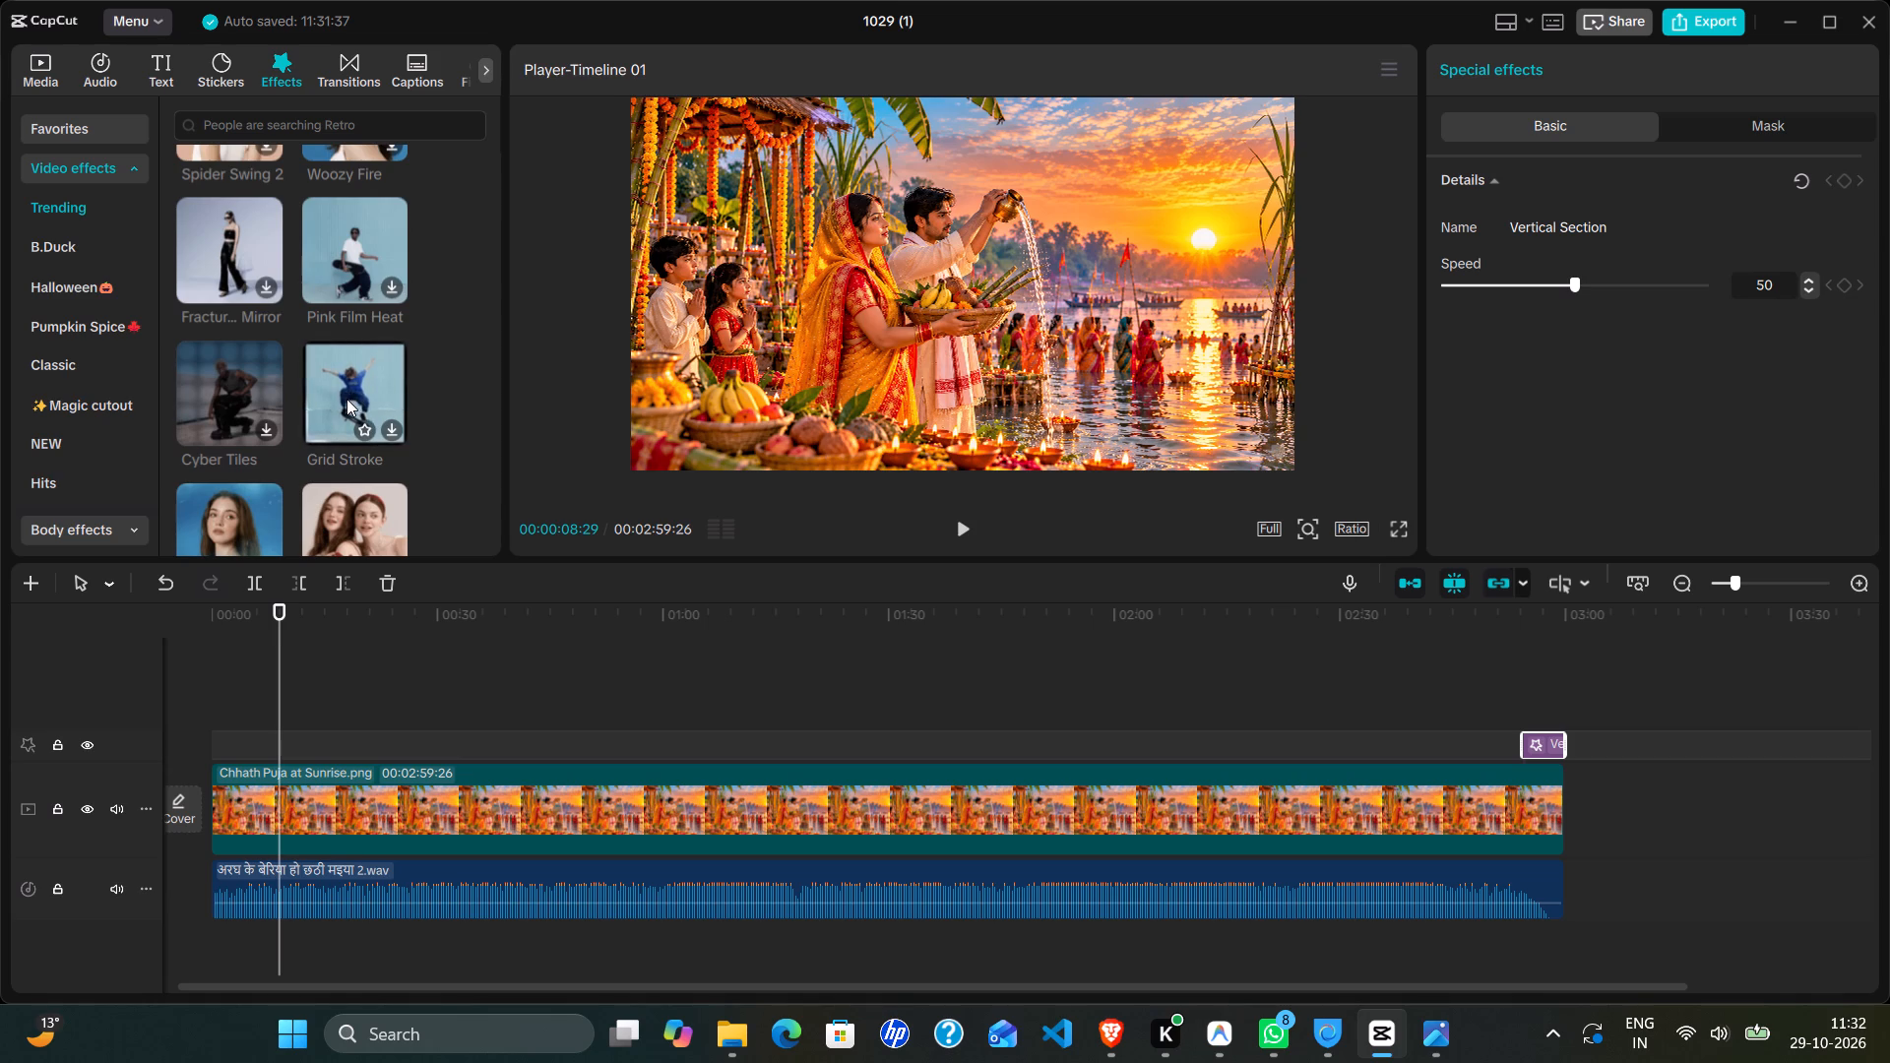
scroll(346, 399, "down", 1)
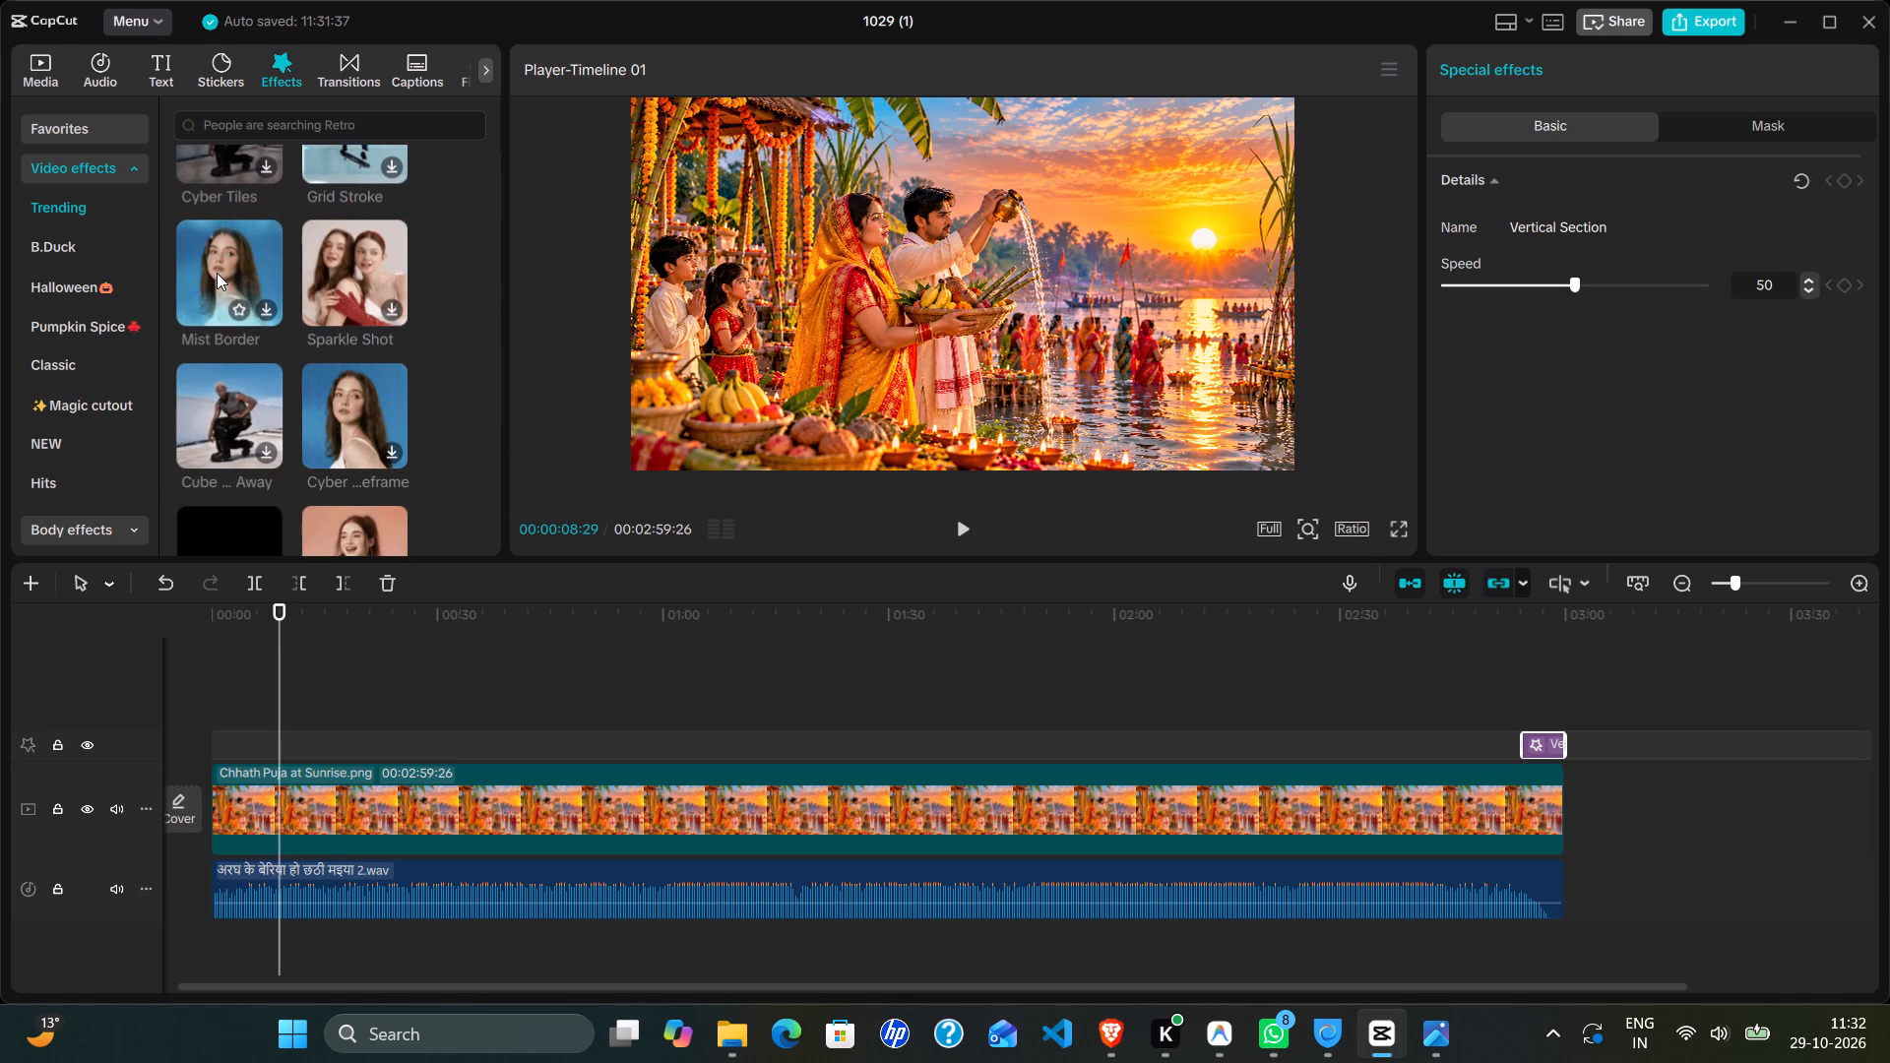
left_click_drag(217, 273, 227, 720)
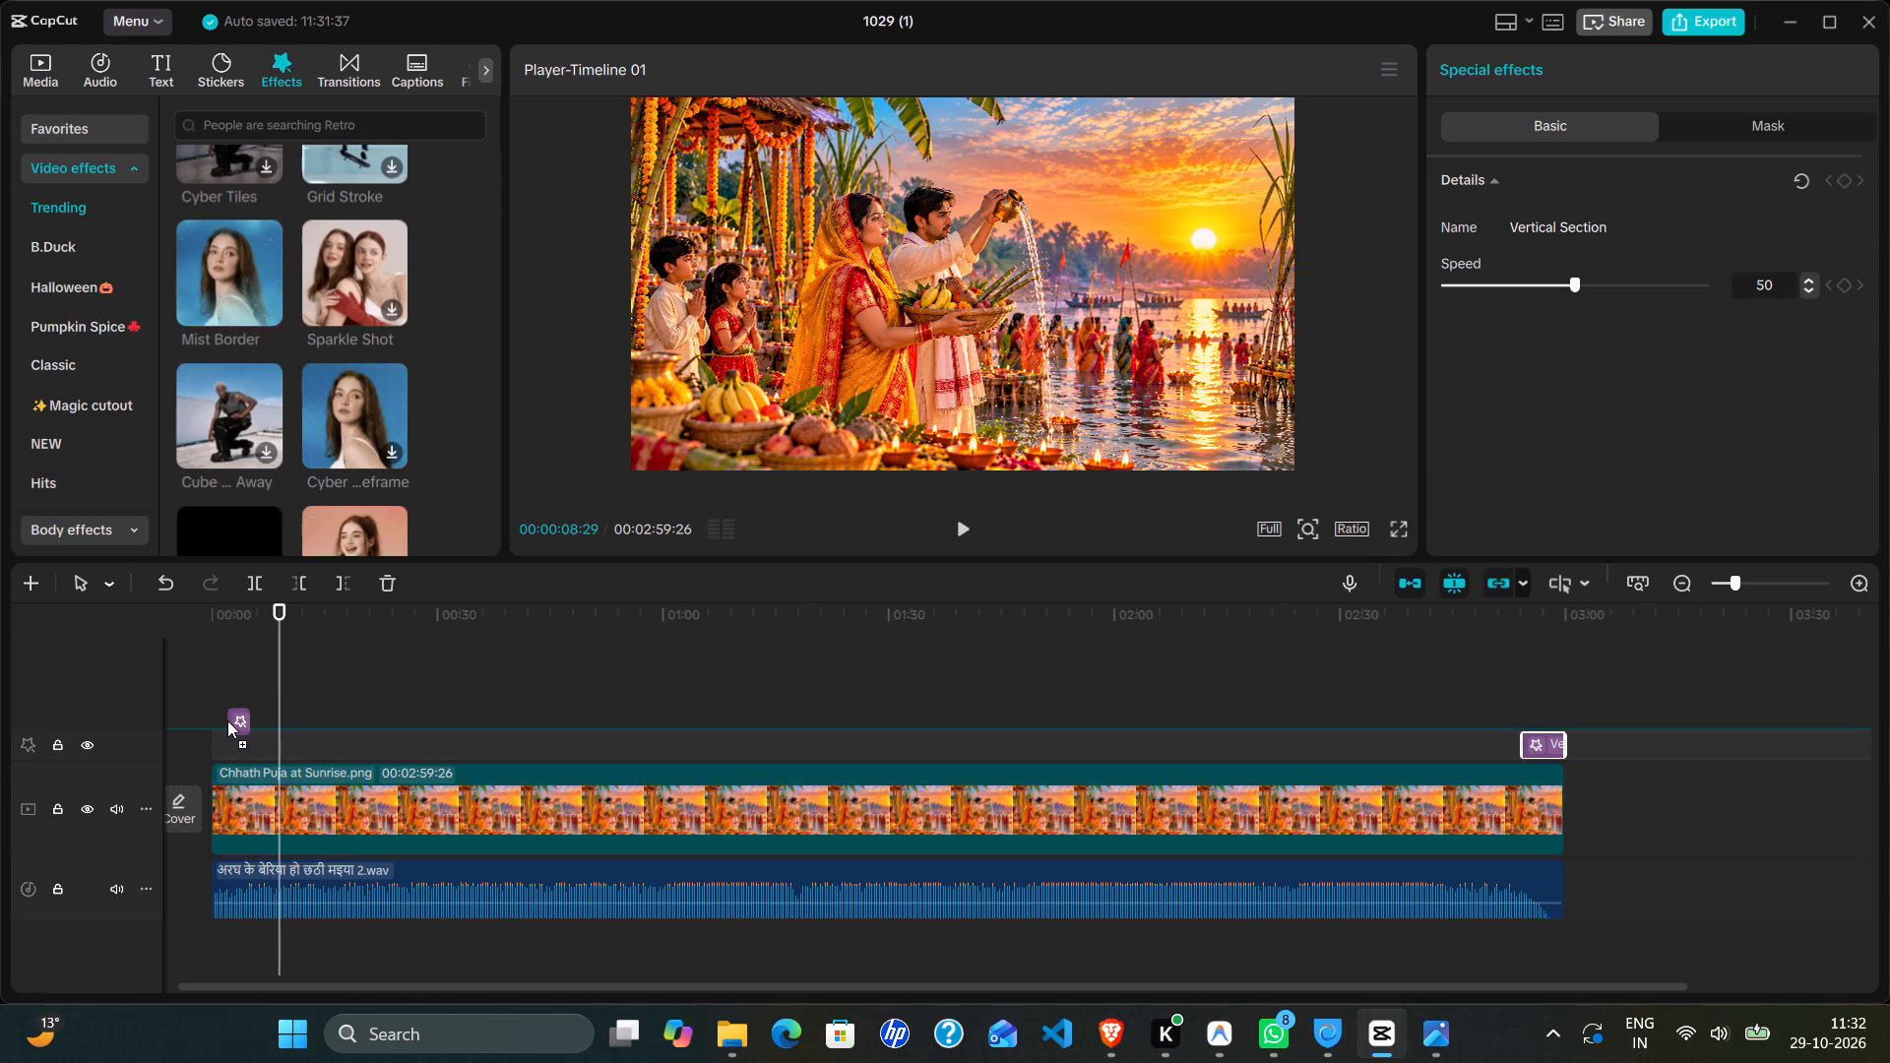
left_click_drag(227, 720, 242, 706)
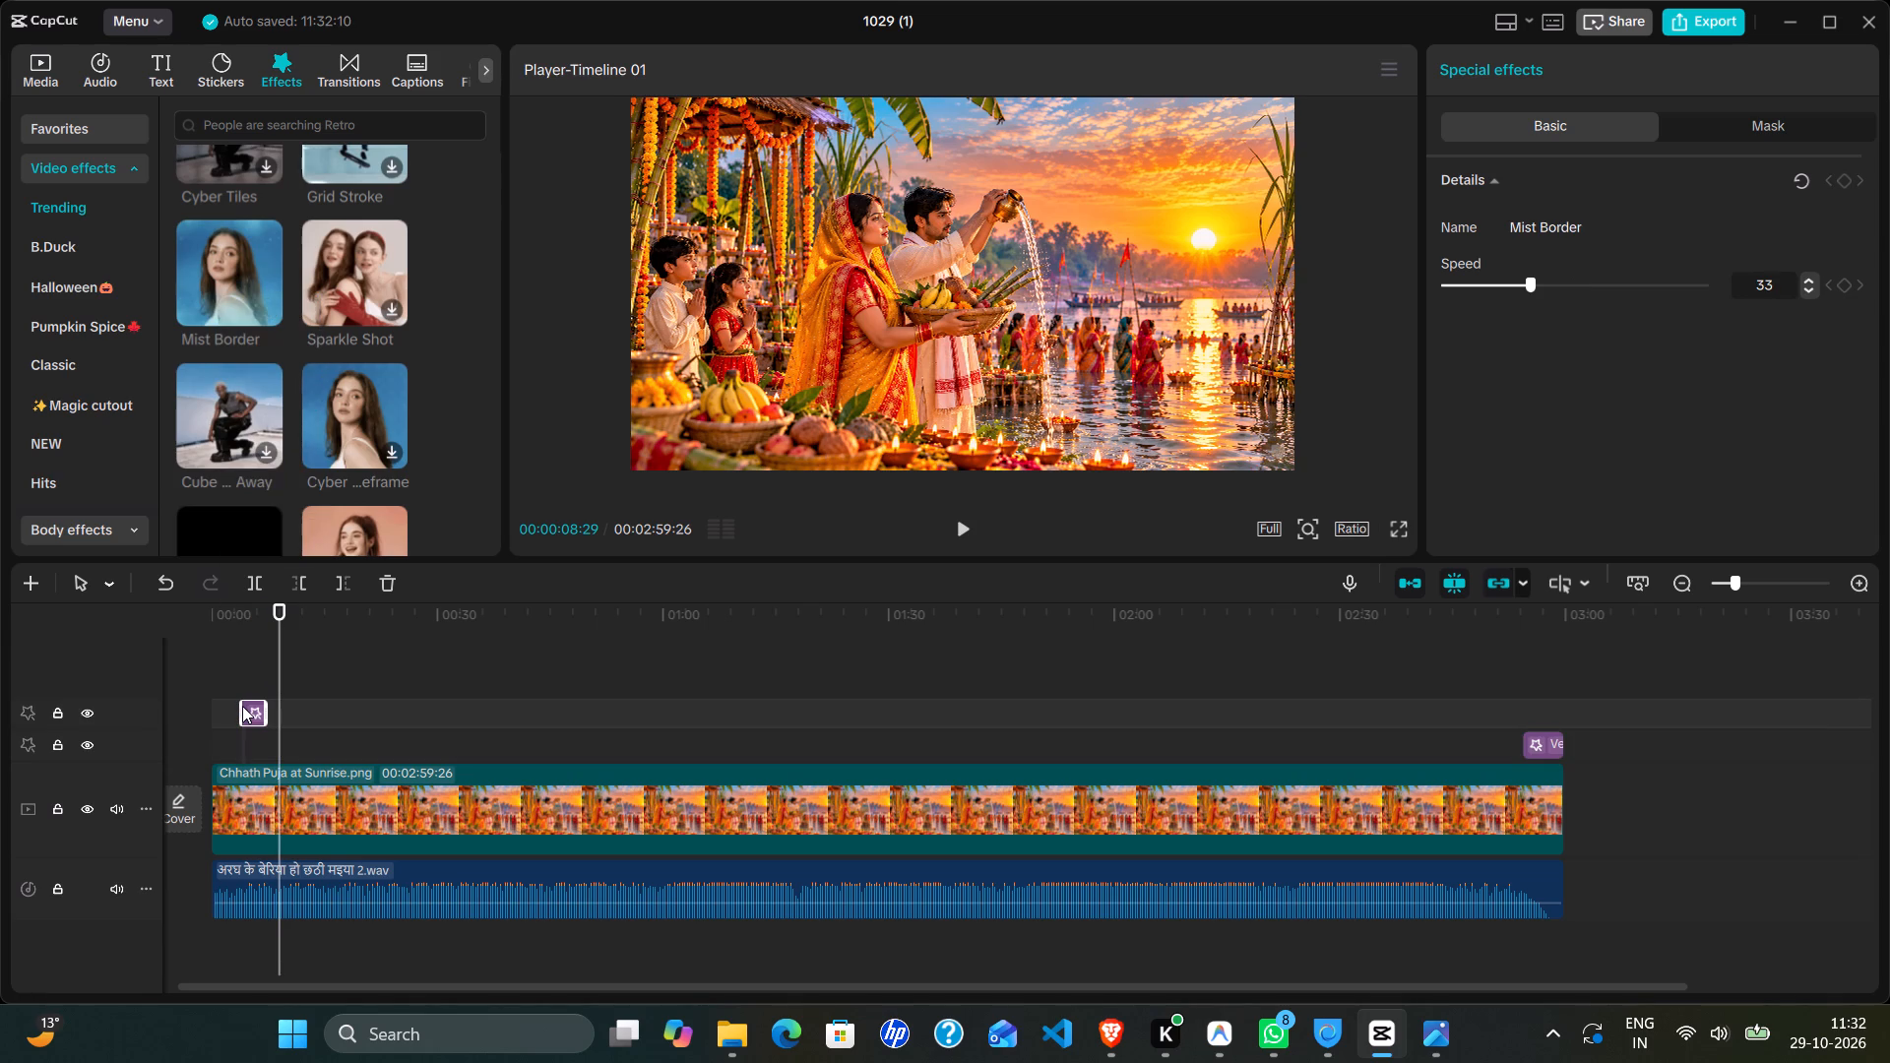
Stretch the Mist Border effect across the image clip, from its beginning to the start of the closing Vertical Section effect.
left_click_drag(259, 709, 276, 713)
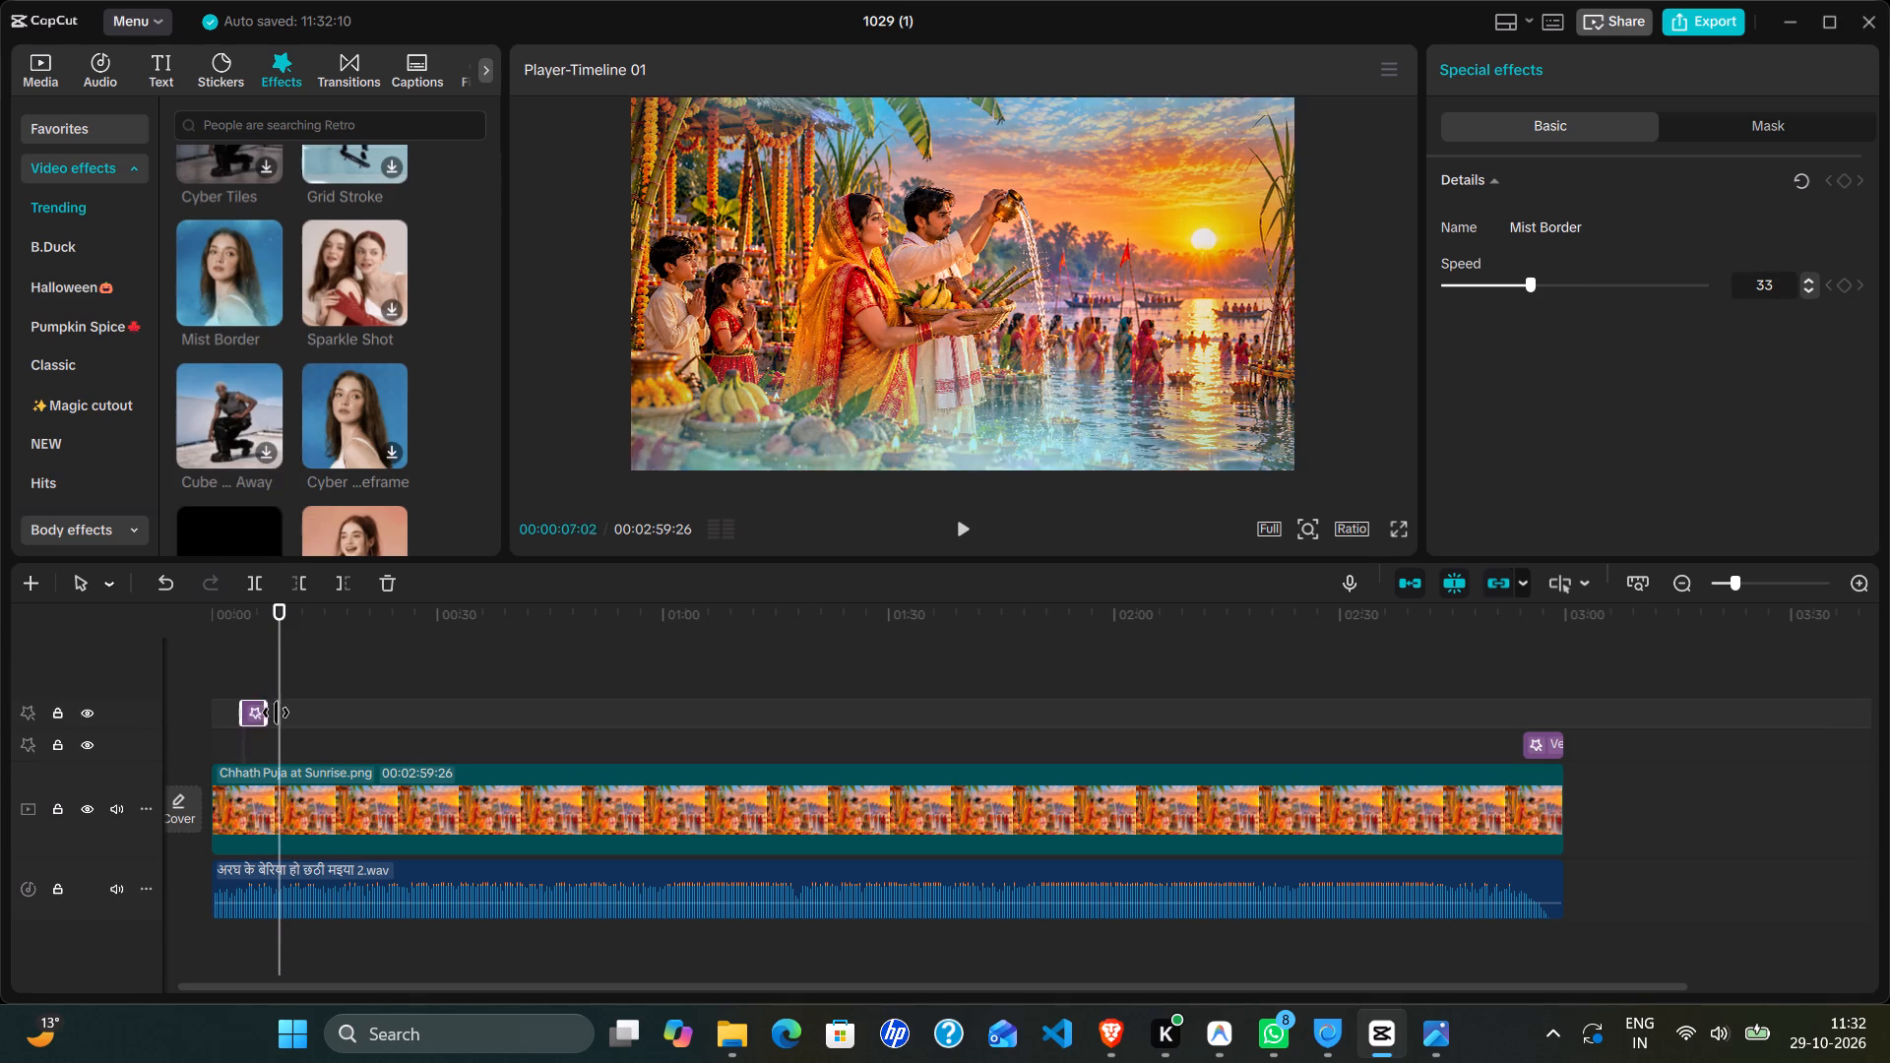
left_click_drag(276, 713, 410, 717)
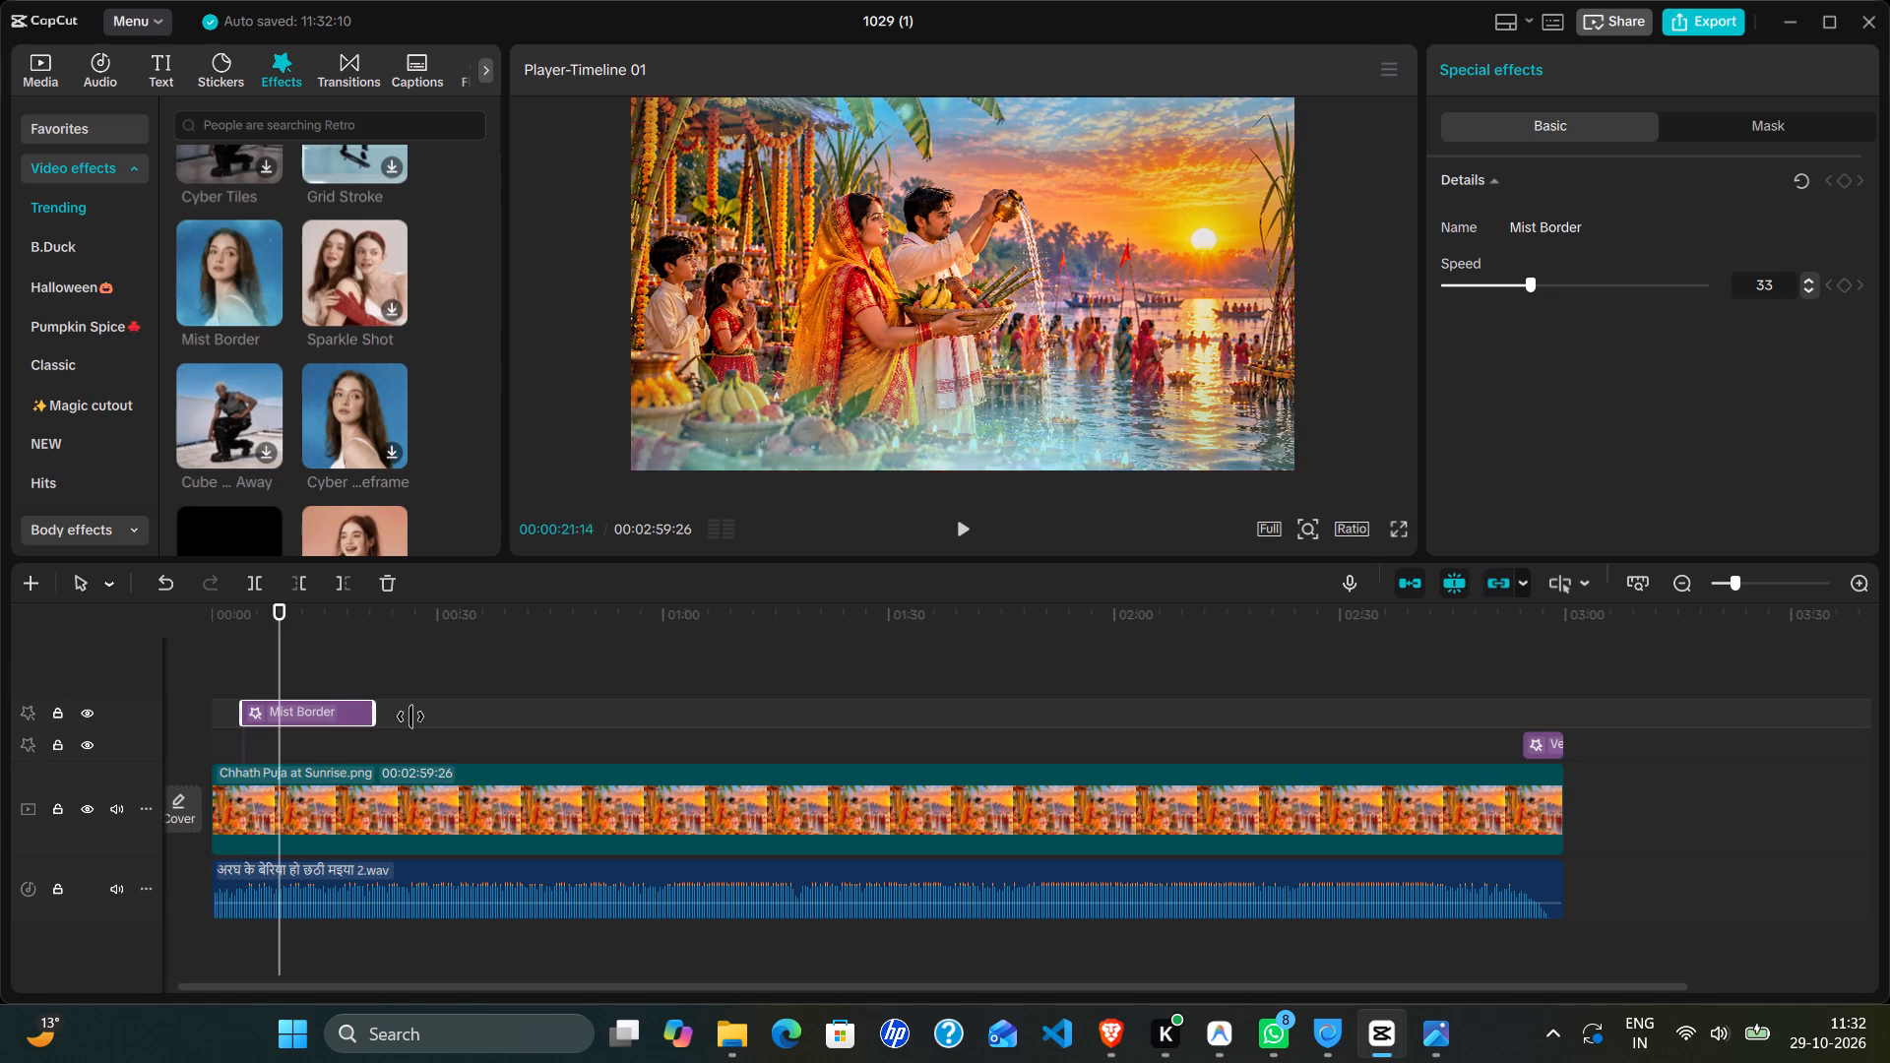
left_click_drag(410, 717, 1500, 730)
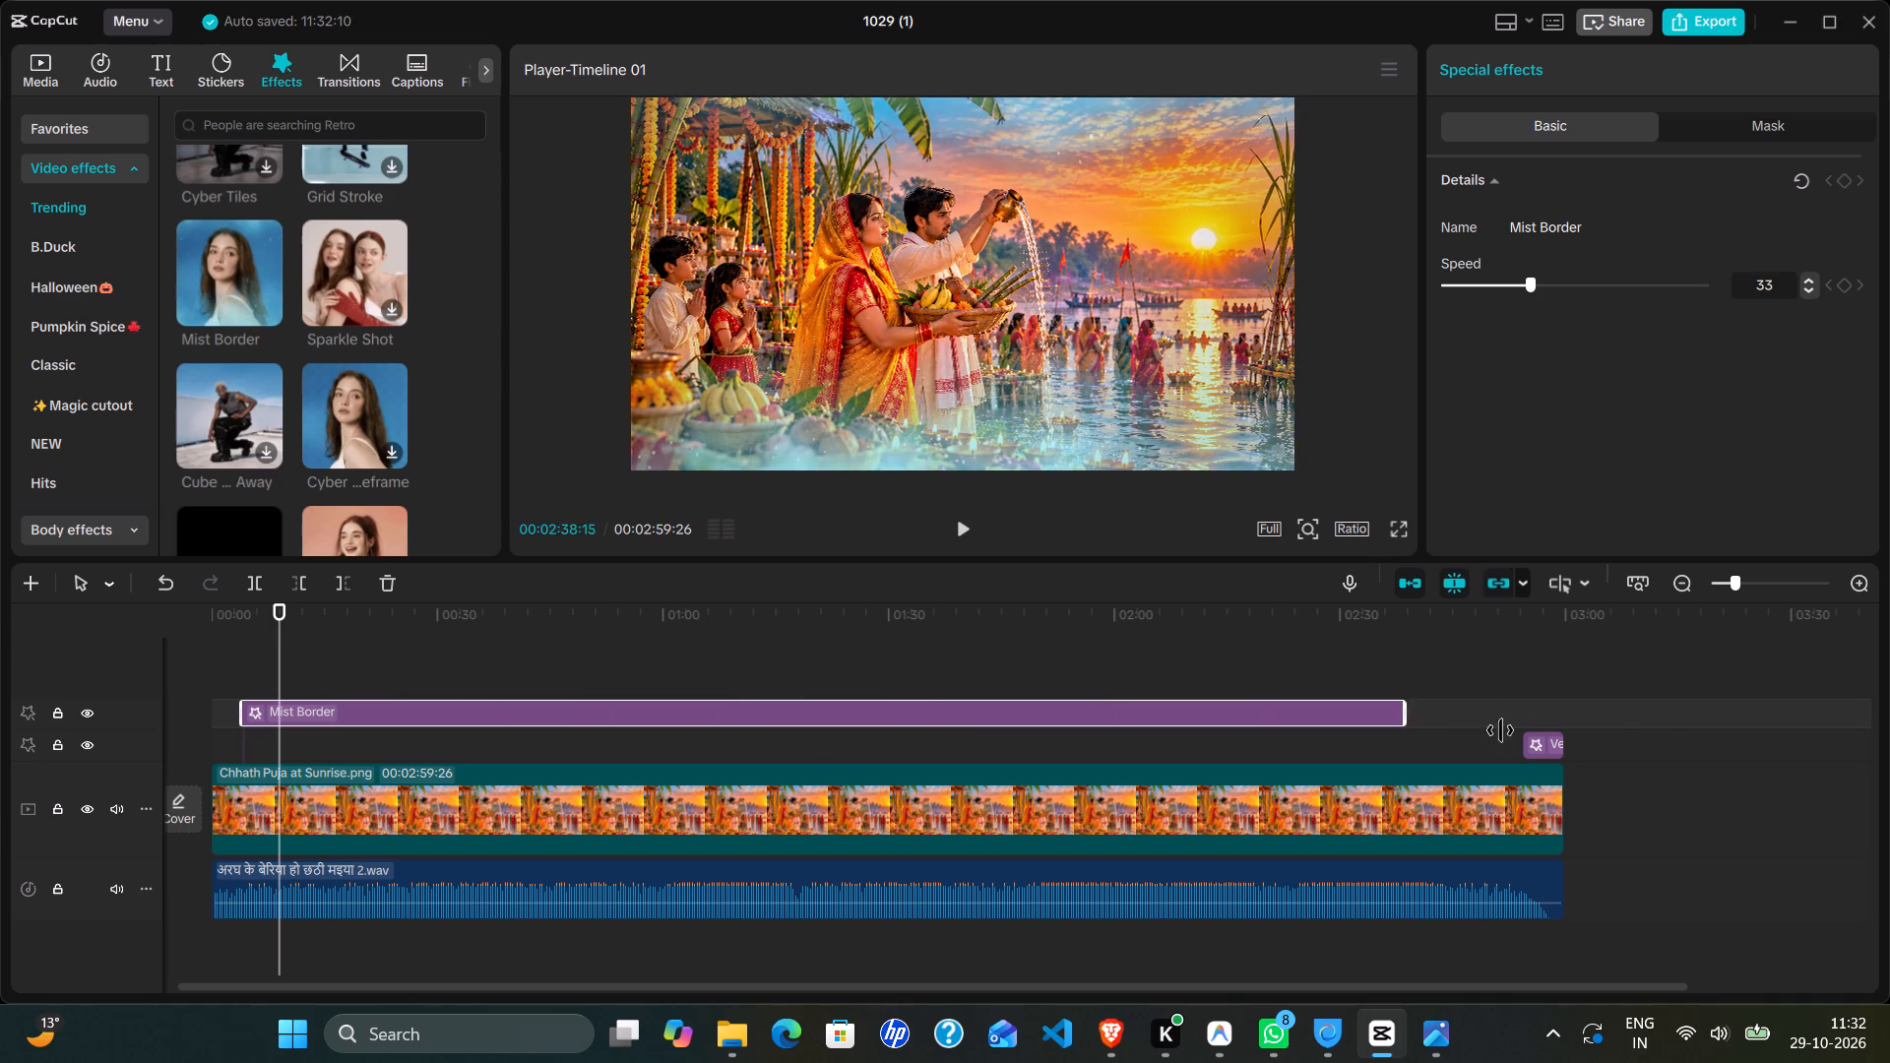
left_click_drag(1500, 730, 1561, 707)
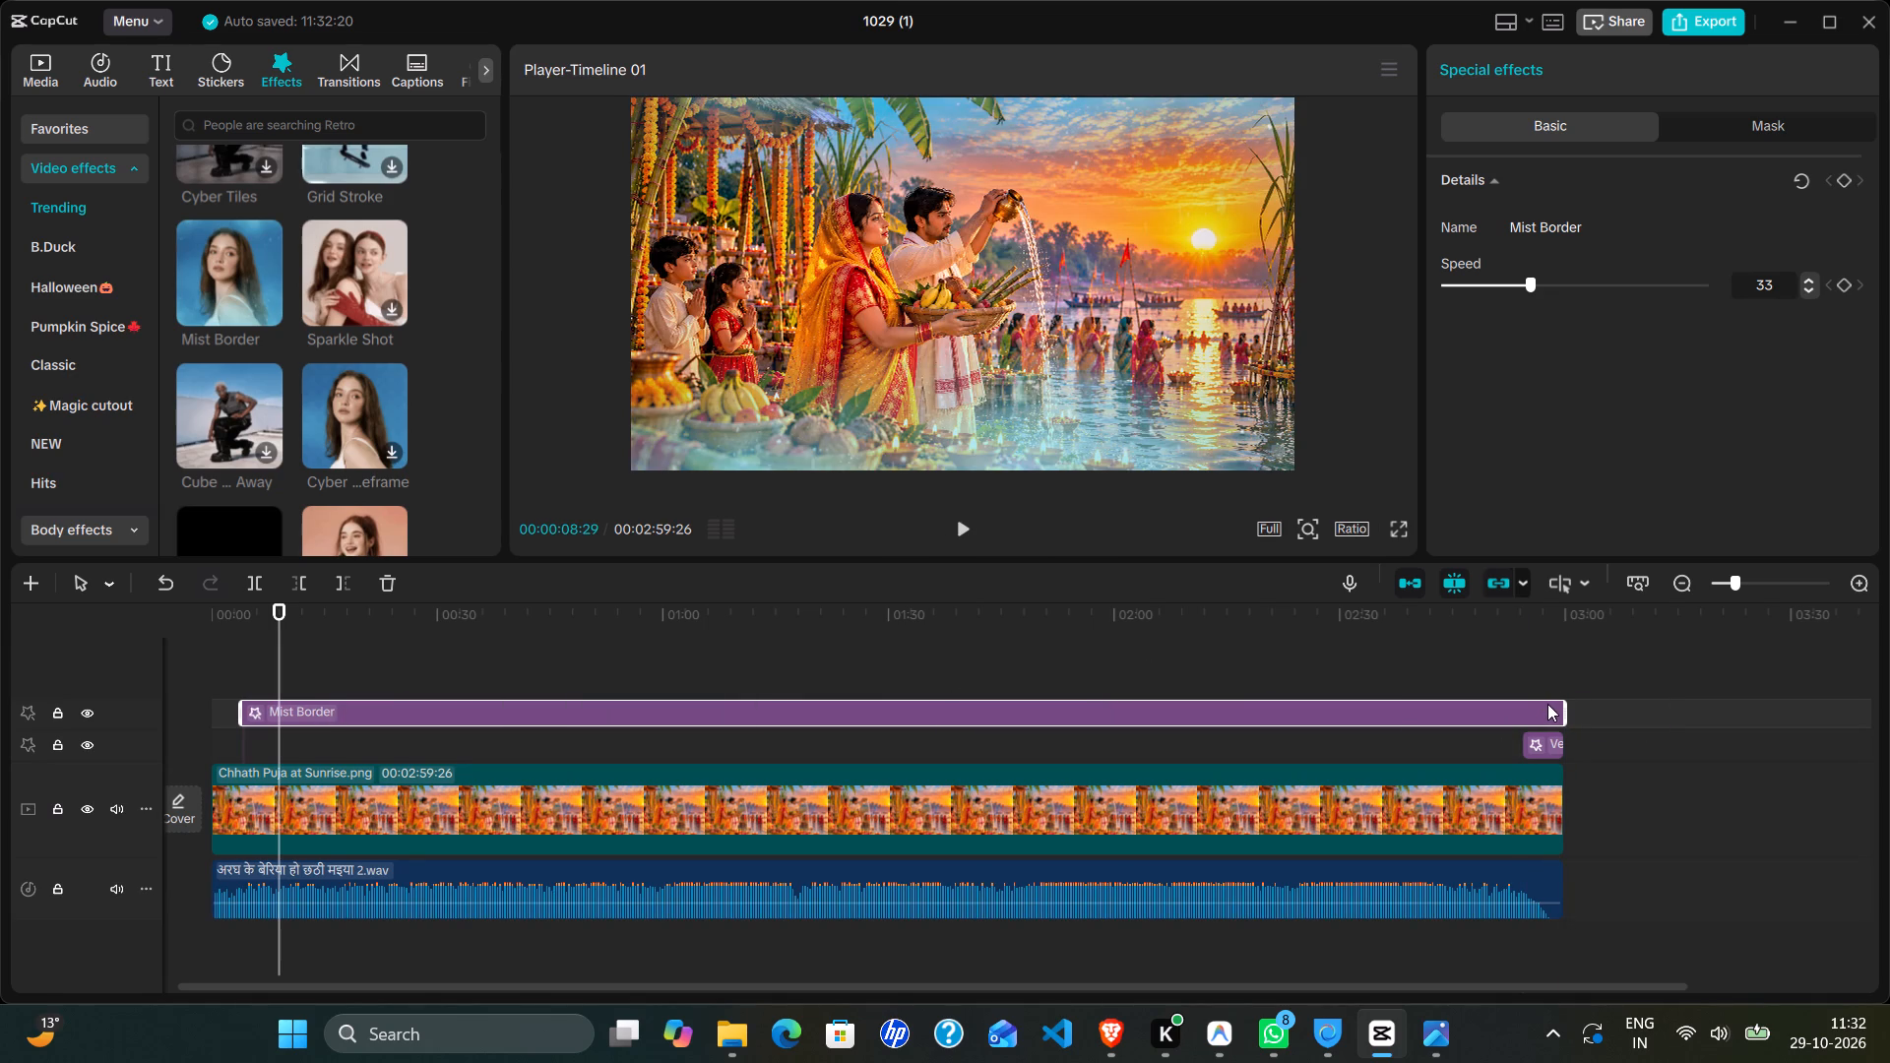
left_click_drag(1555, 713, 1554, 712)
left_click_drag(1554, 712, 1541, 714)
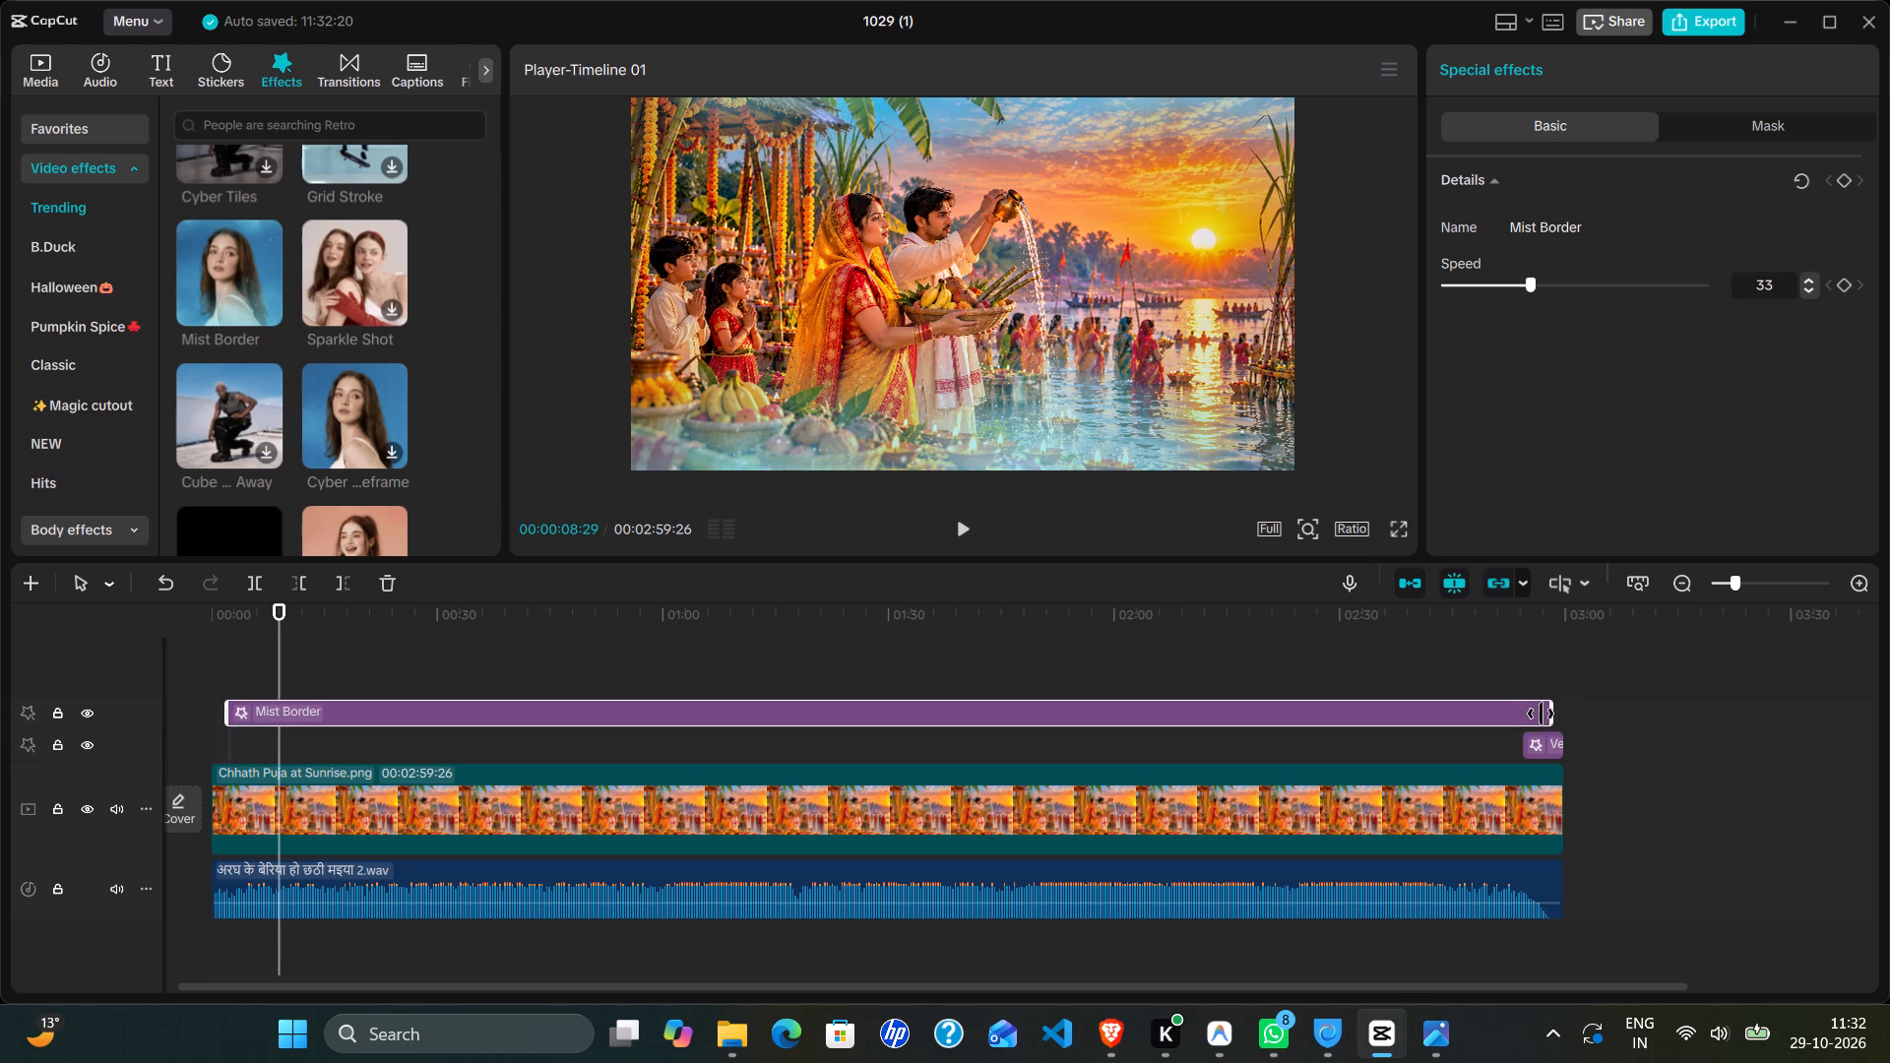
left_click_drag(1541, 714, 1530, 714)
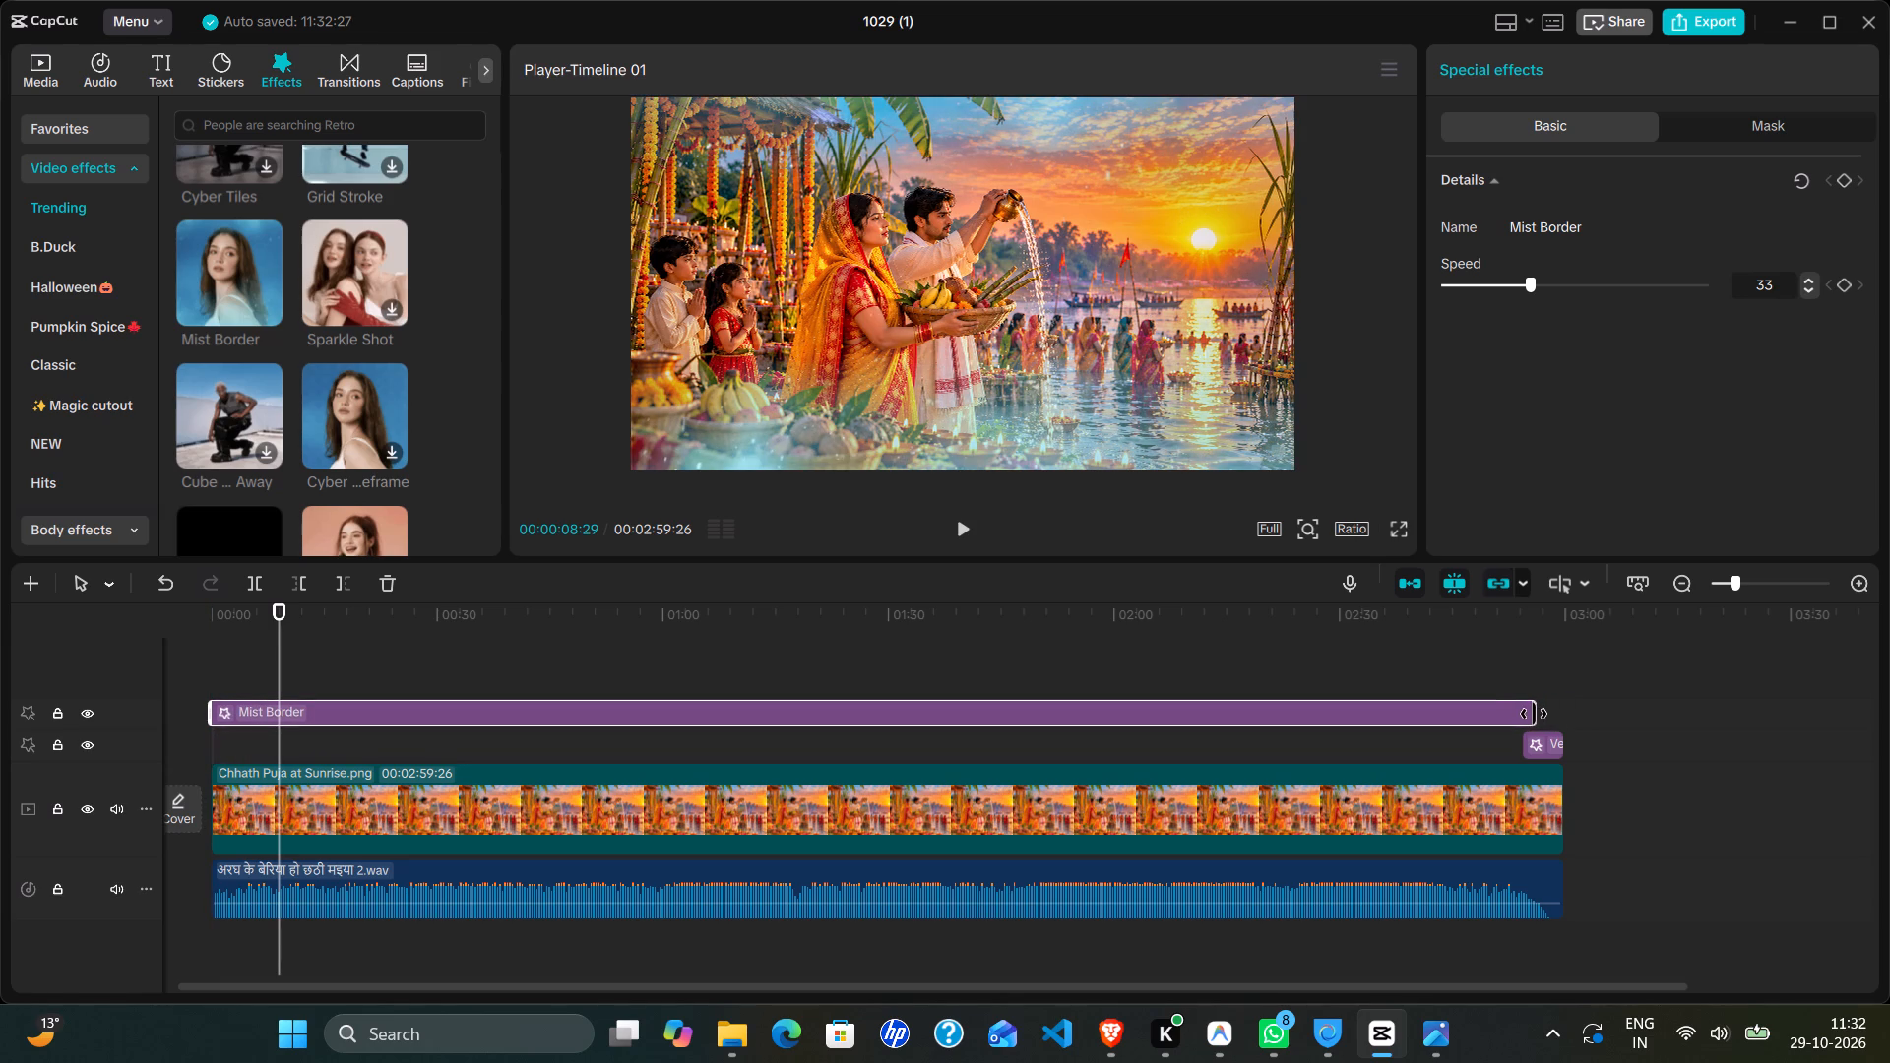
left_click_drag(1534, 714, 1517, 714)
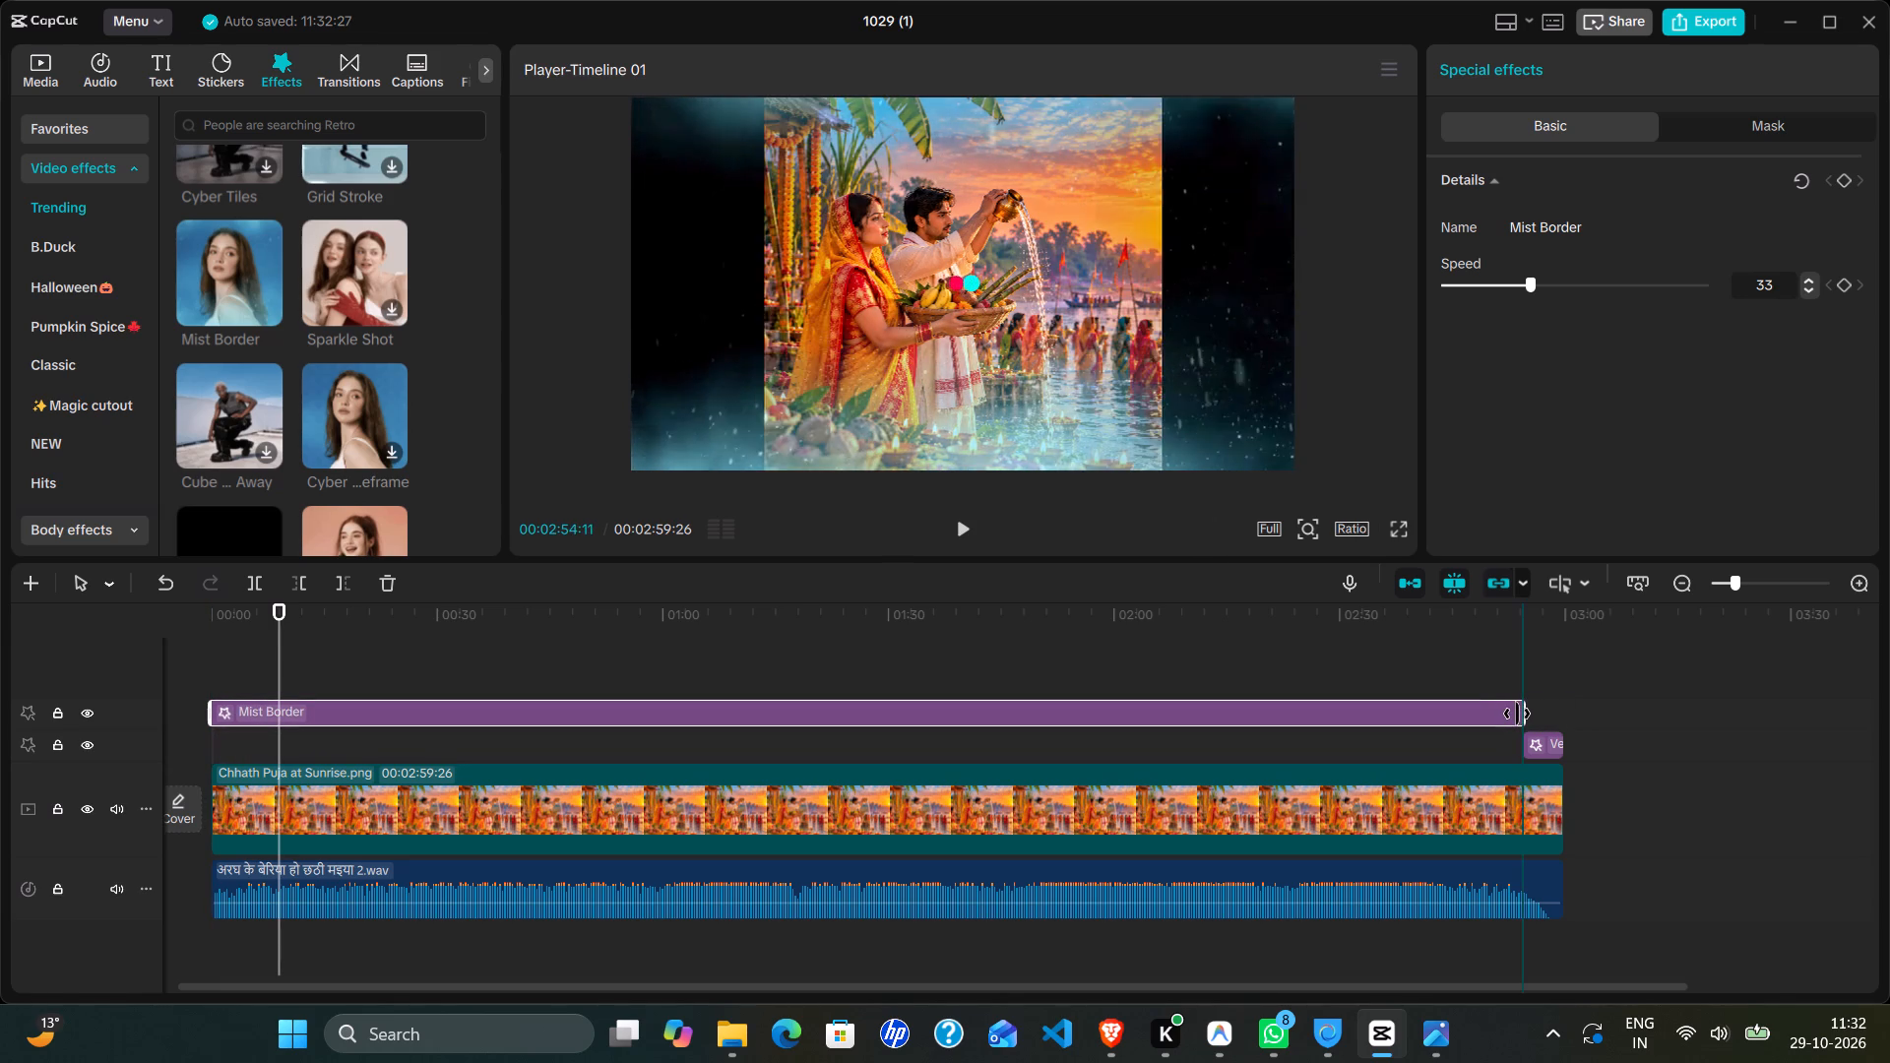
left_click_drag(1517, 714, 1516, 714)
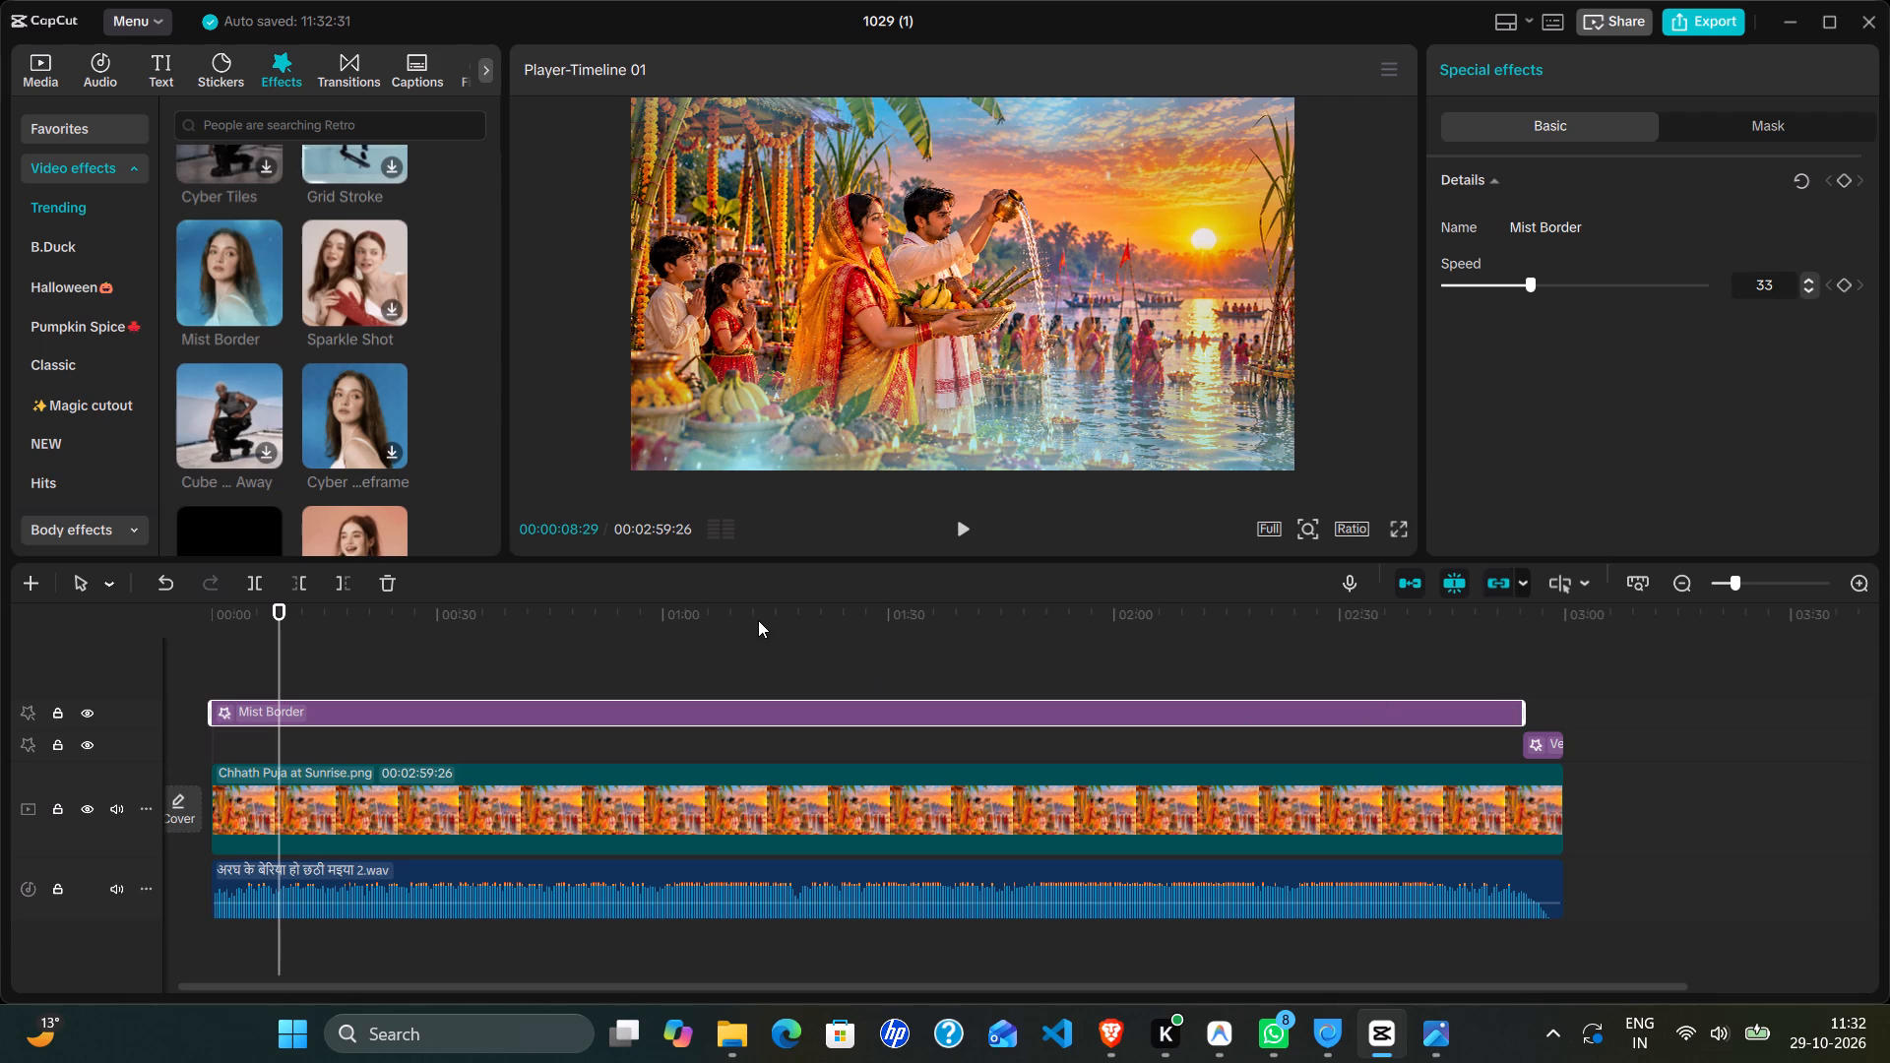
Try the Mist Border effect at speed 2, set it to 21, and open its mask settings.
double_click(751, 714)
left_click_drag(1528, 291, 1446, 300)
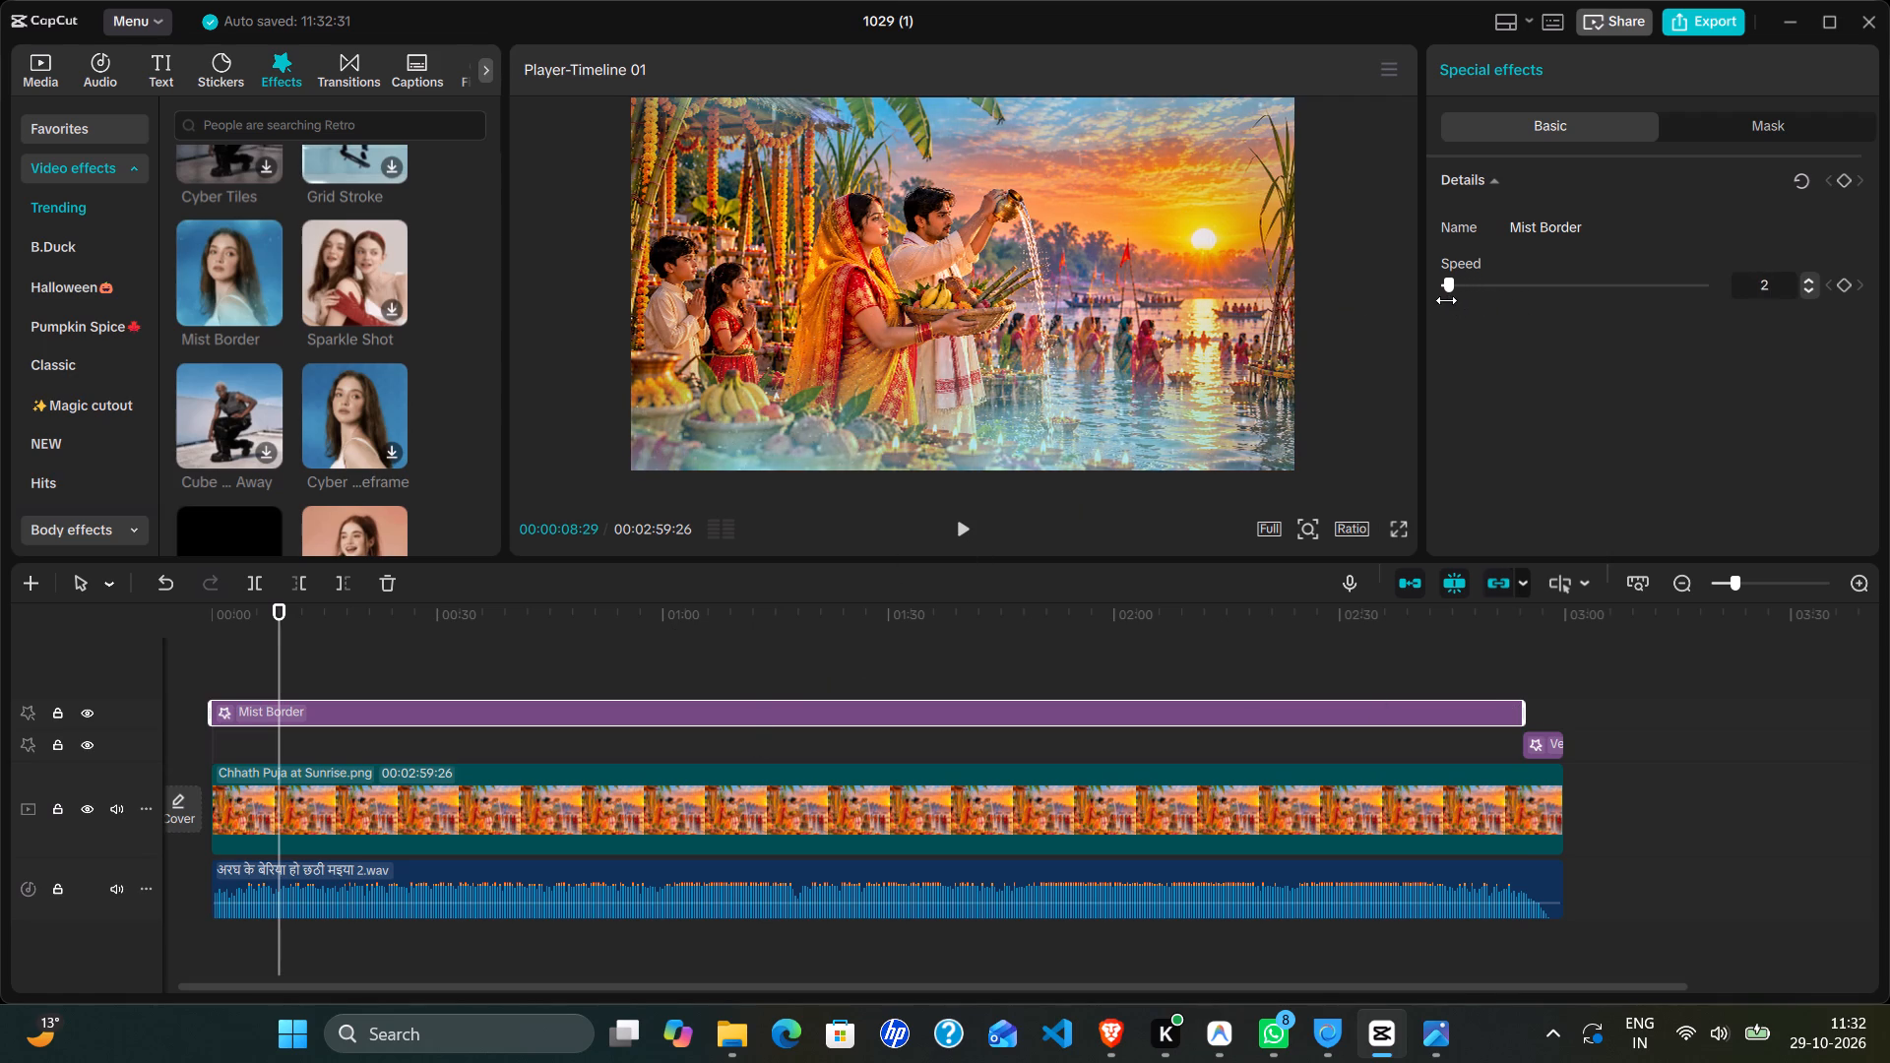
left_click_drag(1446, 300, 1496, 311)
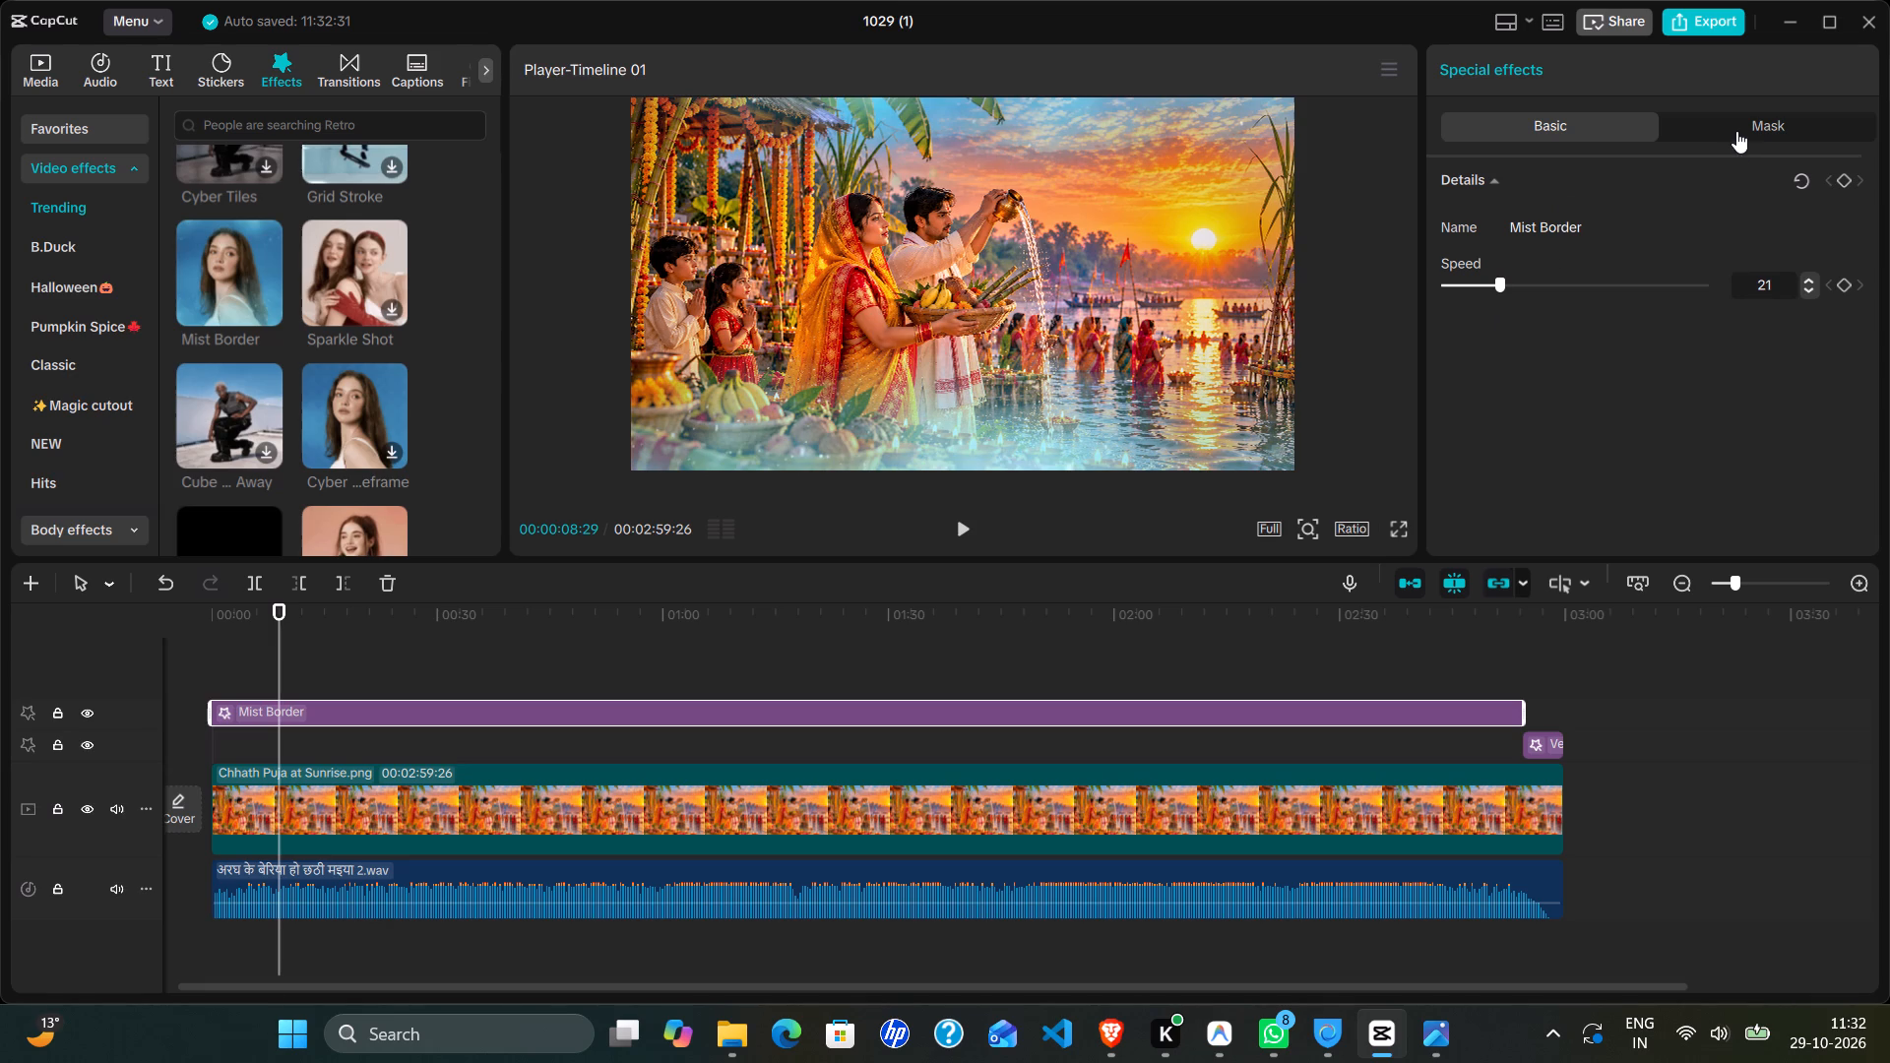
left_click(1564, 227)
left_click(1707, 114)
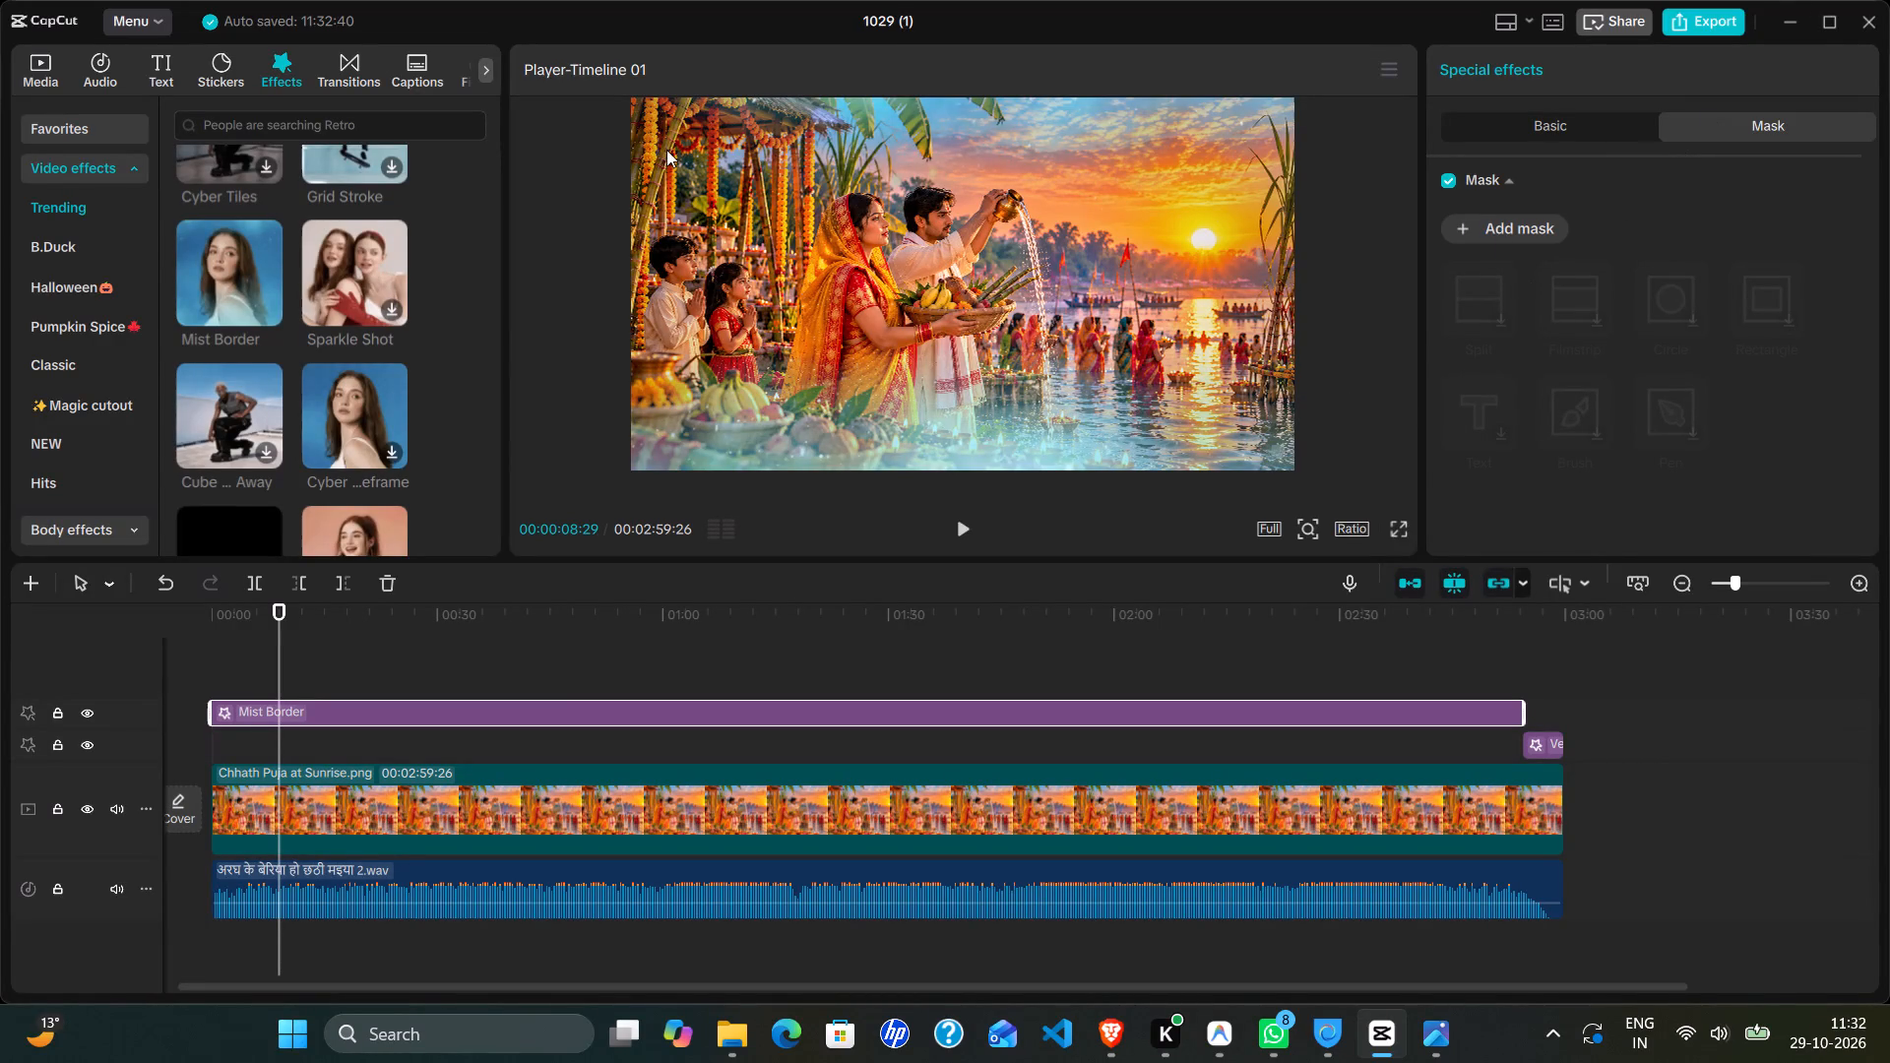
Delete the Mist Border effect from the track above the image clip.
key("Delete")
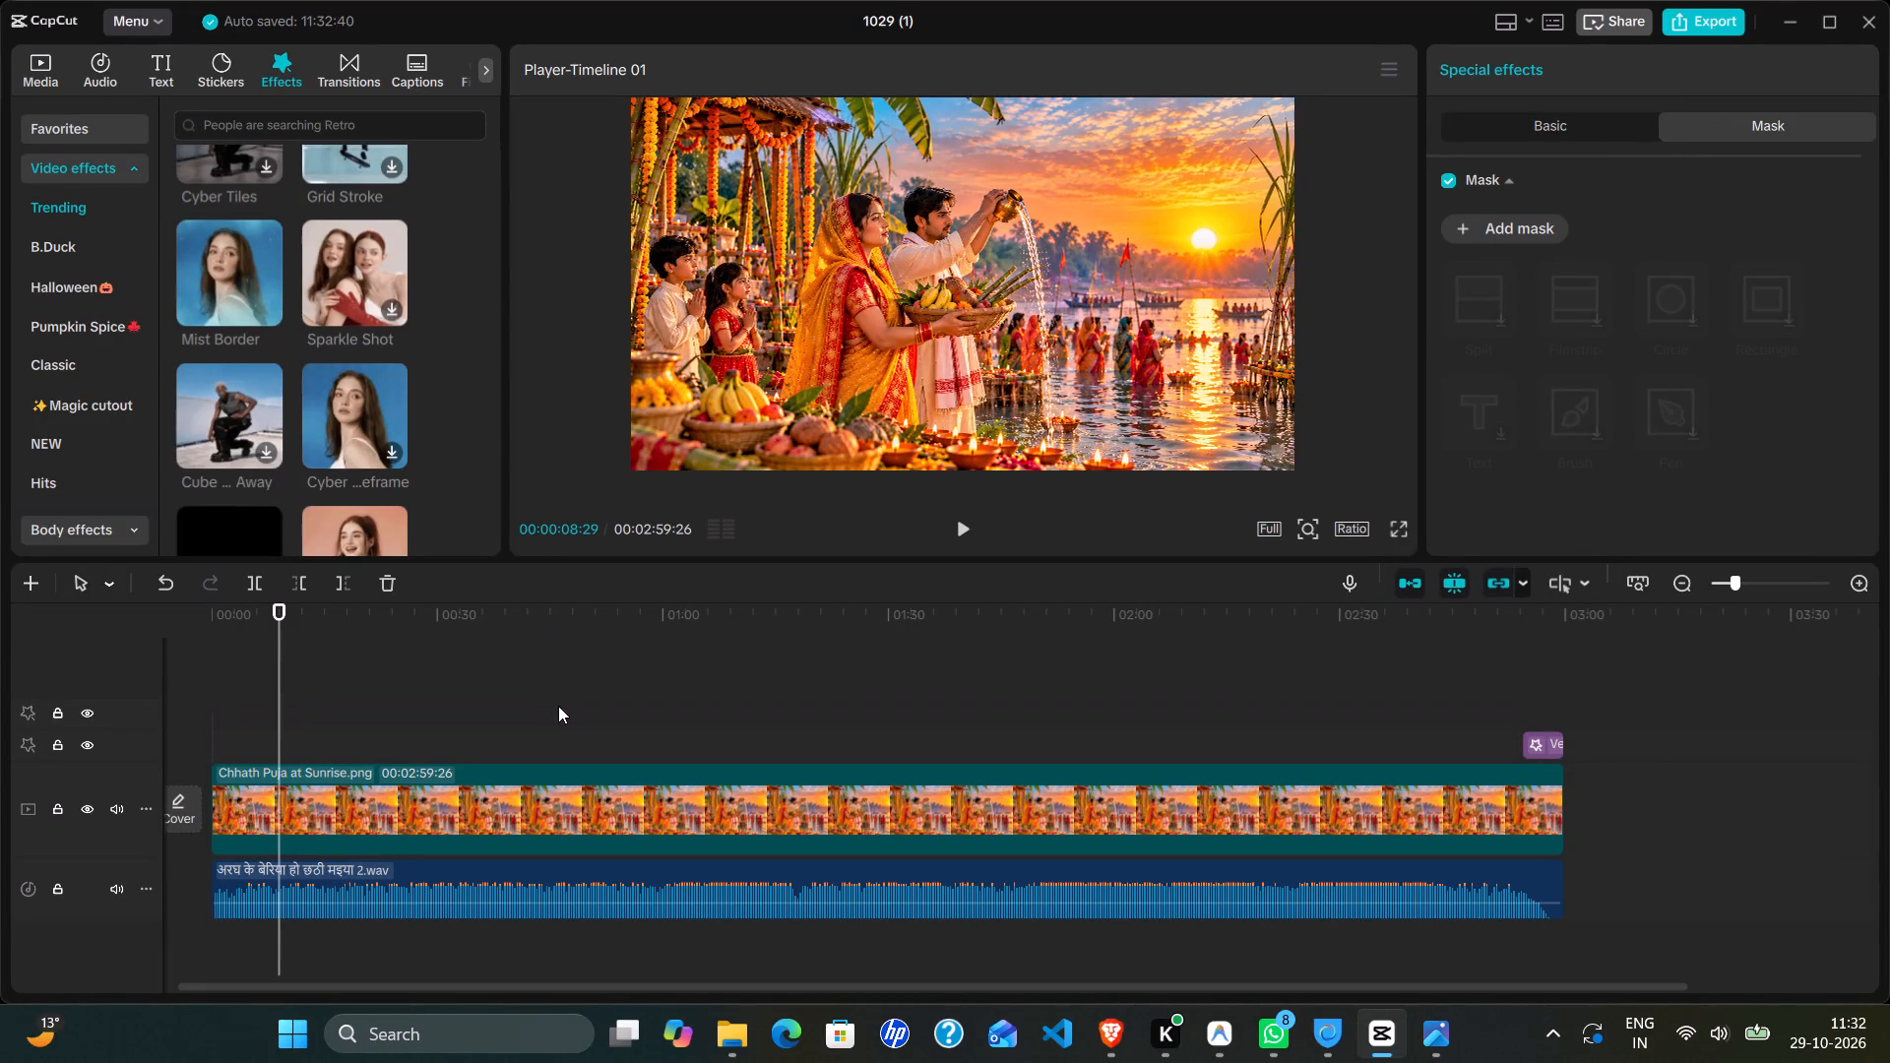
Browse the trending video effects and preview their thumbnails for one that suits the Chhath Puja image clip.
scroll(340, 374, "down", 2)
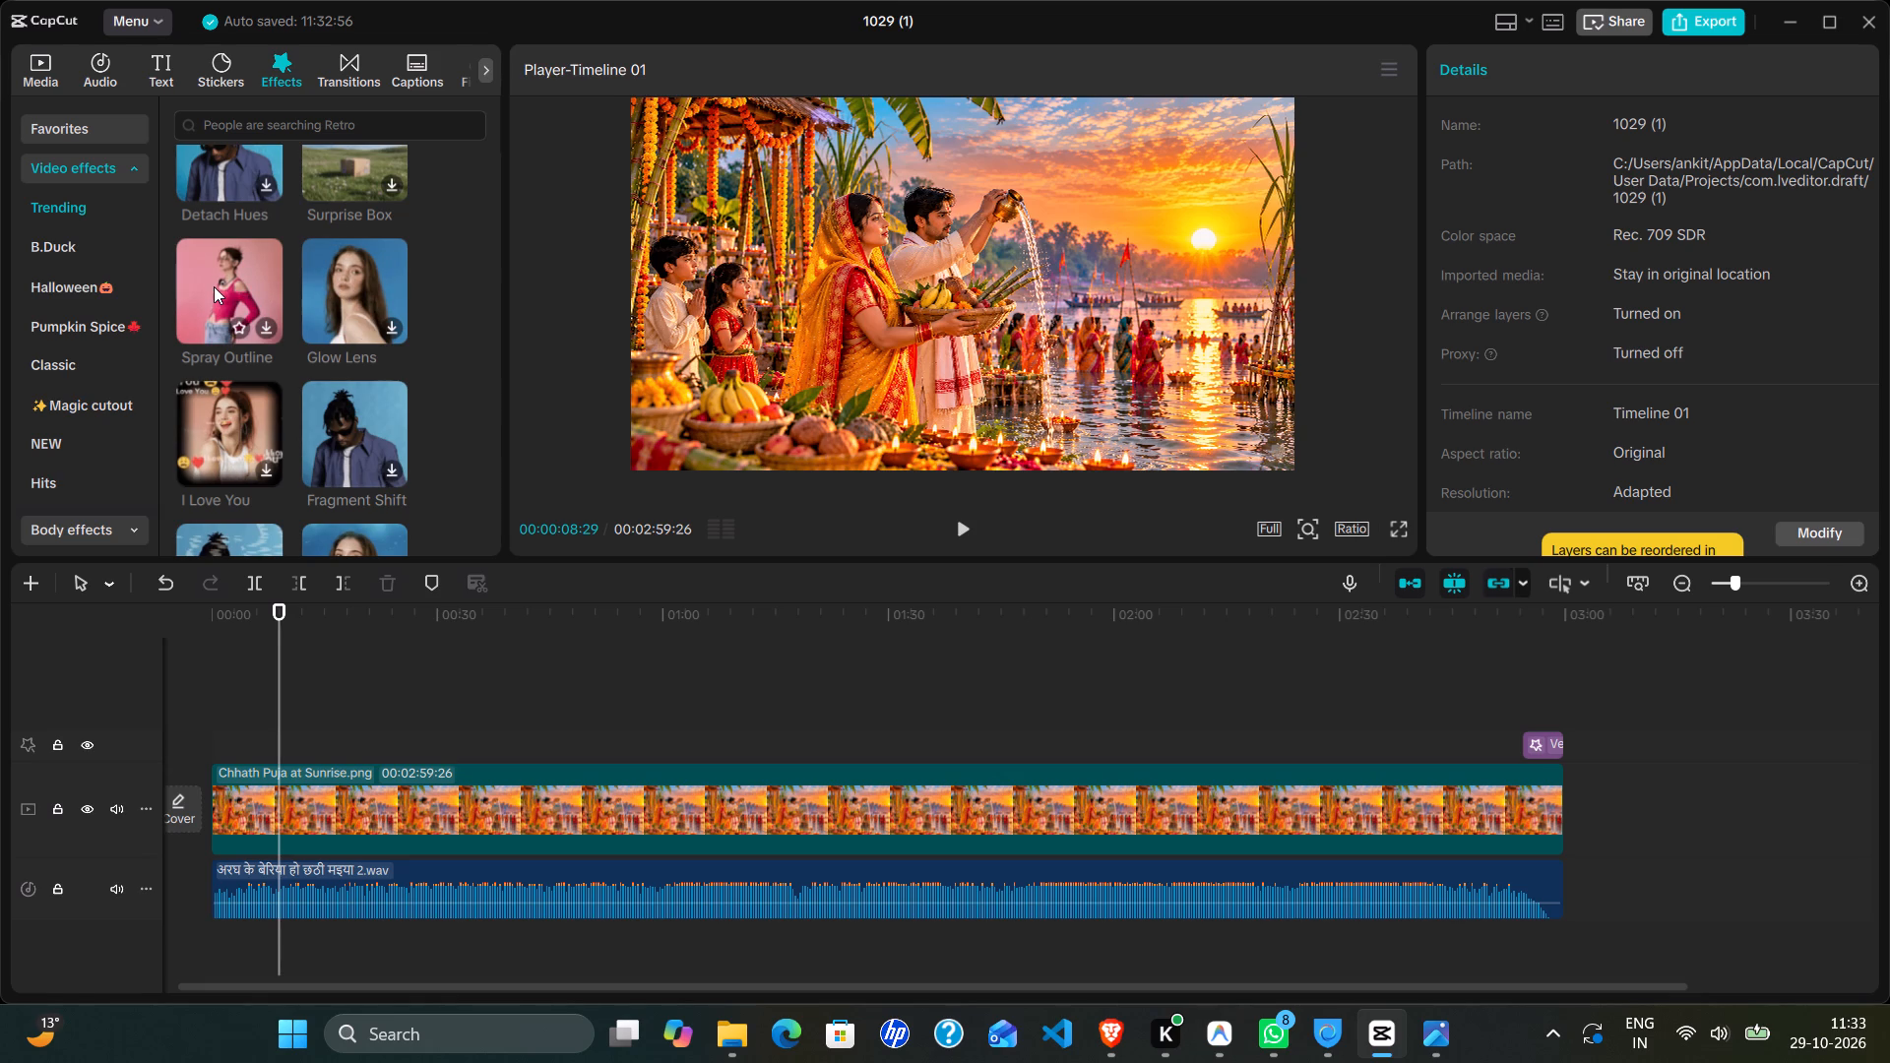
scroll(214, 286, "down", 1)
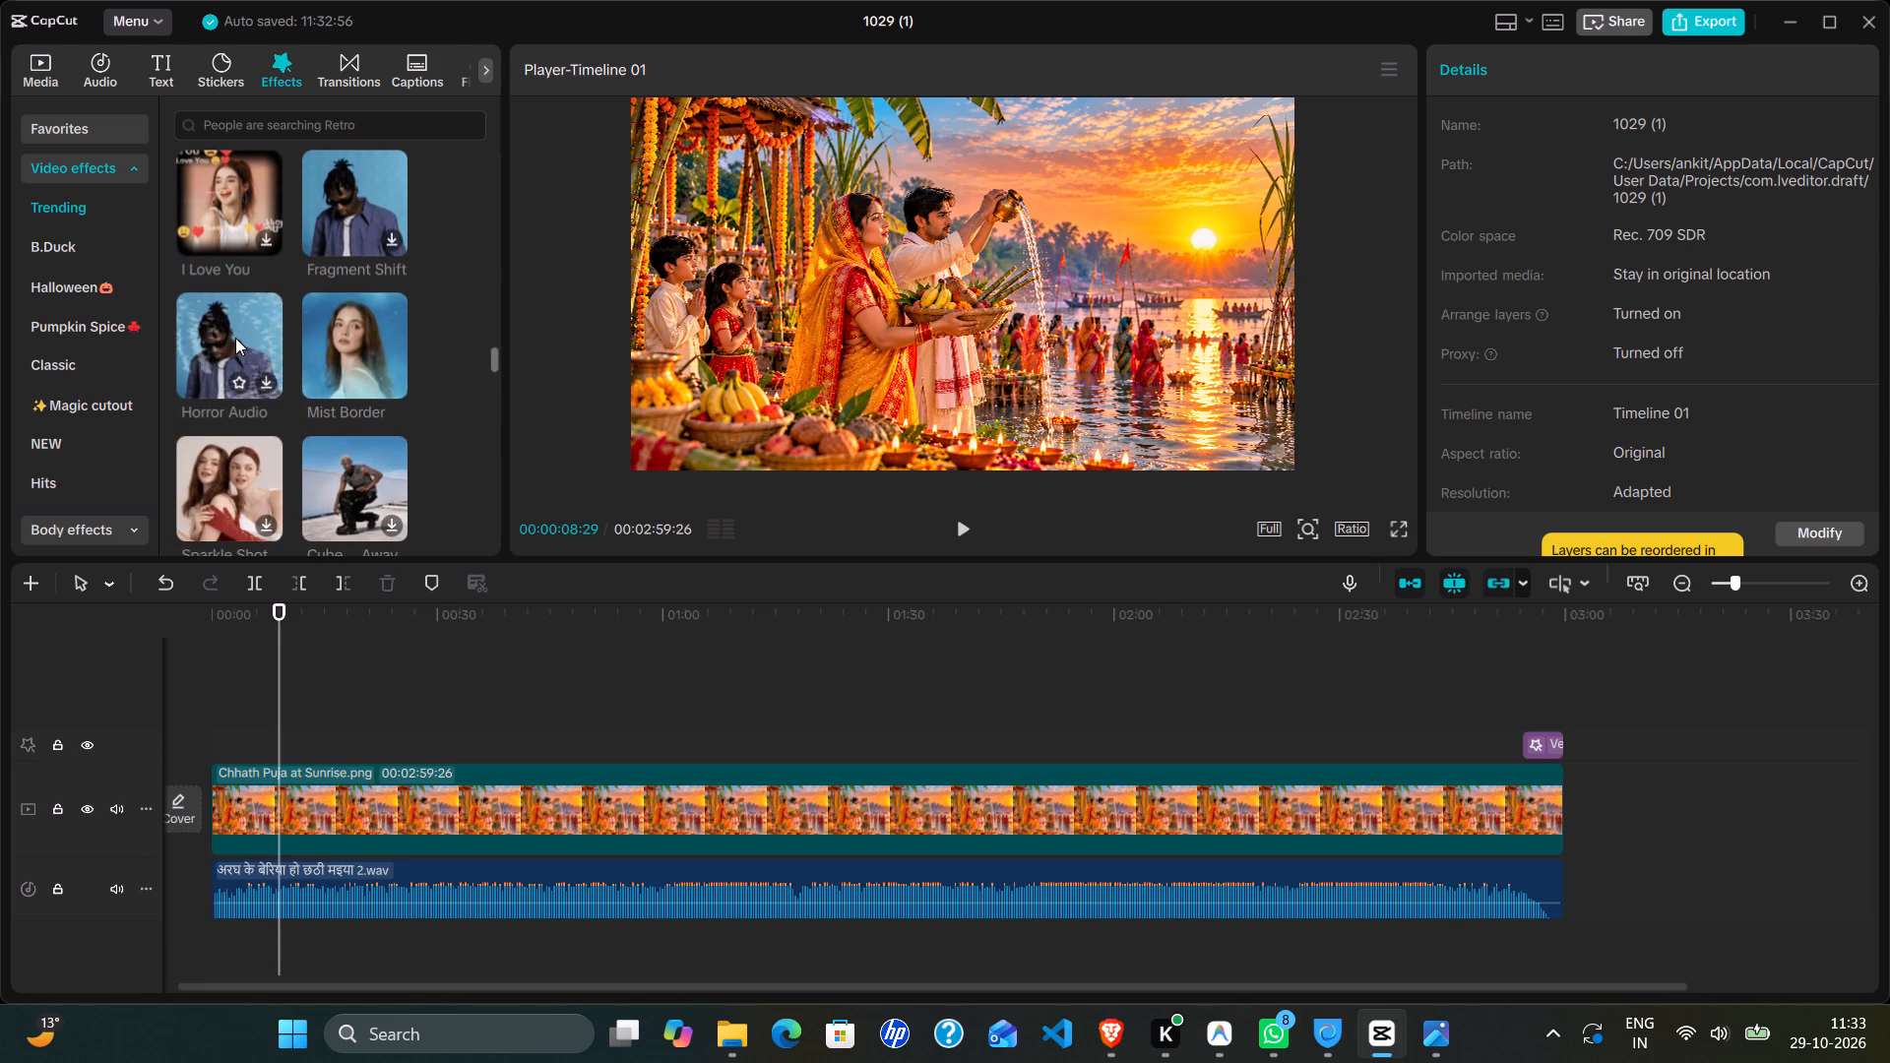
scroll(339, 332, "down", 1)
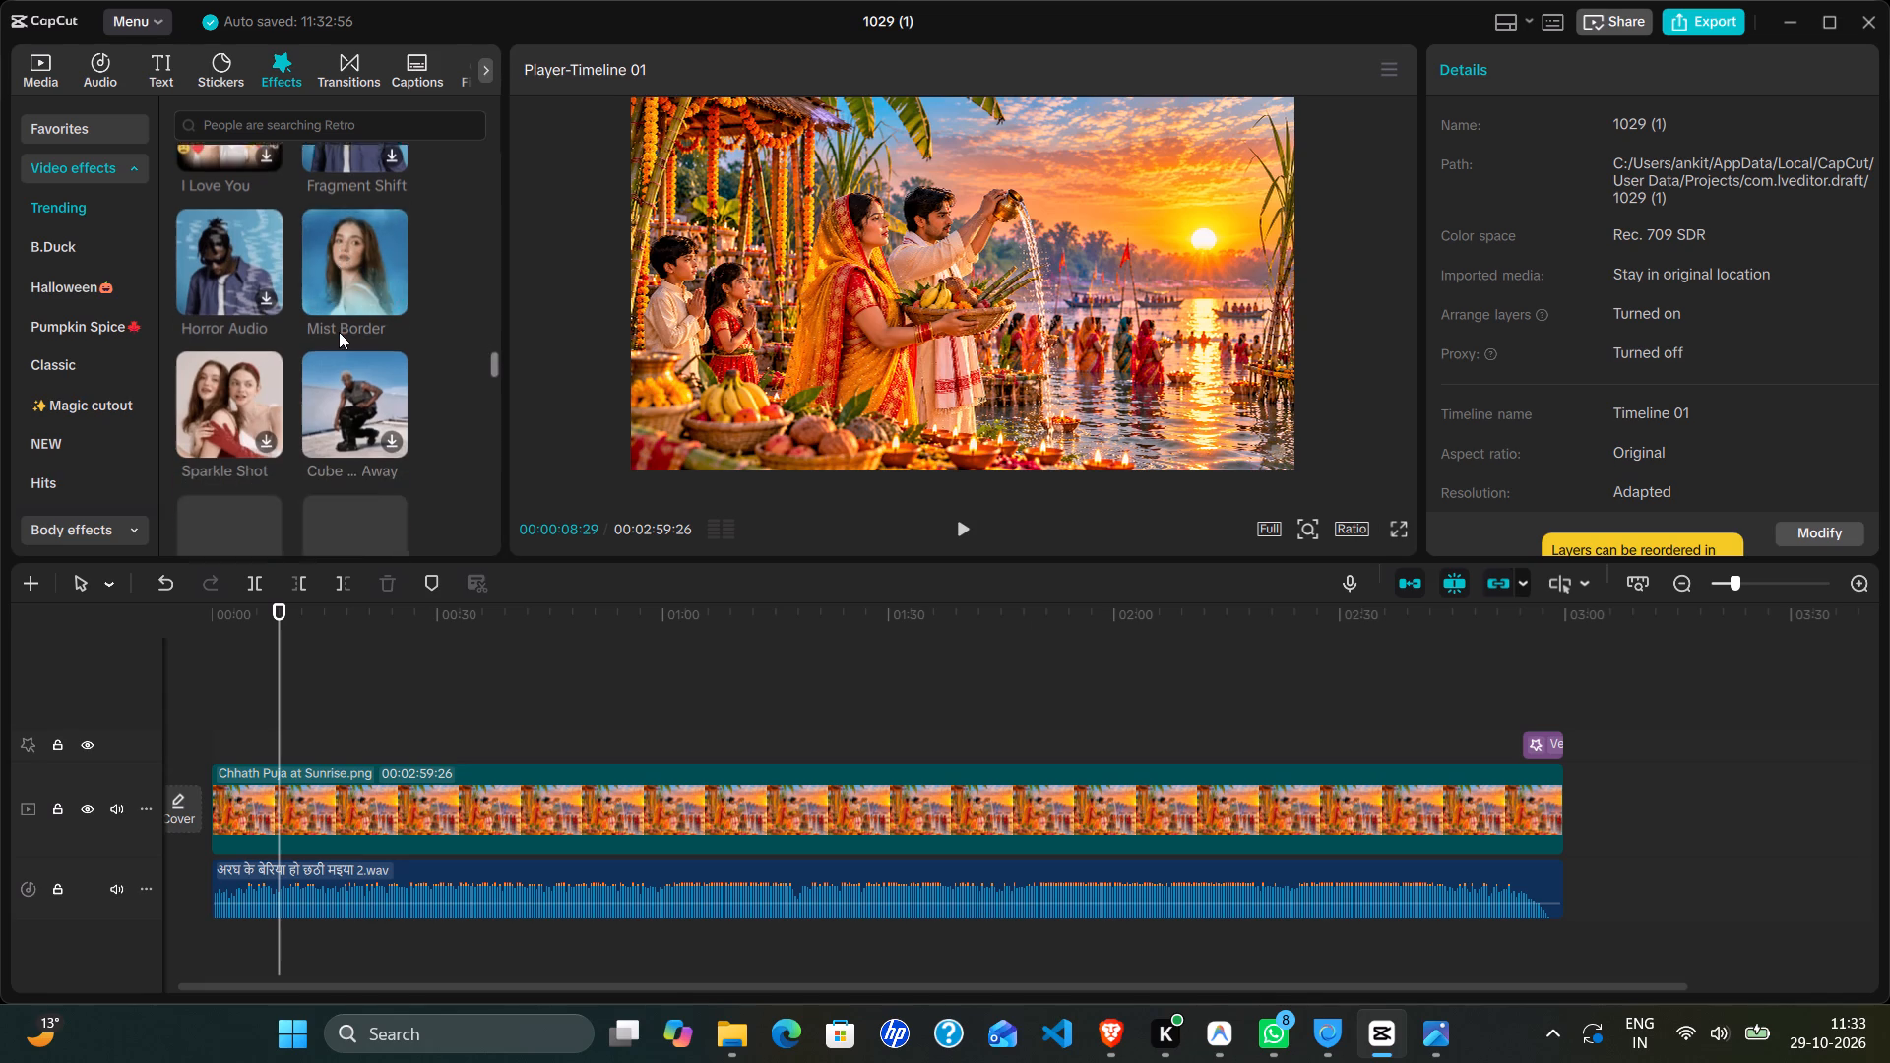
scroll(339, 332, "down", 1)
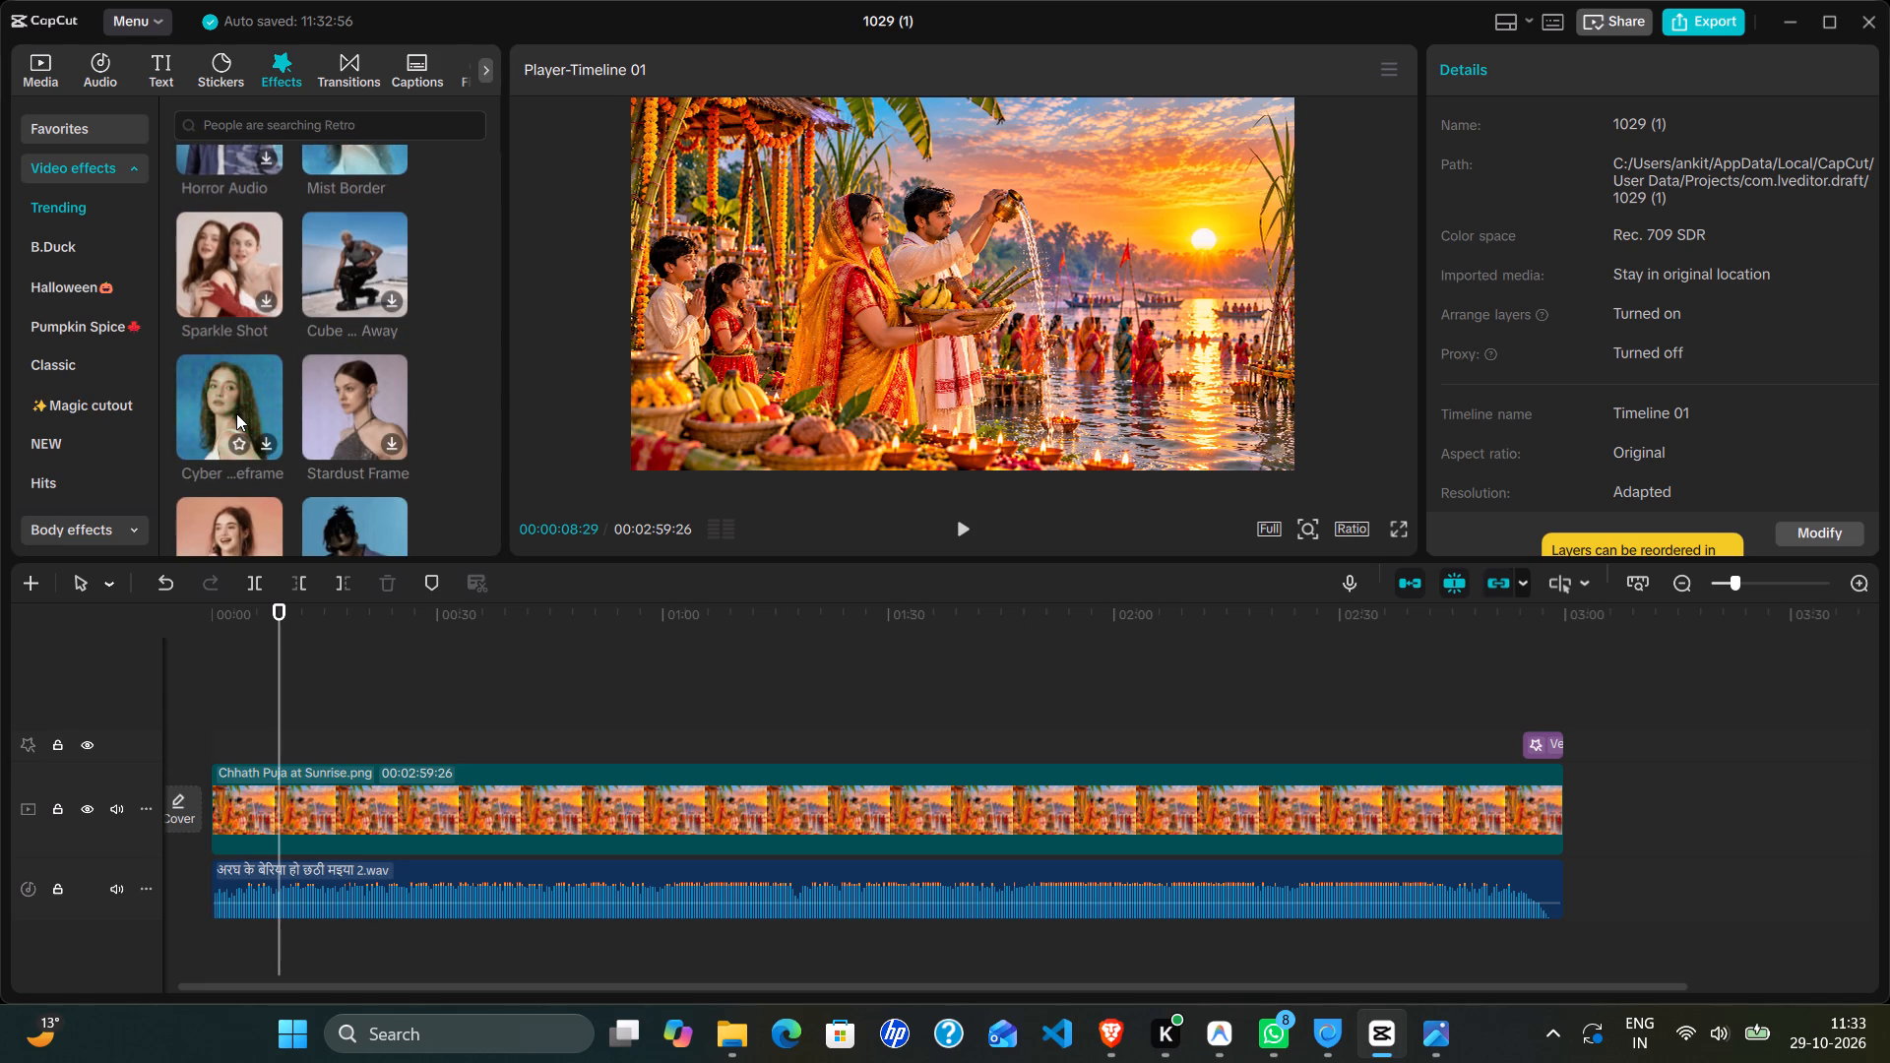
scroll(236, 413, "down", 1)
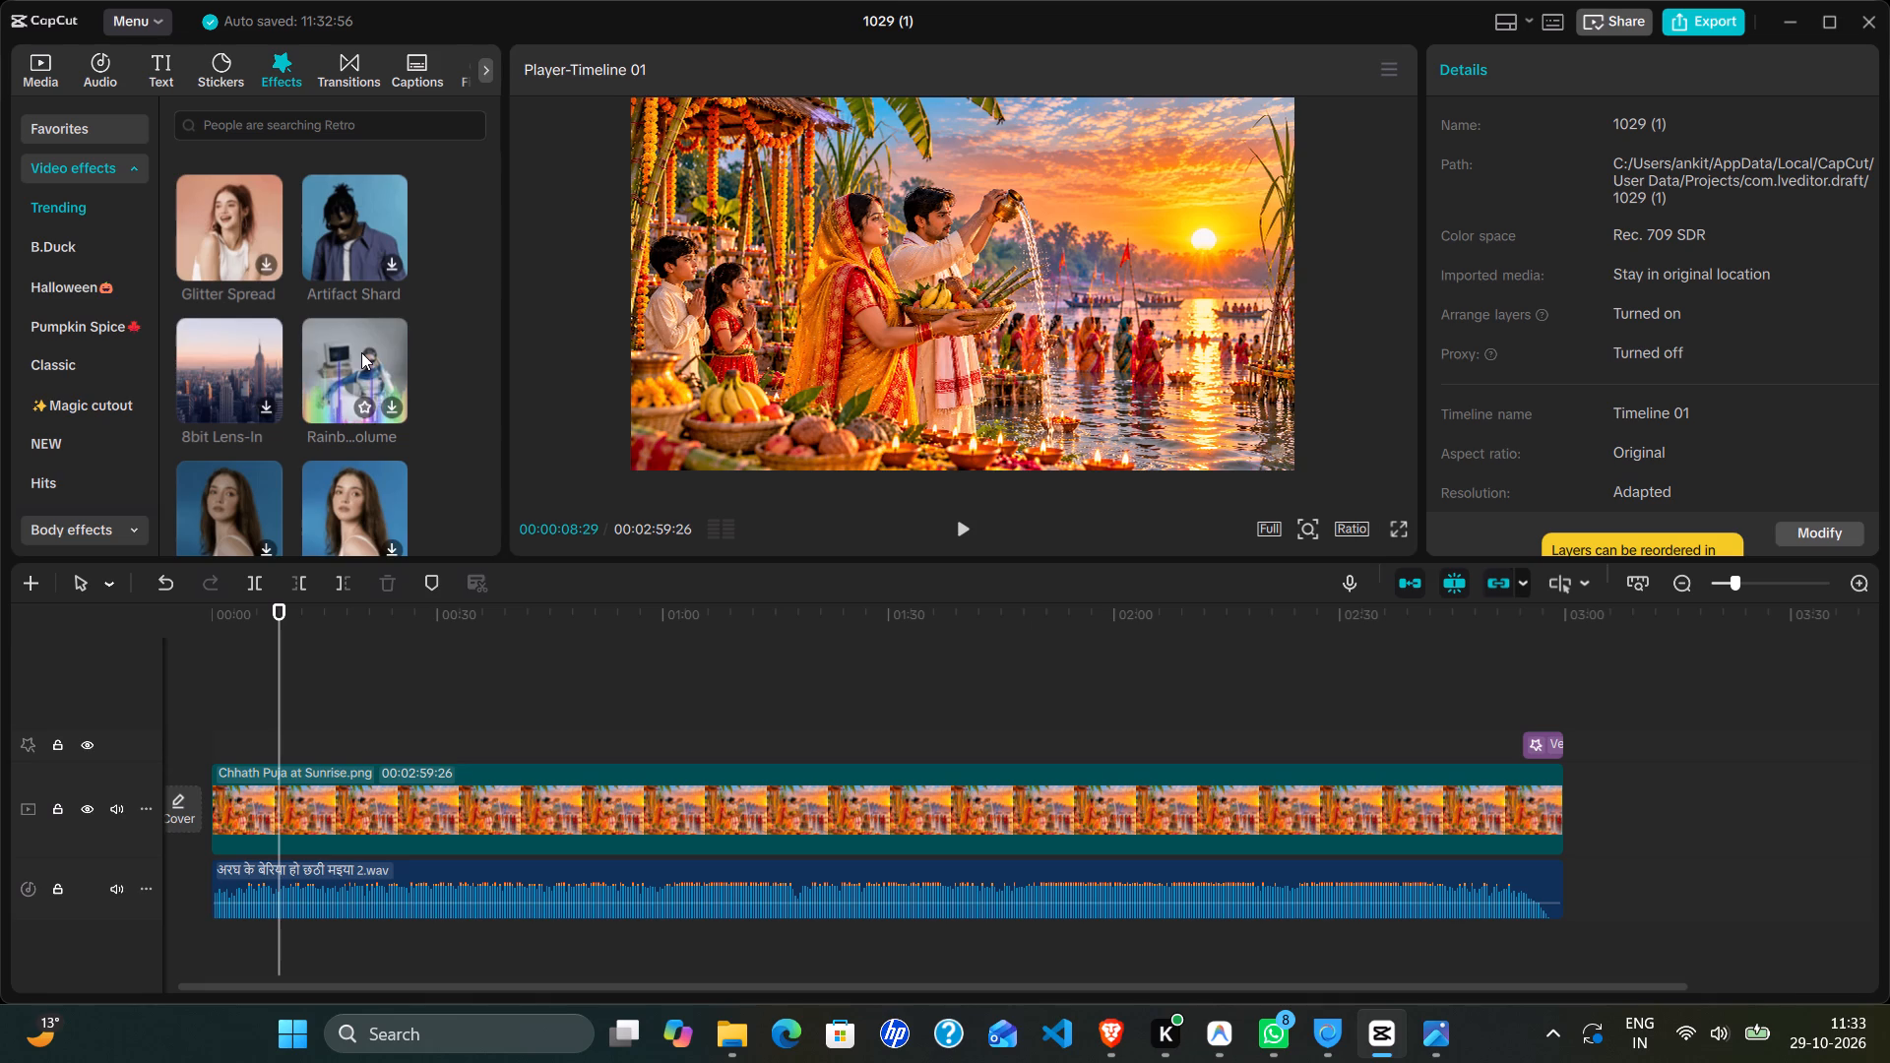
scroll(361, 352, "down", 1)
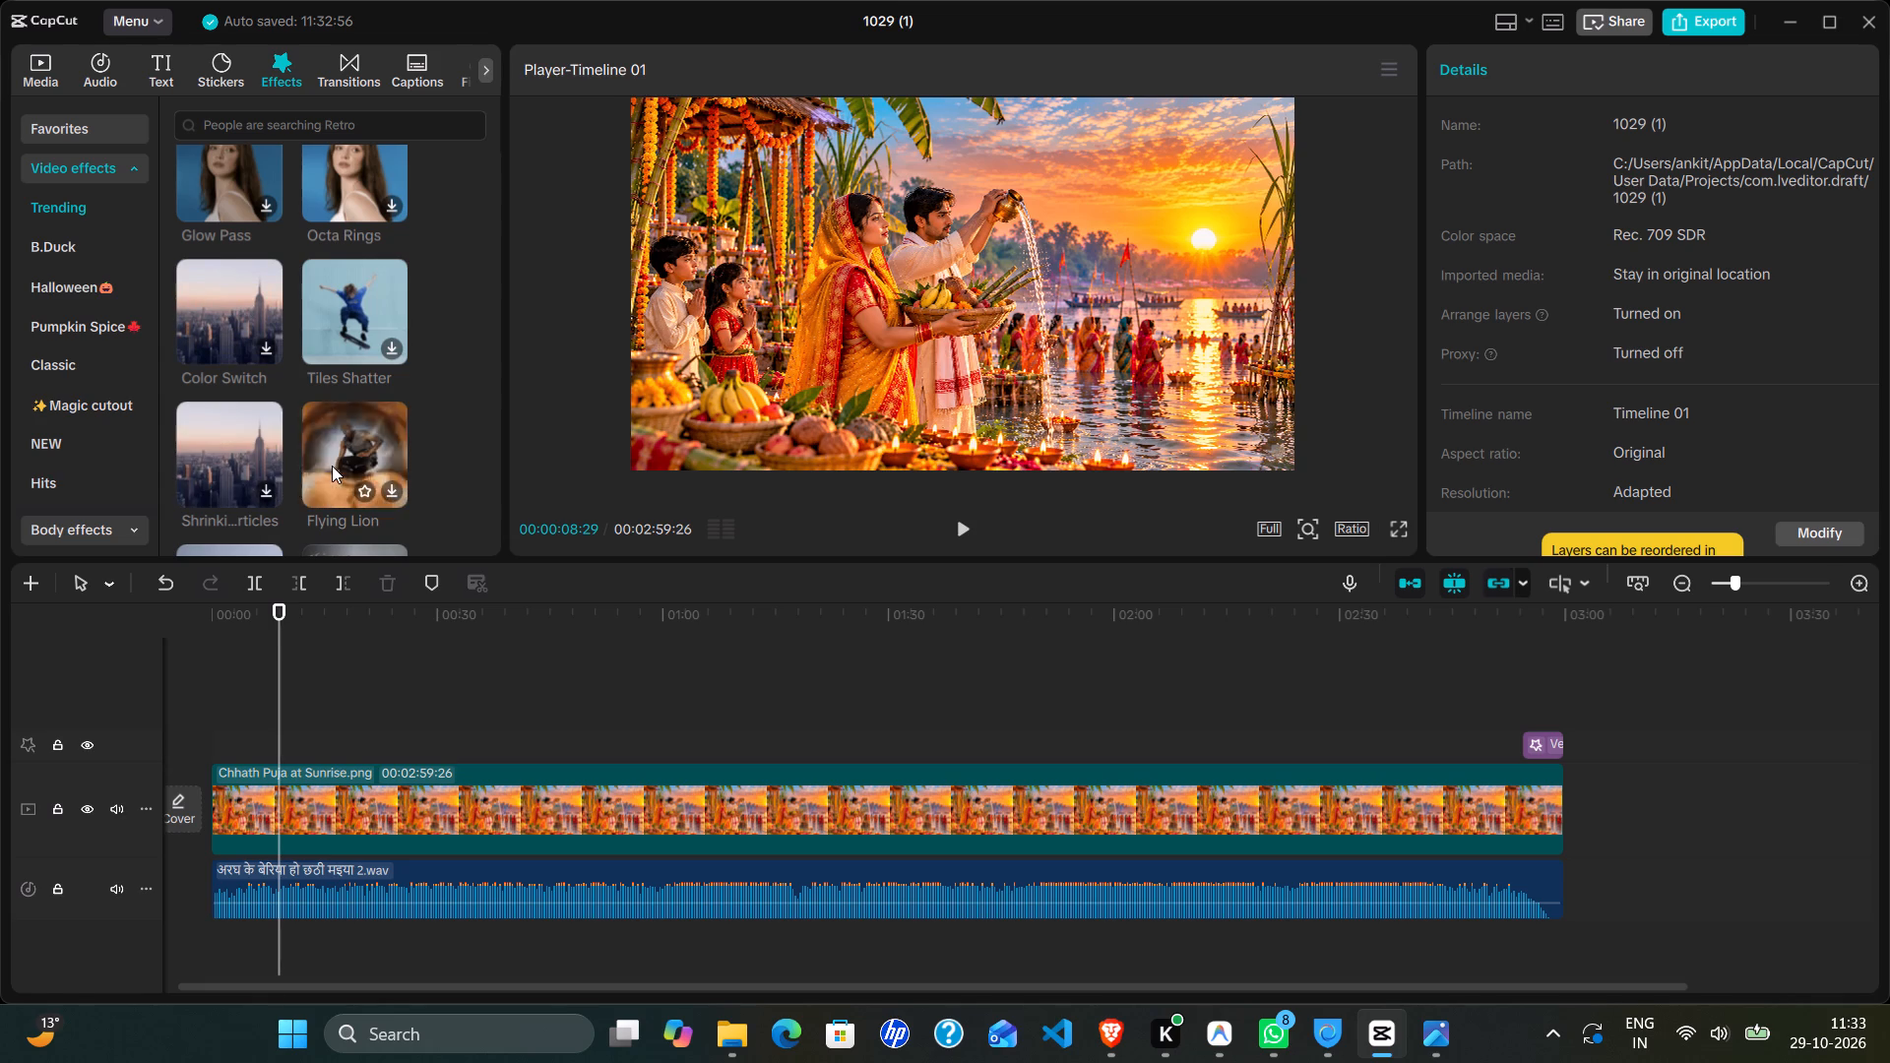
scroll(332, 466, "down", 1)
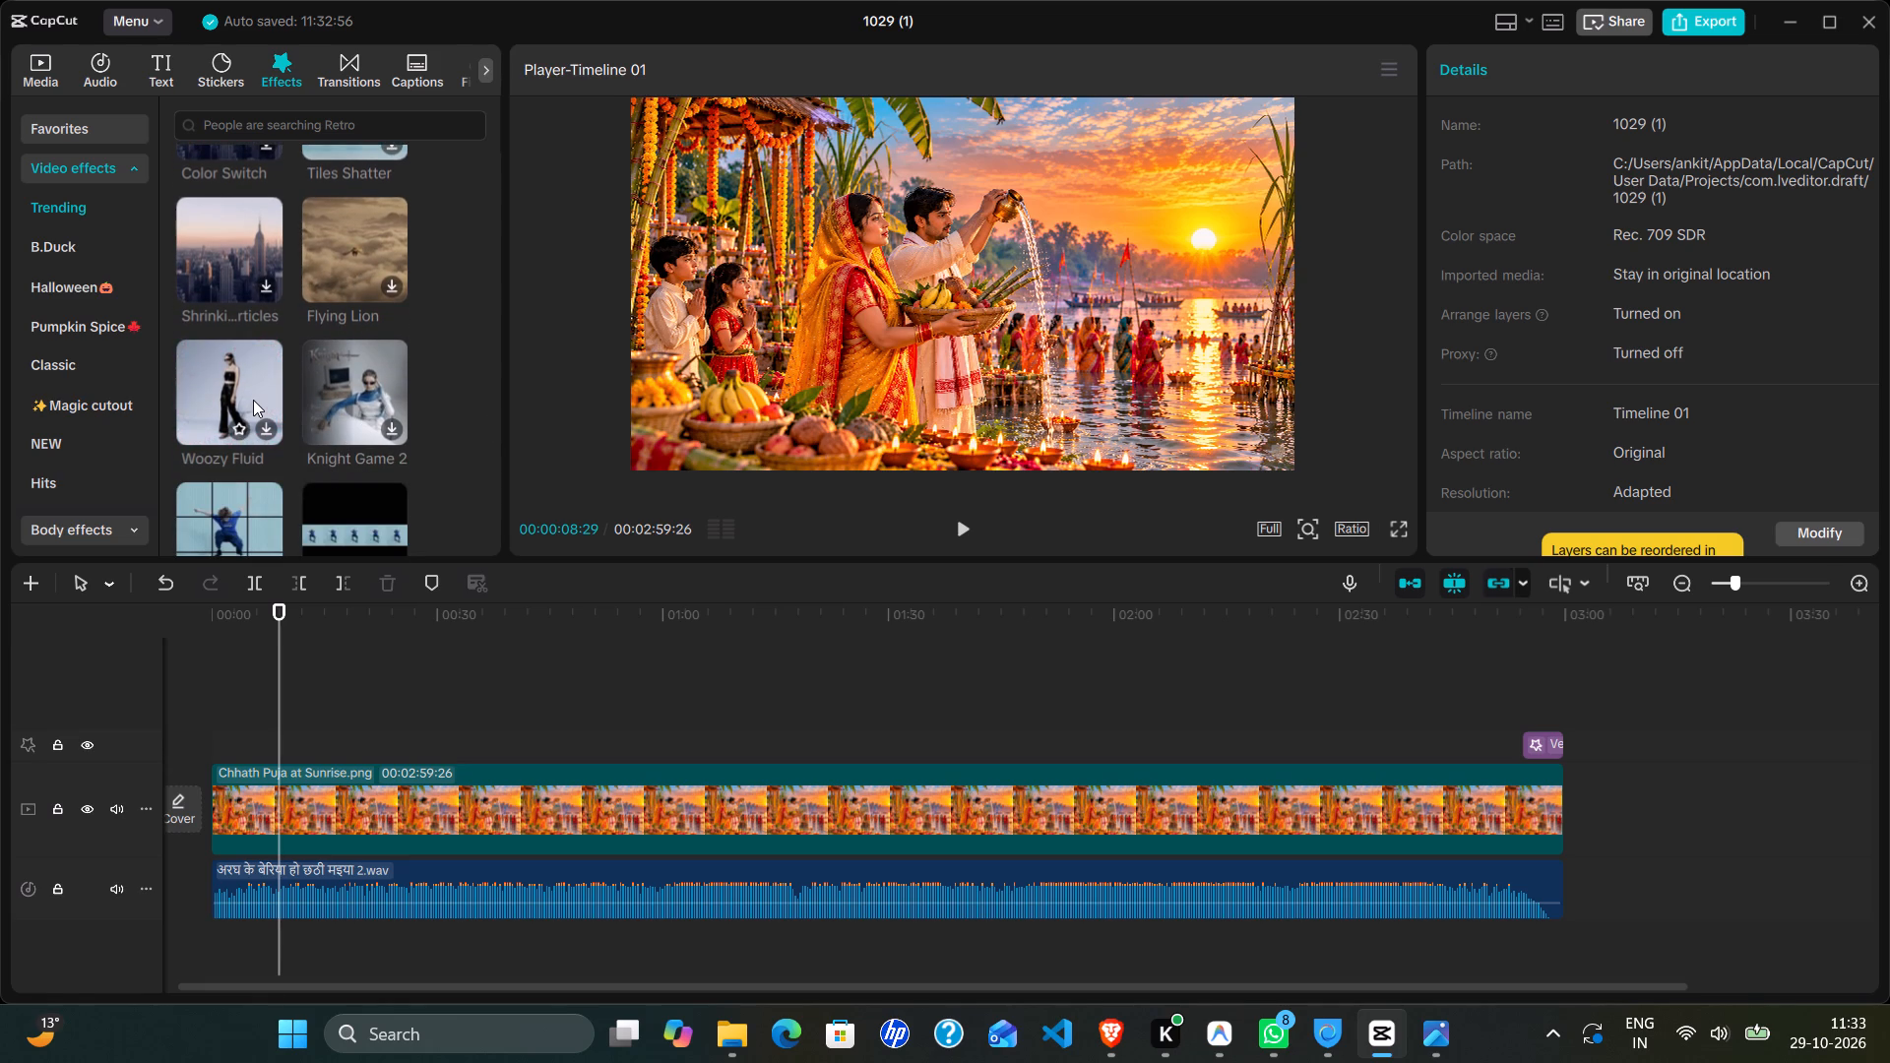
scroll(253, 400, "down", 1)
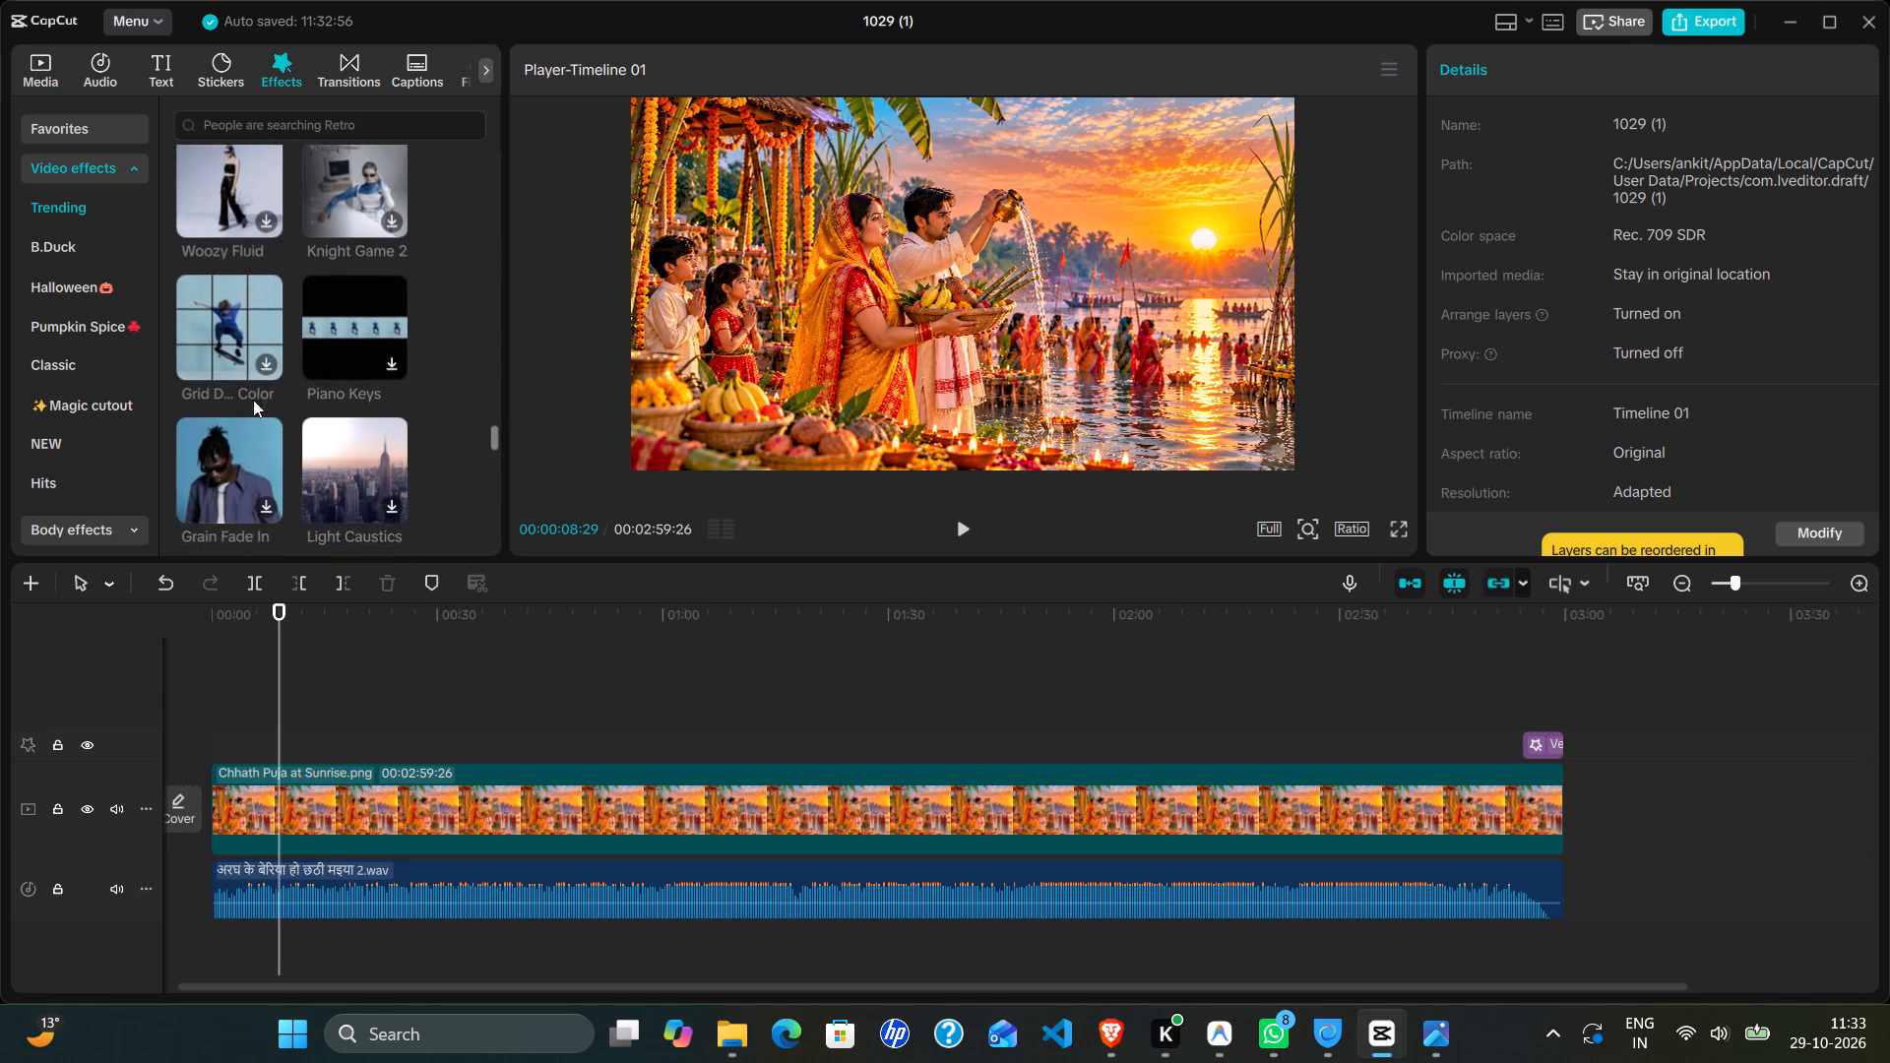
scroll(253, 400, "down", 1)
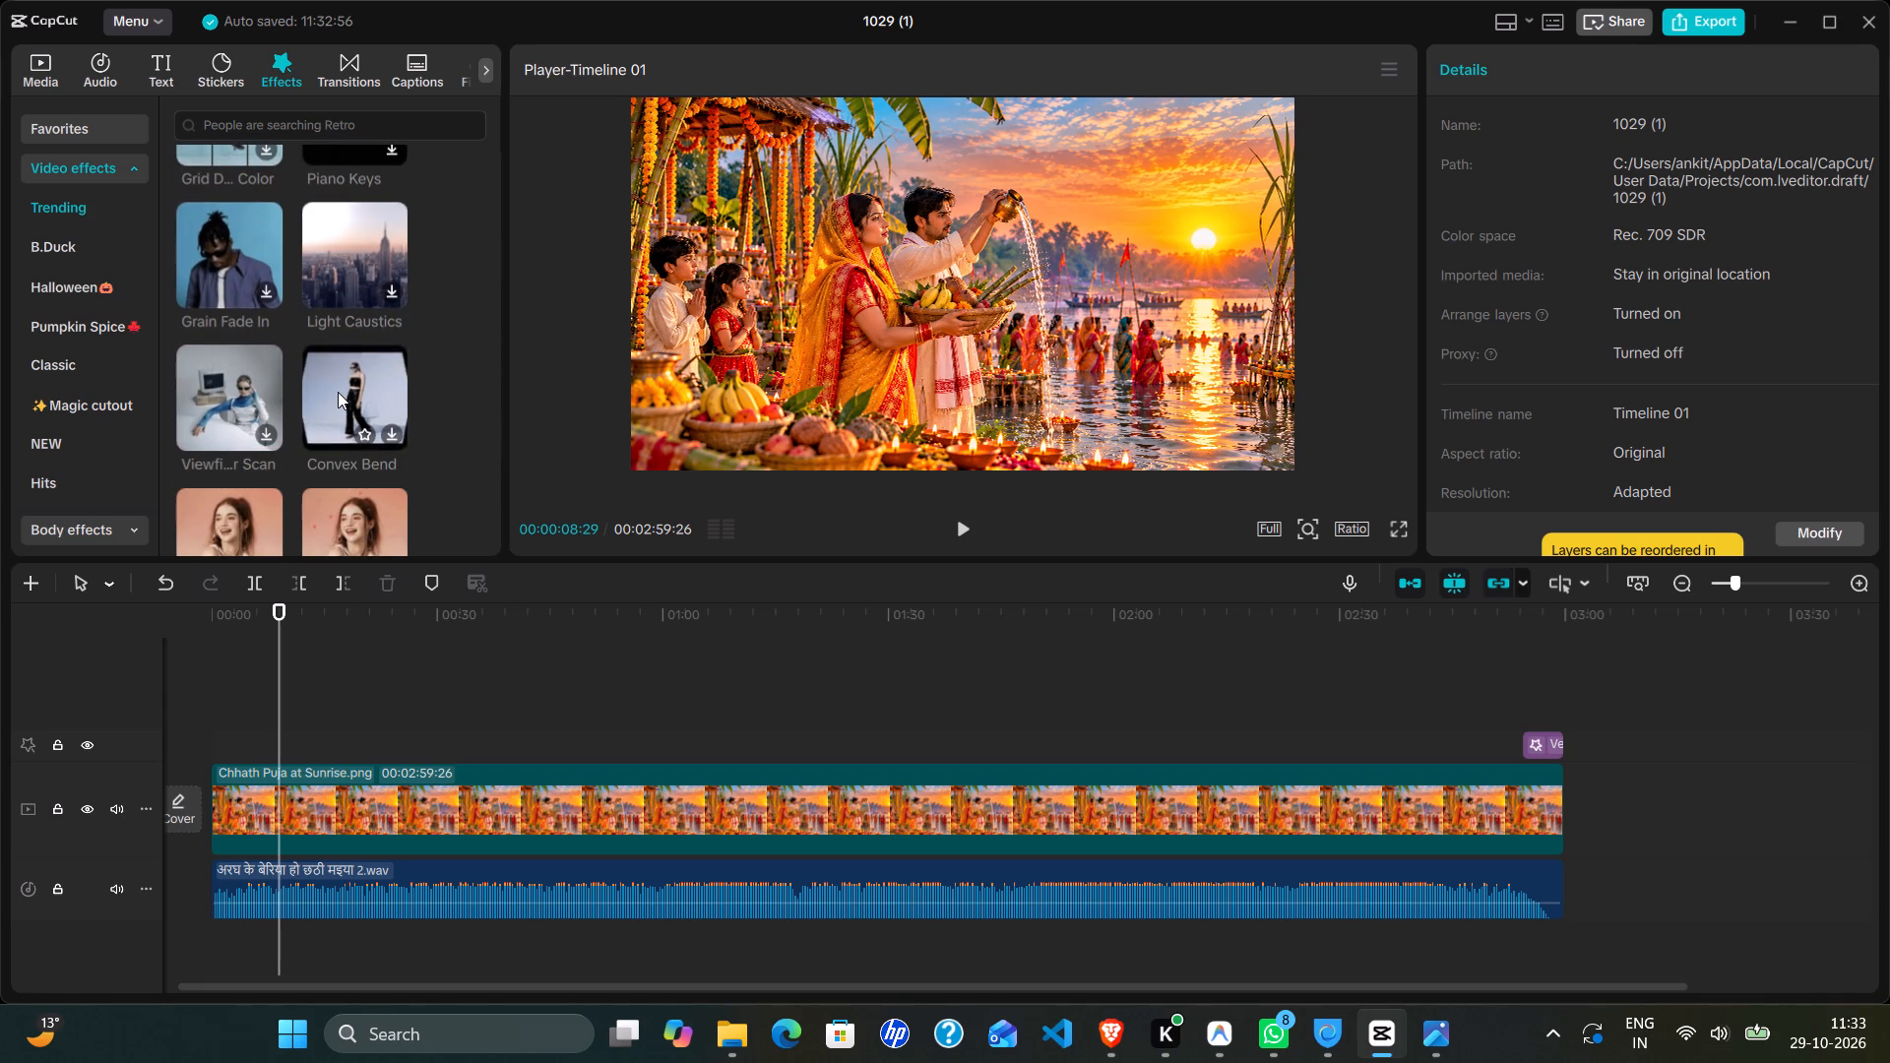
scroll(338, 392, "down", 1)
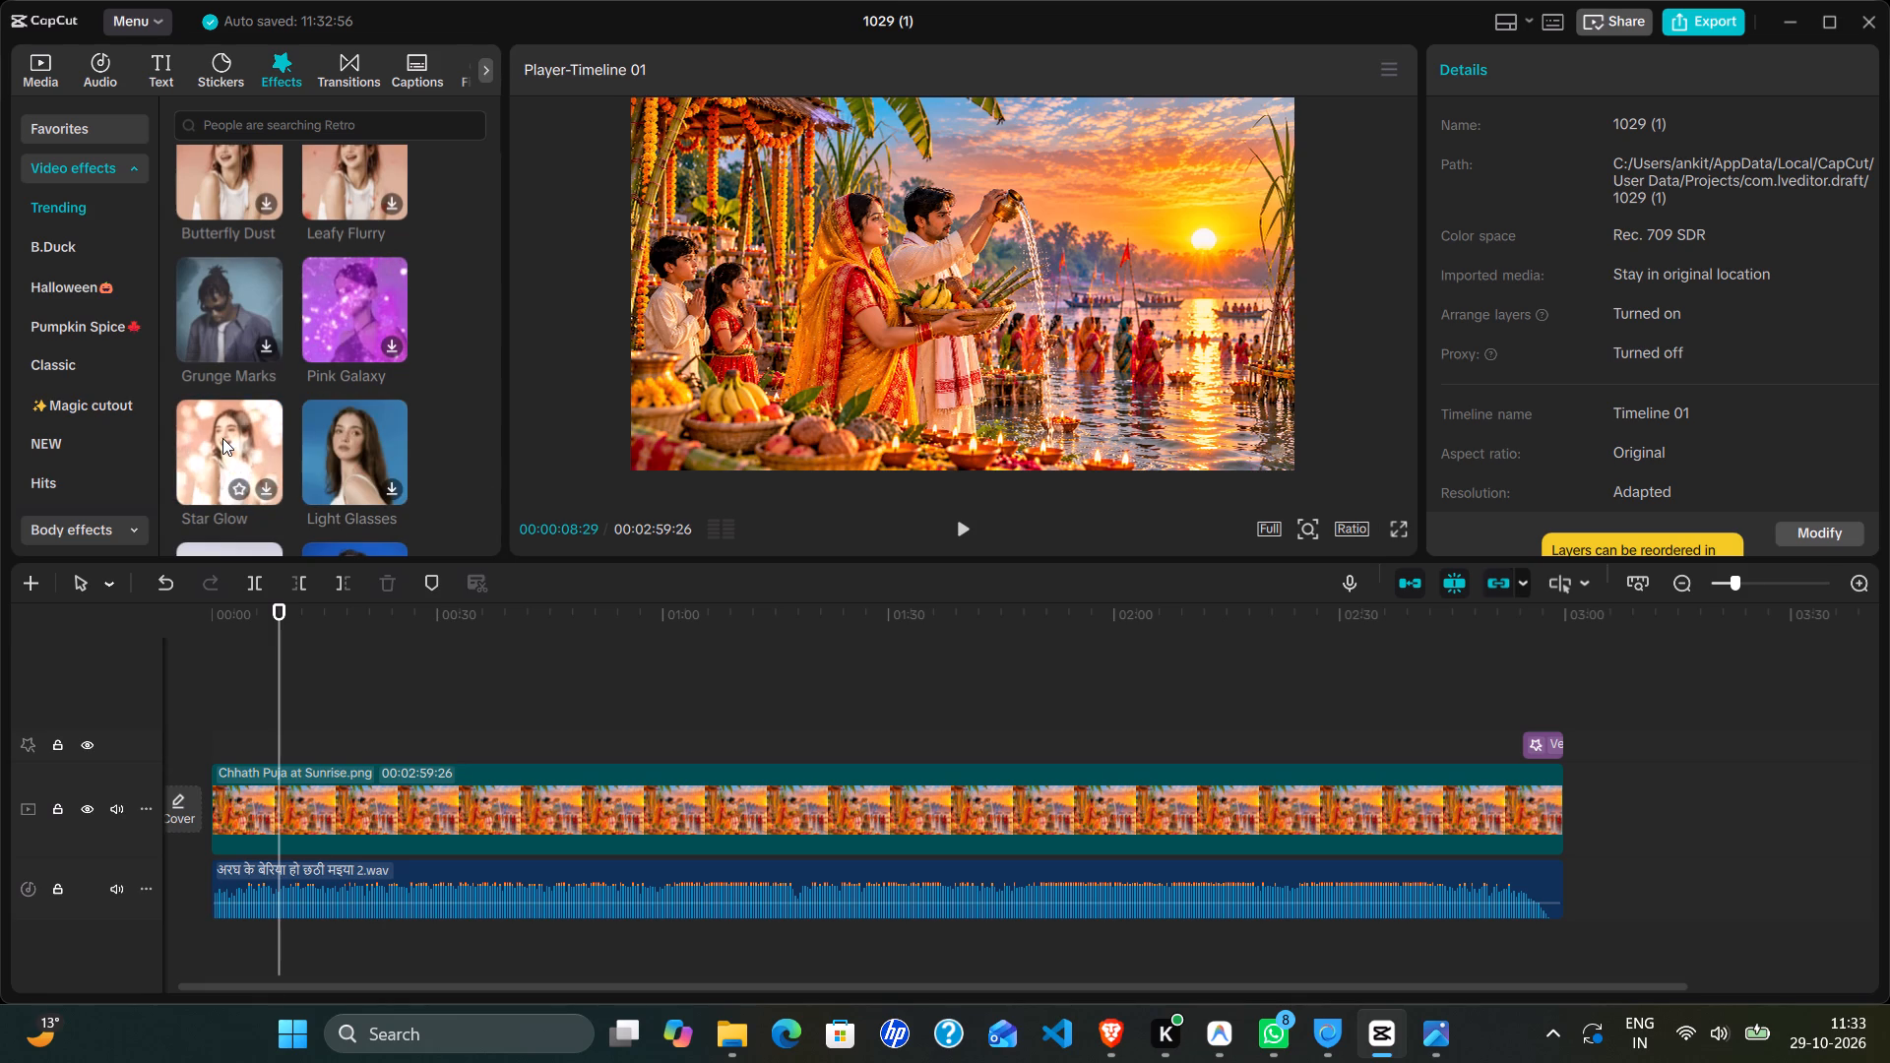
scroll(222, 438, "down", 1)
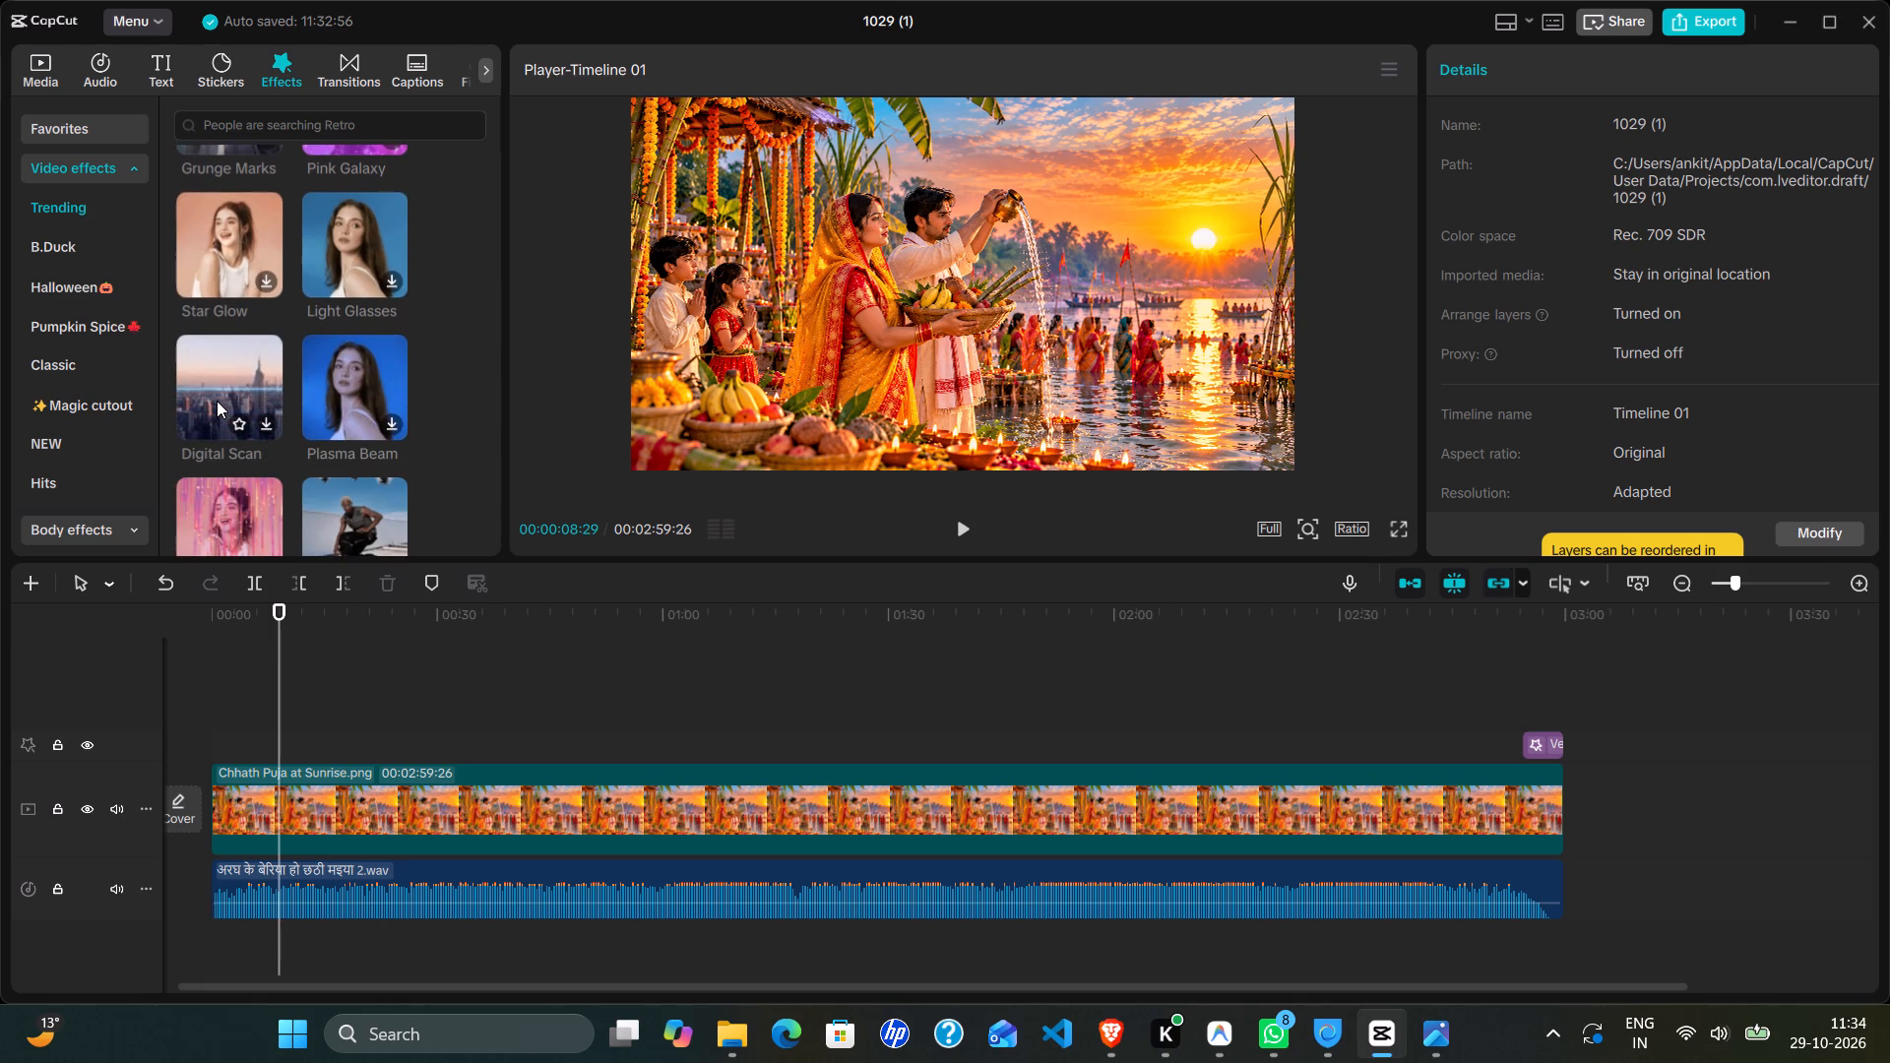
scroll(238, 512, "down", 1)
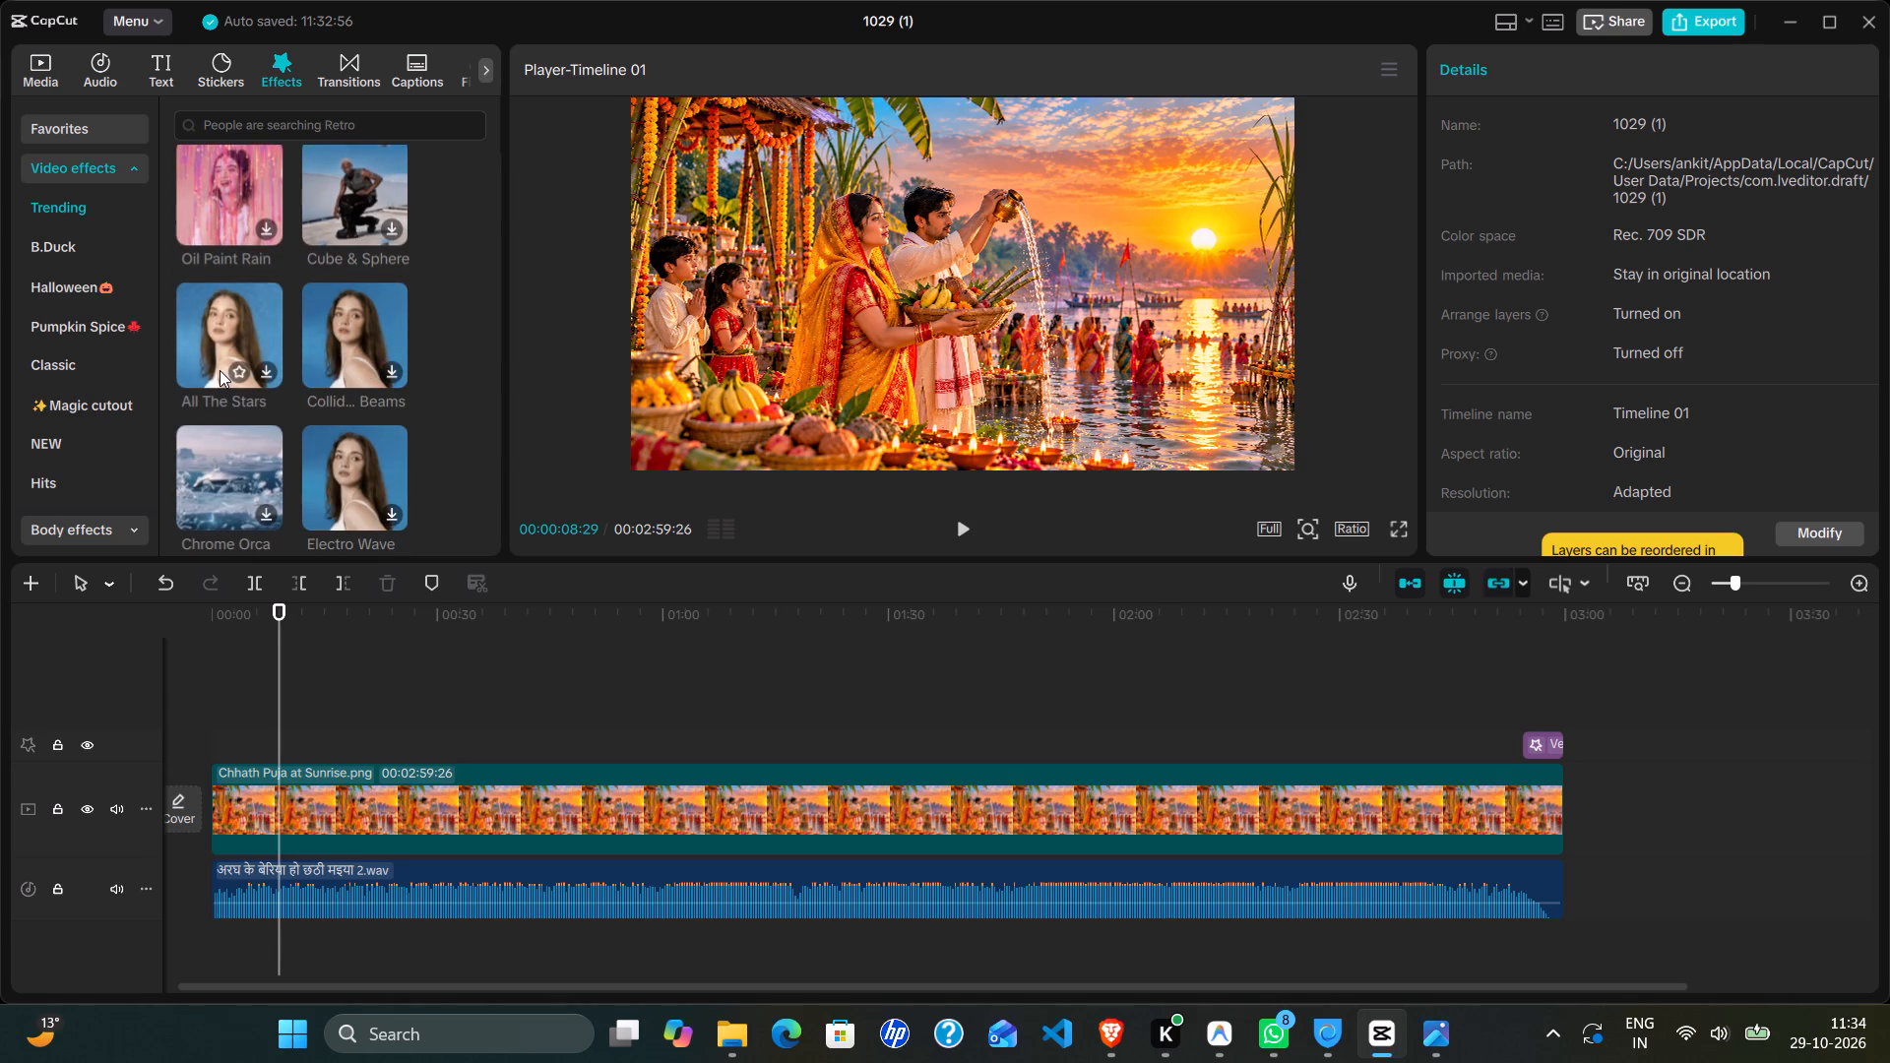
scroll(220, 370, "down", 1)
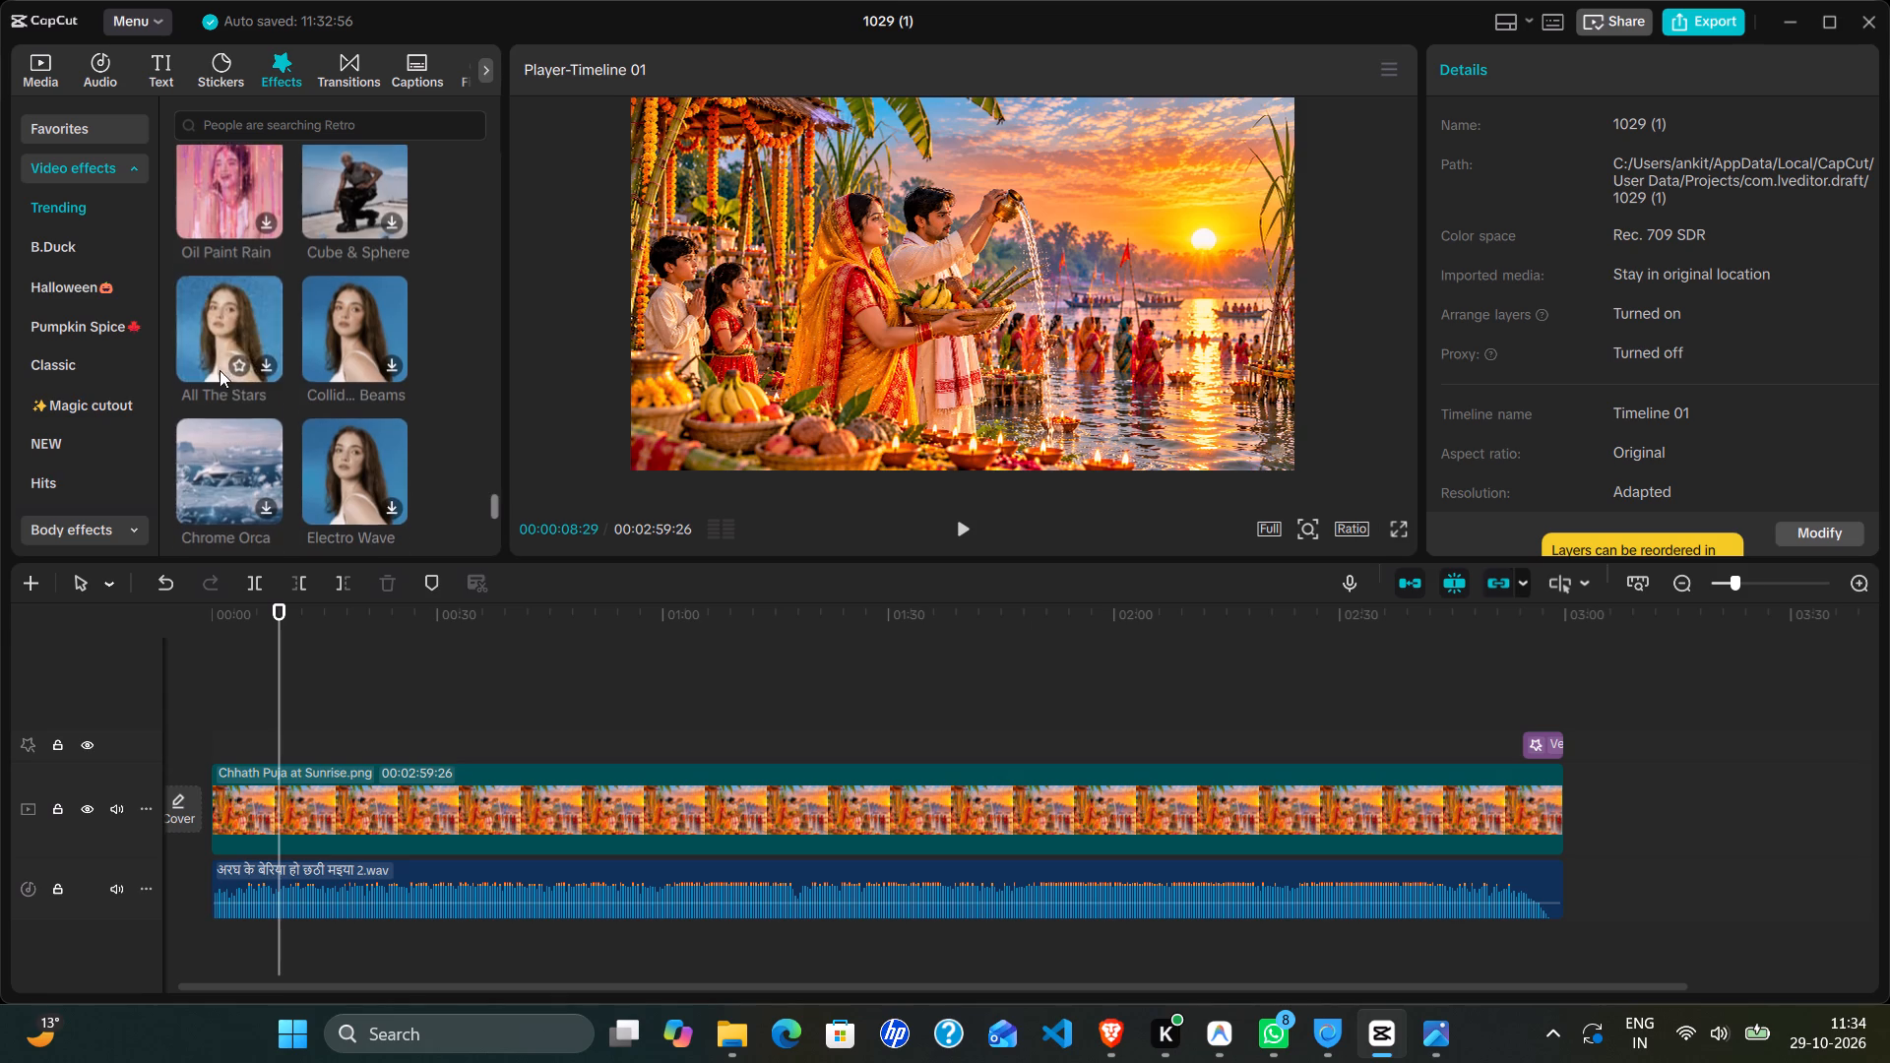
scroll(220, 370, "down", 1)
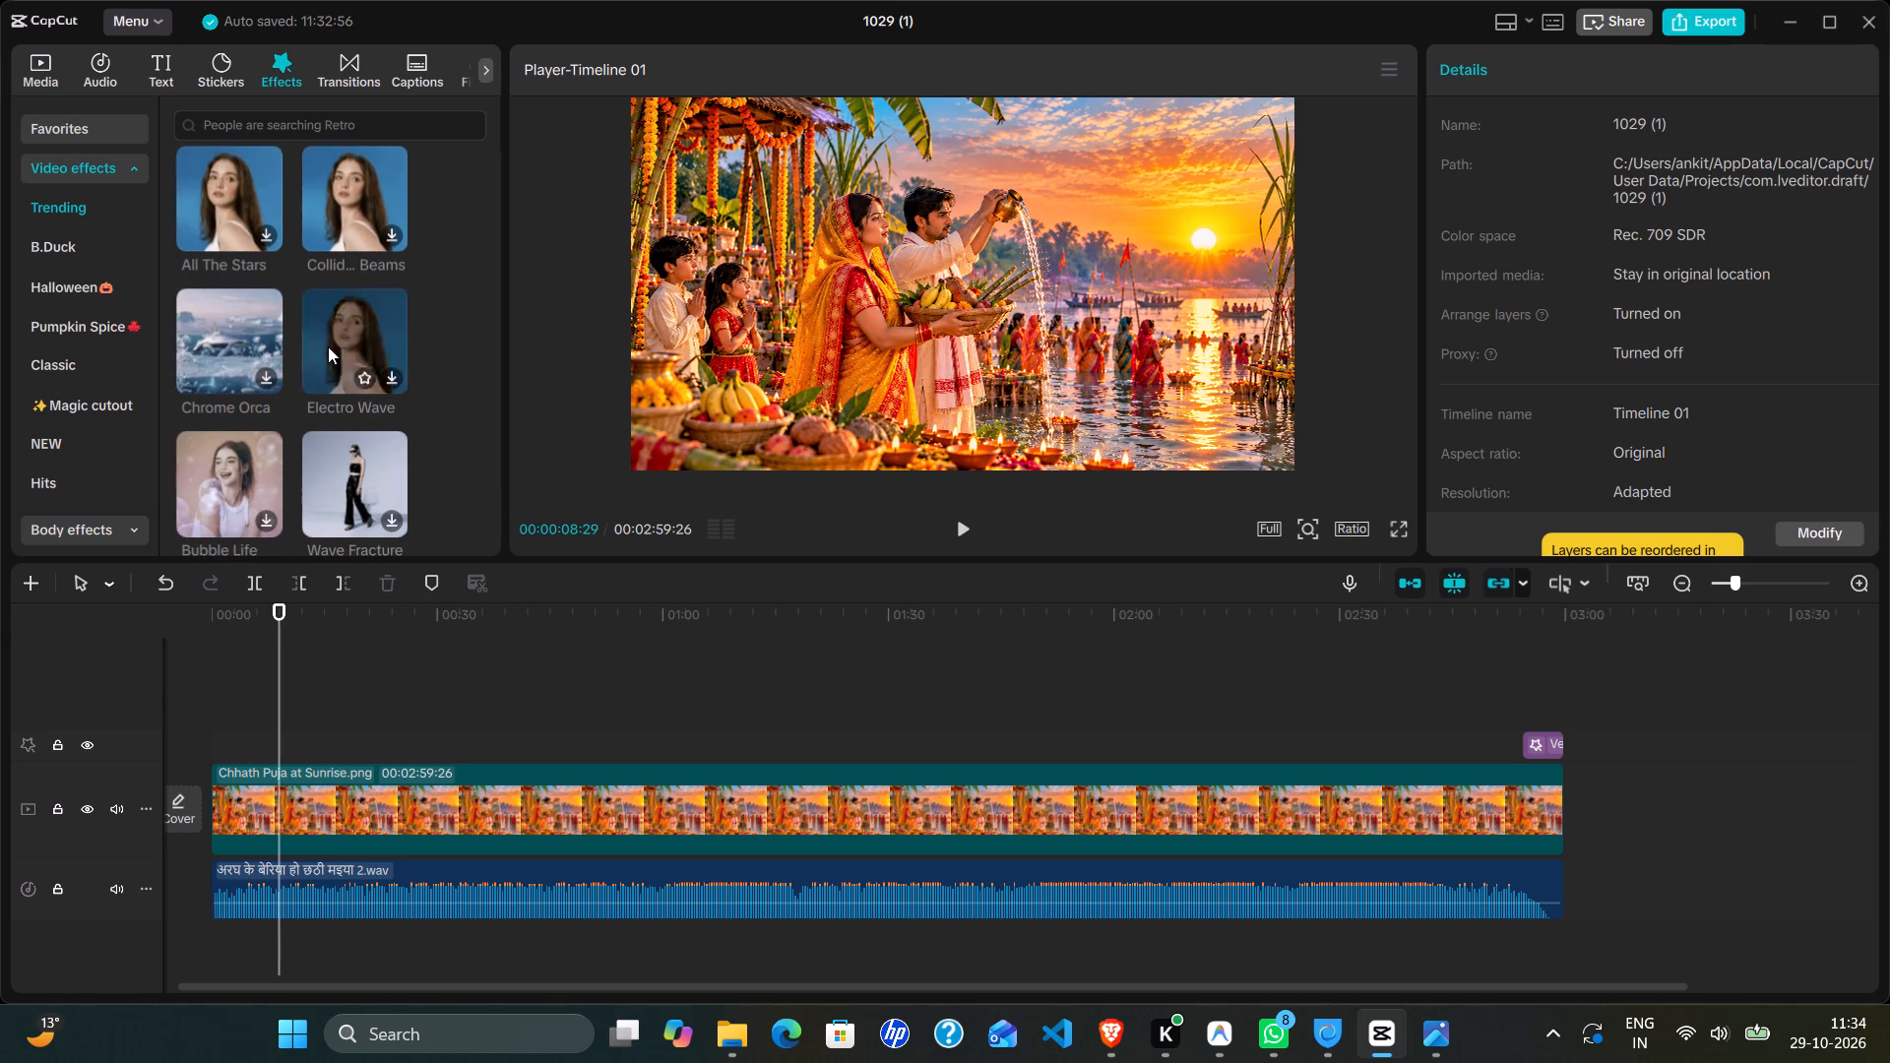
scroll(328, 346, "down", 1)
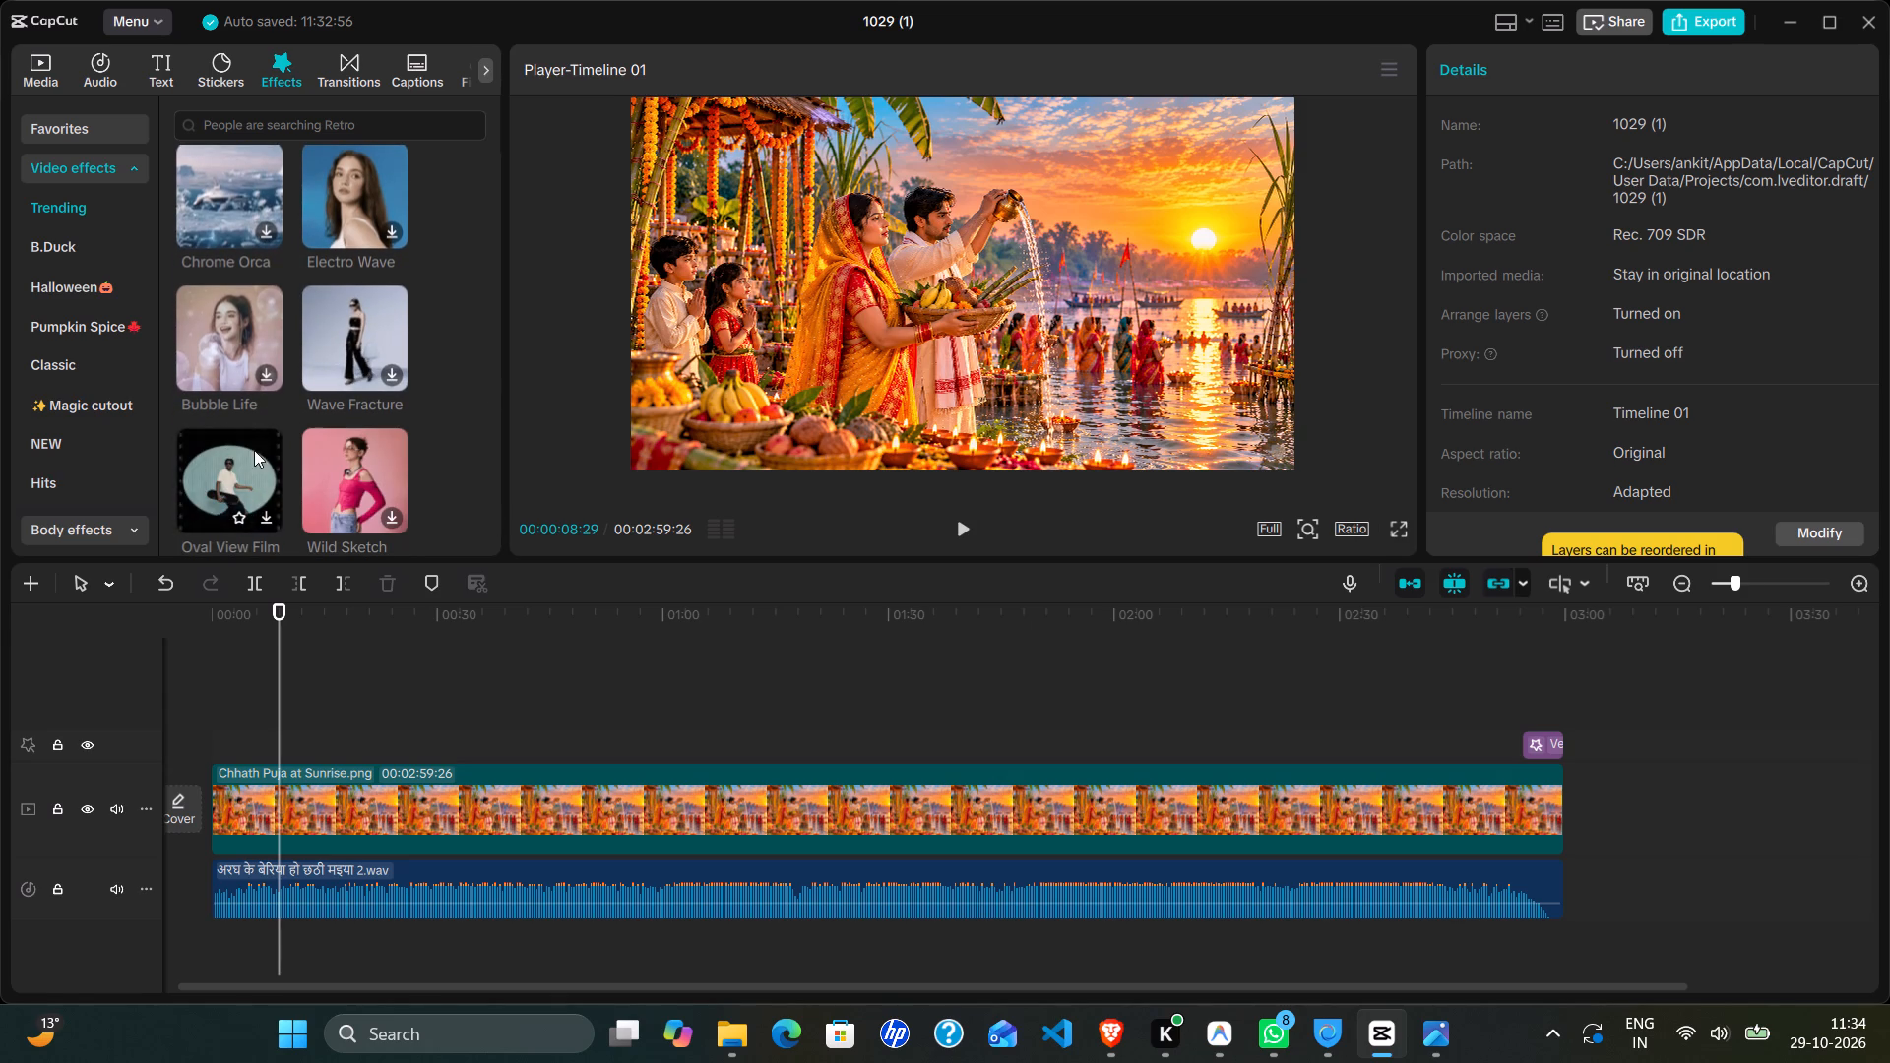
scroll(355, 472, "down", 1)
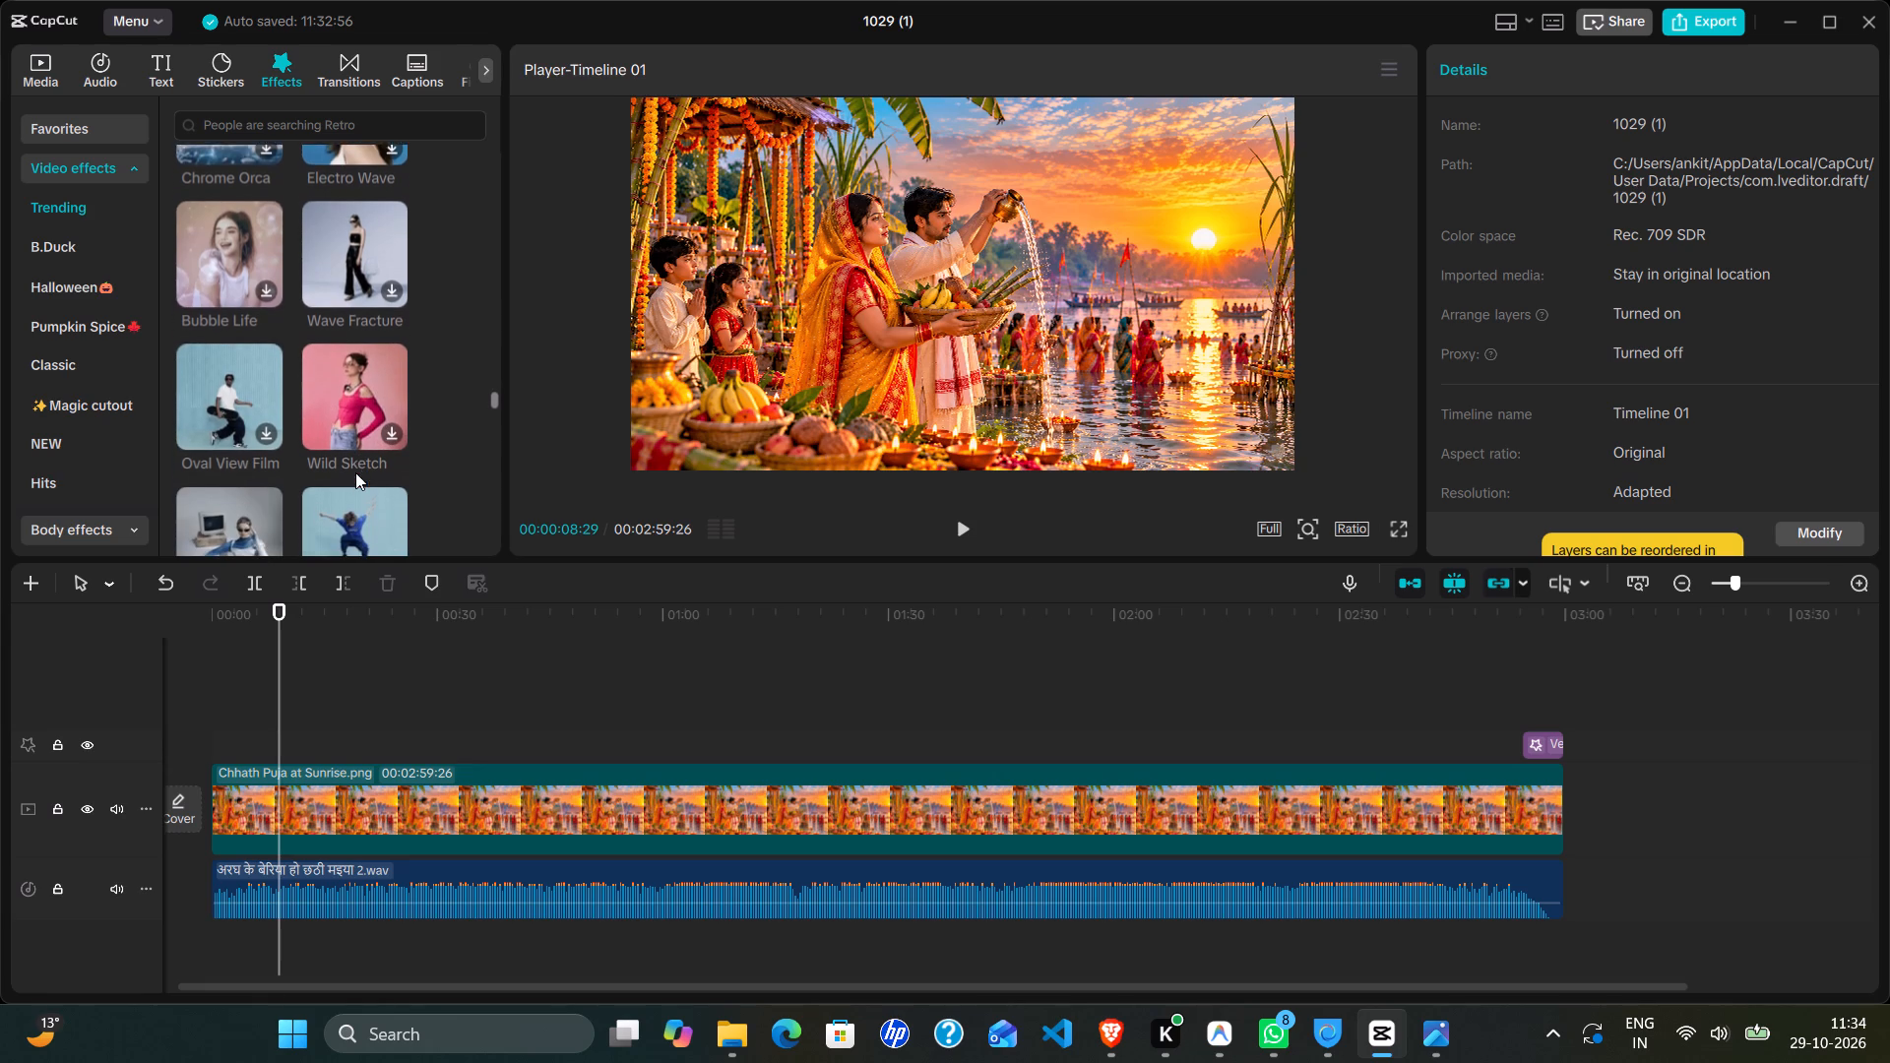
scroll(355, 472, "down", 1)
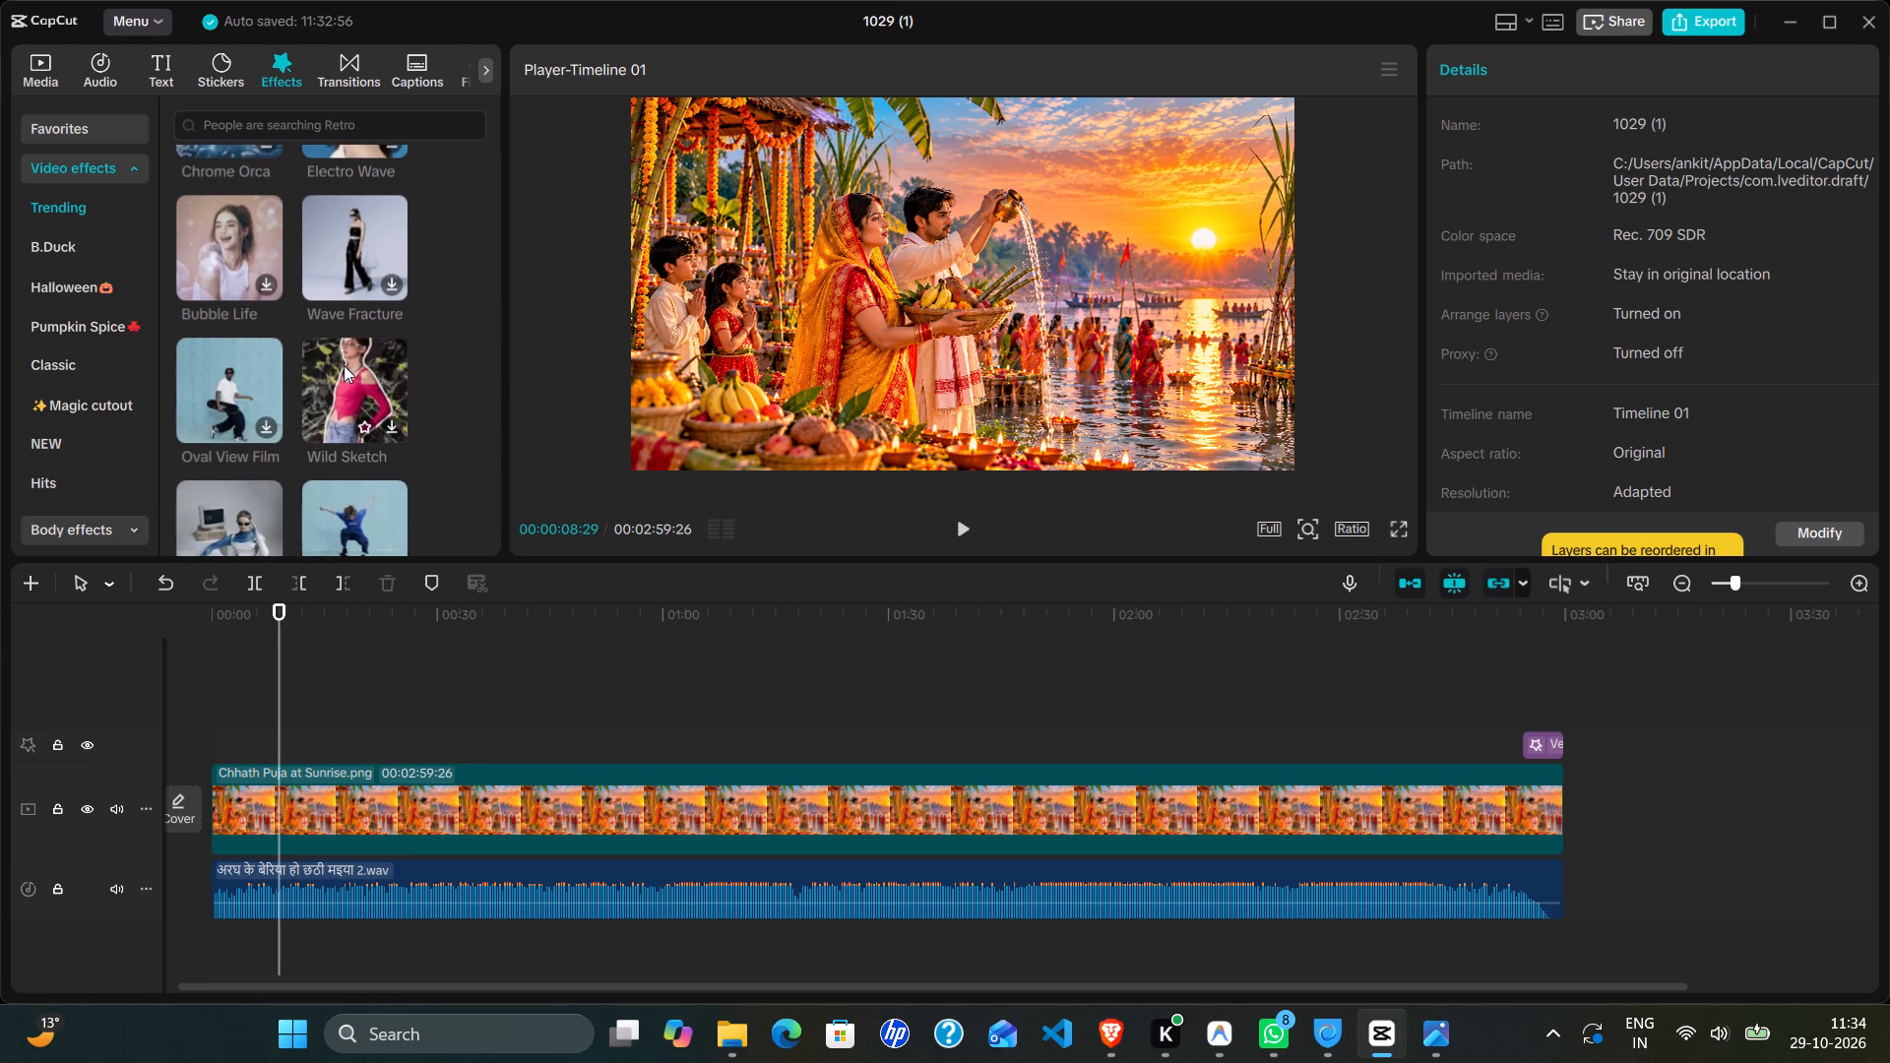
scroll(344, 365, "down", 2)
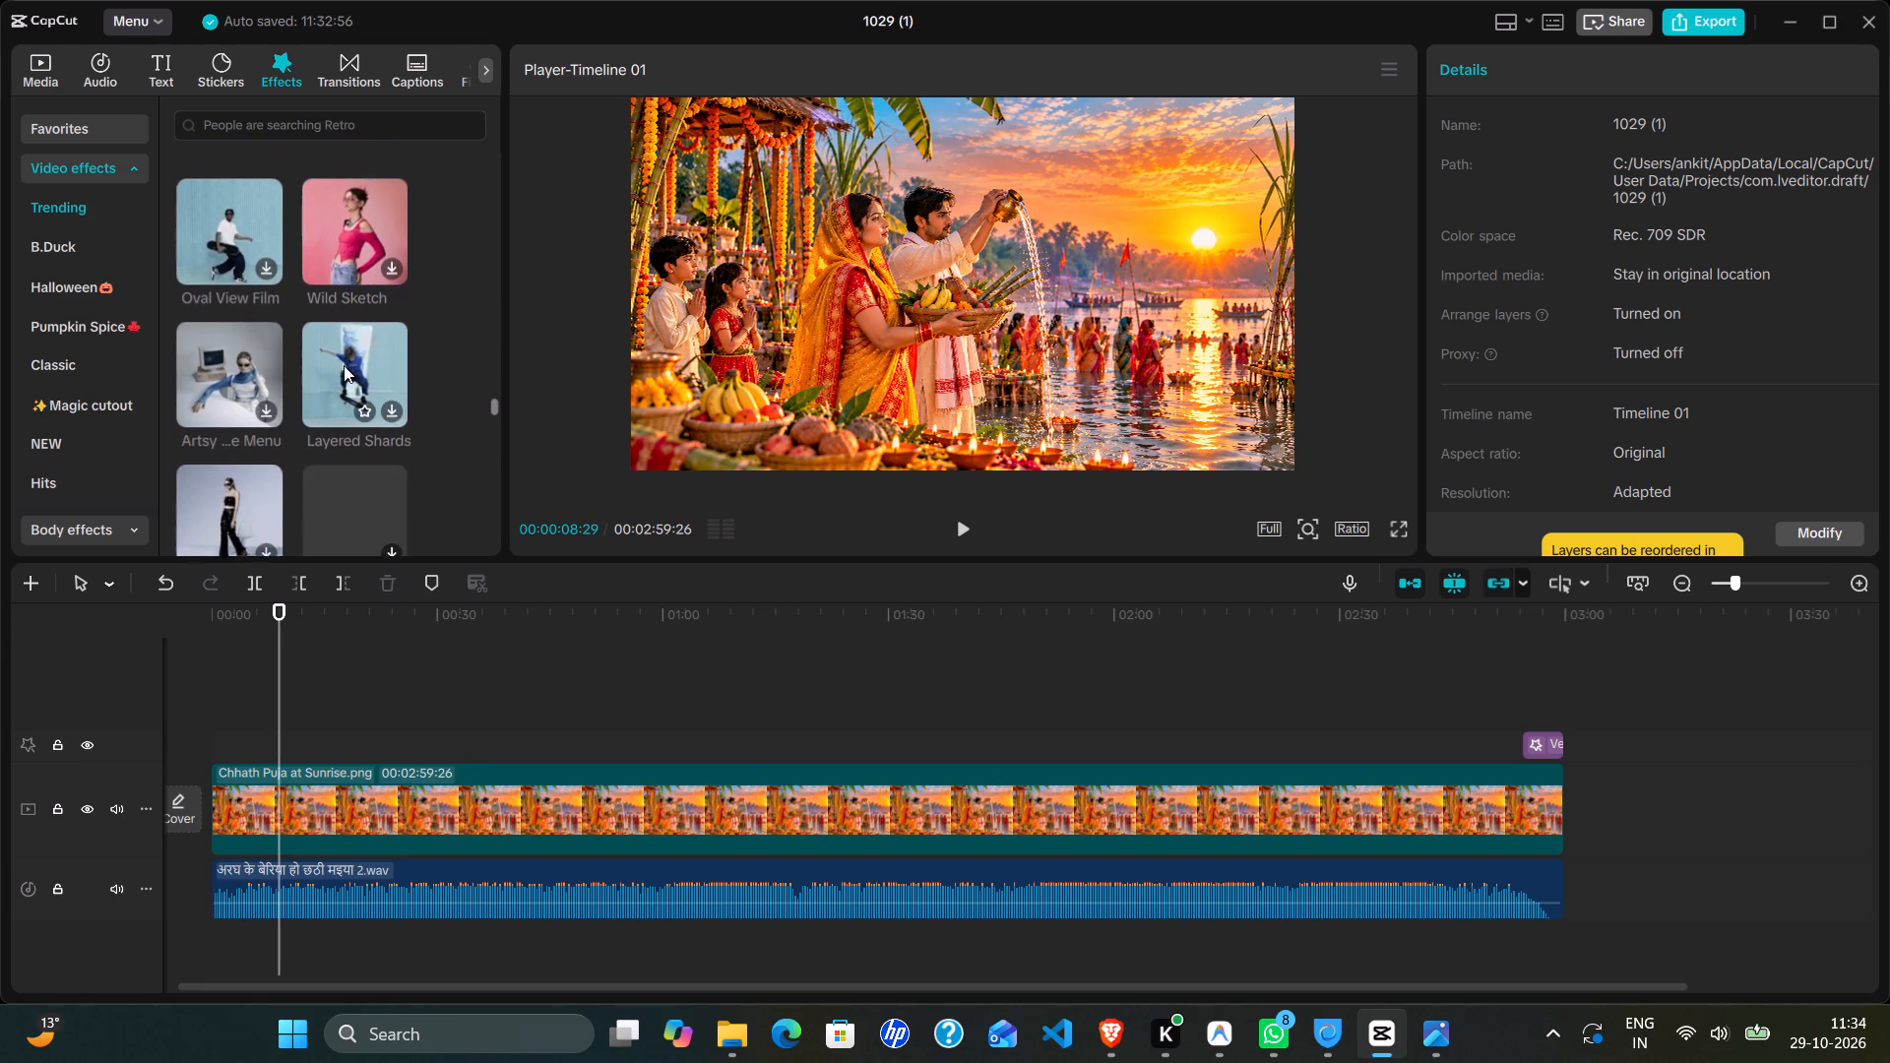
scroll(352, 576, "down", 3)
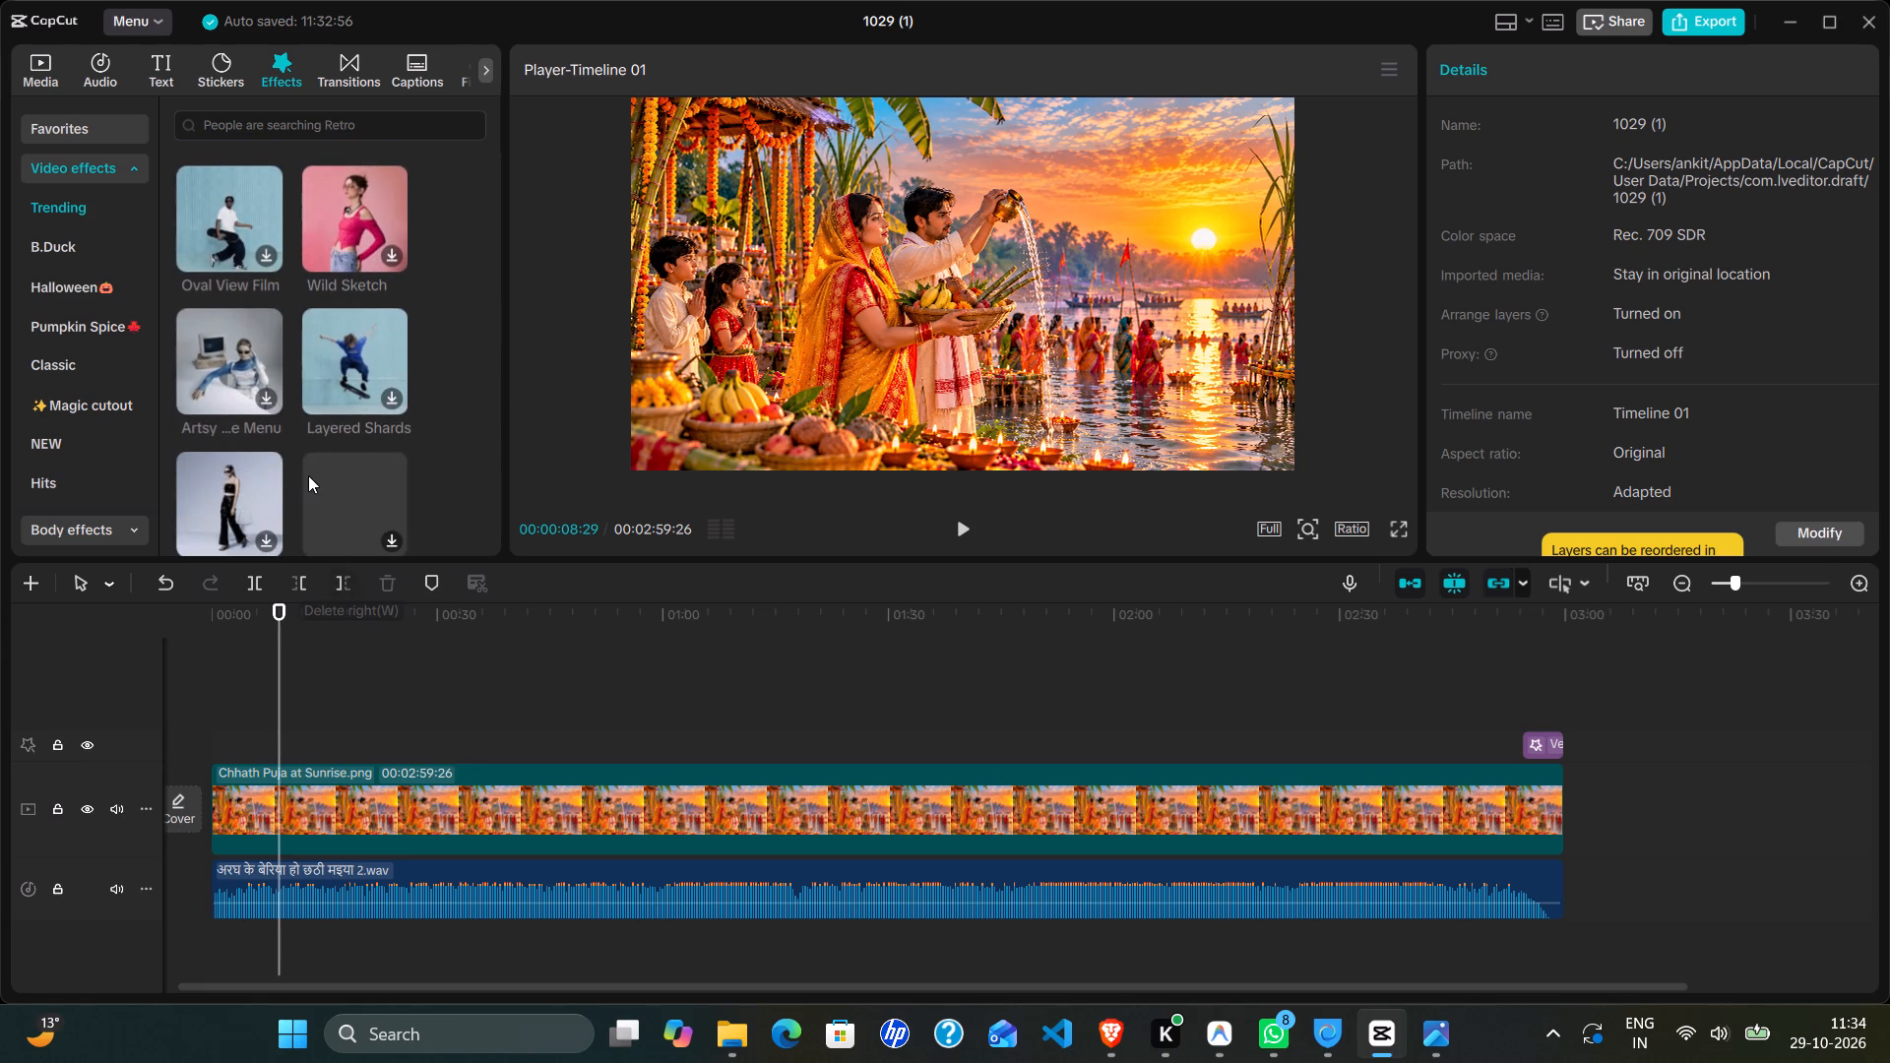
scroll(308, 475, "down", 6)
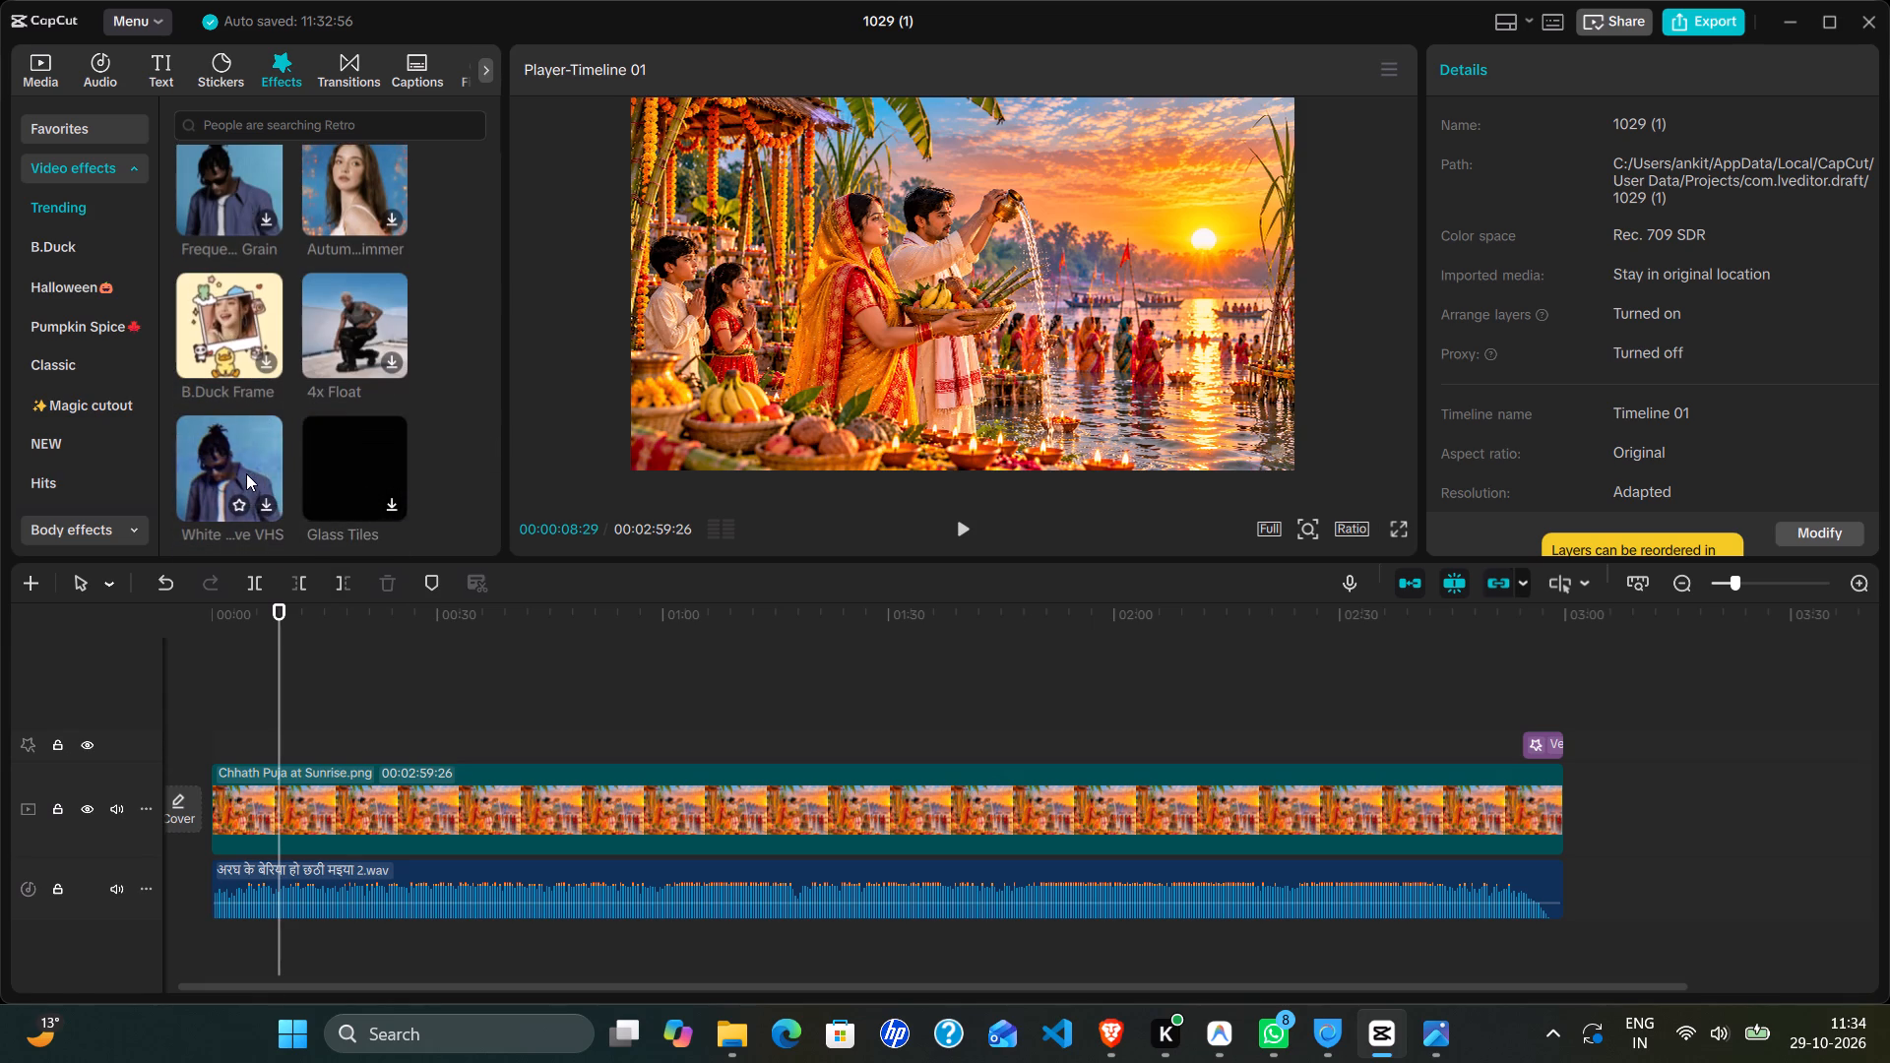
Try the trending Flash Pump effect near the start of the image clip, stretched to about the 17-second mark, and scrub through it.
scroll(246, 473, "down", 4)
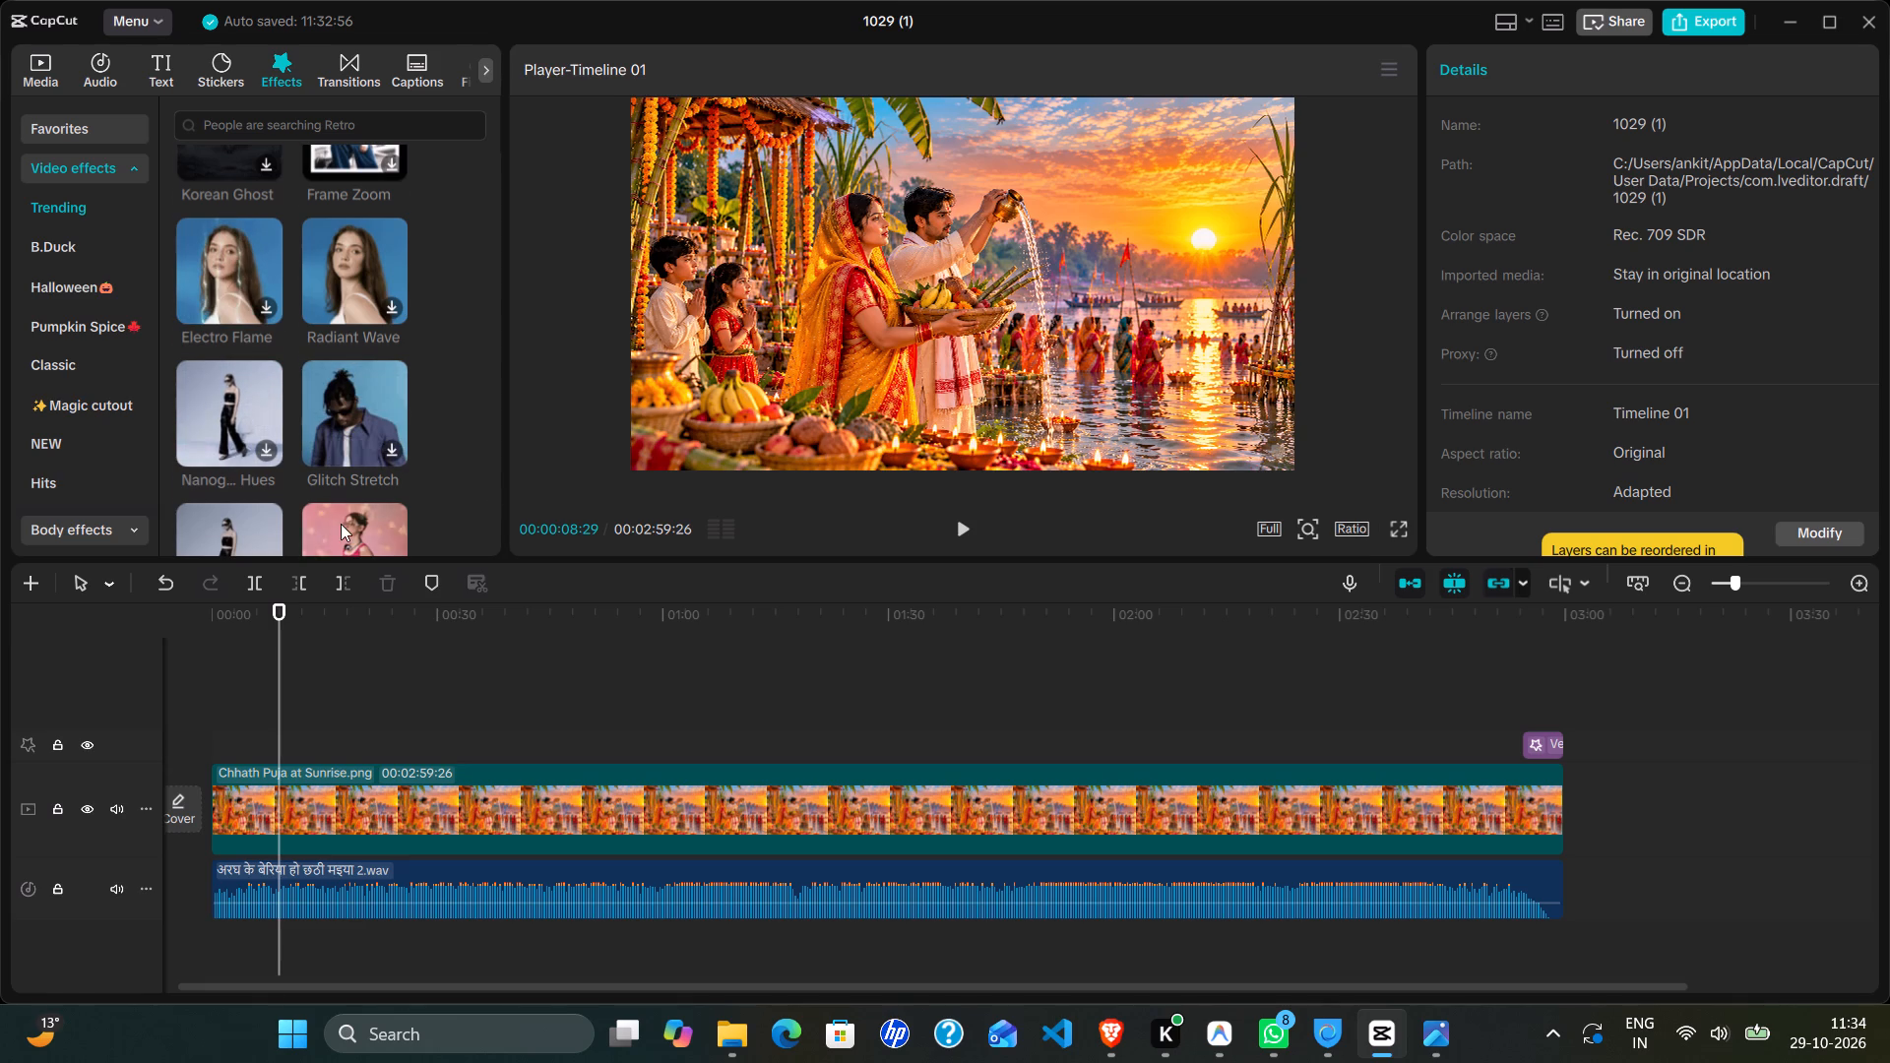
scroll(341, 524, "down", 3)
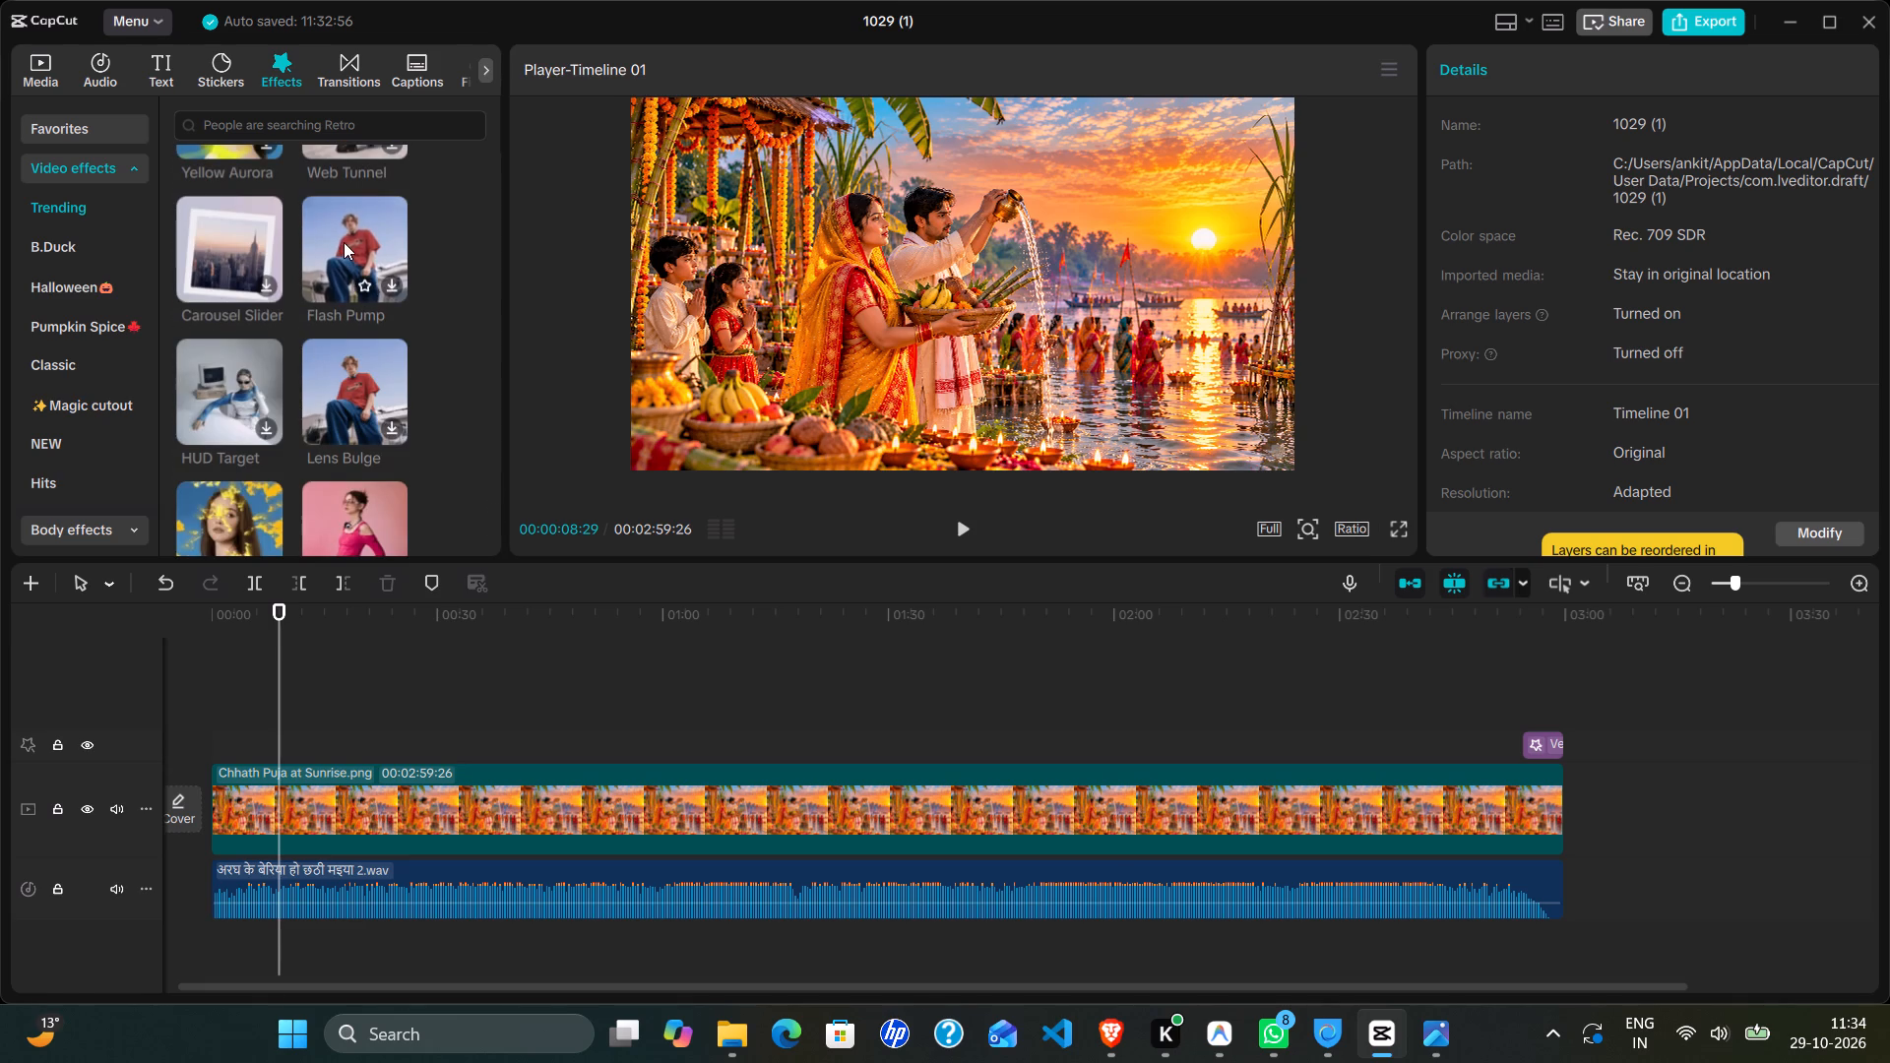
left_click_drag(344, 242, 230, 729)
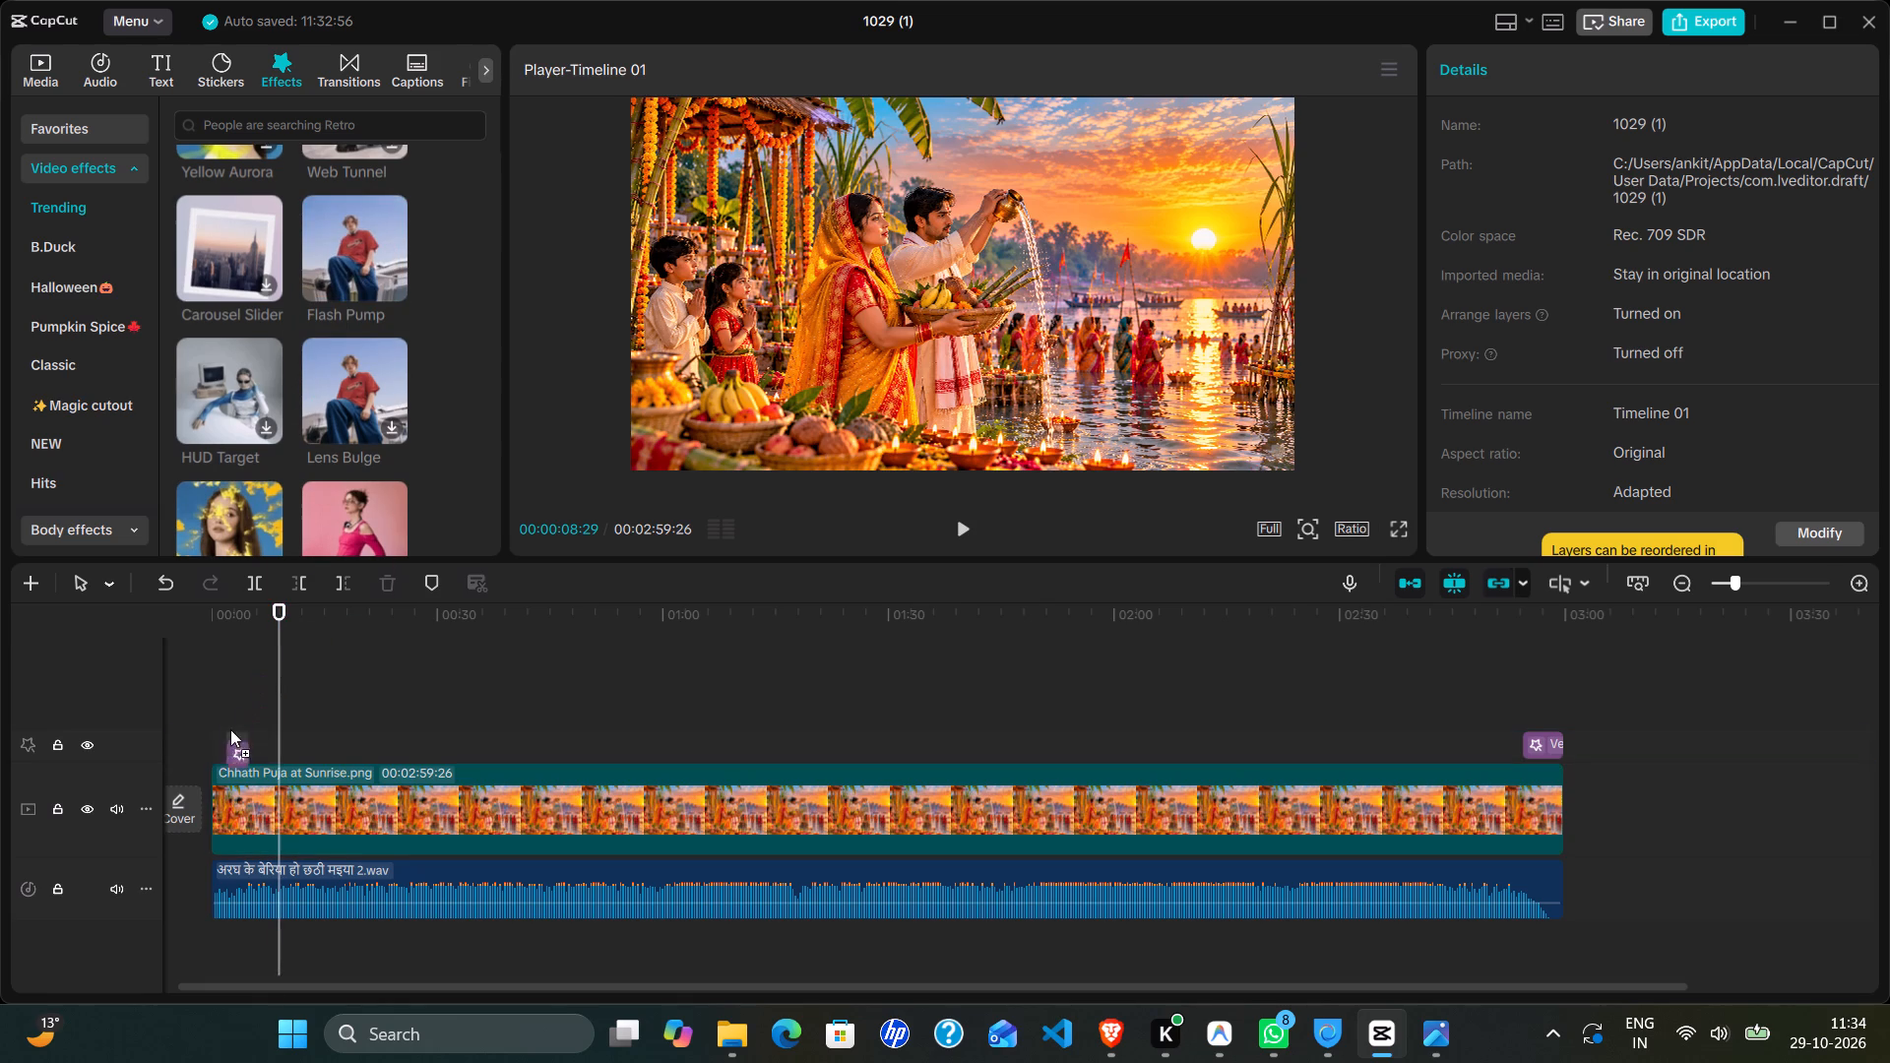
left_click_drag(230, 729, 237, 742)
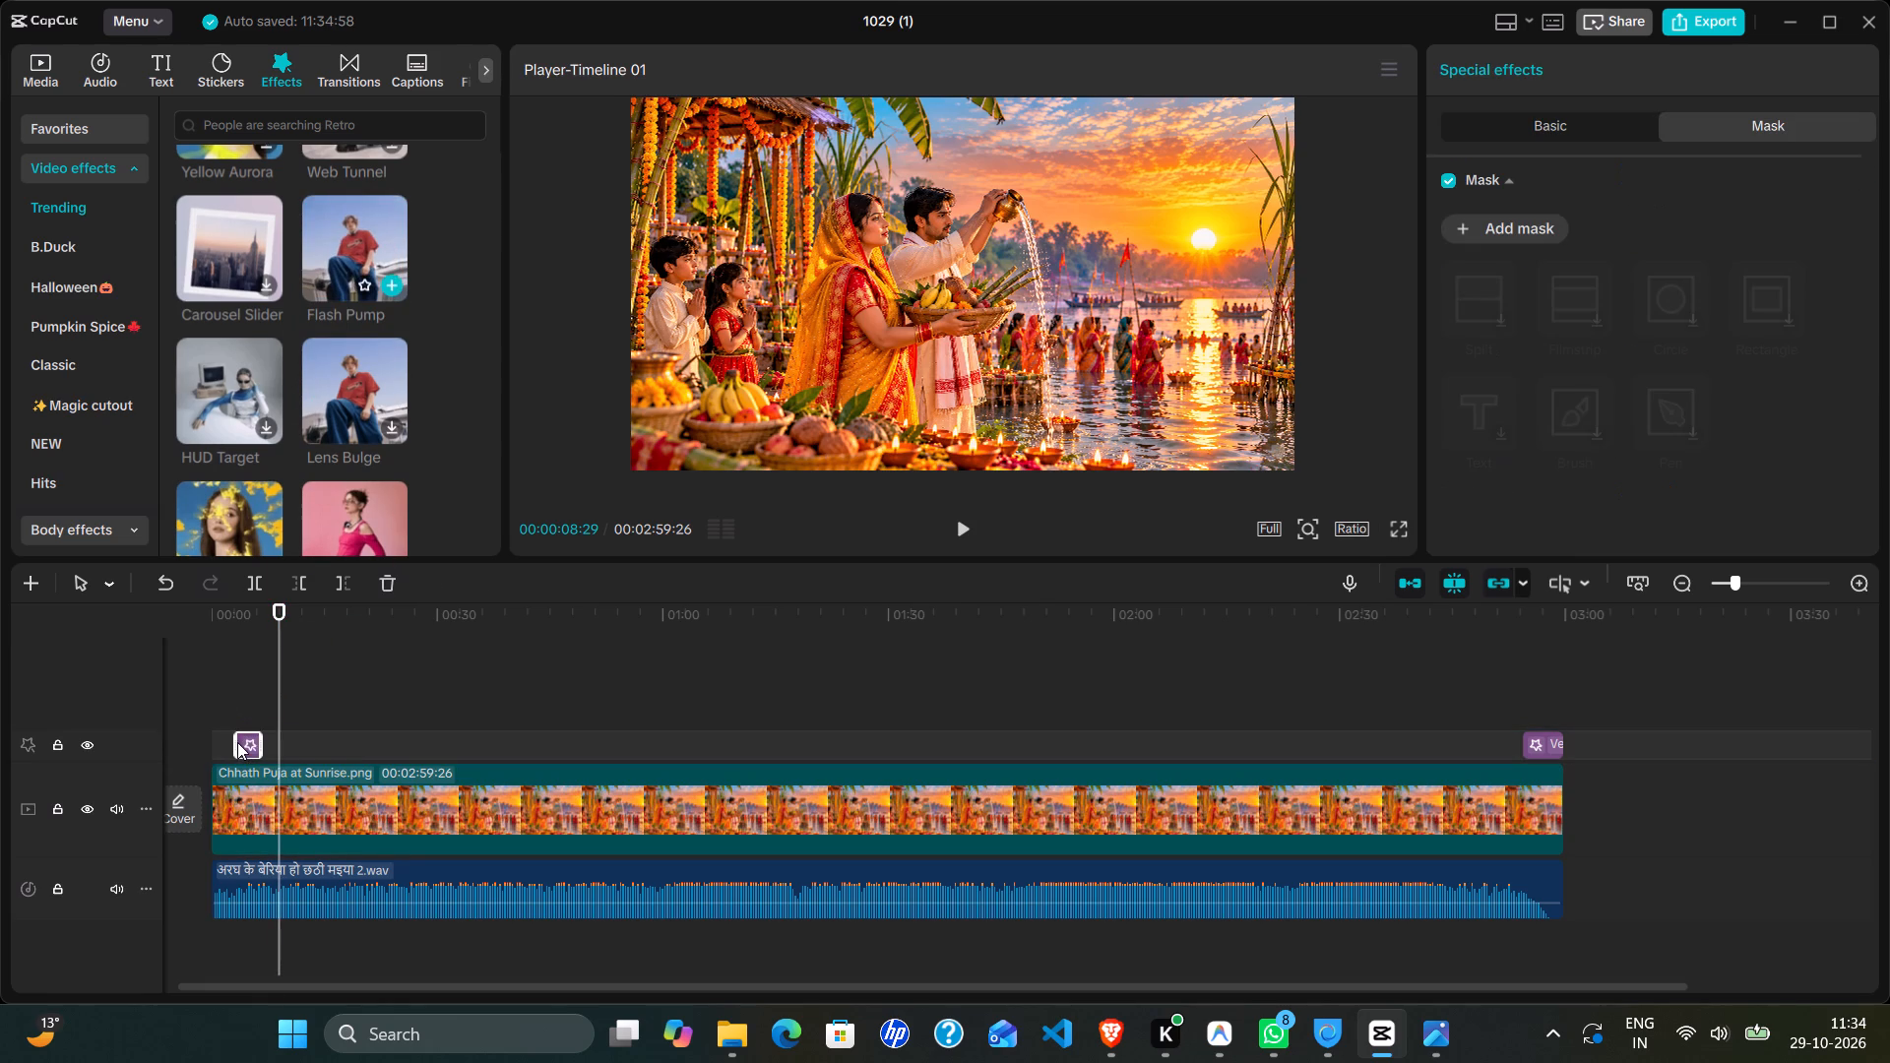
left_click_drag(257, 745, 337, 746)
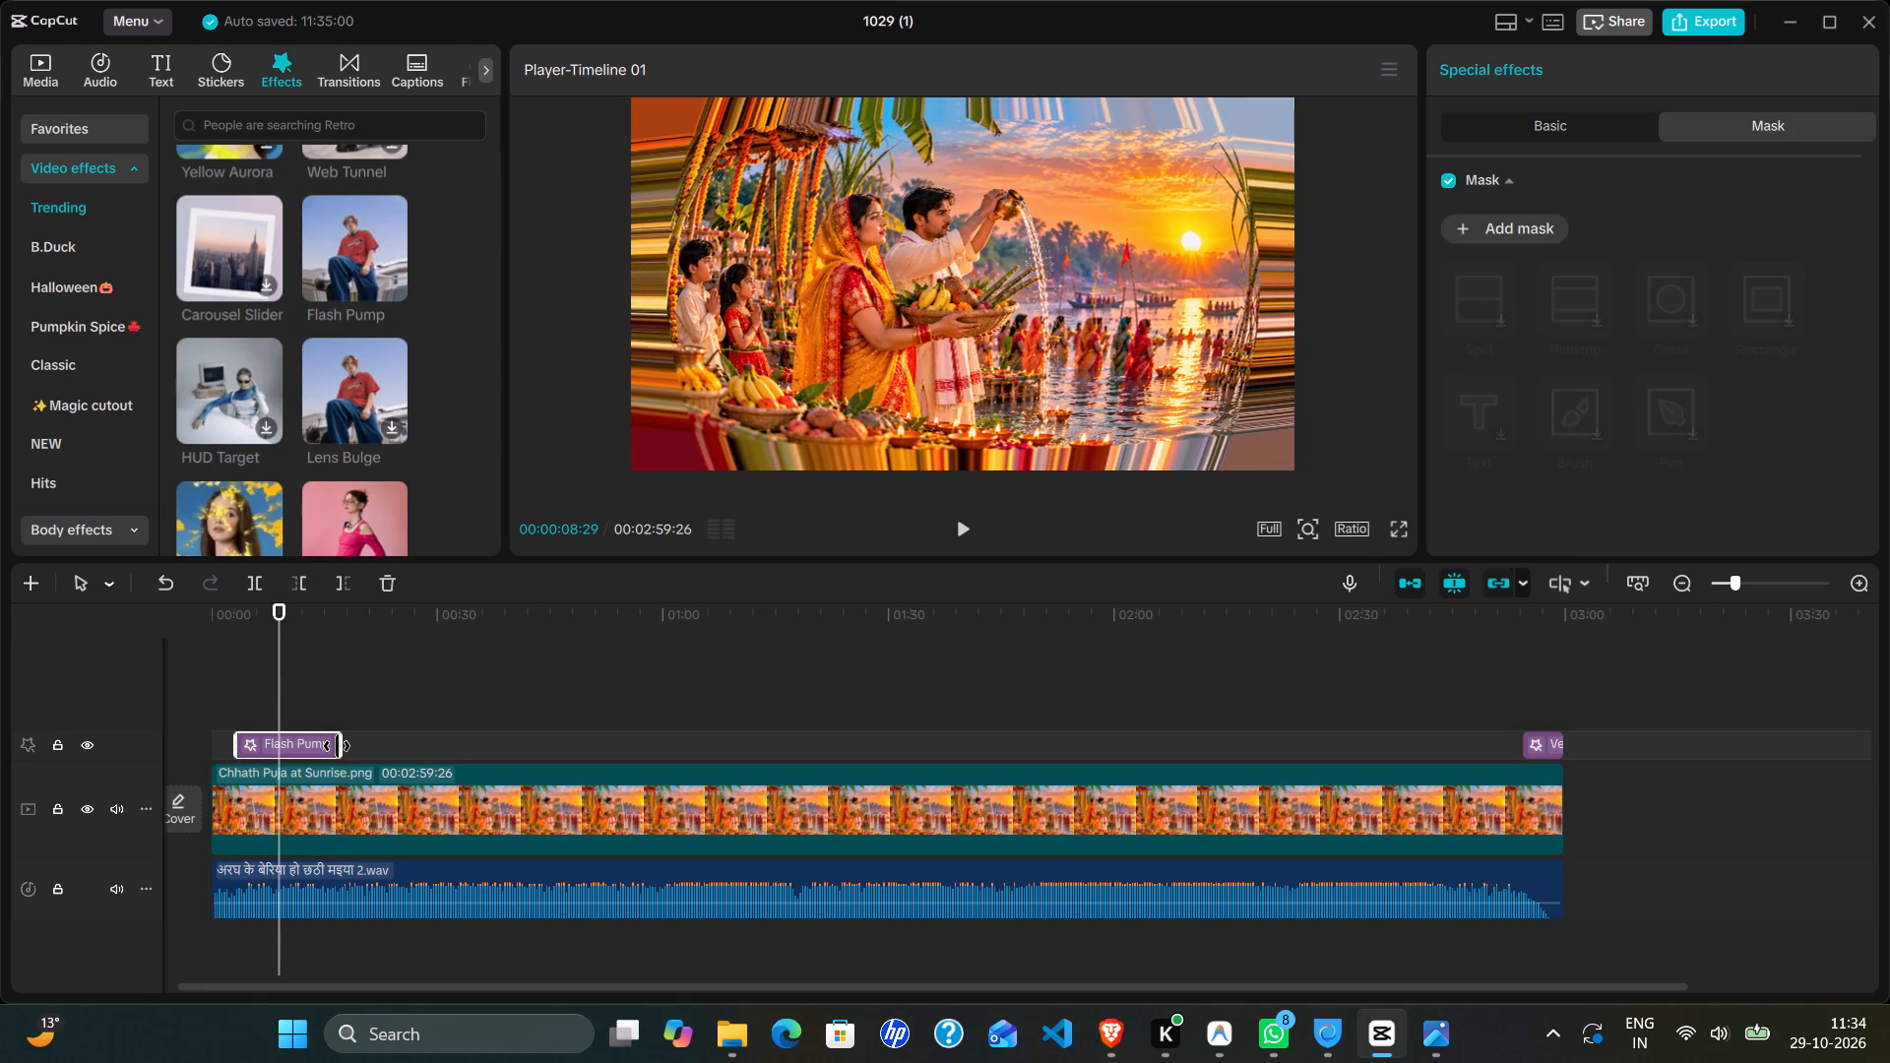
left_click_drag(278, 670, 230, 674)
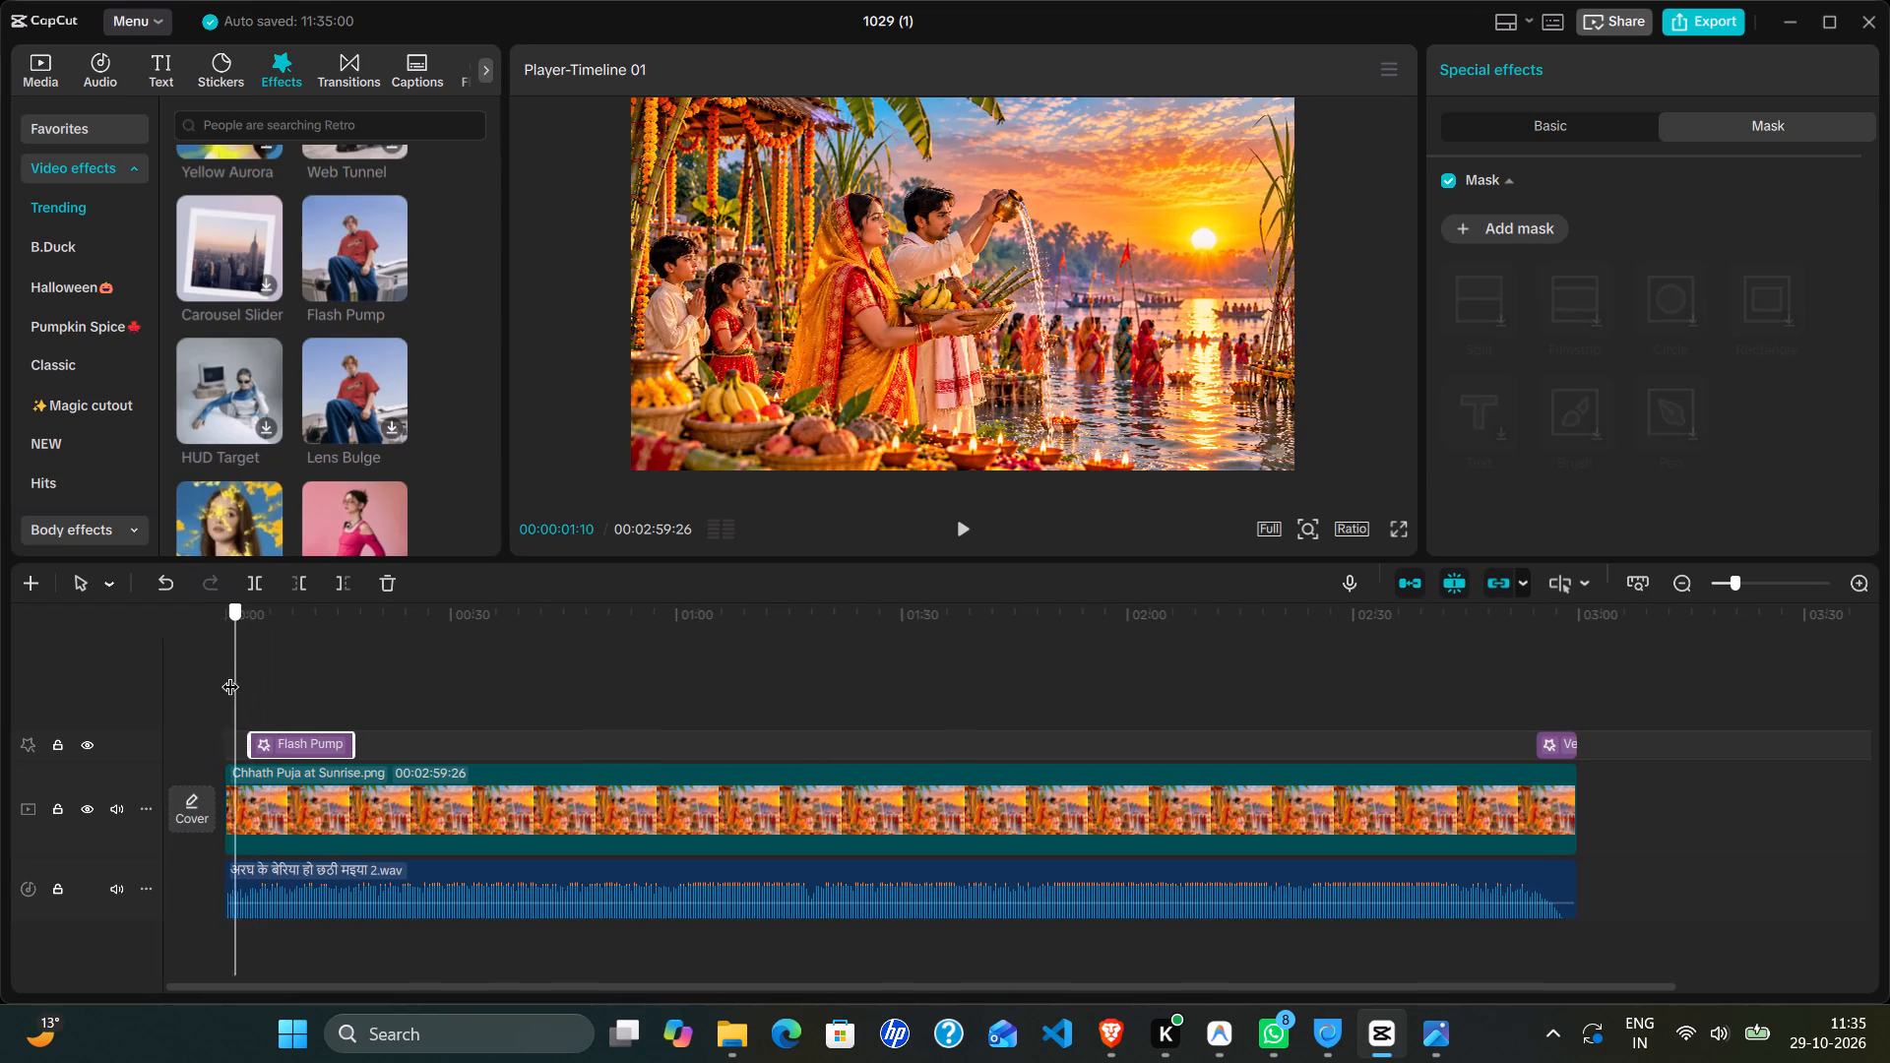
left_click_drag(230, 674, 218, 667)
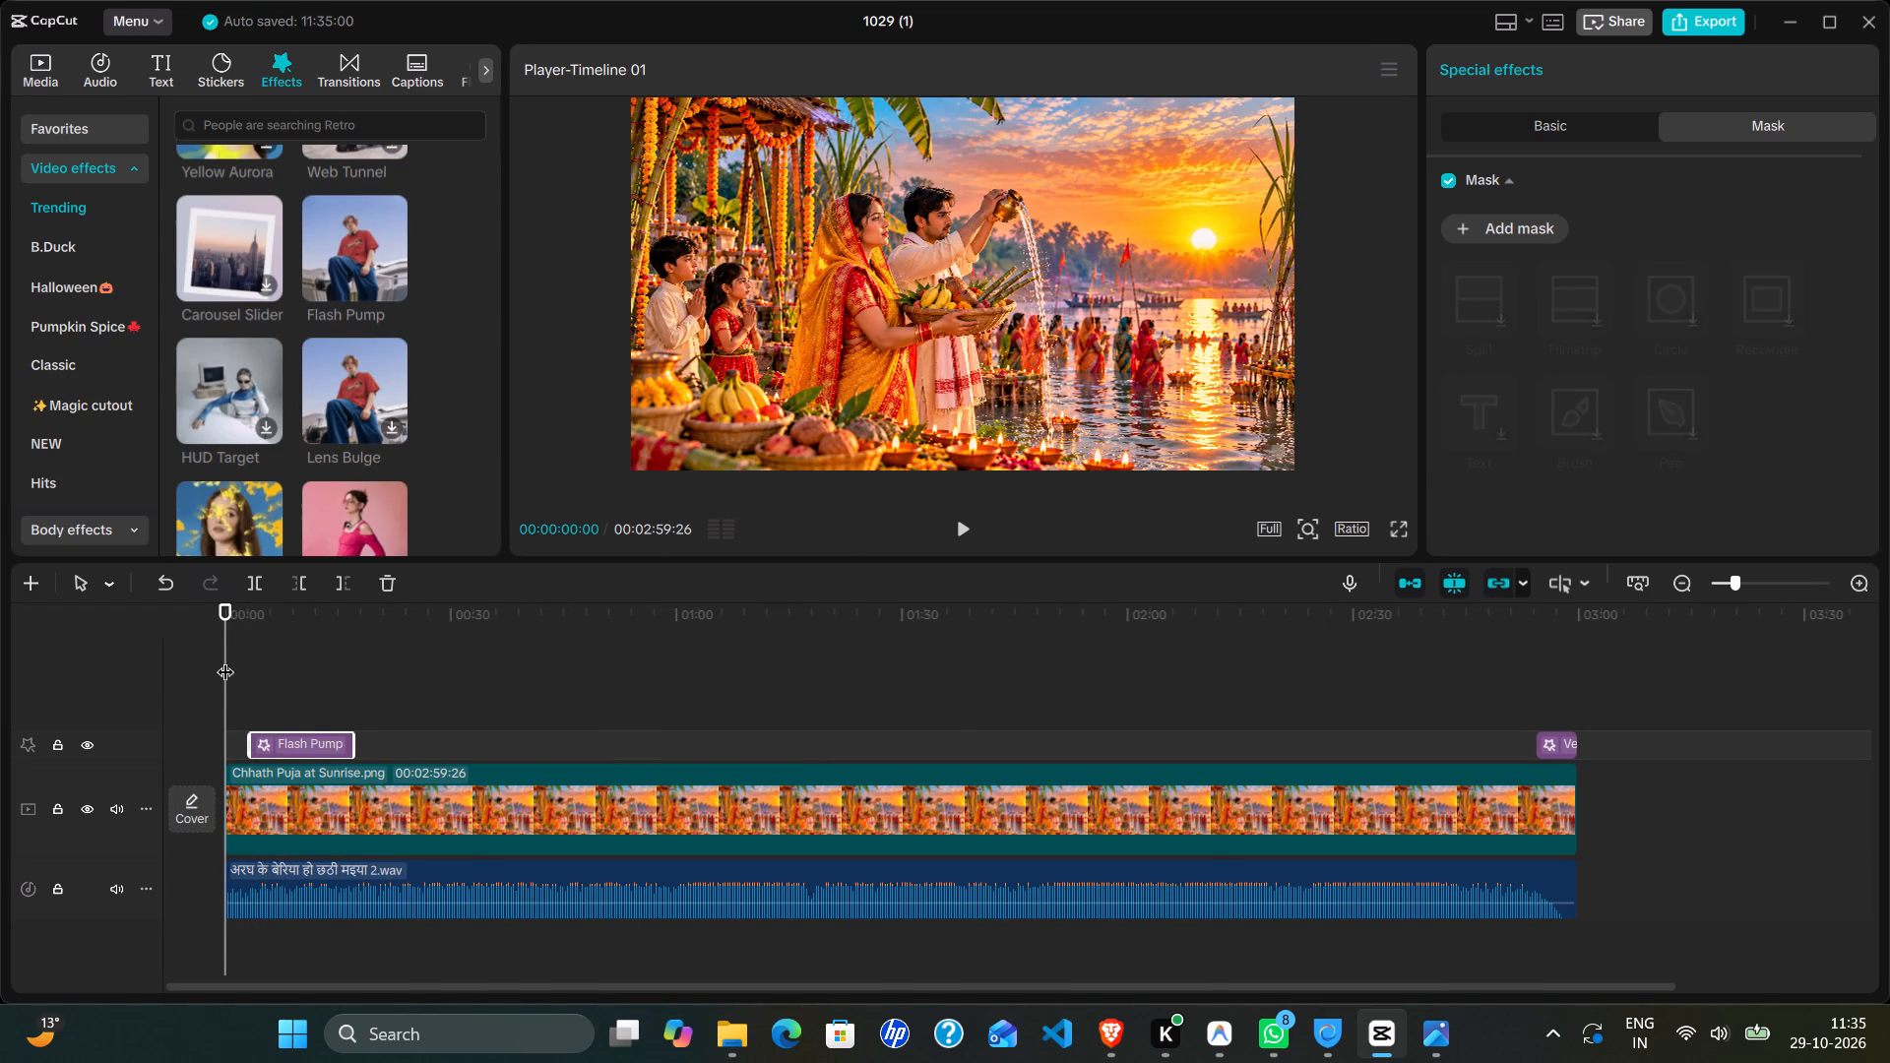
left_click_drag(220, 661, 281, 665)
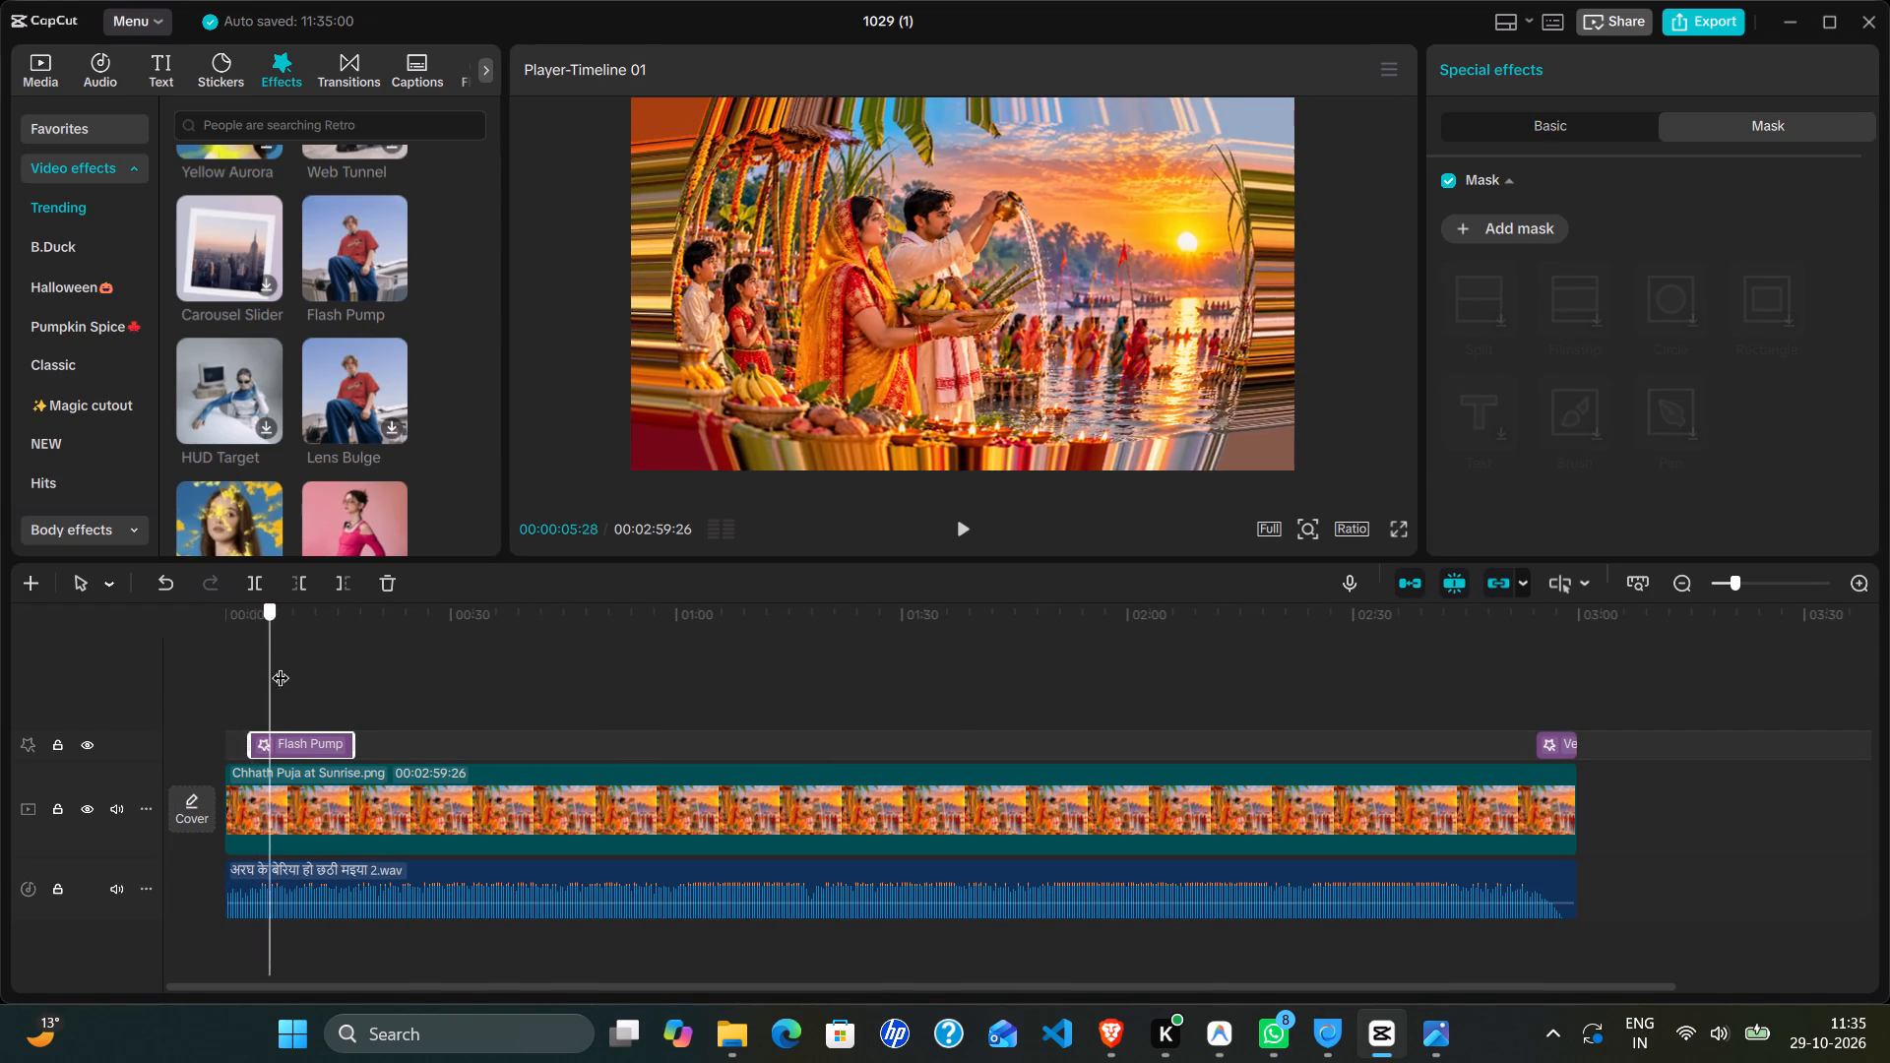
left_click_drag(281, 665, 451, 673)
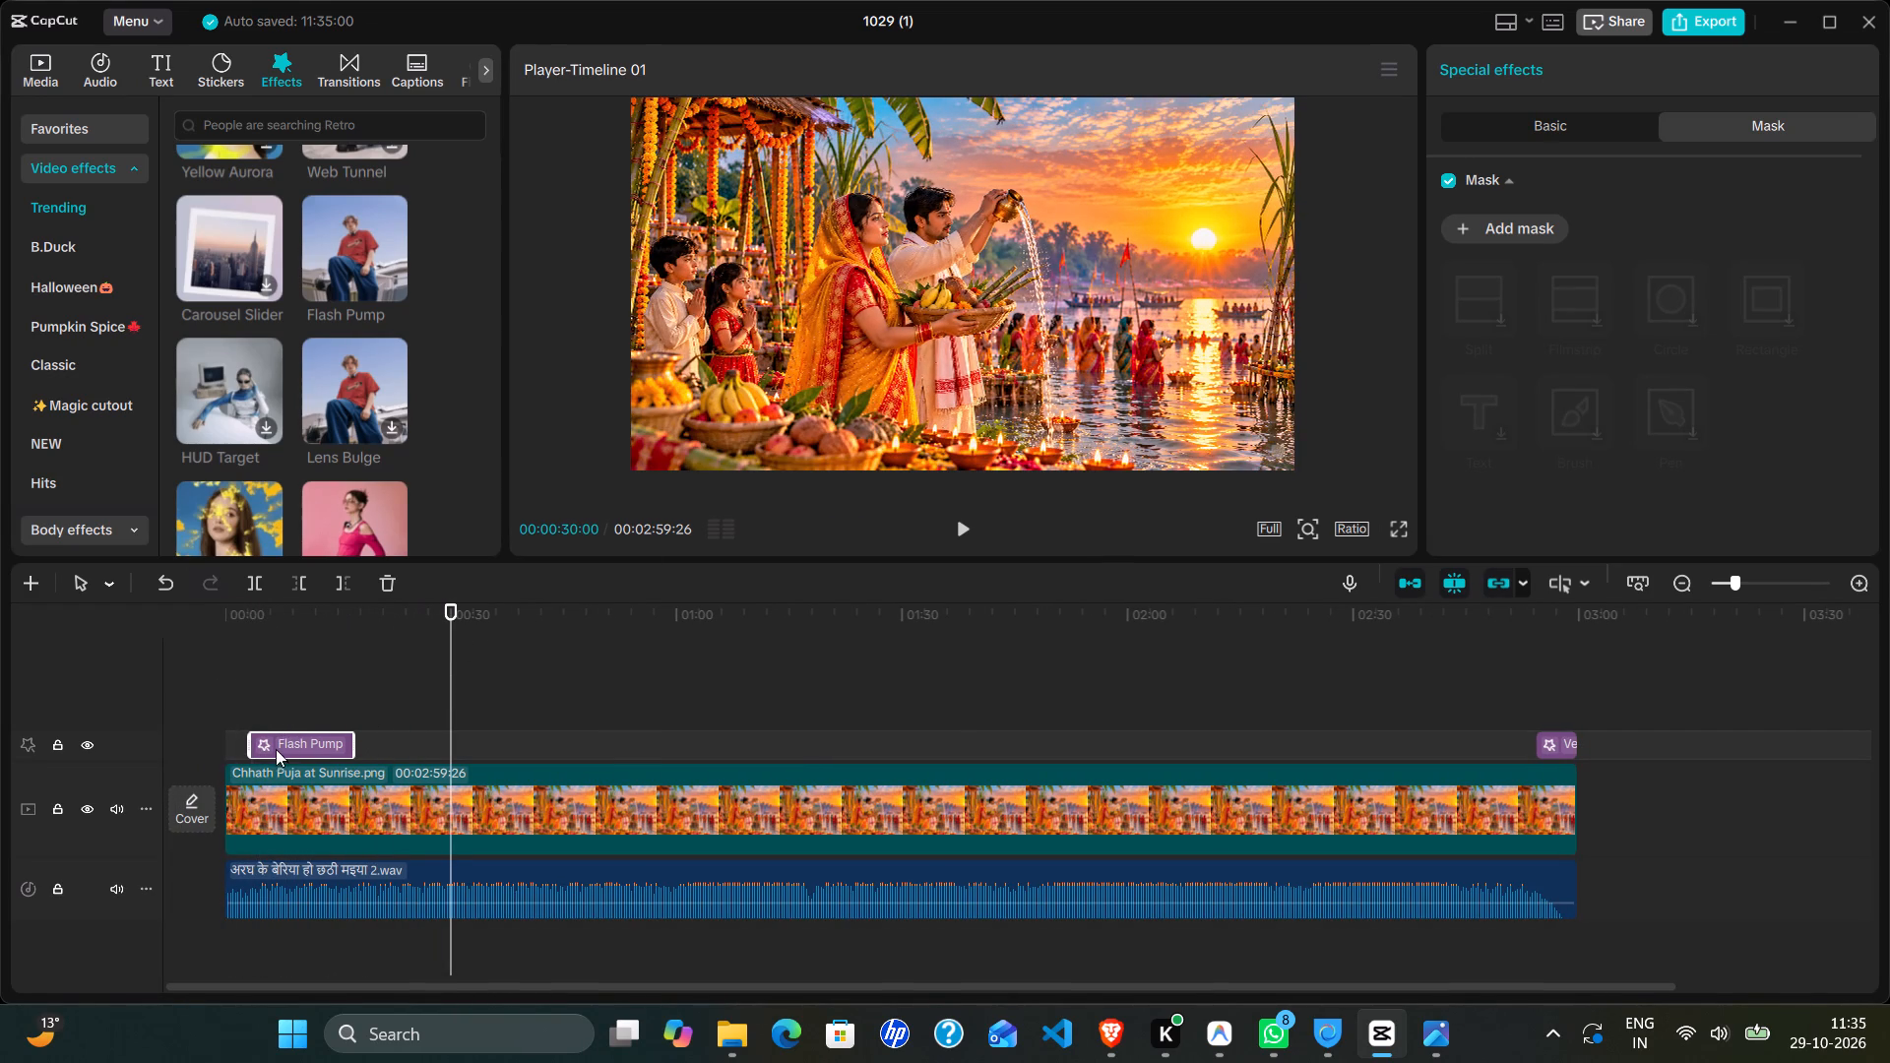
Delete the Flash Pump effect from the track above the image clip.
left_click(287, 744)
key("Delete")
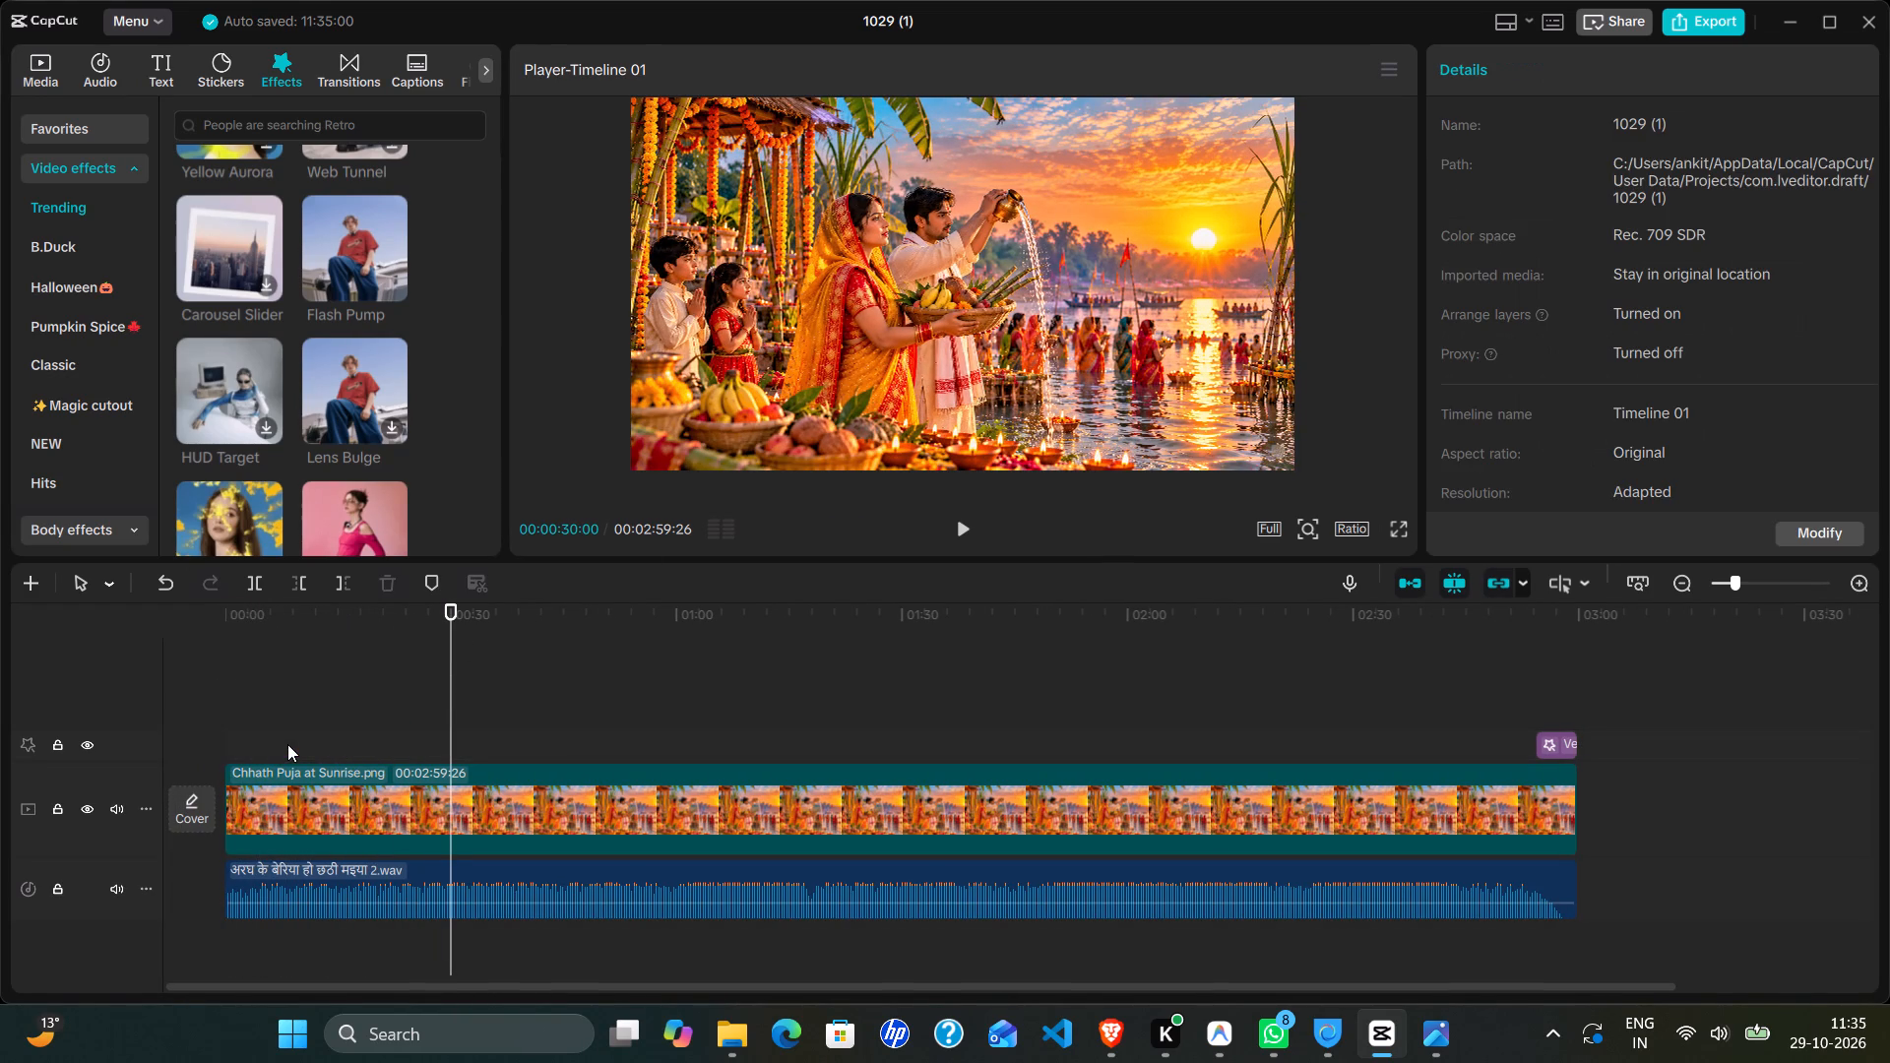
Add the Fade In effect from the Classic video effects at the very start of the image clip, on the existing effects track.
scroll(207, 412, "down", 1)
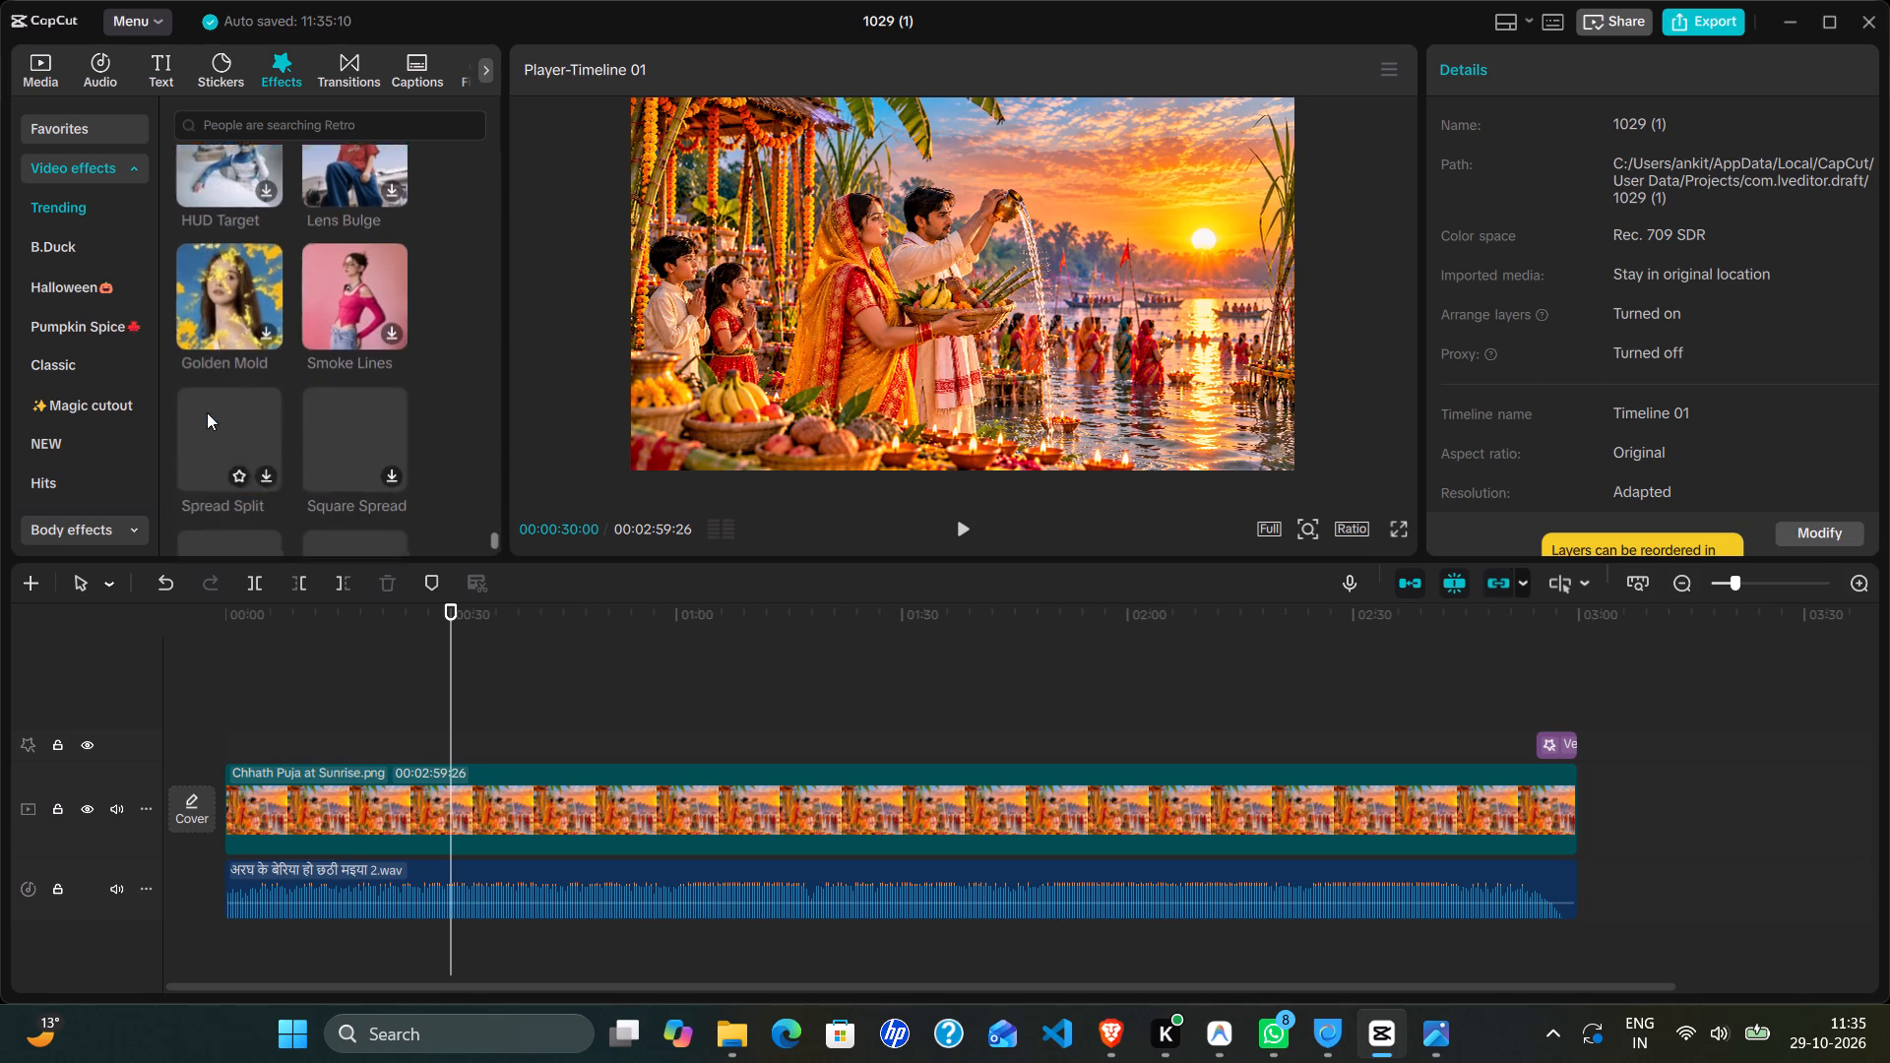
scroll(207, 412, "down", 1)
scroll(213, 194, "down", 1)
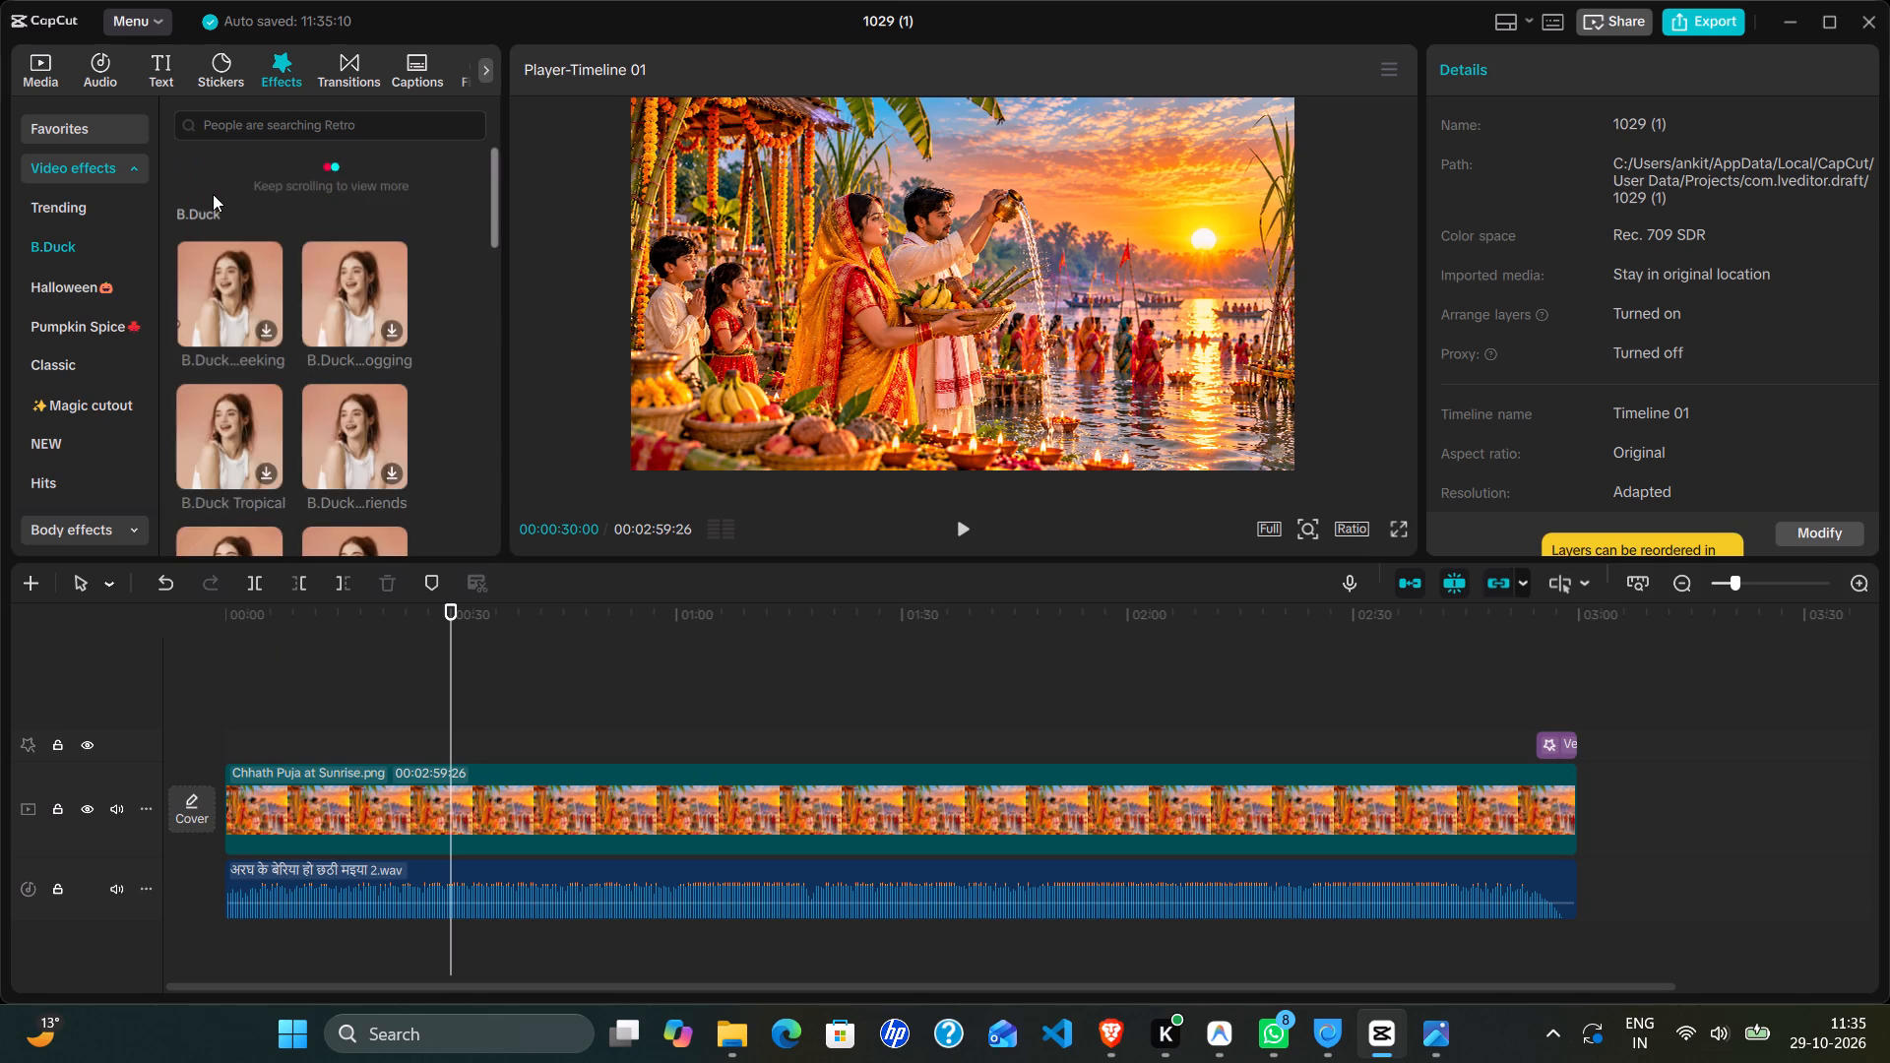
scroll(213, 194, "down", 3)
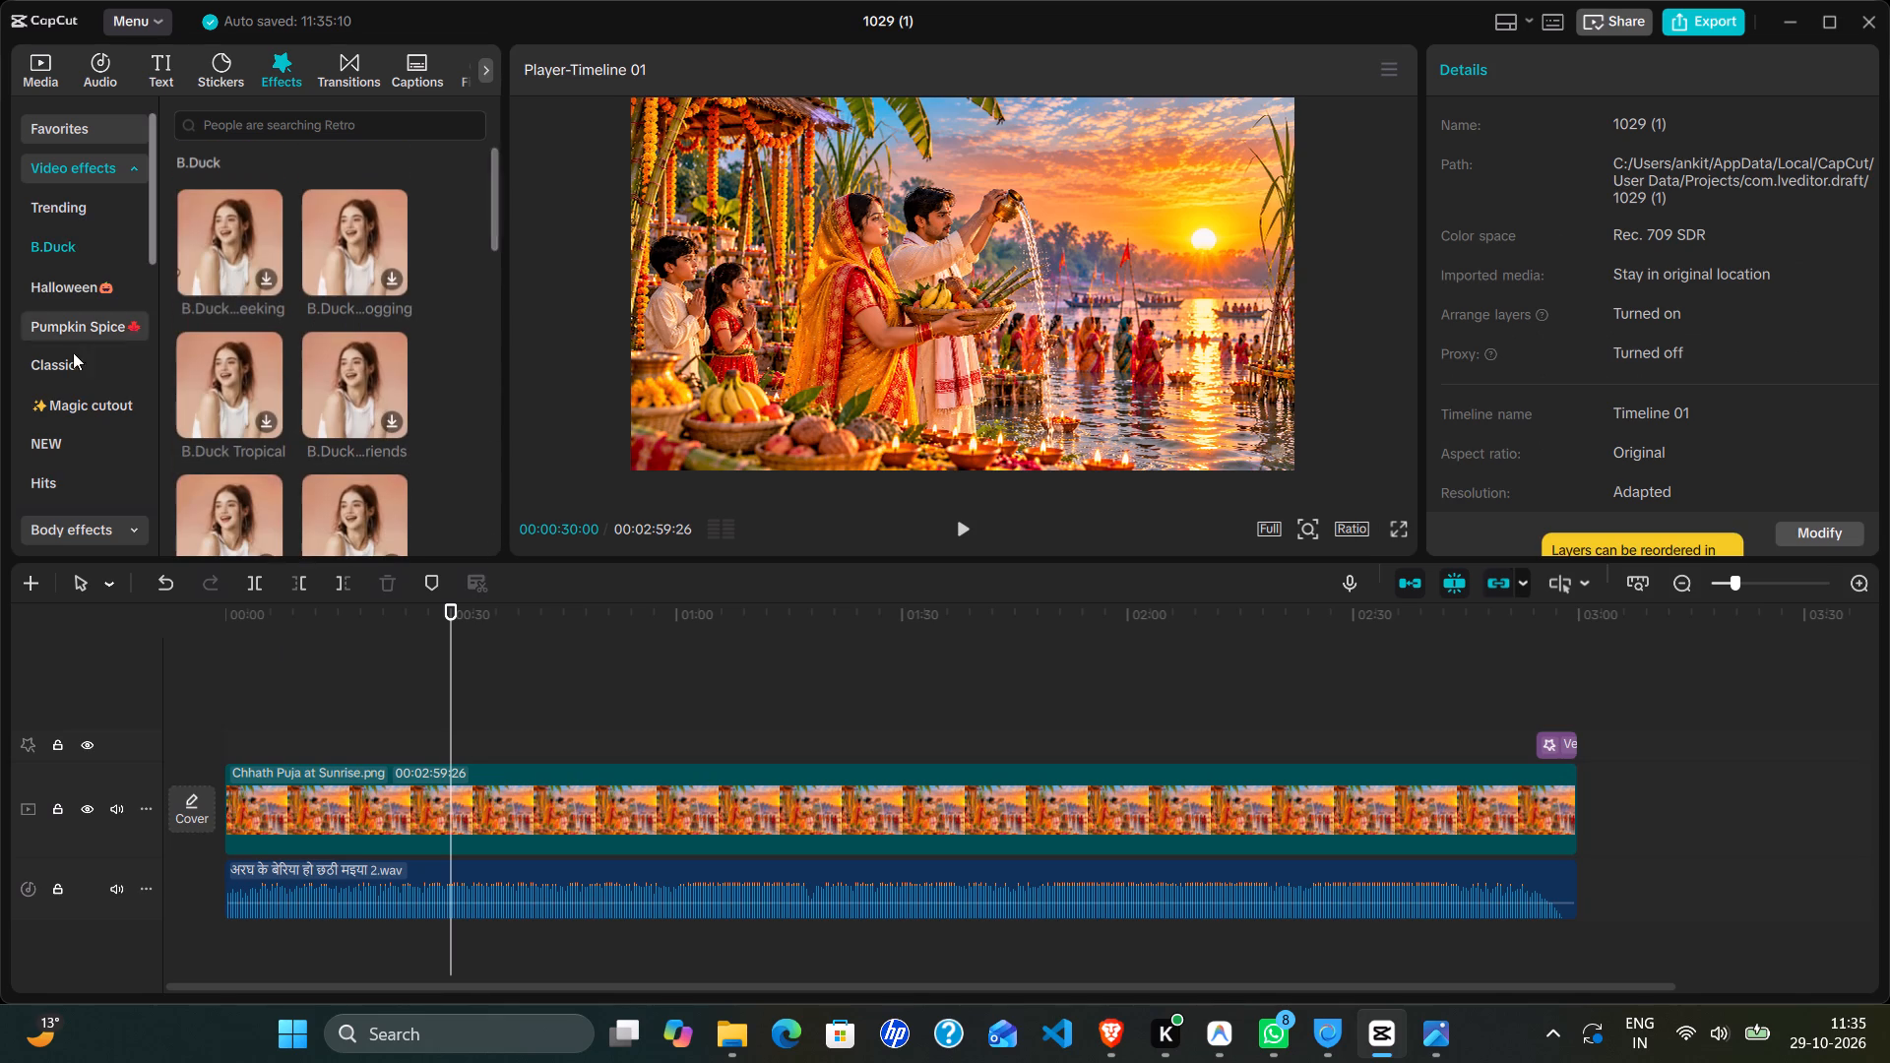
left_click(69, 360)
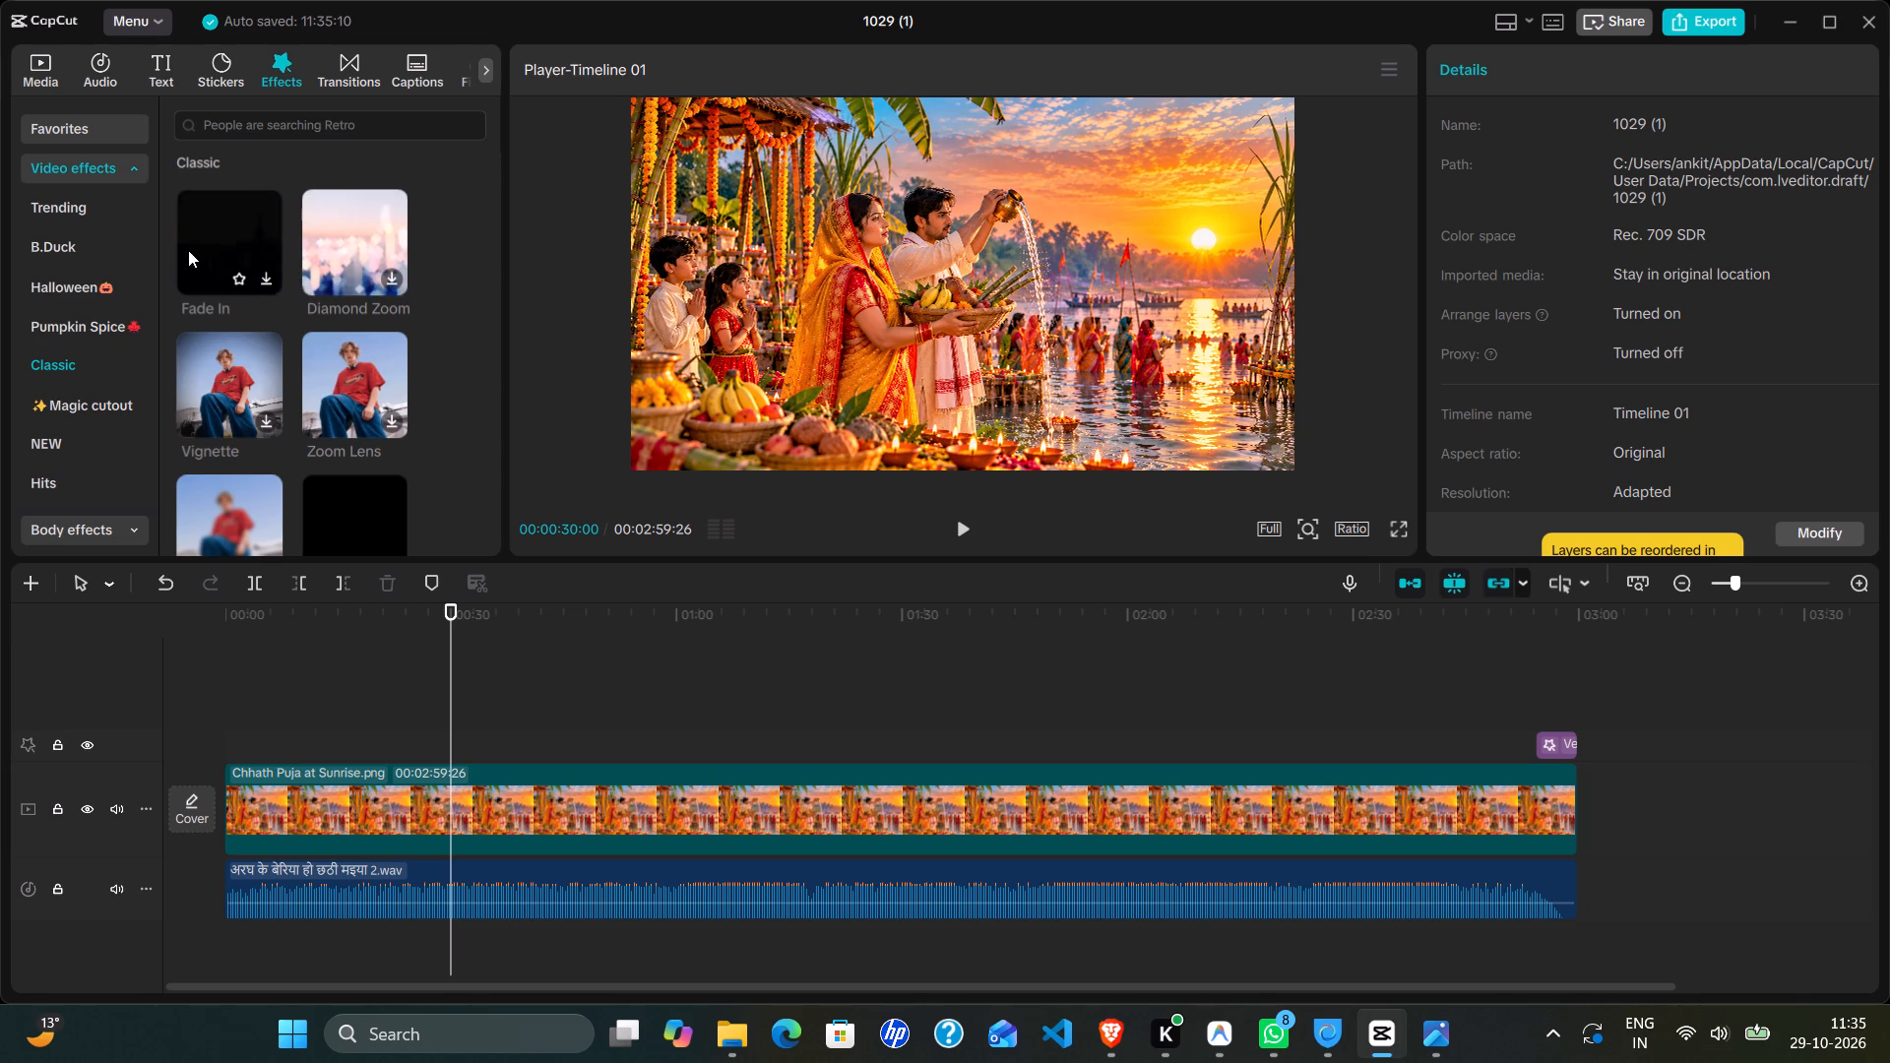
left_click_drag(209, 255, 222, 730)
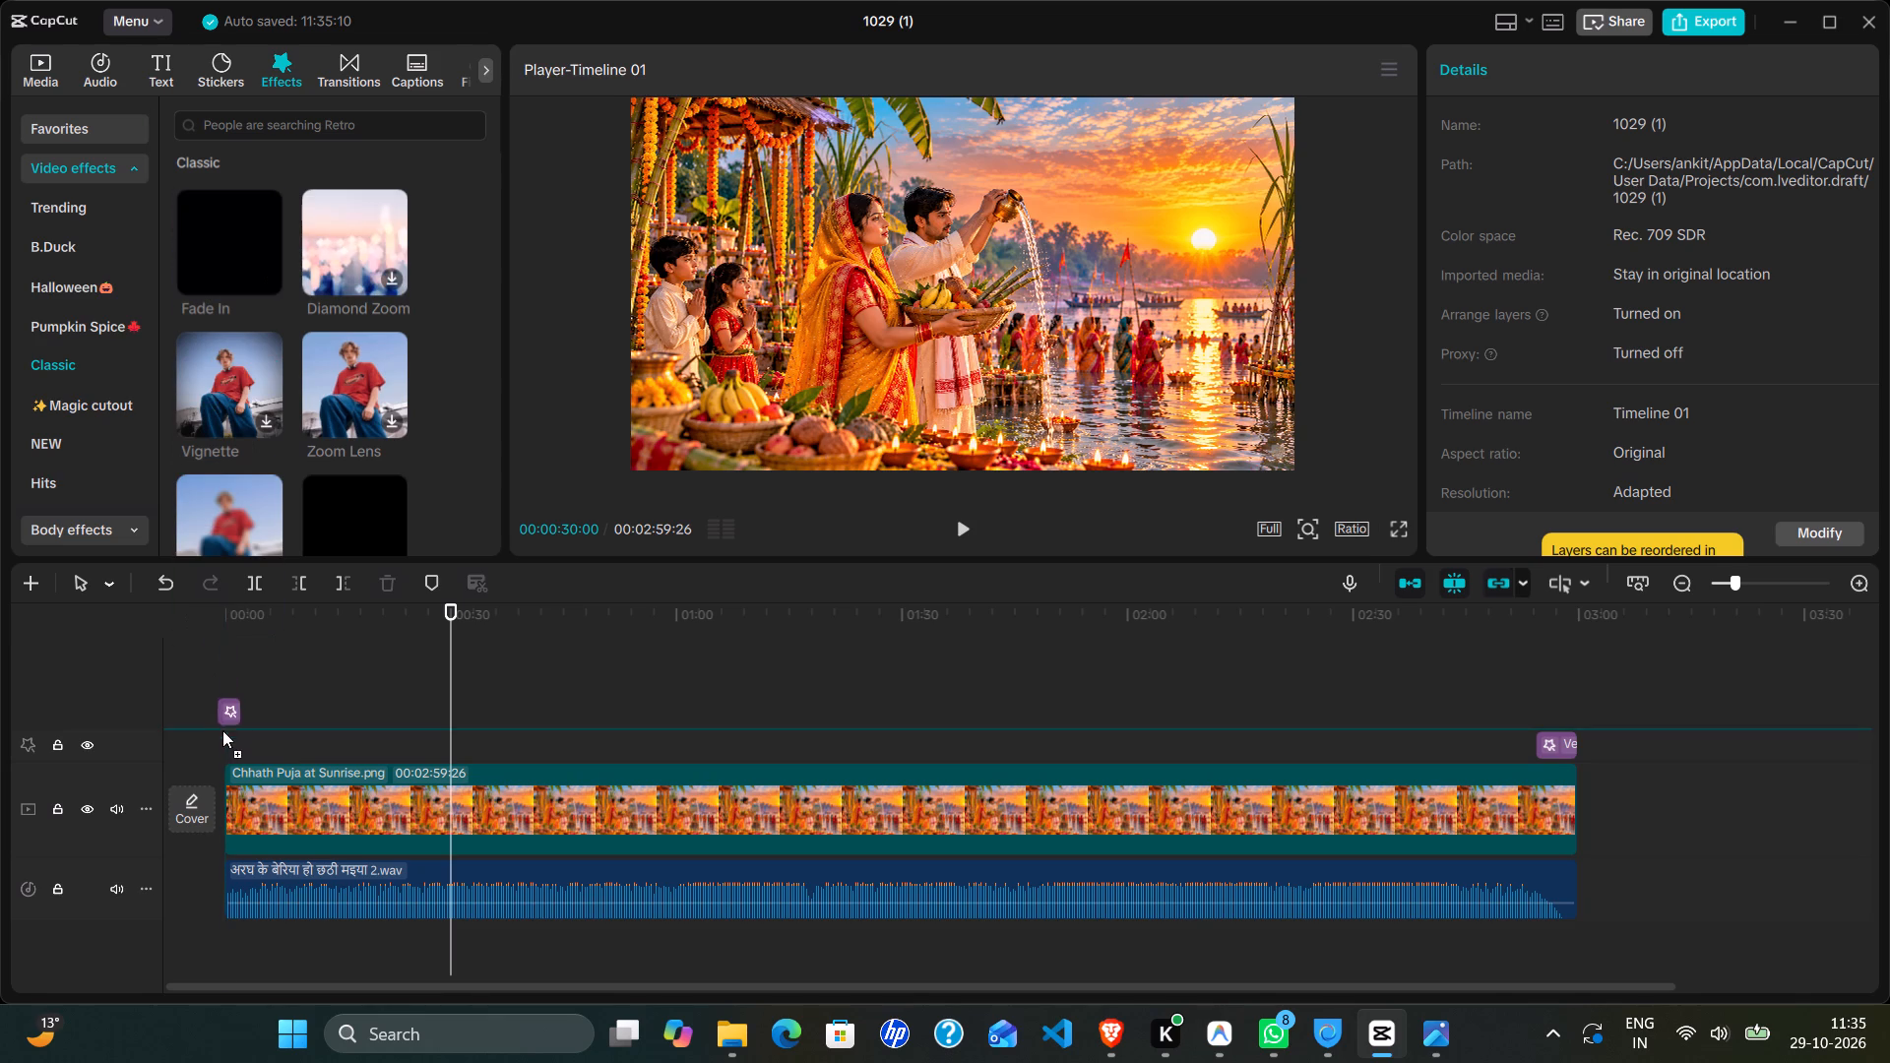
left_click_drag(222, 730, 223, 746)
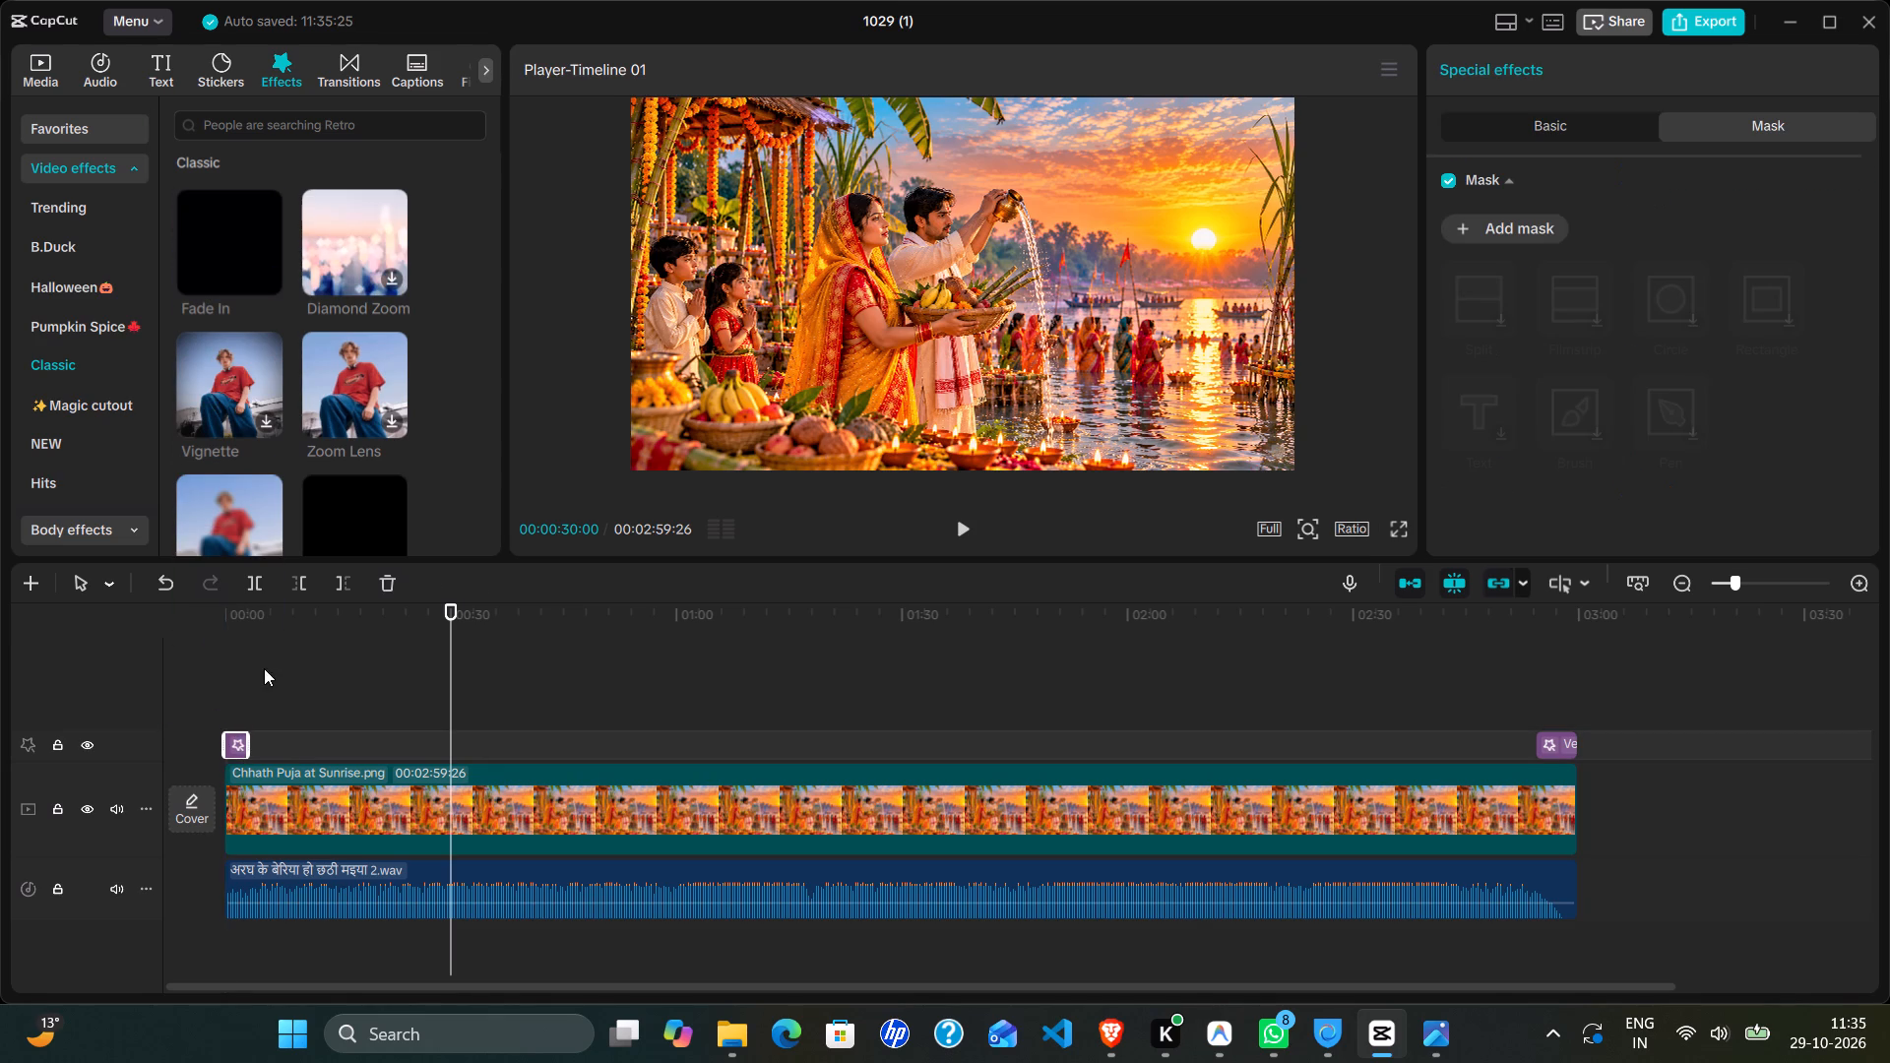
Add the Classic Vignette effect on a new track above the Fade In effect, stretched over the full length of the image clip.
scroll(373, 345, "down", 1)
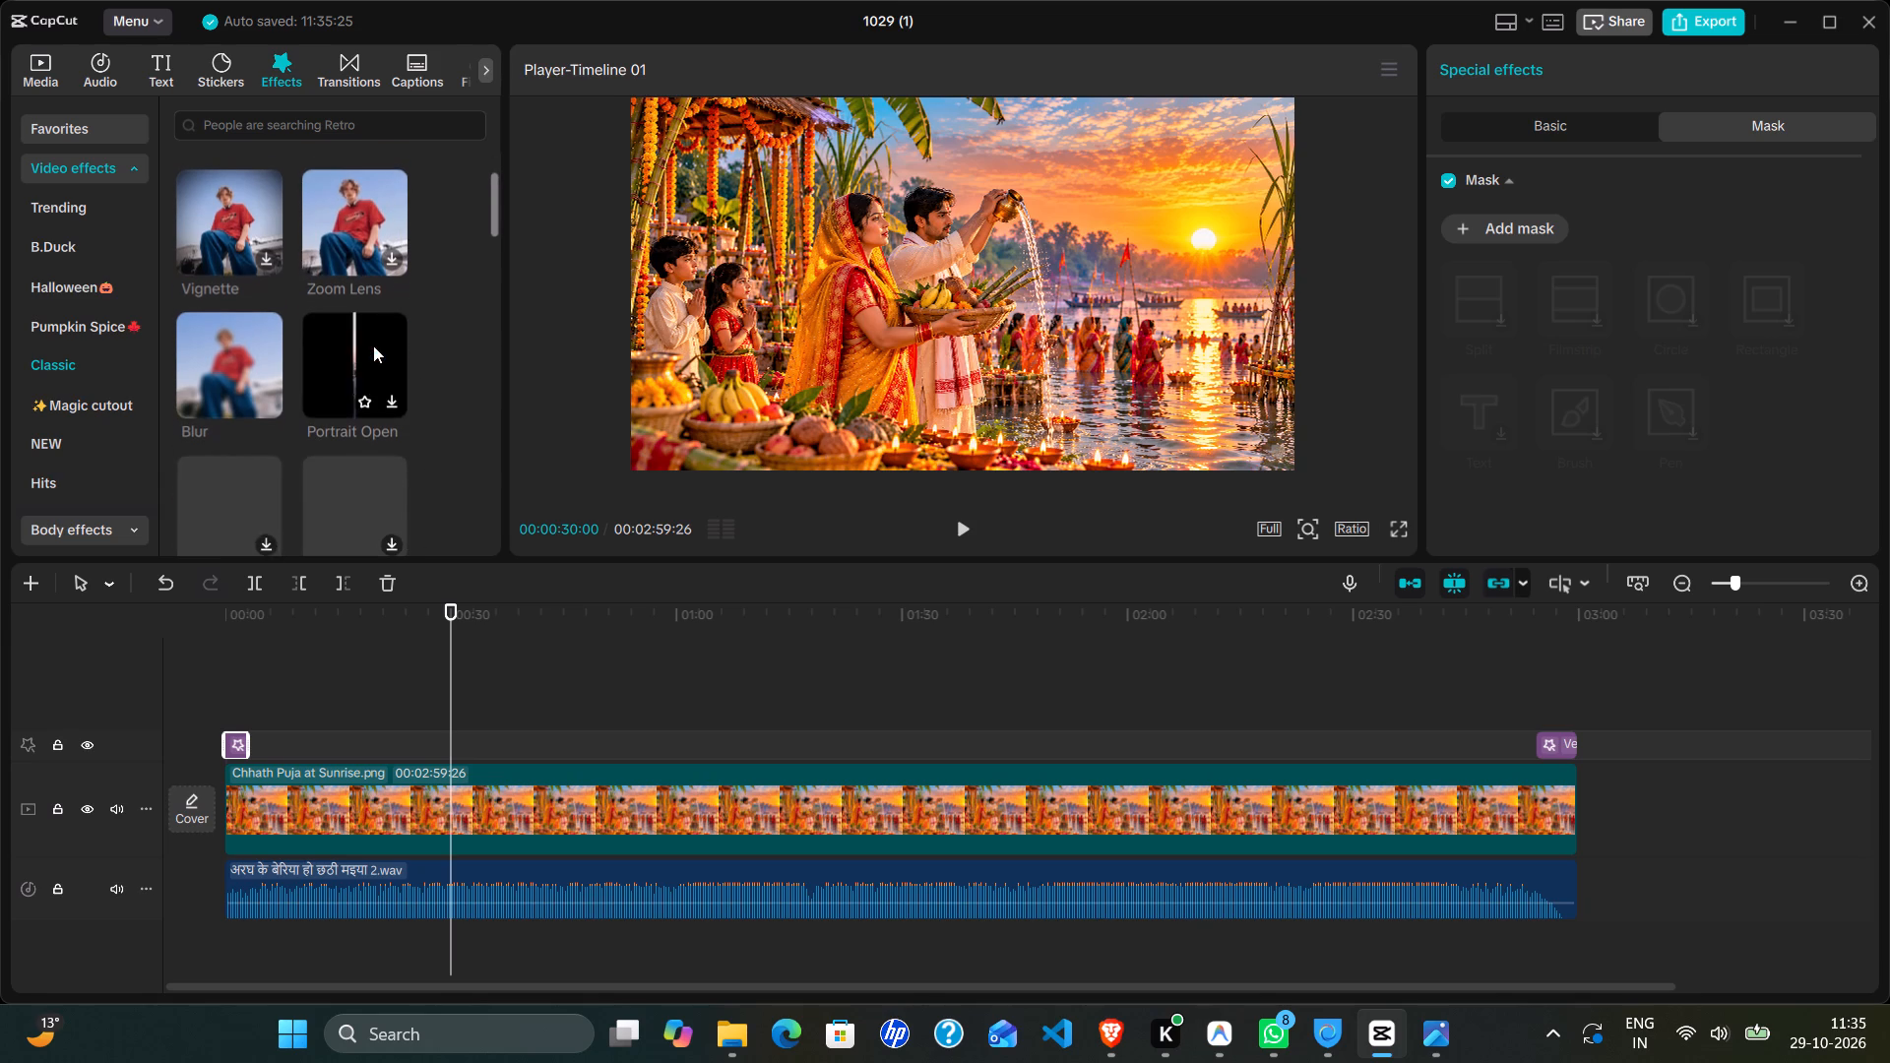
left_click_drag(254, 217, 276, 641)
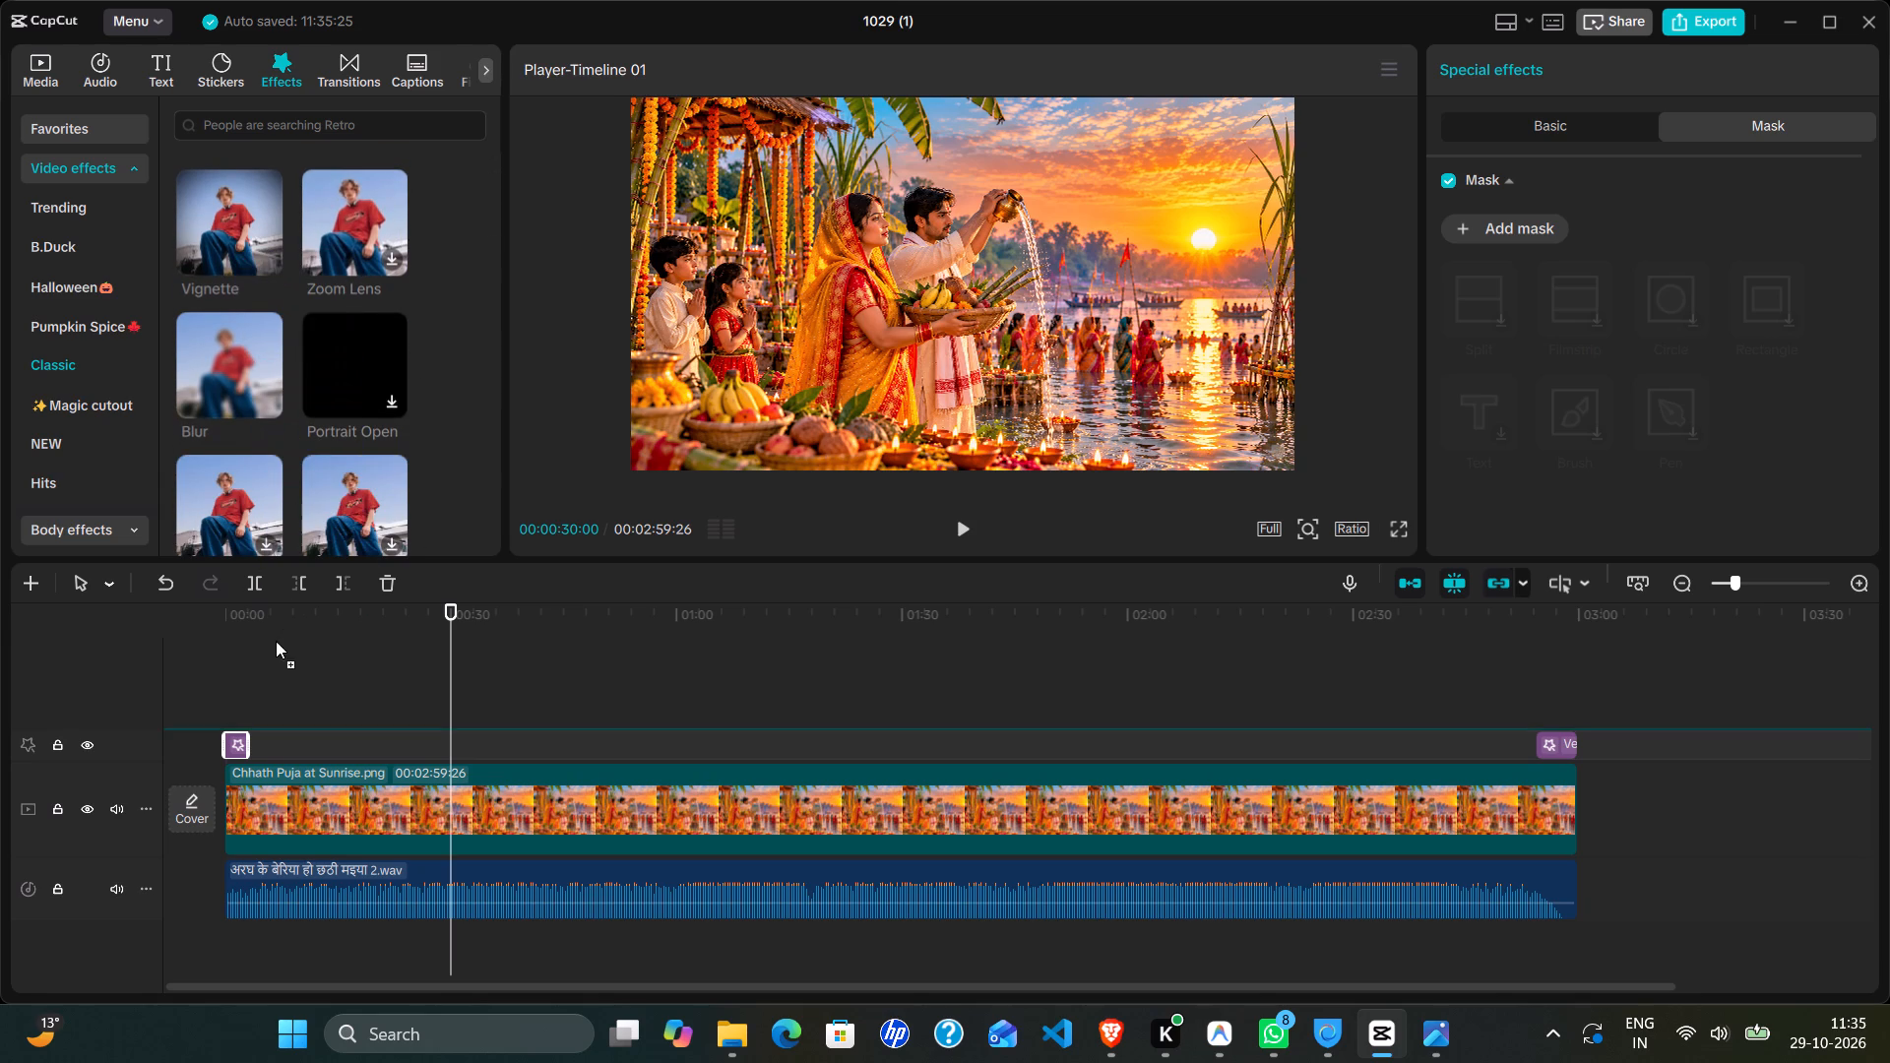
left_click_drag(276, 641, 227, 701)
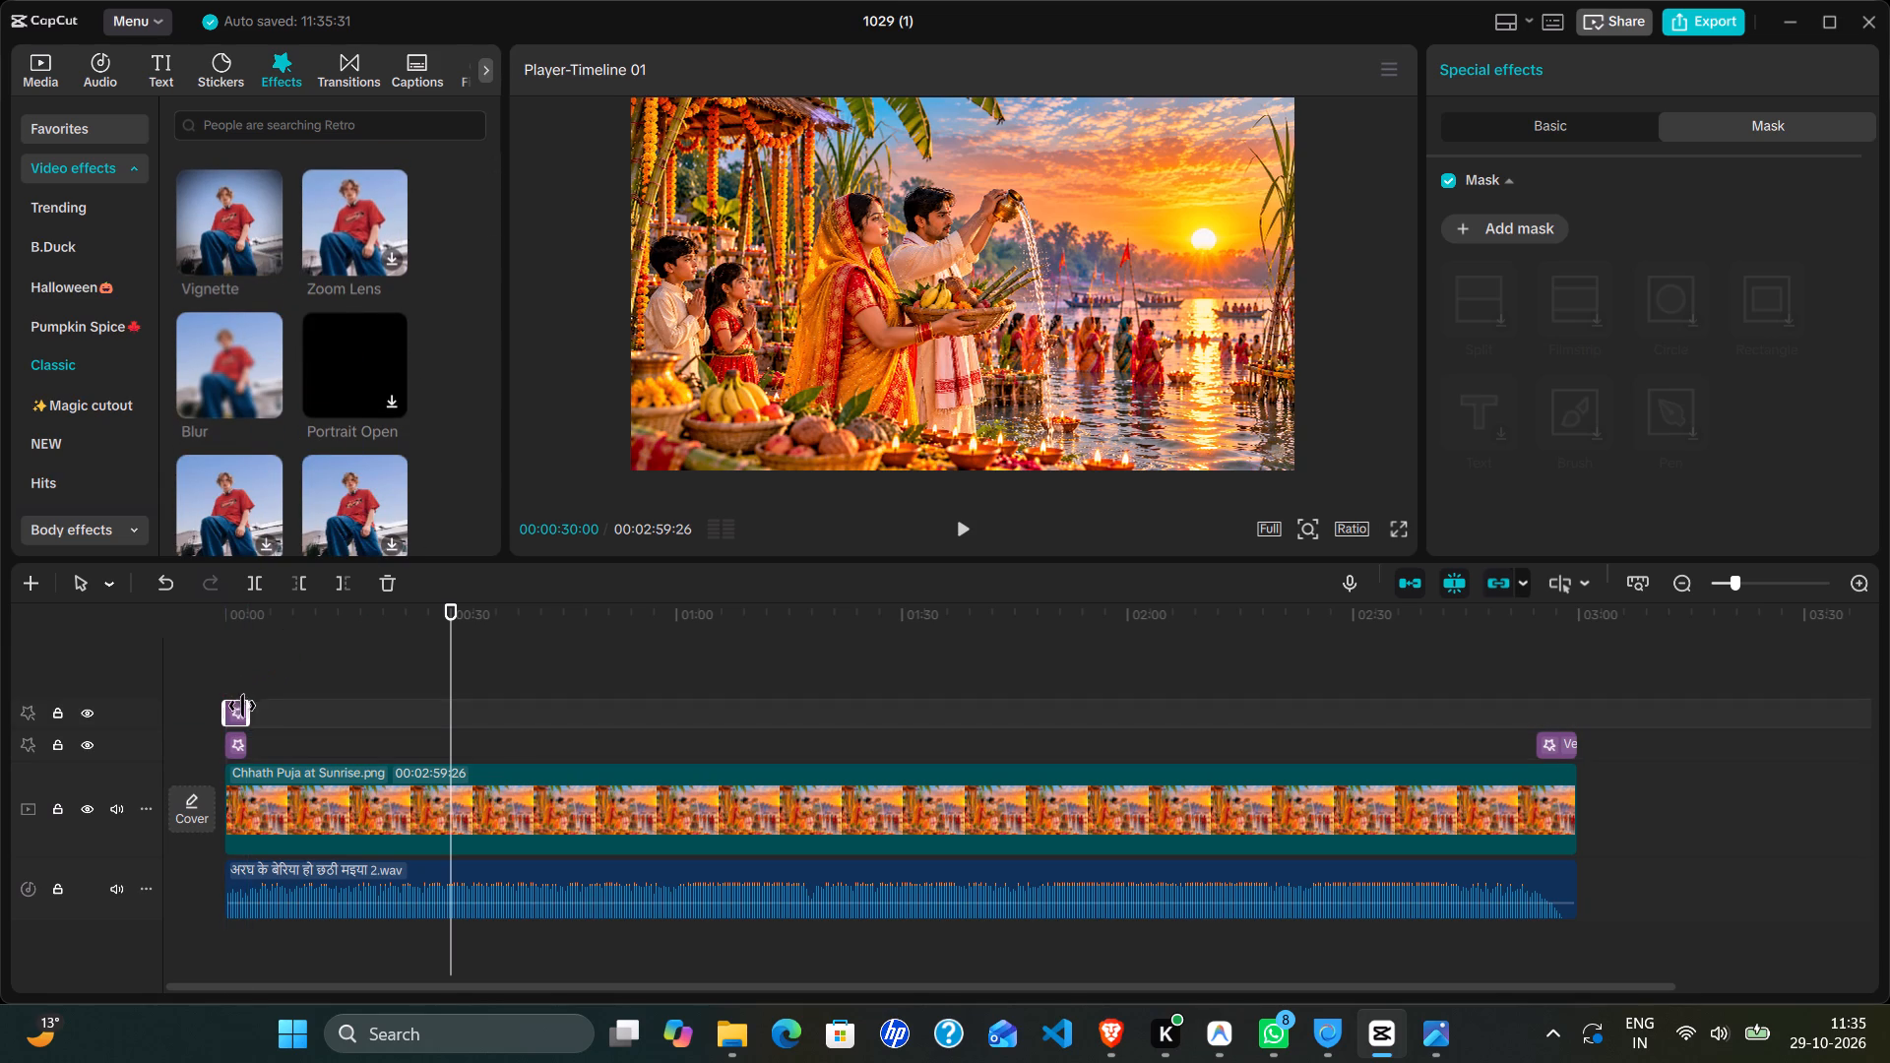
left_click_drag(248, 715, 605, 745)
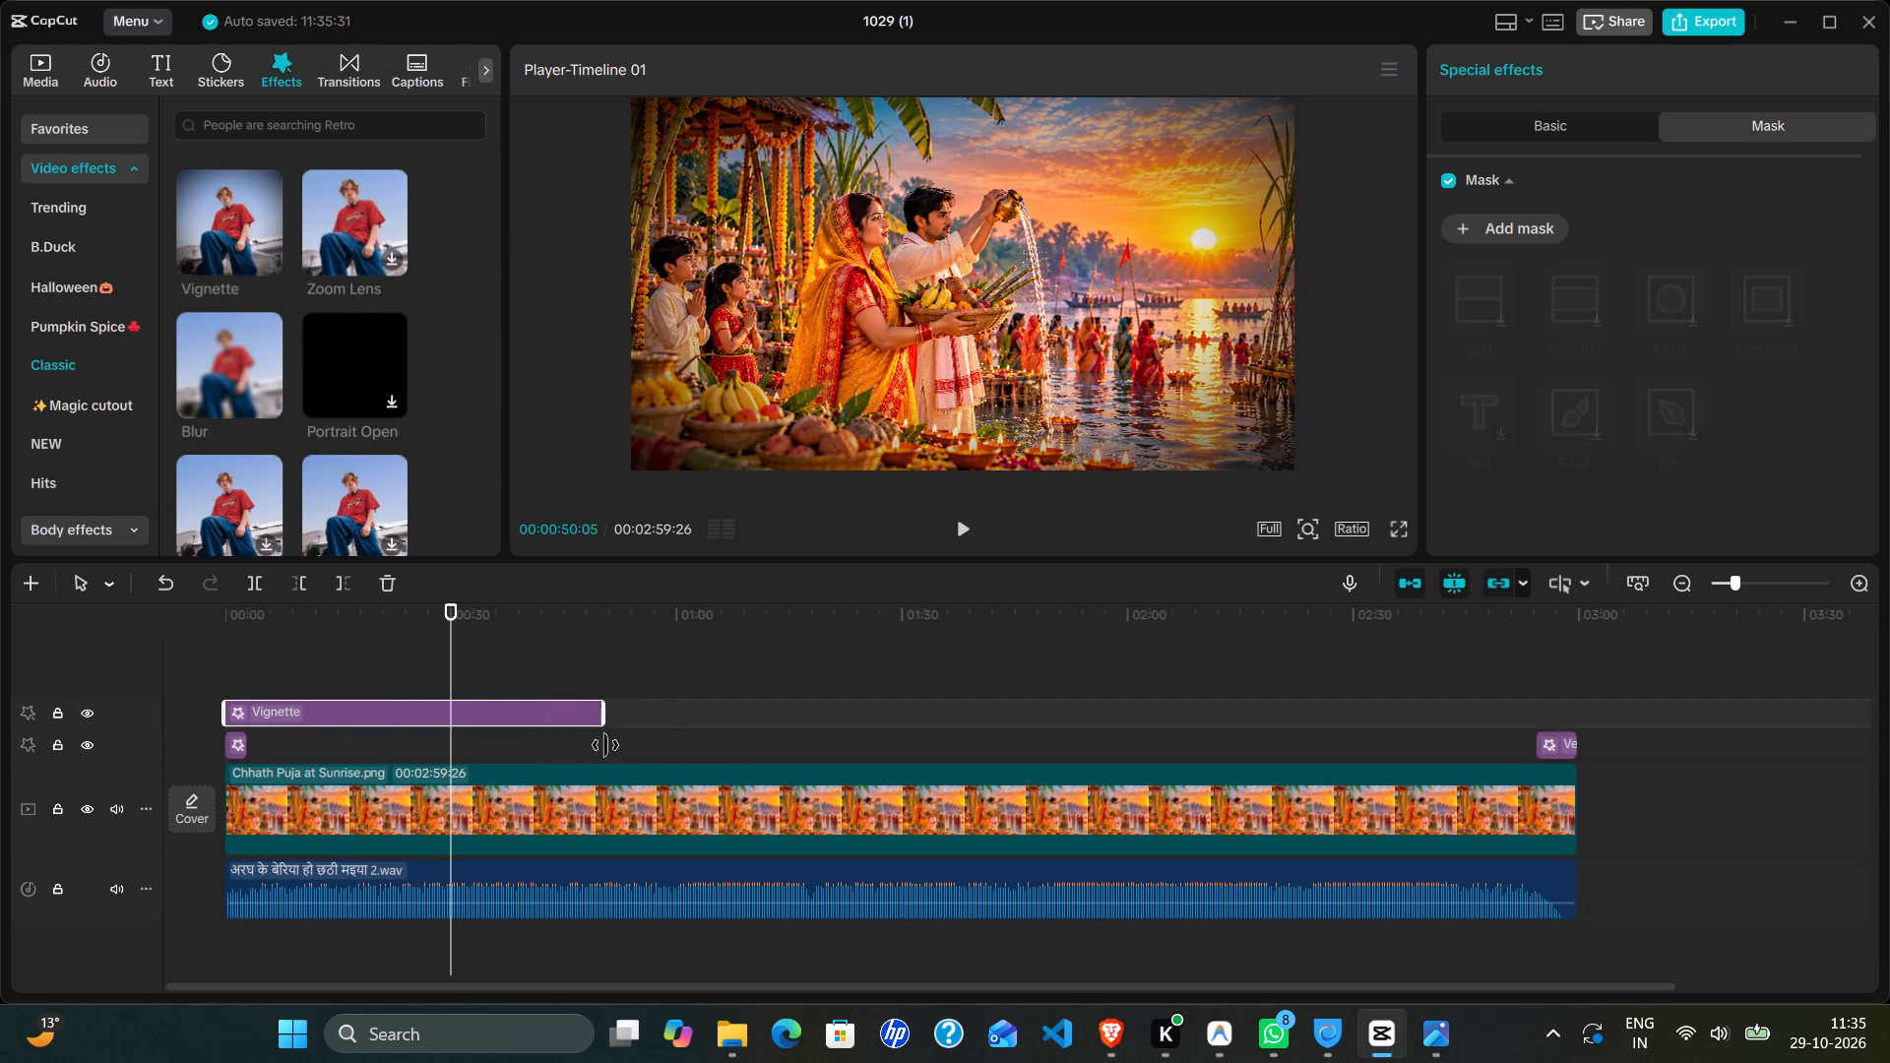
left_click_drag(605, 745, 1159, 765)
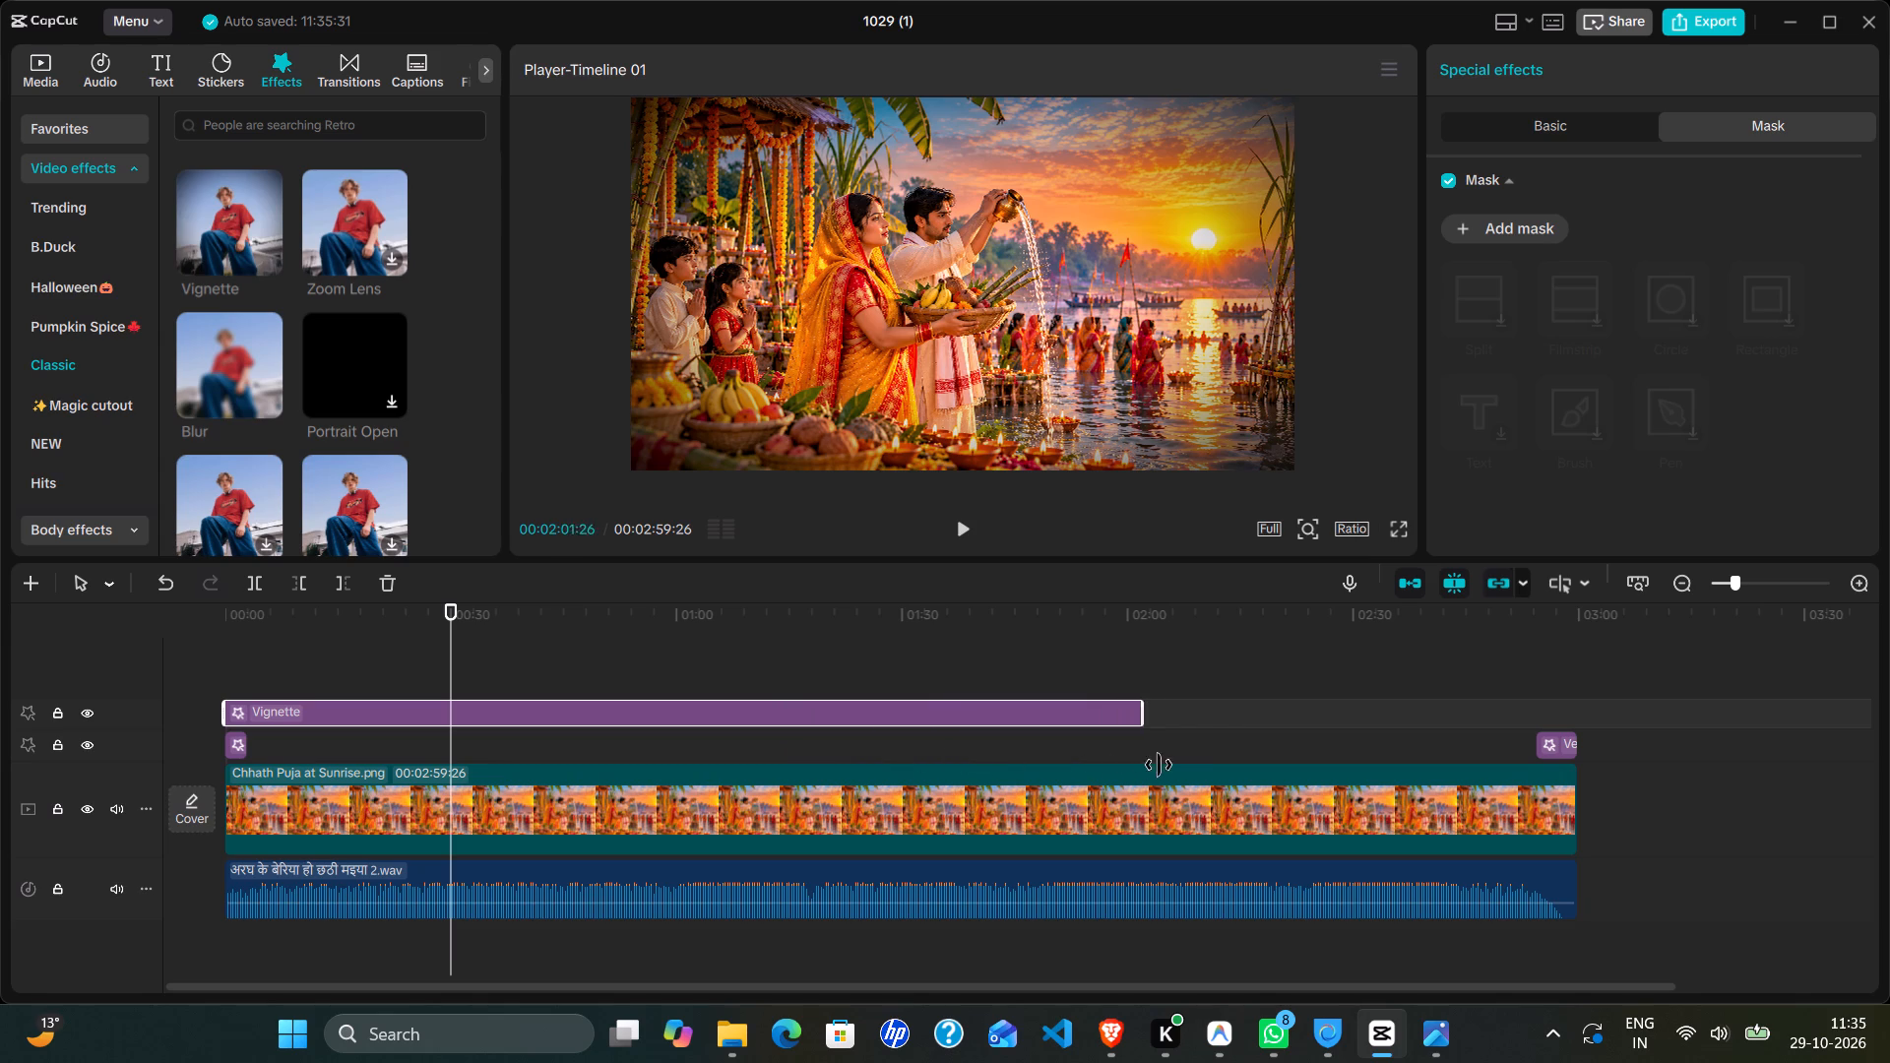
left_click_drag(1159, 765, 1491, 760)
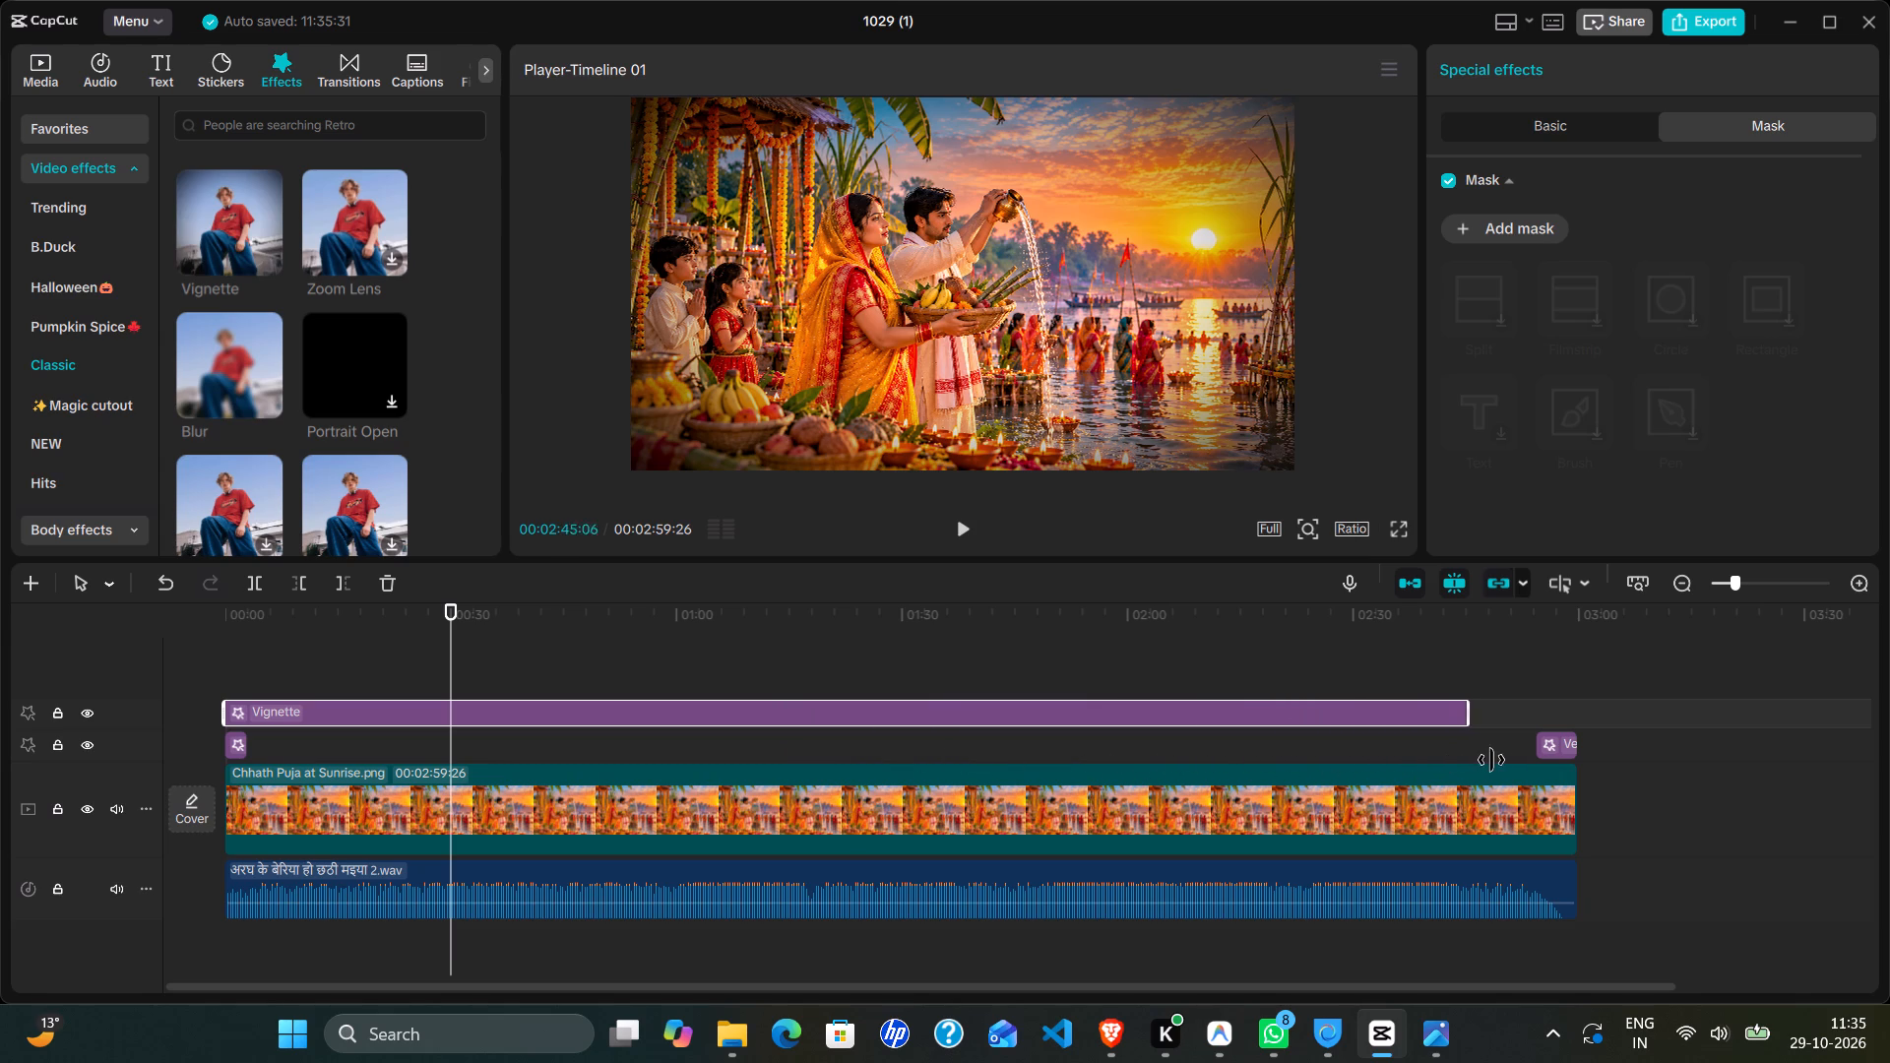
left_click_drag(1491, 760, 1568, 719)
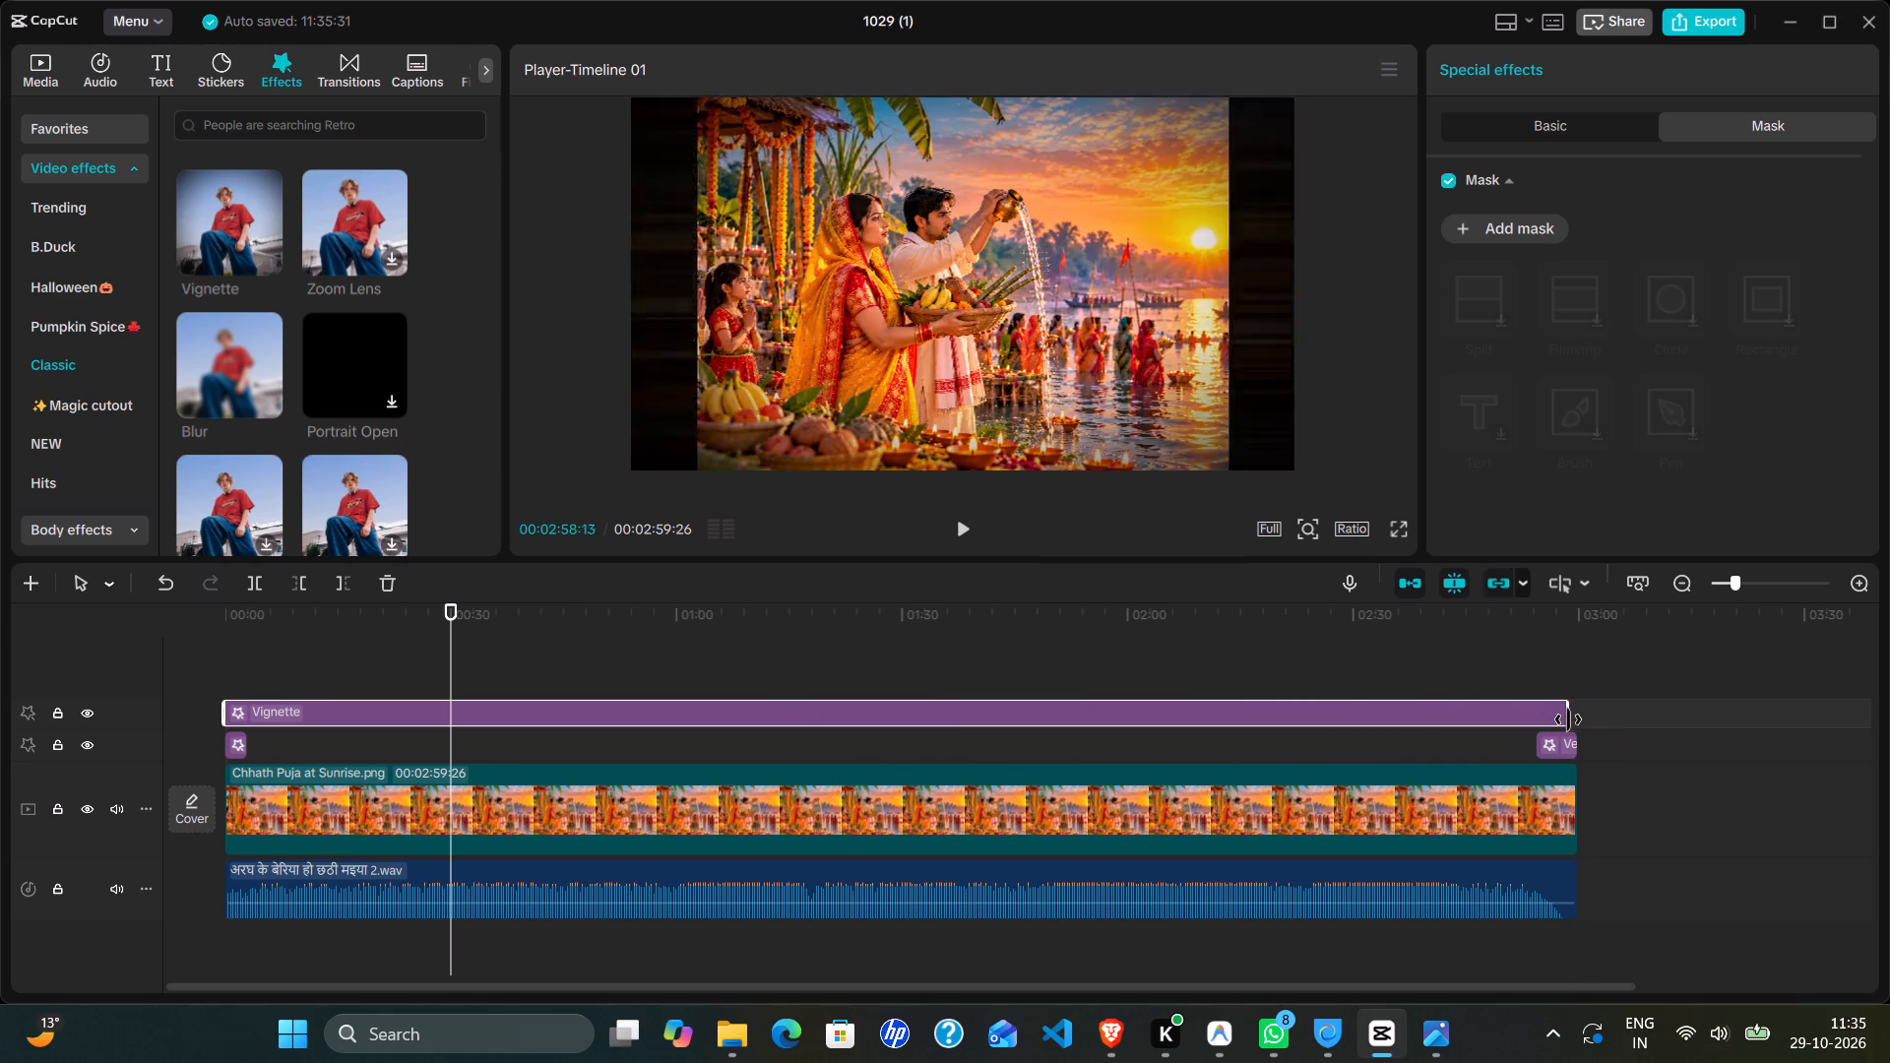
left_click_drag(1568, 719, 1569, 720)
Add the Classic Mini Zoom effect on a new track above the Vignette effect, at the 30-second mark.
scroll(1091, 682, "right", 2)
scroll(1091, 682, "up", 1)
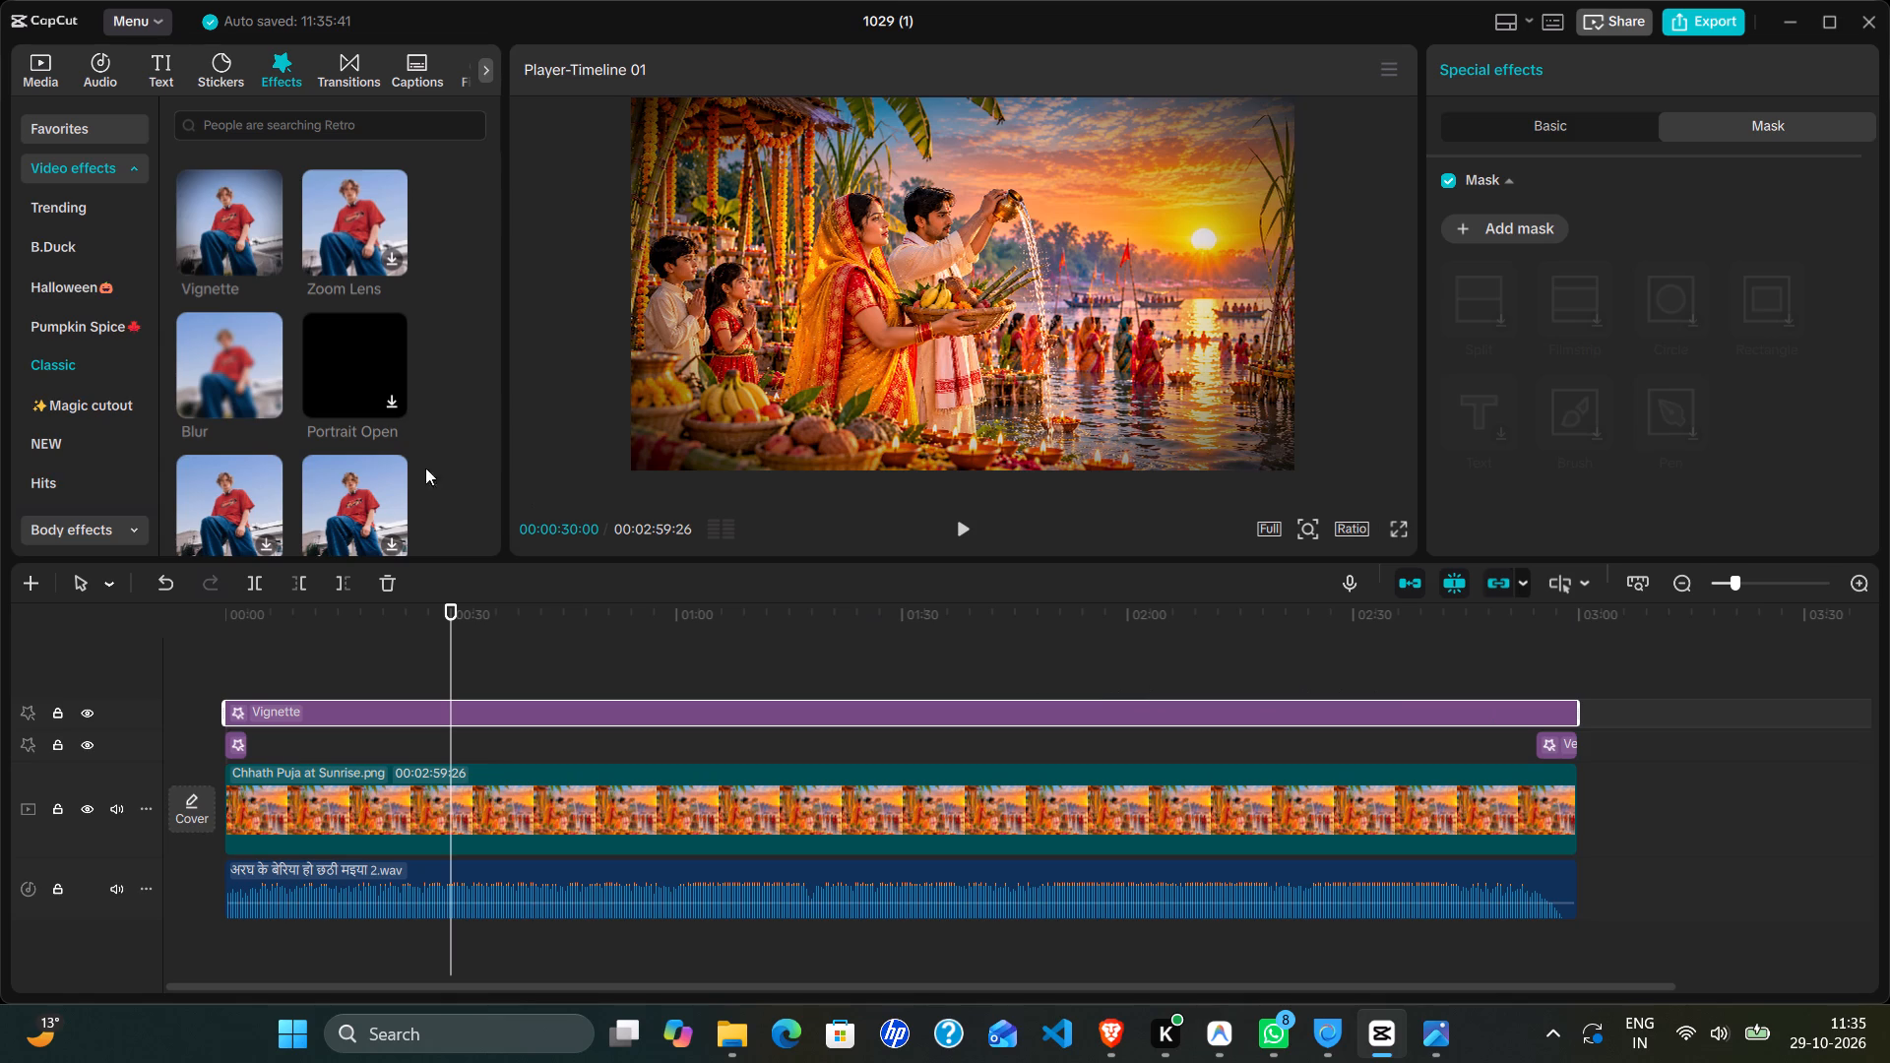
scroll(279, 485, "down", 1)
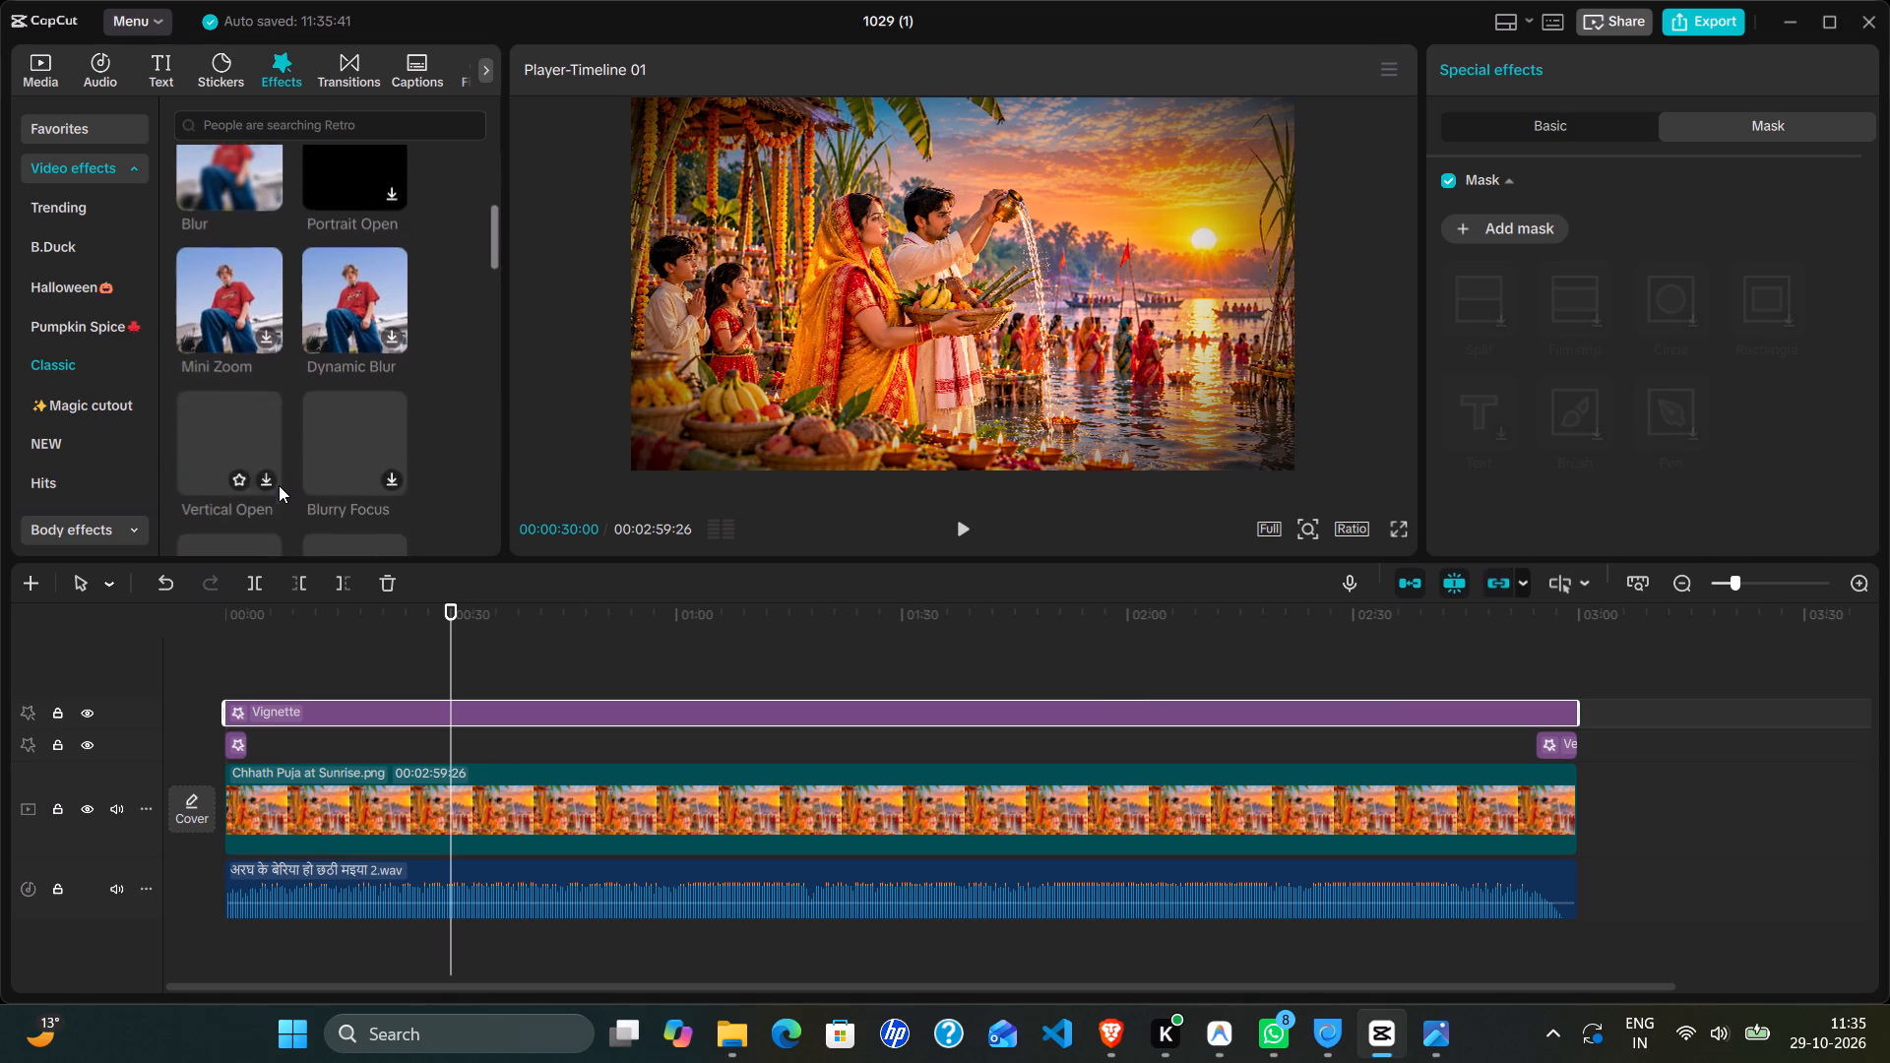
scroll(279, 485, "down", 1)
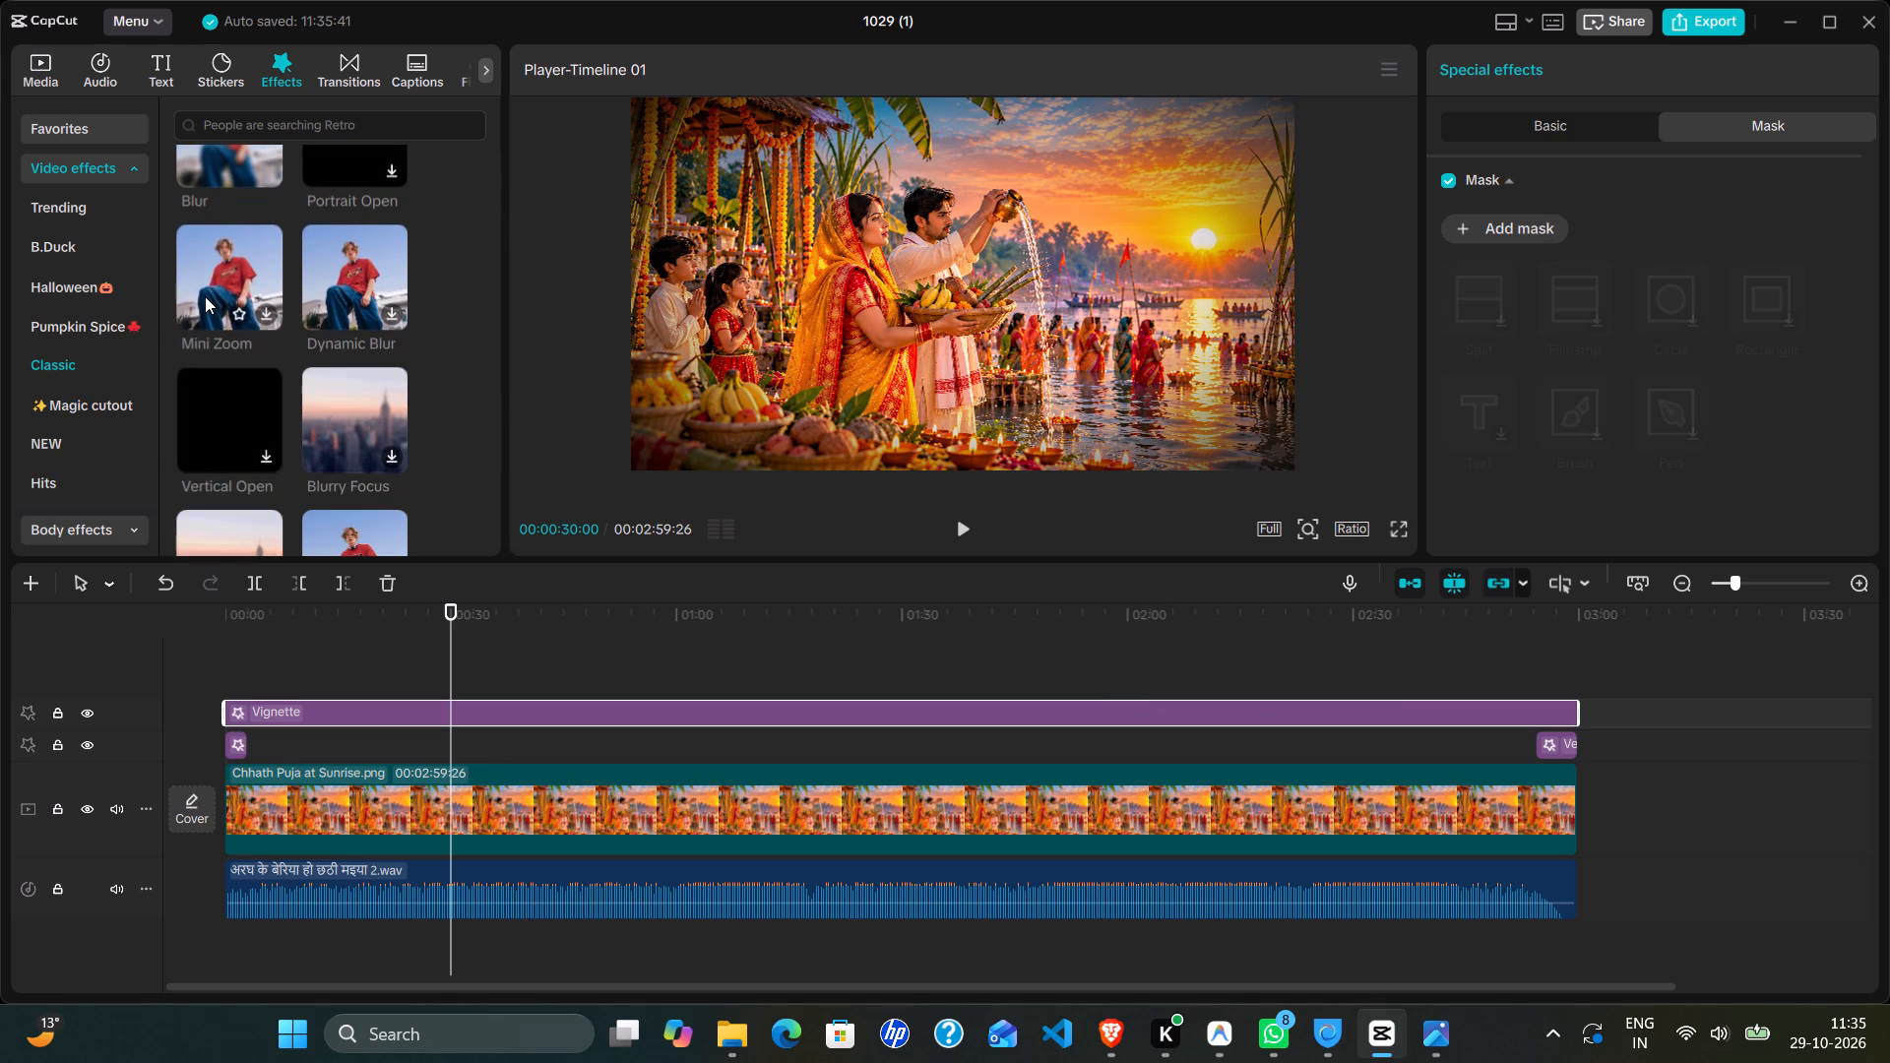
left_click_drag(205, 296, 257, 669)
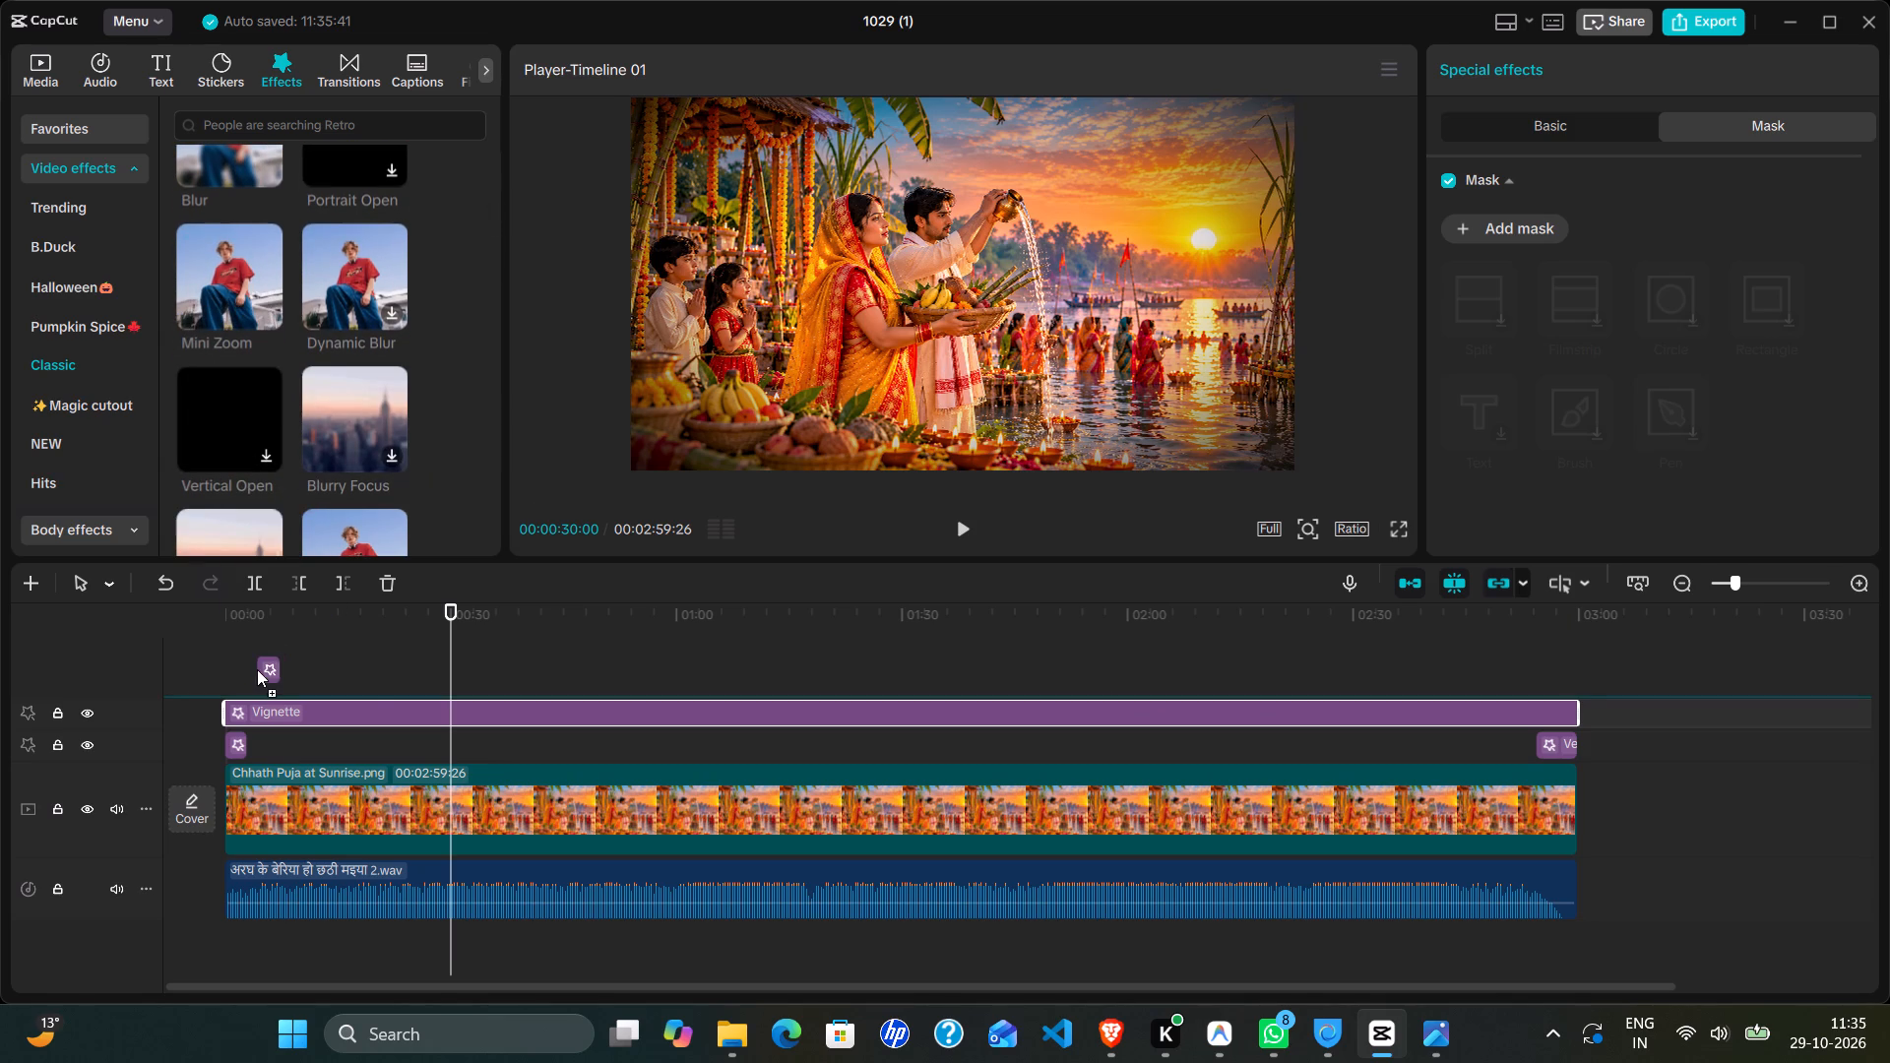
left_click_drag(257, 669, 451, 679)
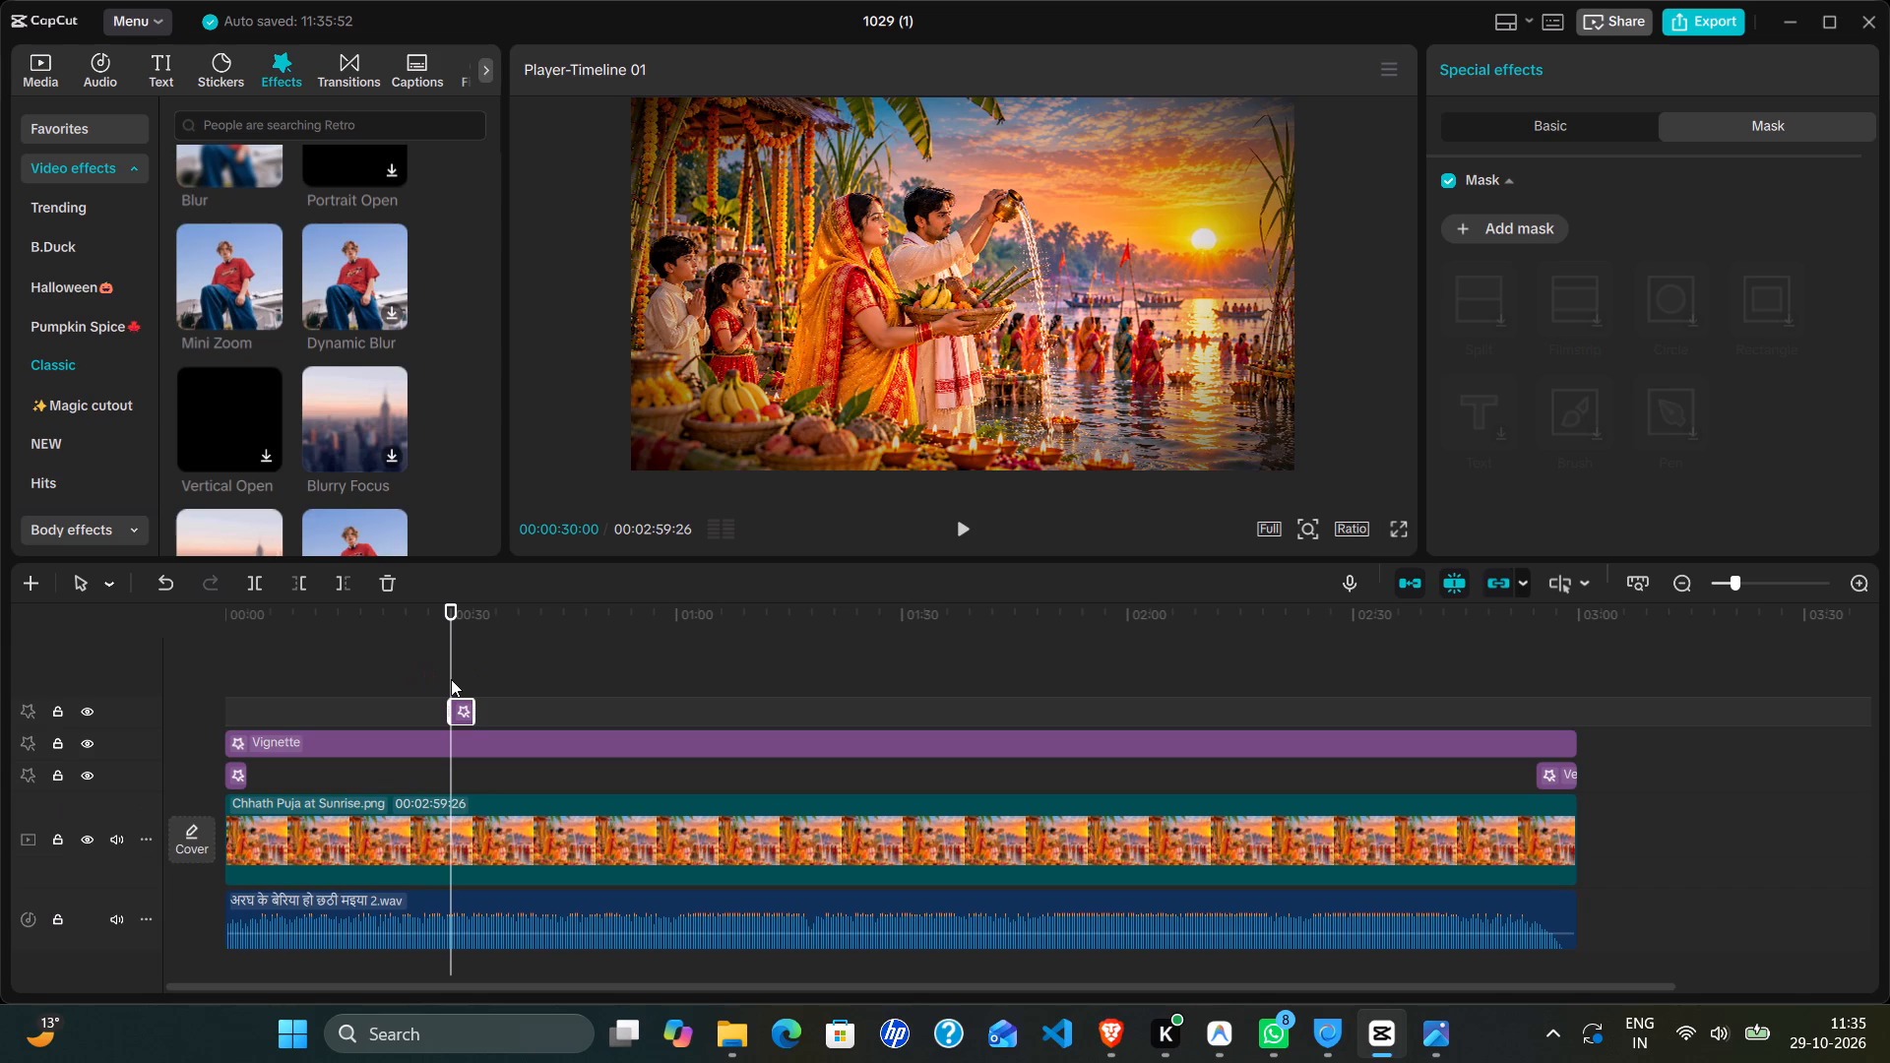
Stretch the Mini Zoom effect in both directions so it spans the image clip from its beginning to its end at 00:02:59:26.
left_click_drag(450, 676, 469, 680)
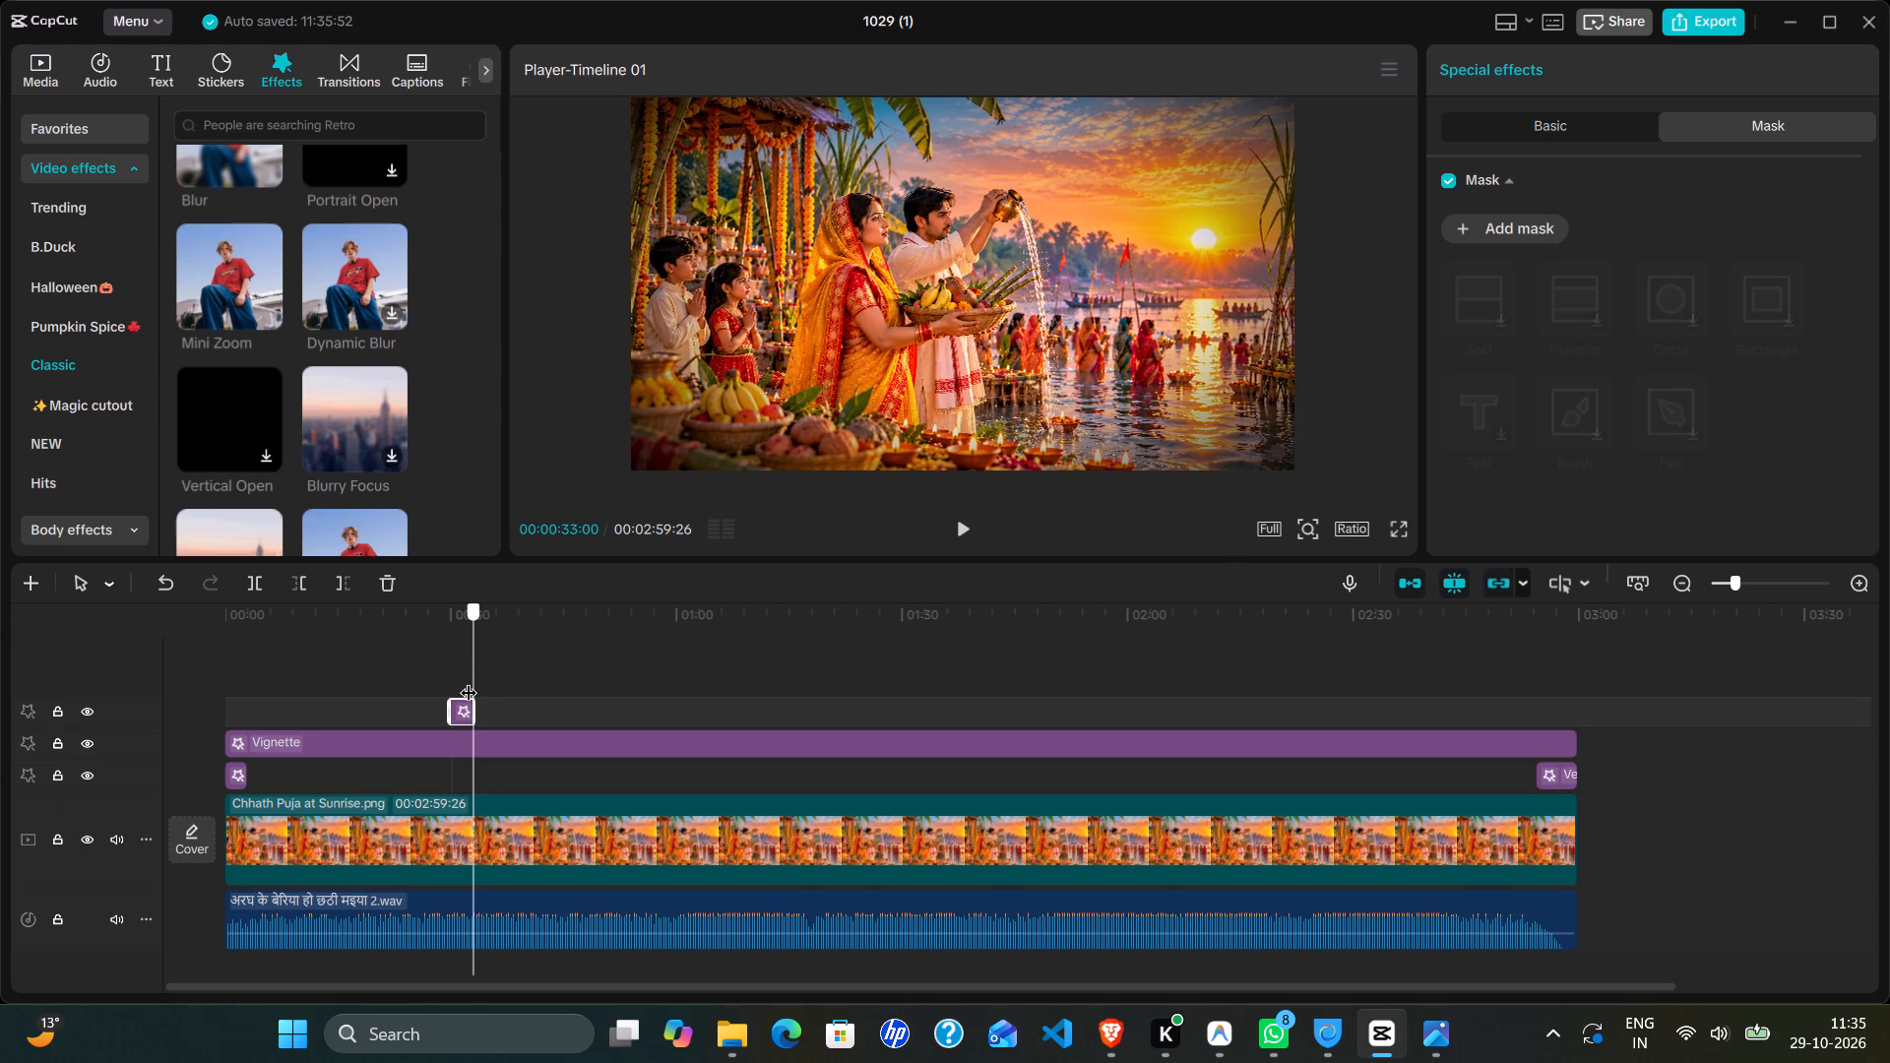
left_click_drag(469, 680, 449, 683)
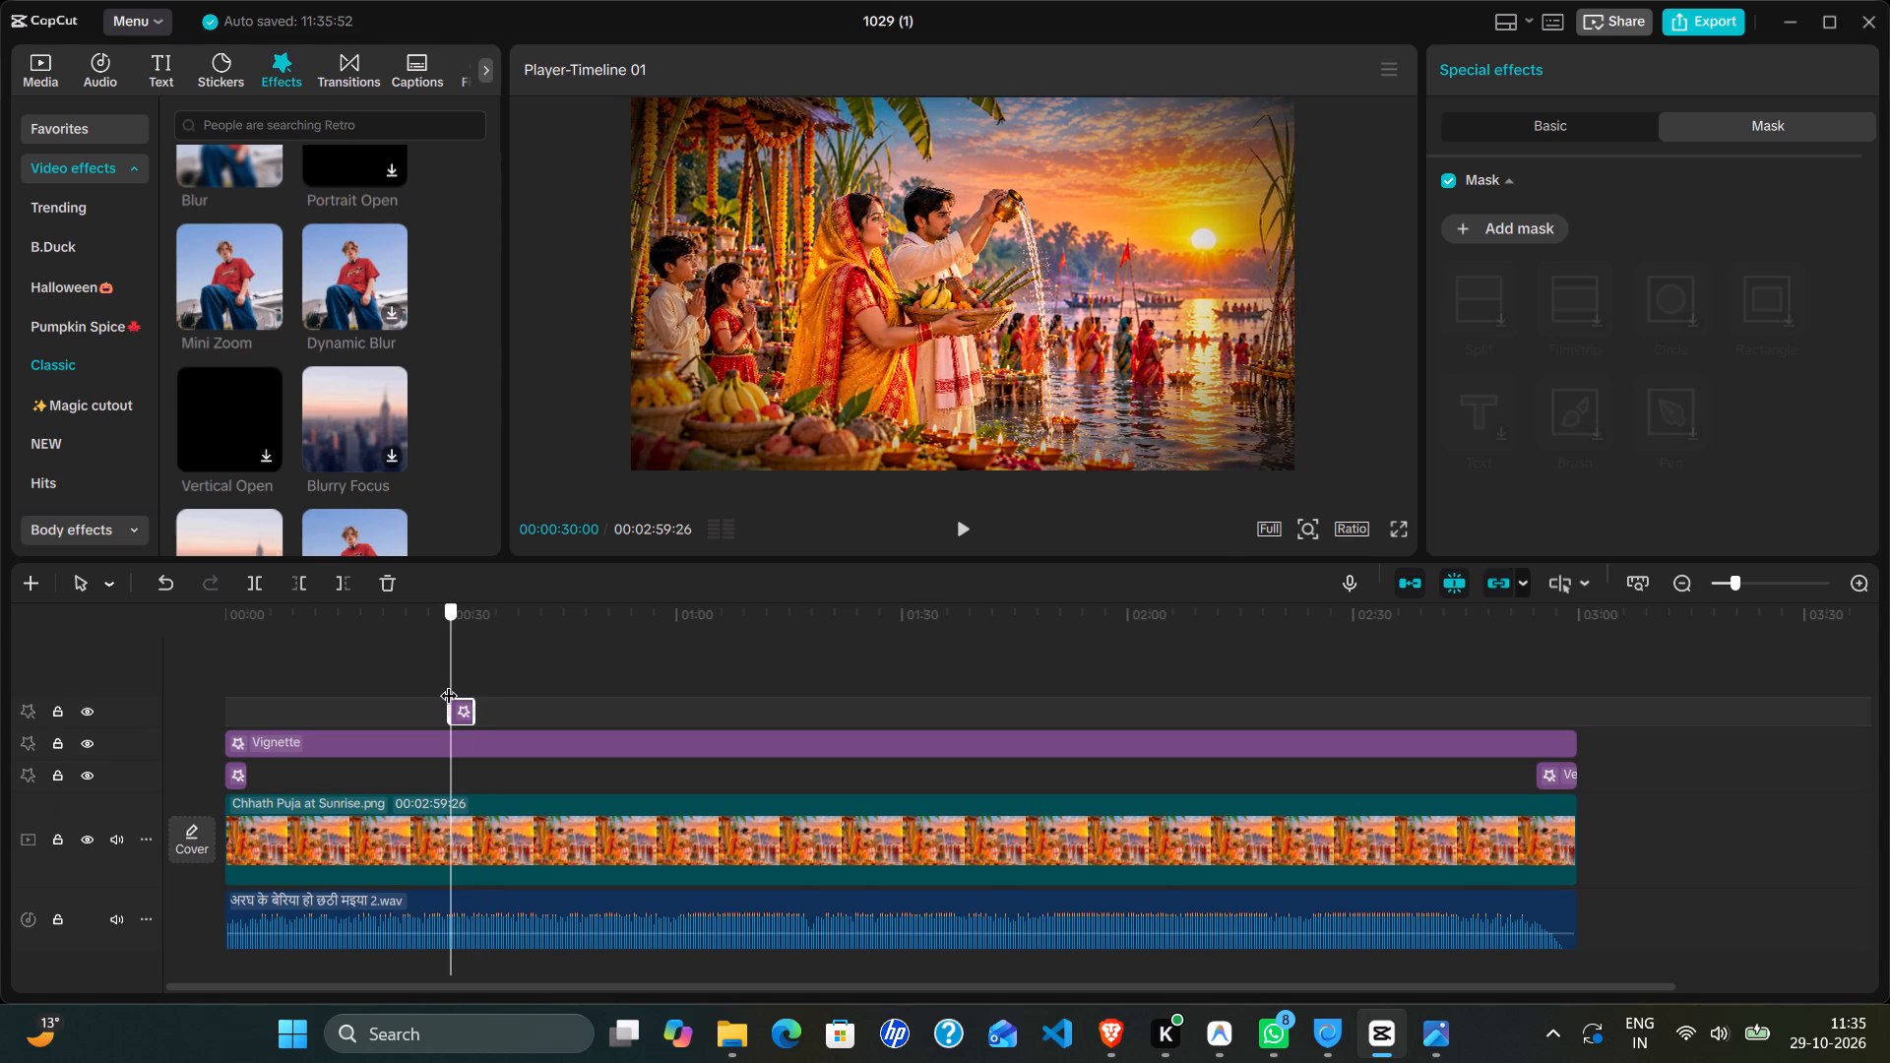
left_click_drag(449, 683, 413, 696)
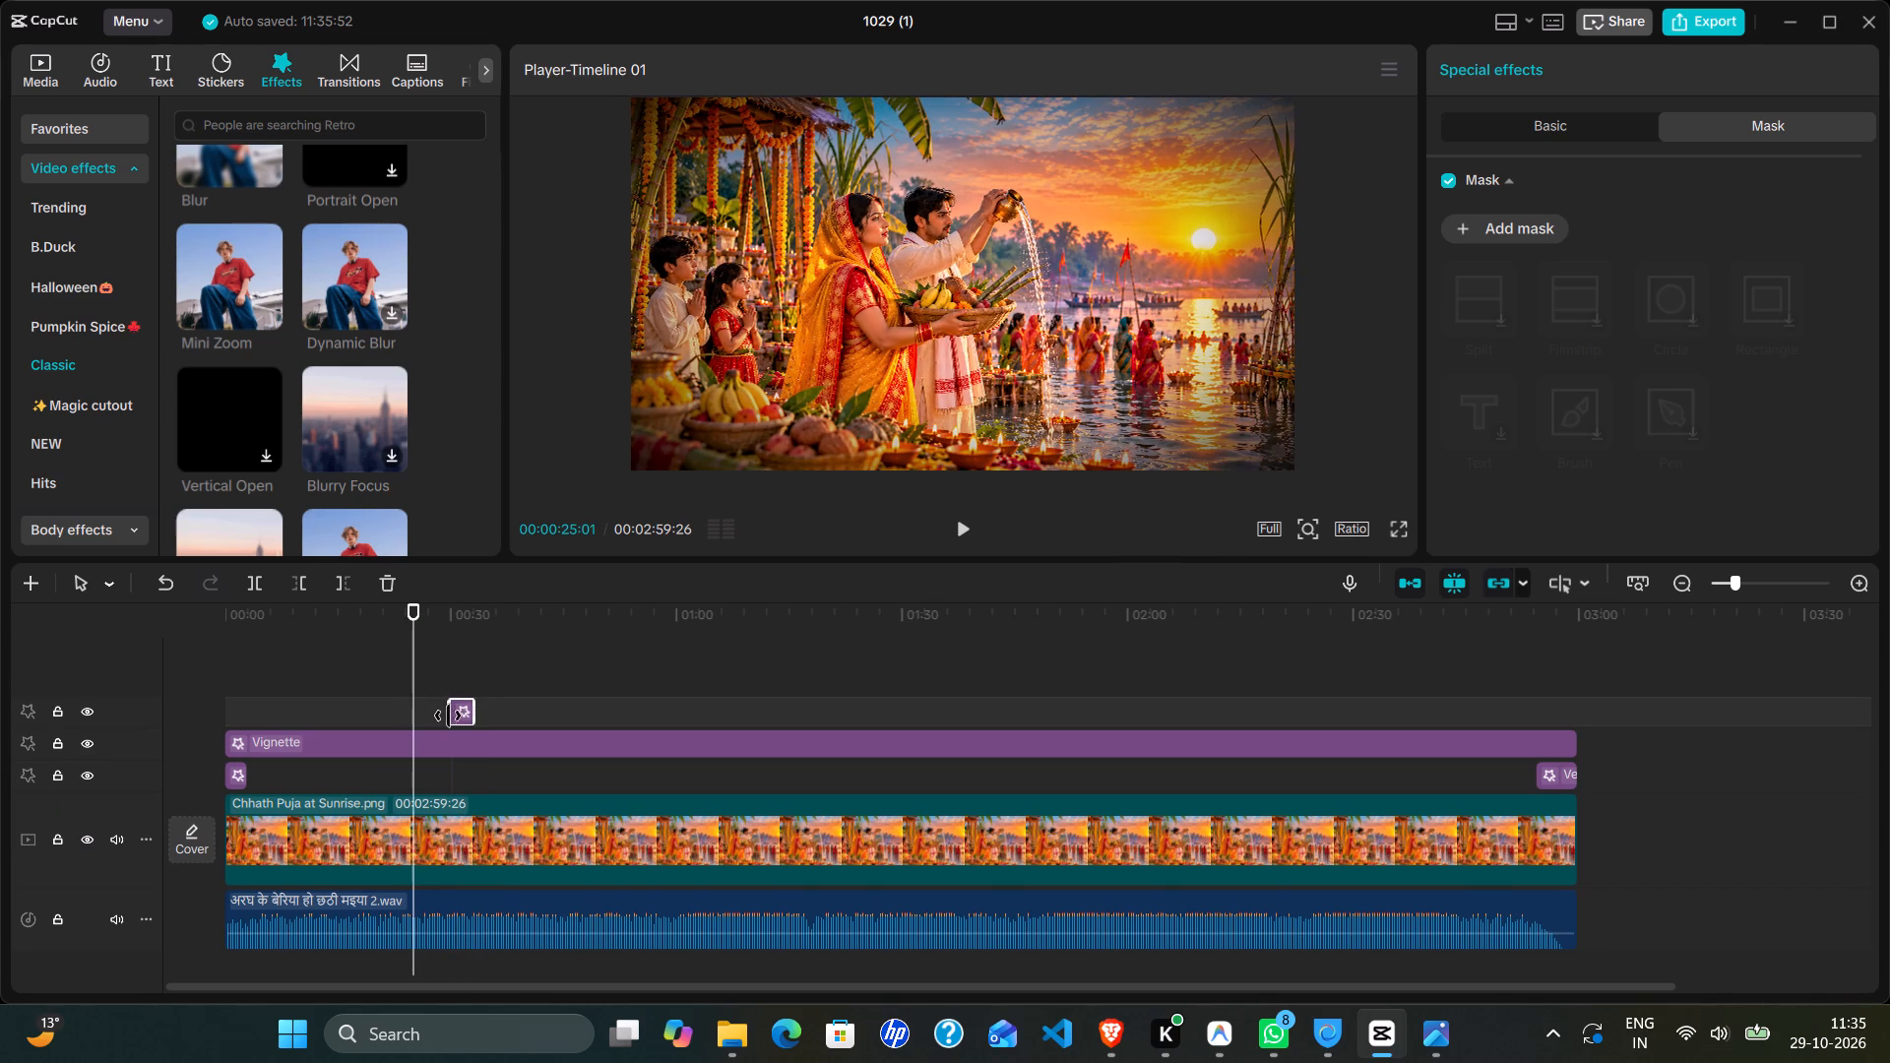
left_click_drag(448, 716, 237, 684)
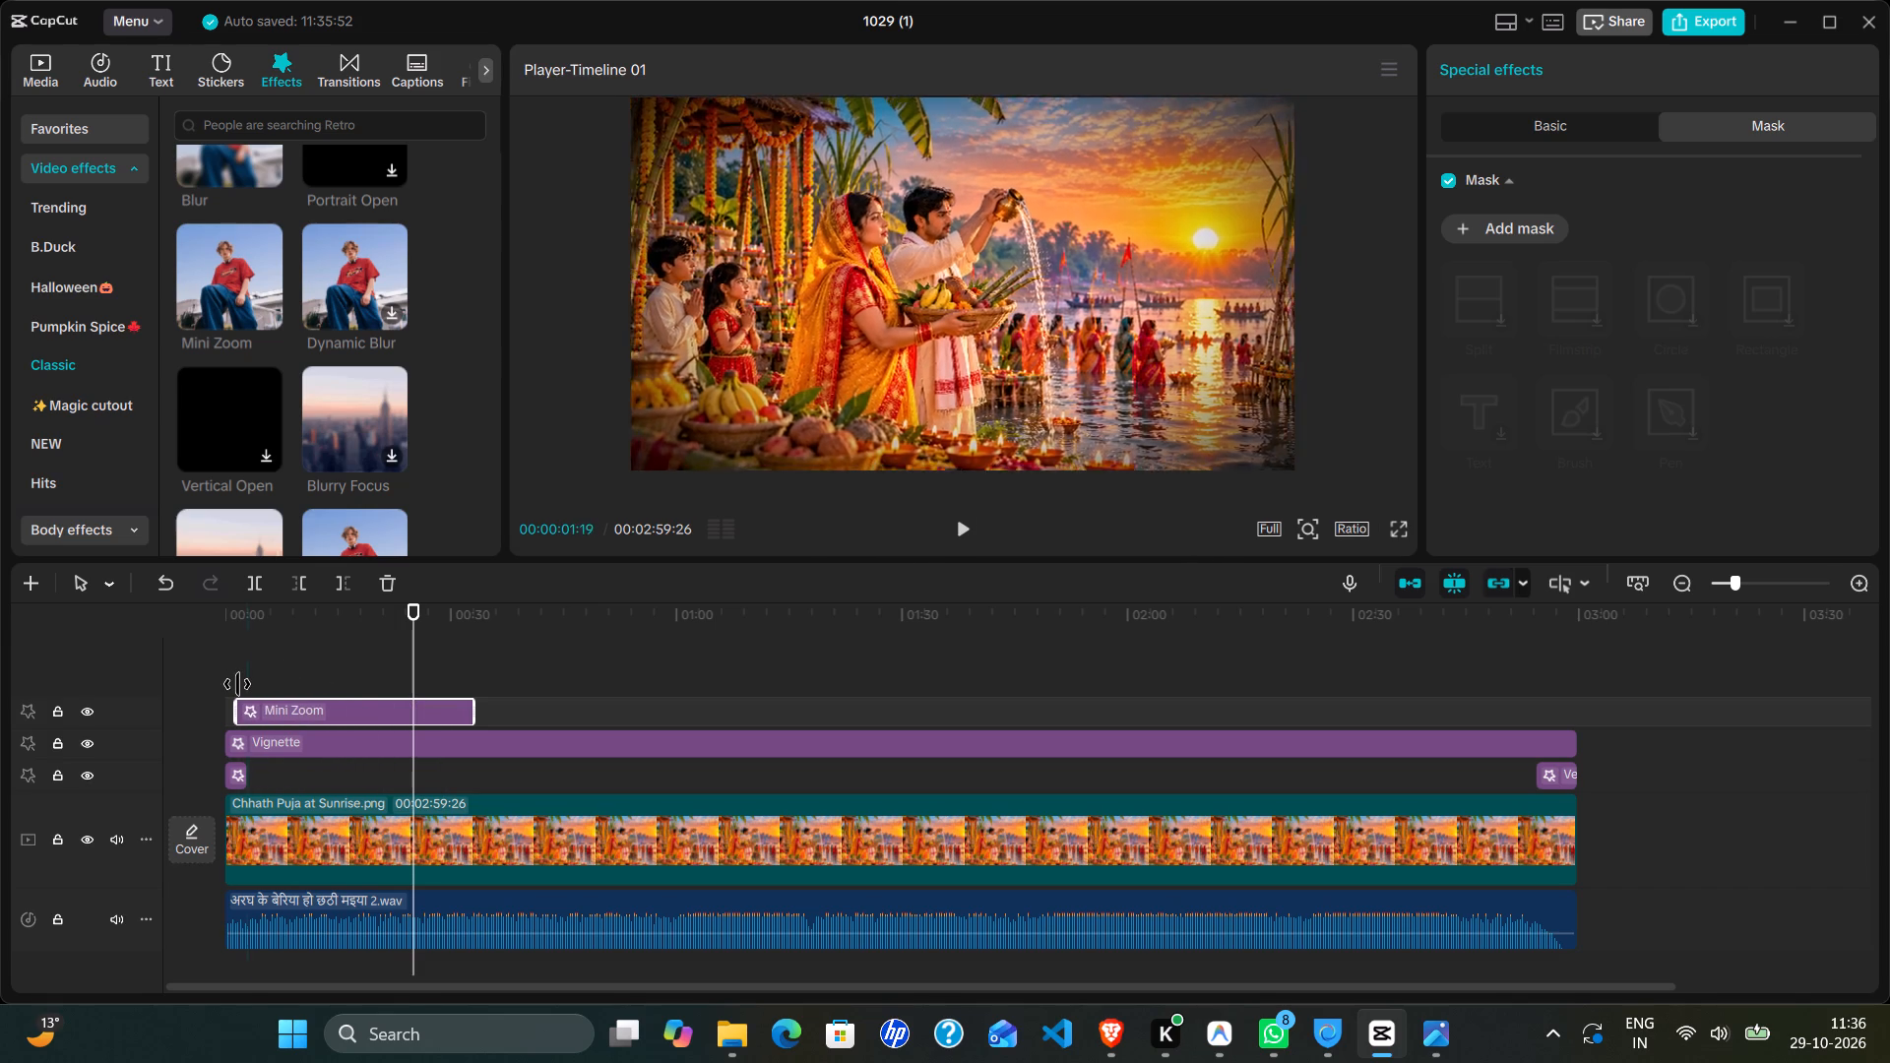
left_click_drag(237, 684, 216, 687)
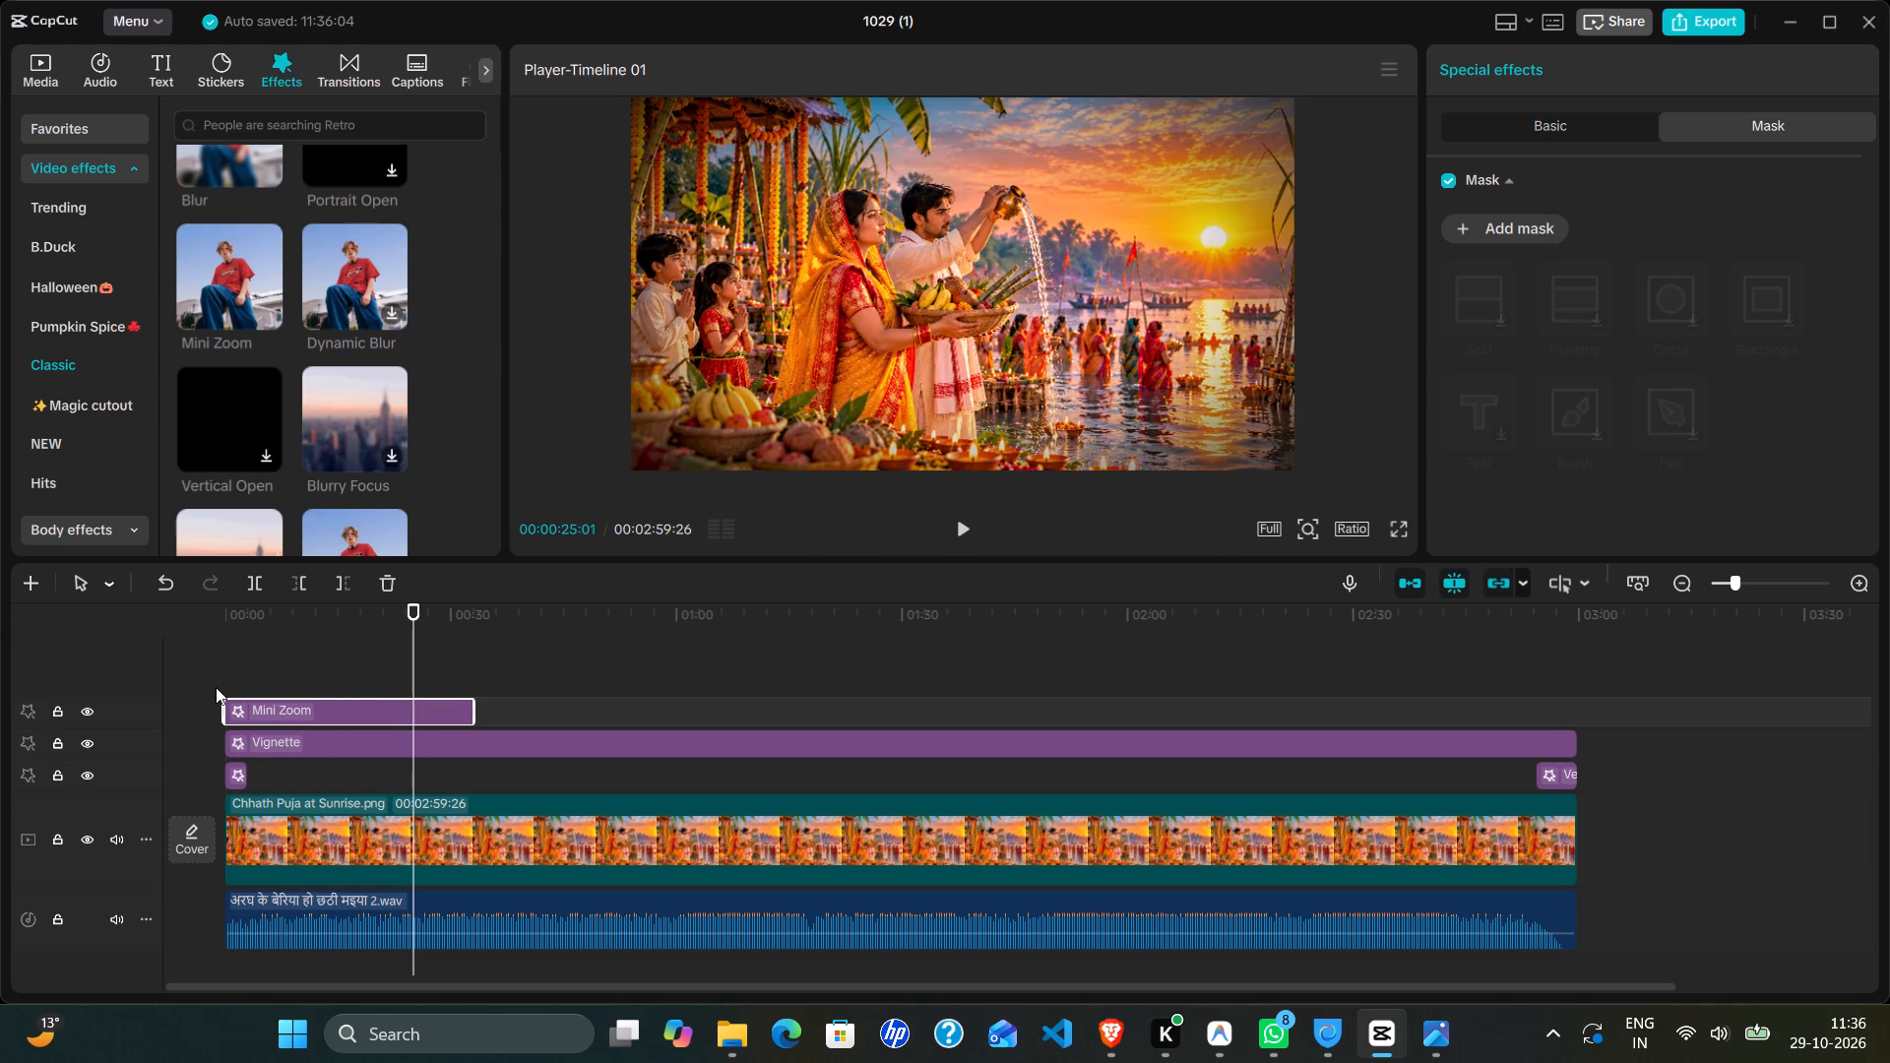
left_click_drag(471, 710, 649, 715)
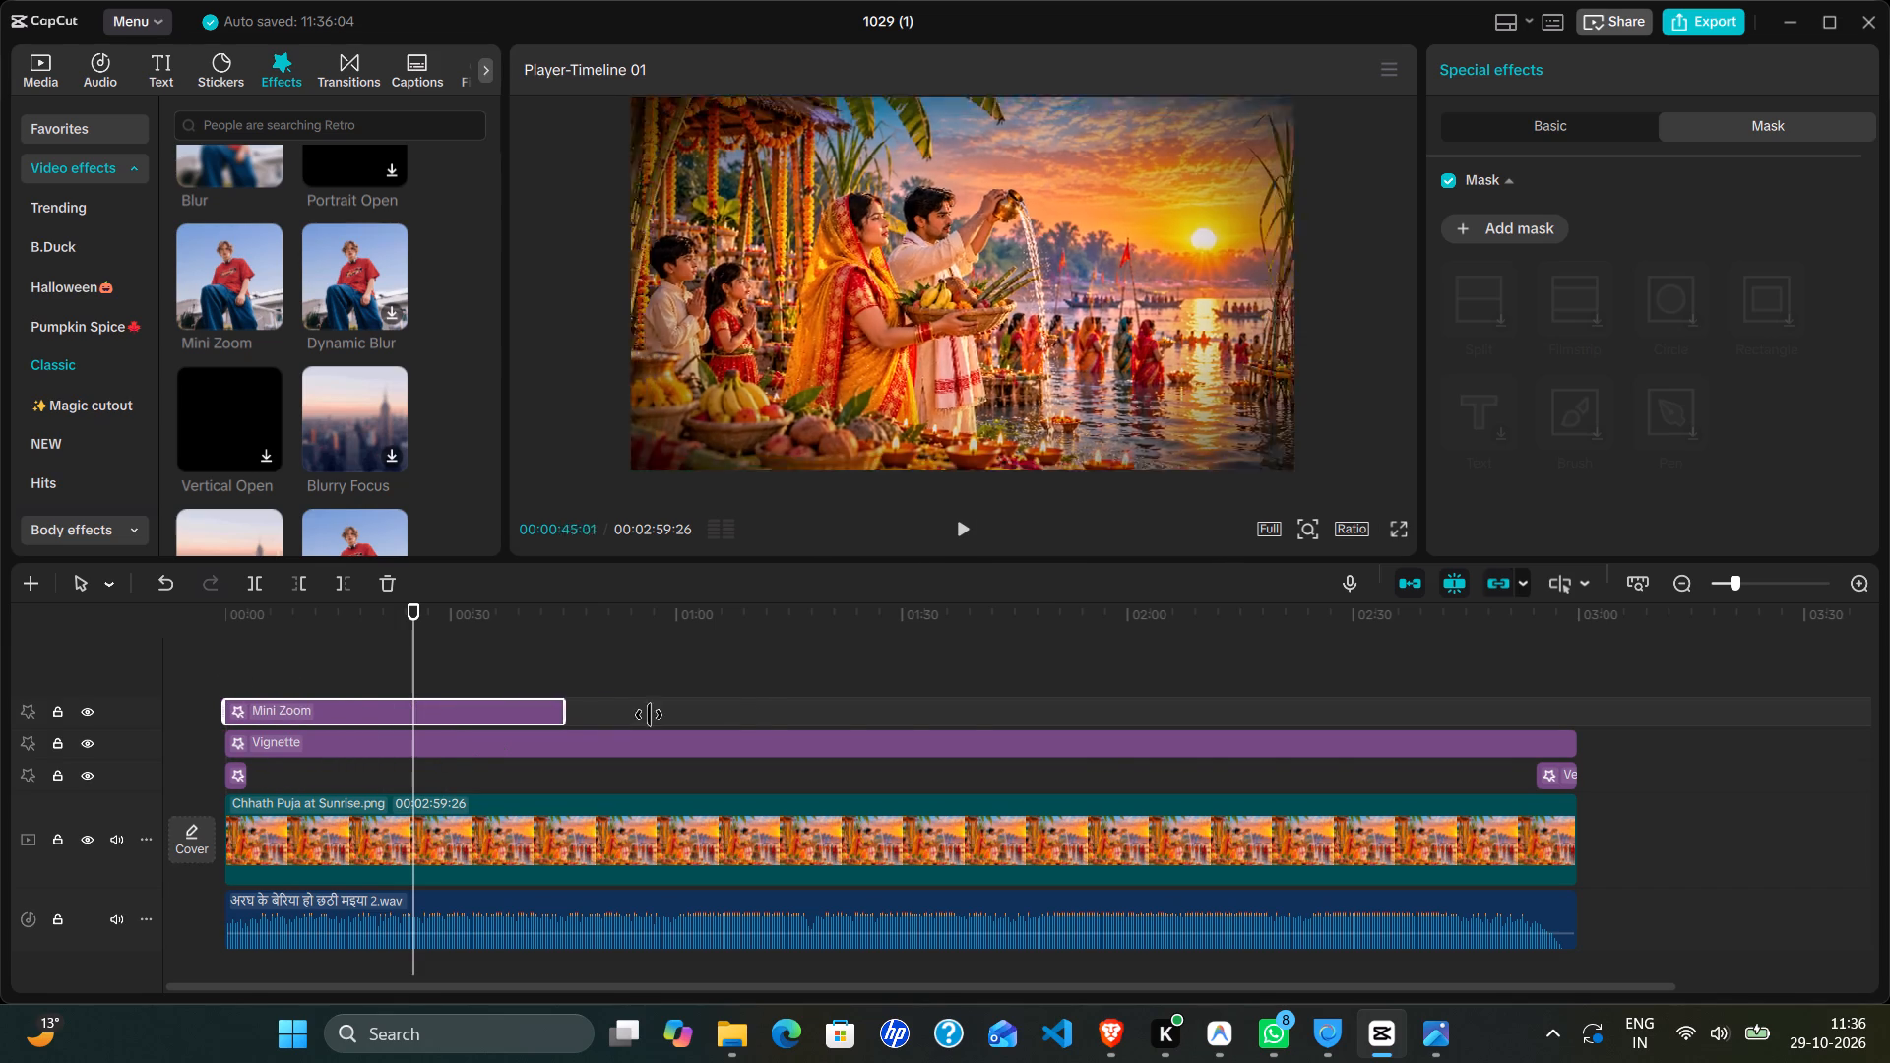
left_click_drag(649, 715, 1585, 746)
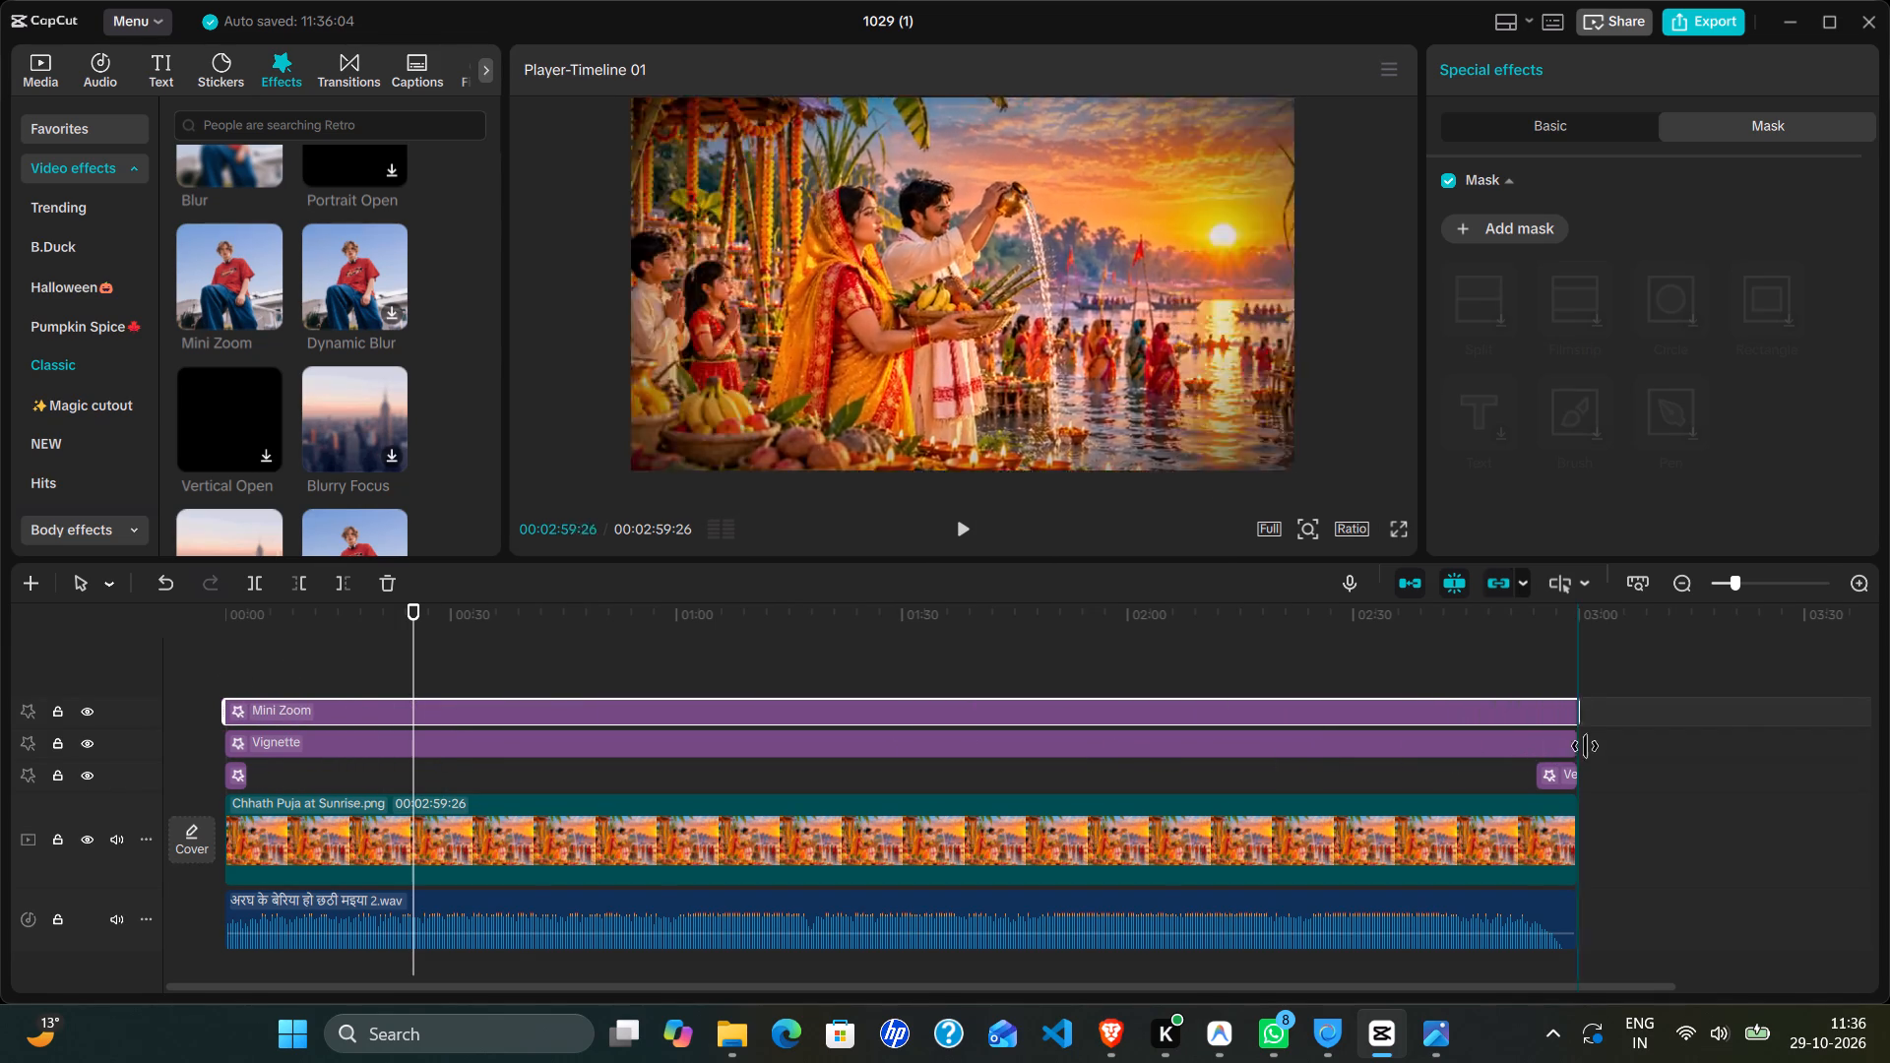
Align the end of the Mini Zoom effect with the end of the image clip at 00:02:59:26.
left_click_drag(1585, 746, 1580, 732)
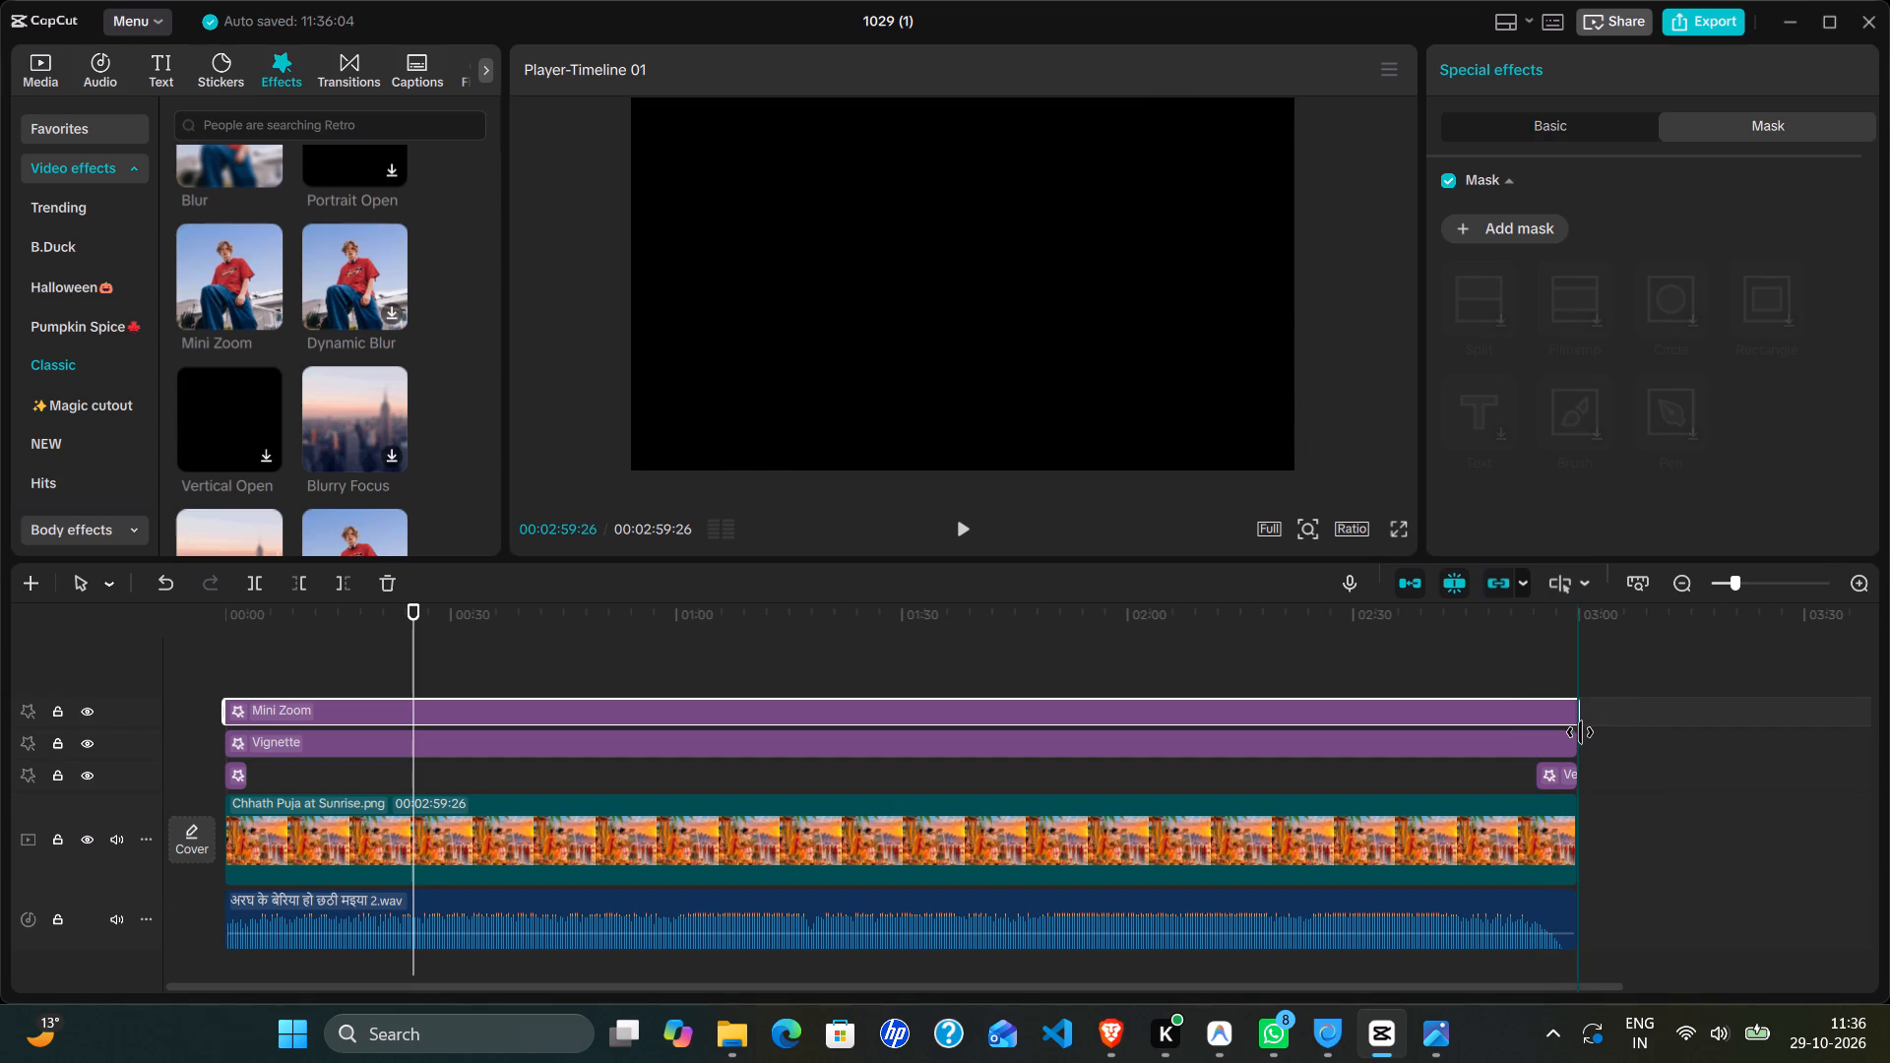
left_click_drag(1580, 732, 1579, 731)
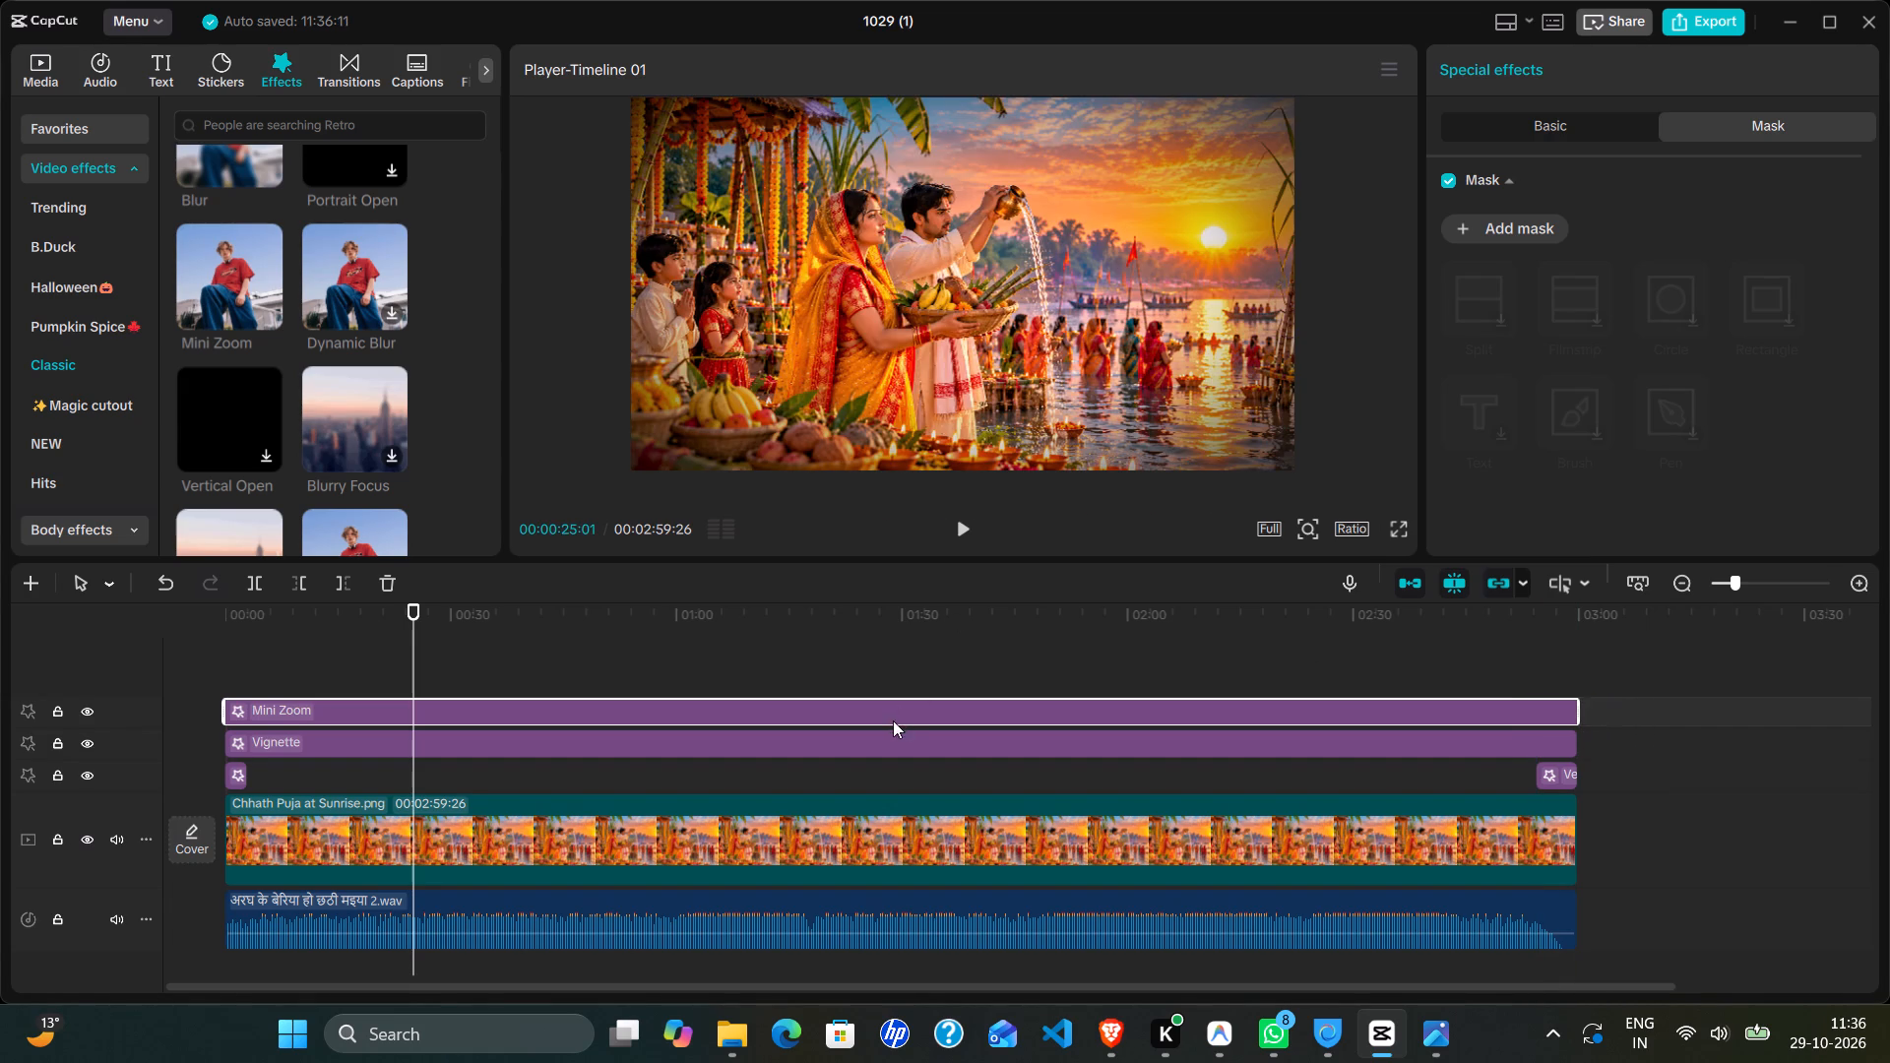
Reduce the Mini Zoom effect's speed to 1, previewing the zoom around the 30-second mark.
left_click(1601, 130)
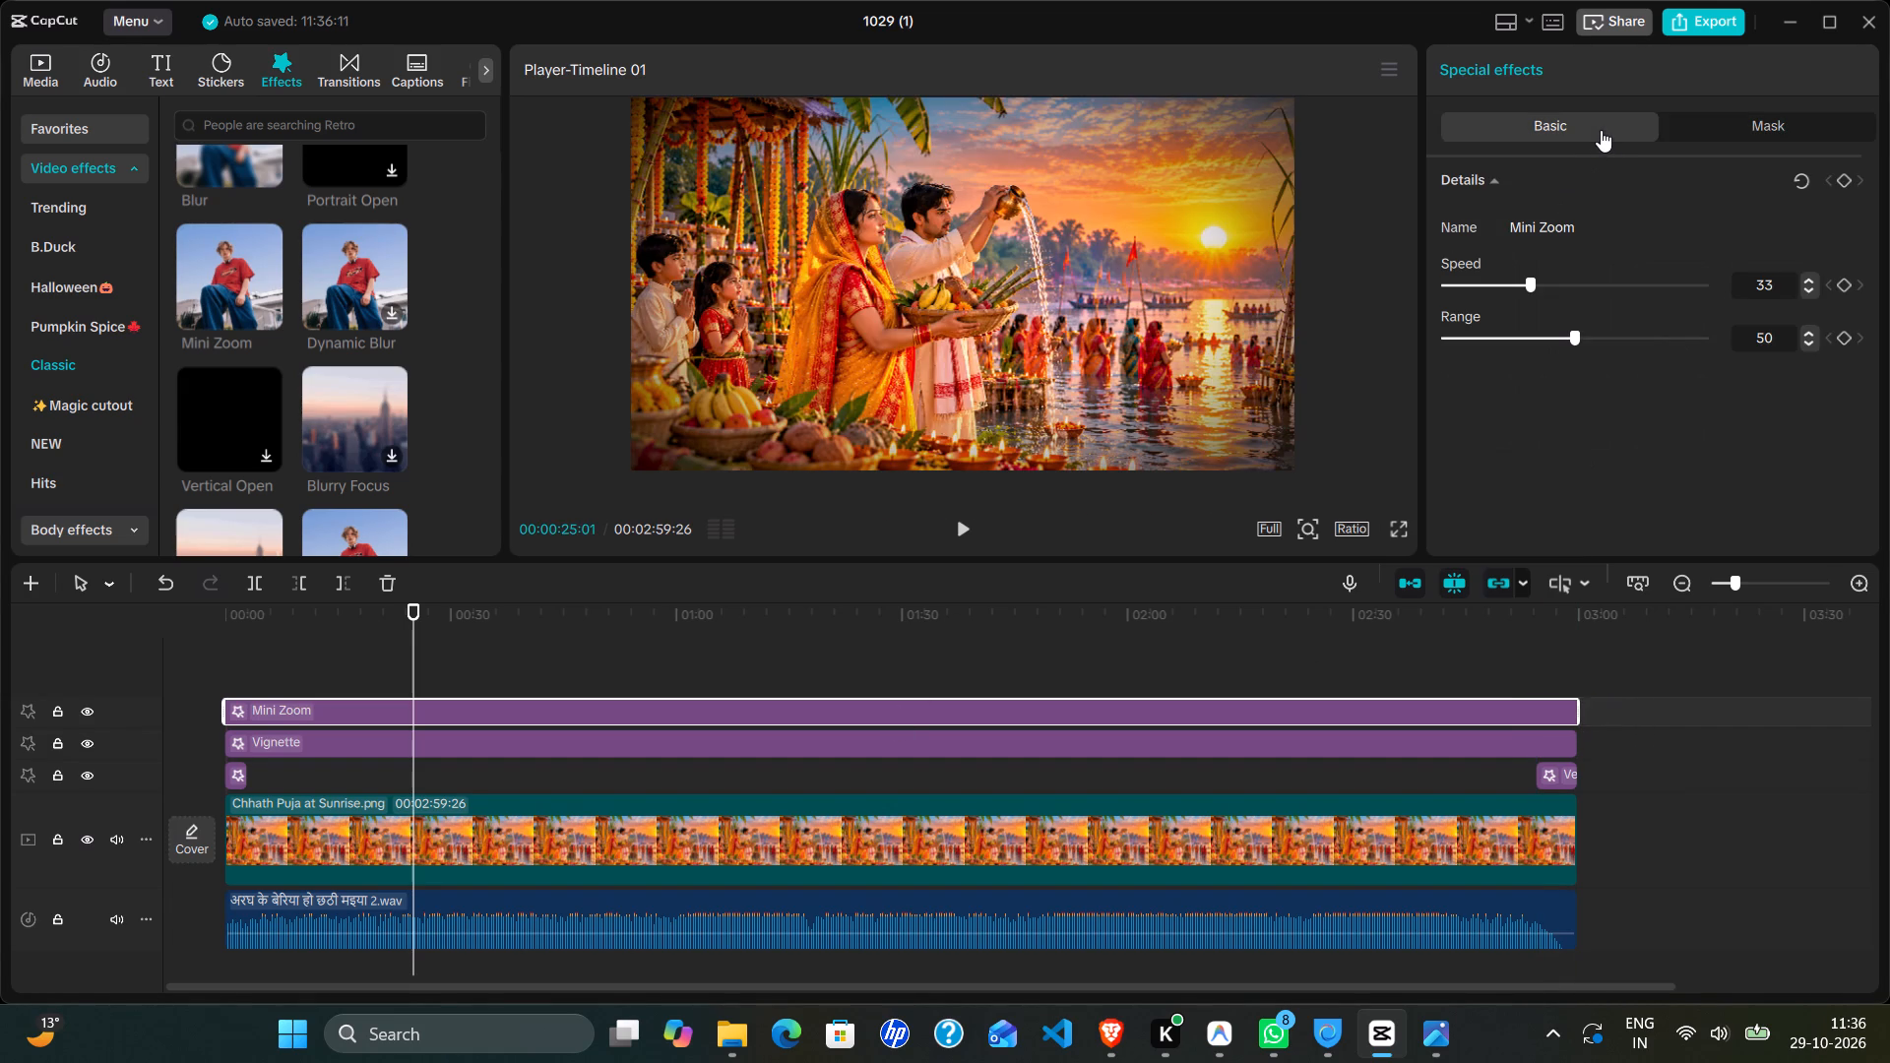
left_click(1481, 288)
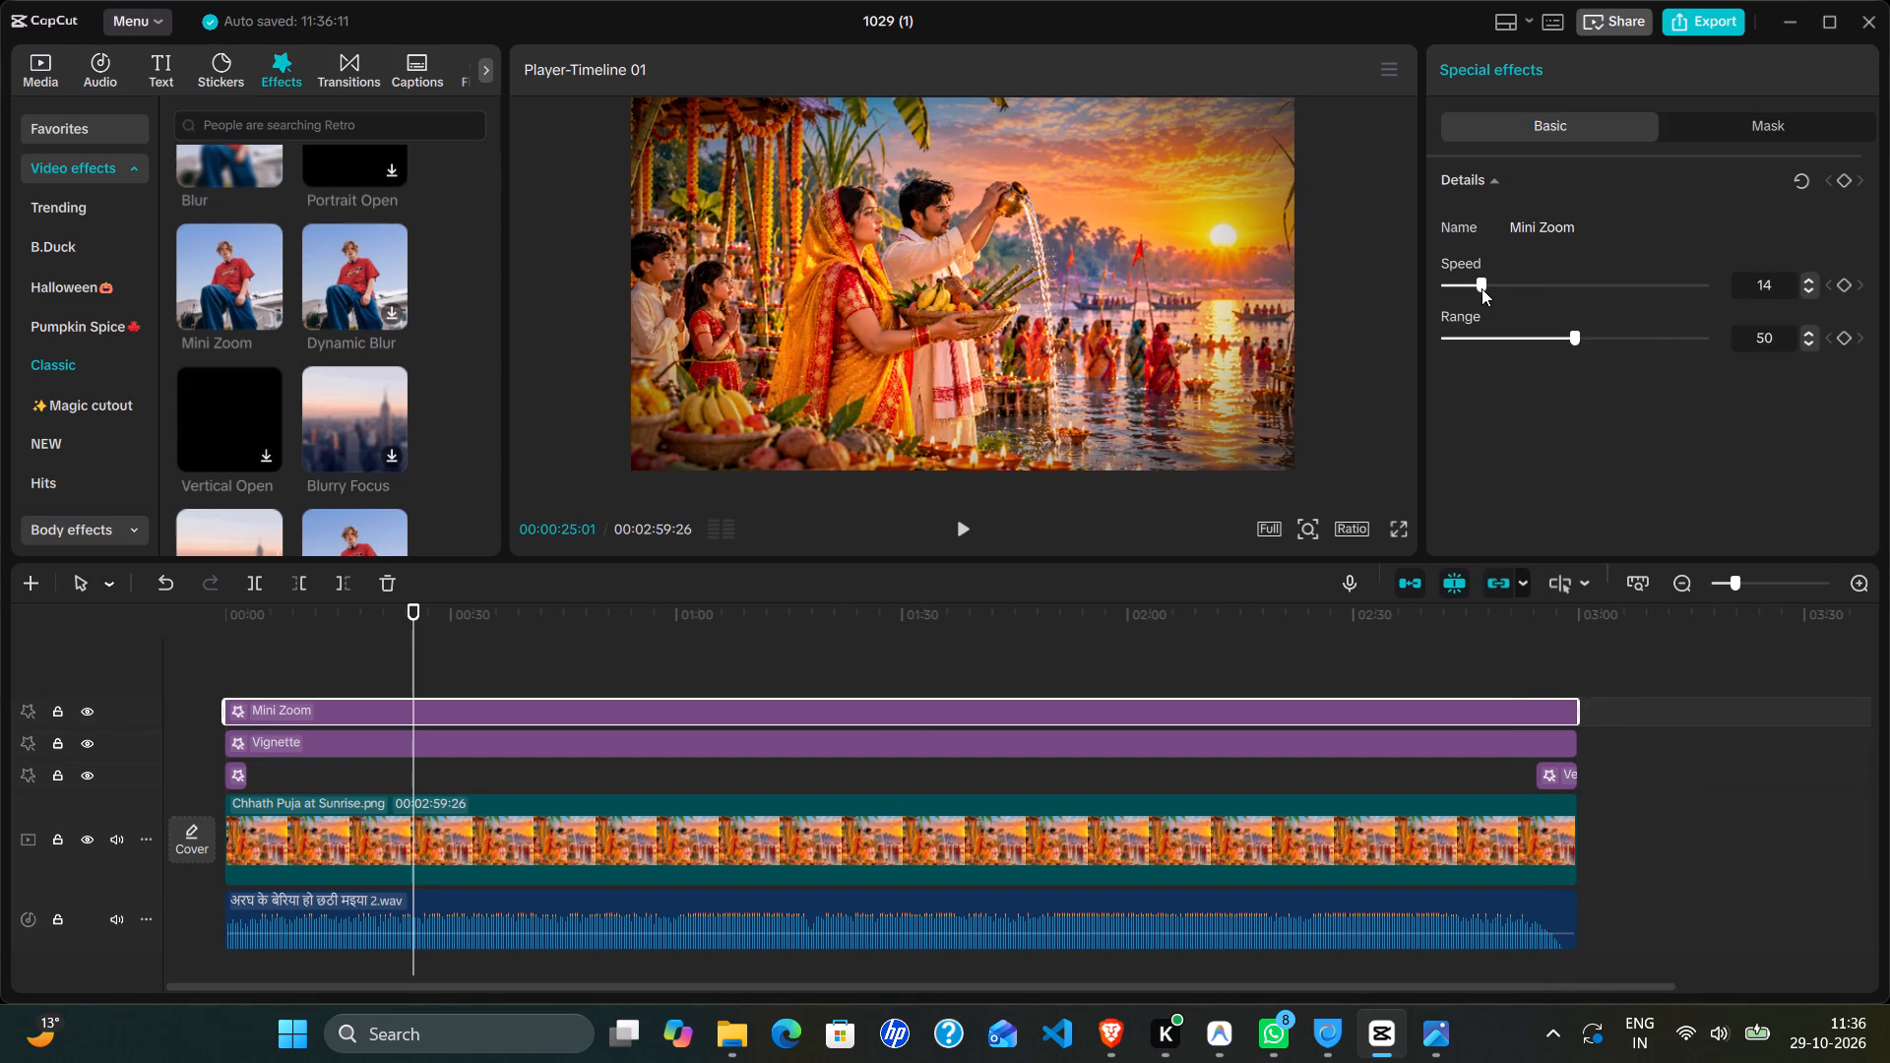
left_click(1481, 288)
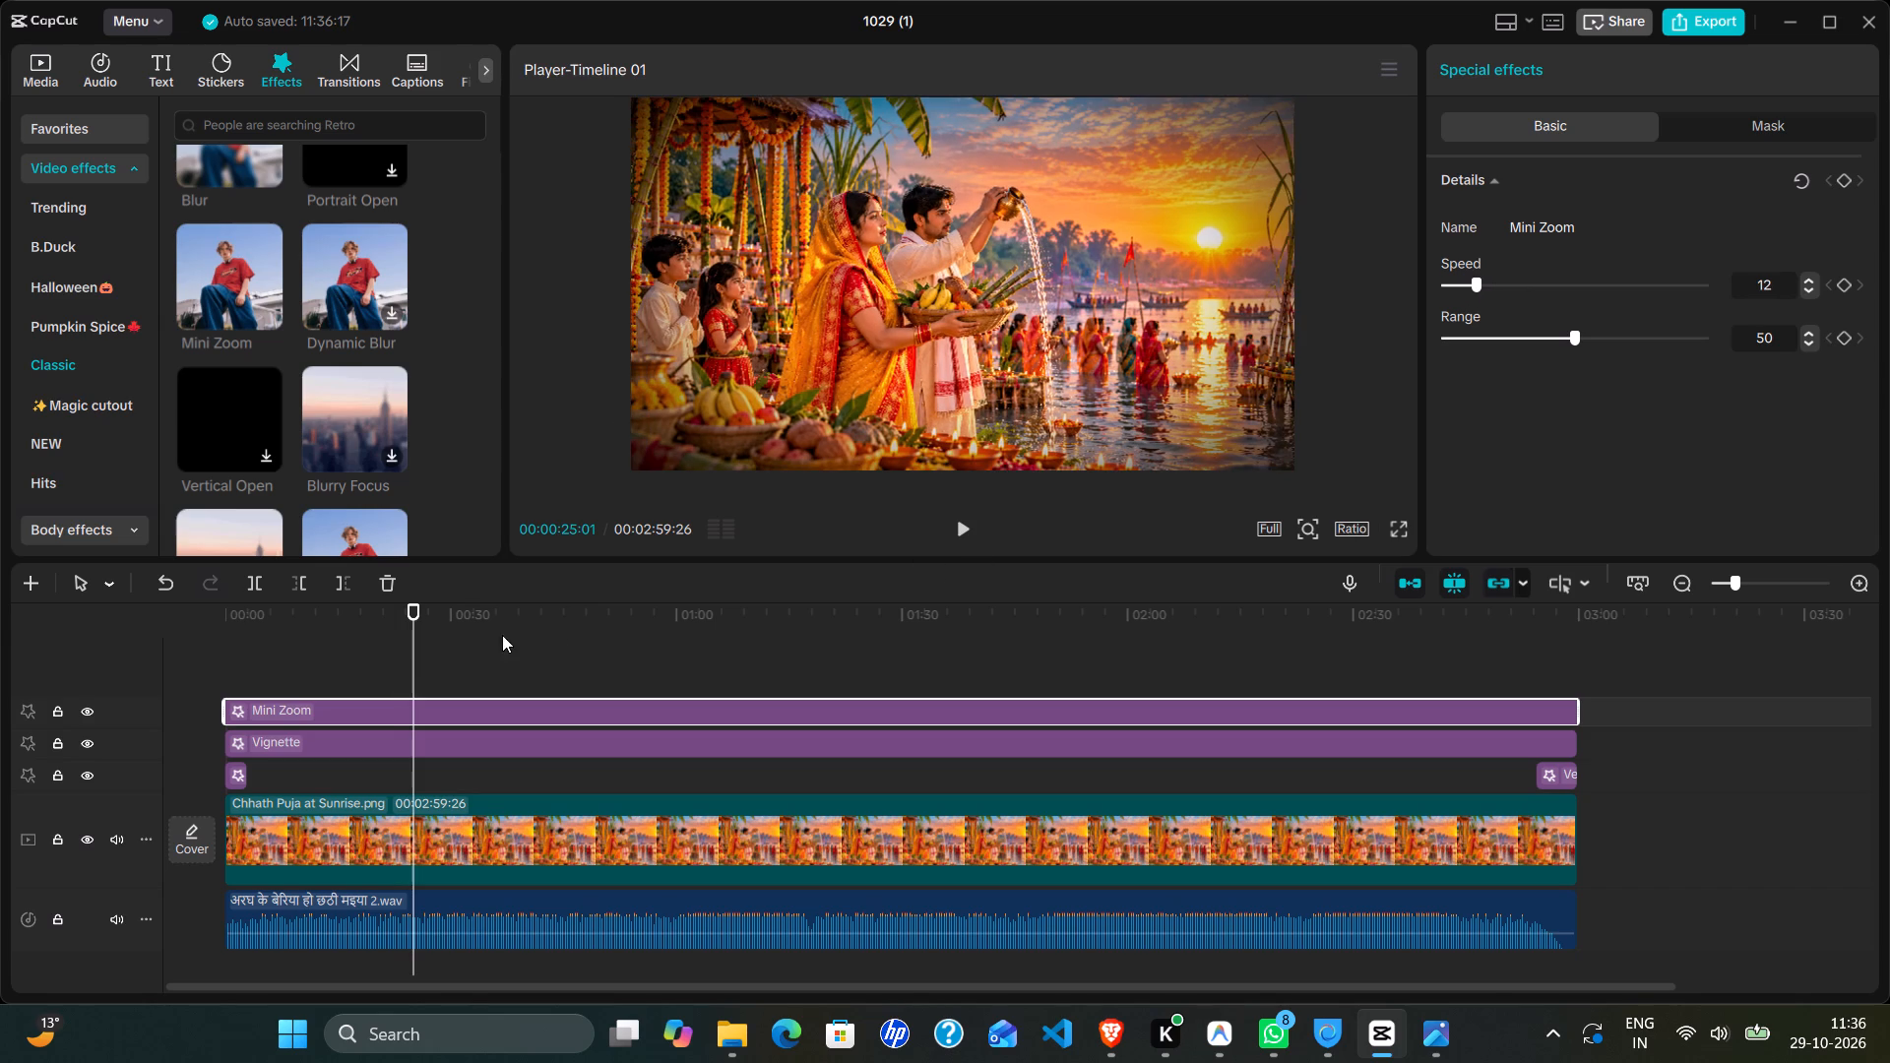
left_click_drag(408, 649, 422, 651)
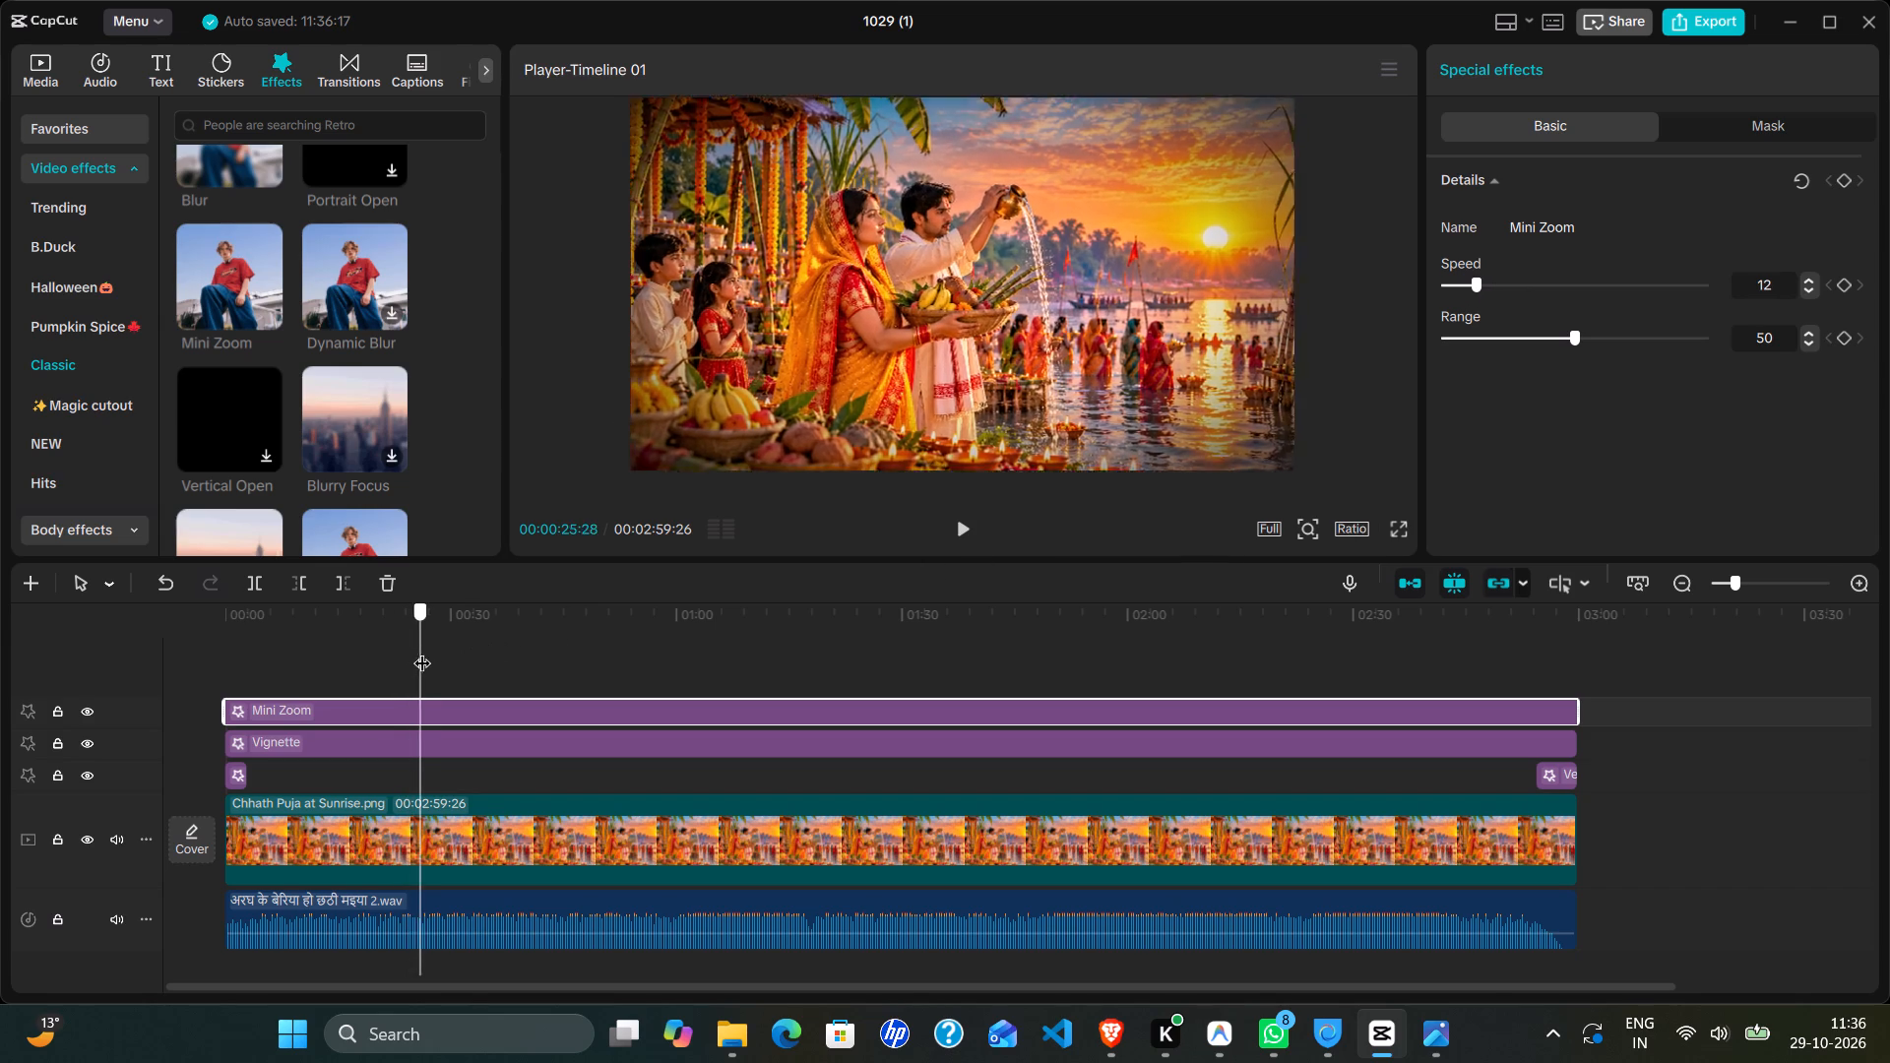
left_click_drag(422, 651, 452, 654)
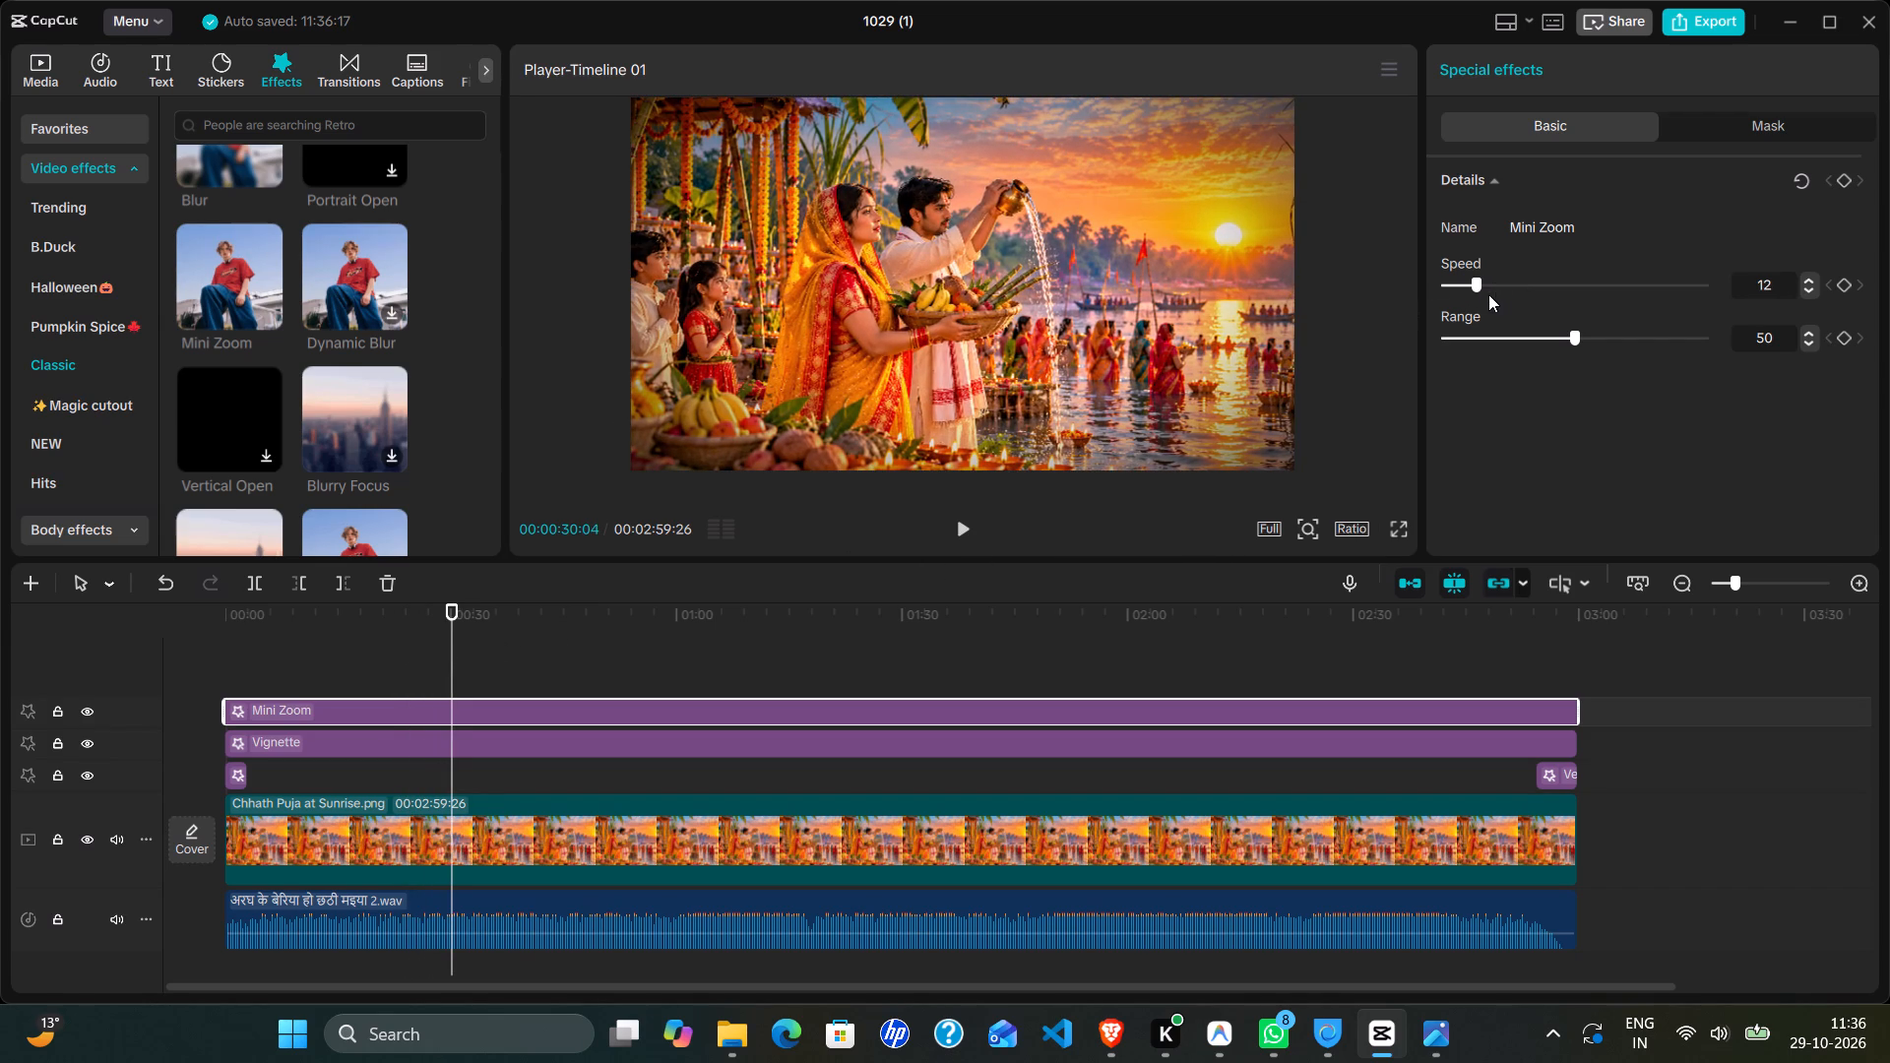
left_click_drag(1479, 287, 1459, 286)
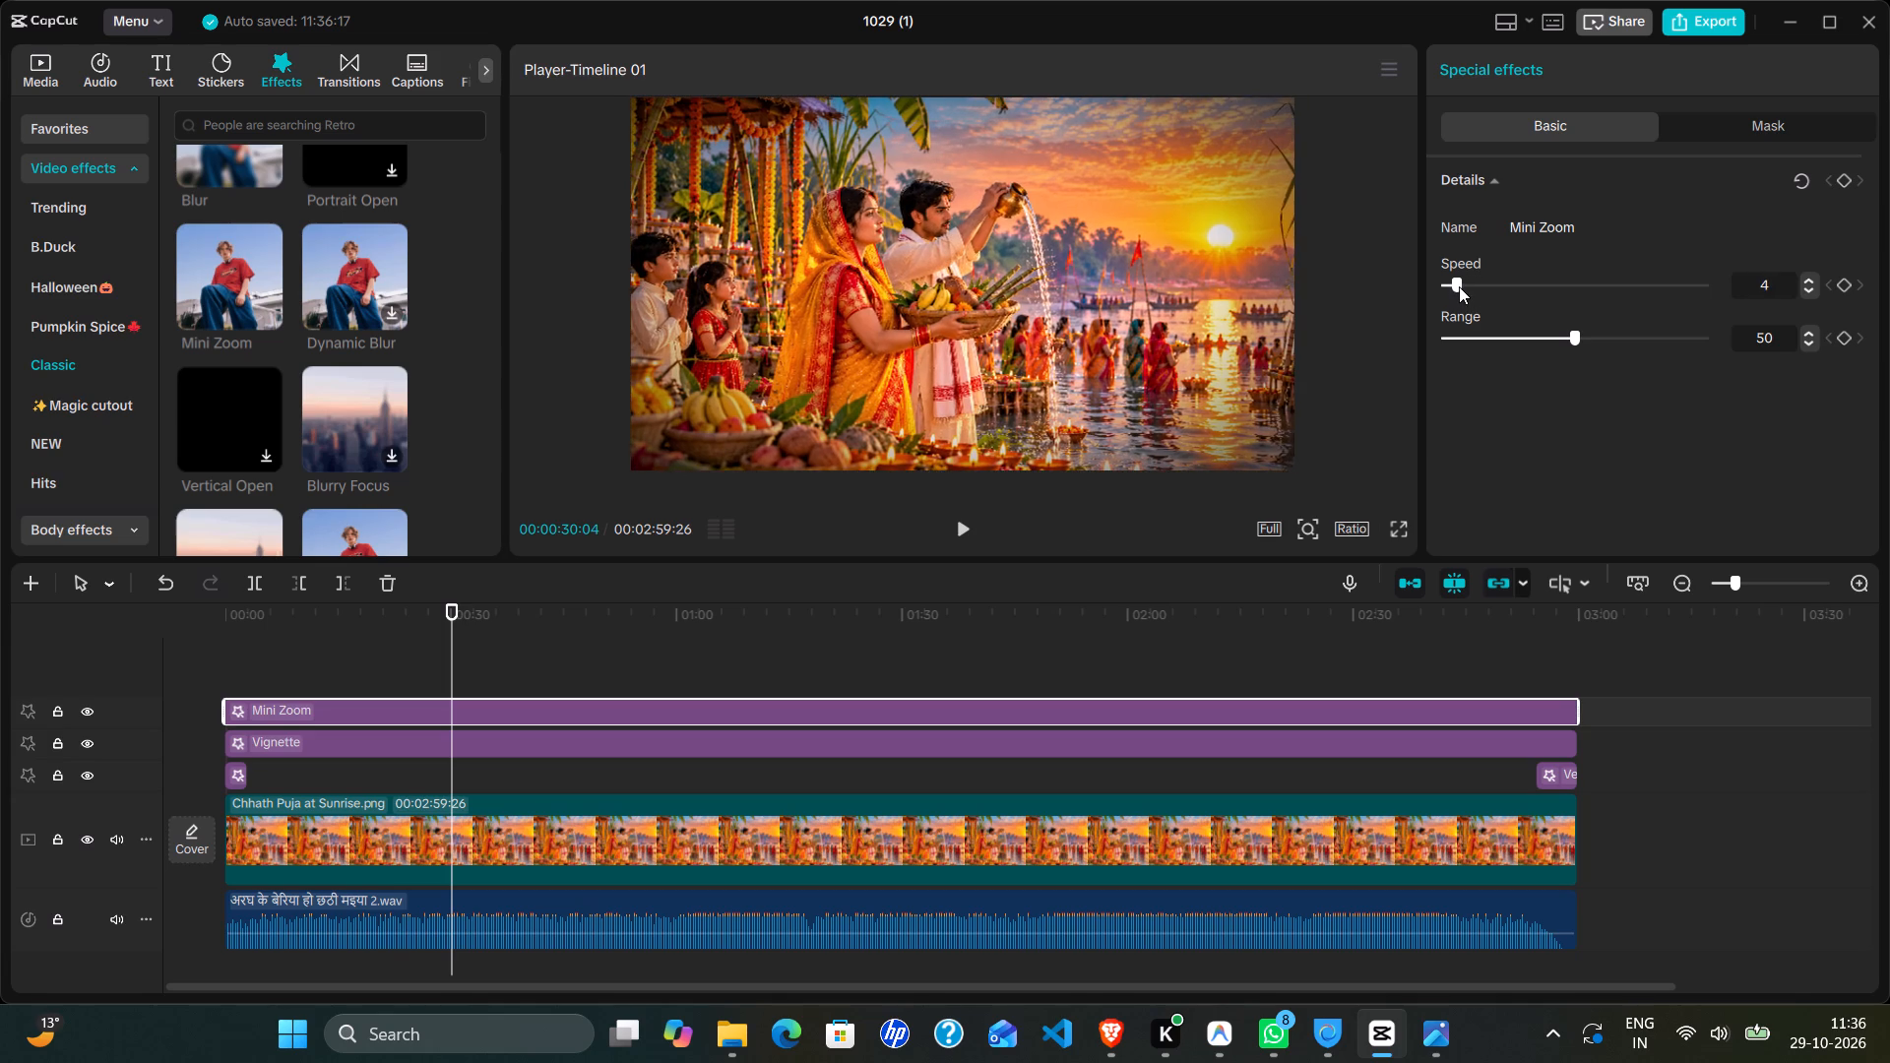
left_click_drag(1459, 286, 1450, 286)
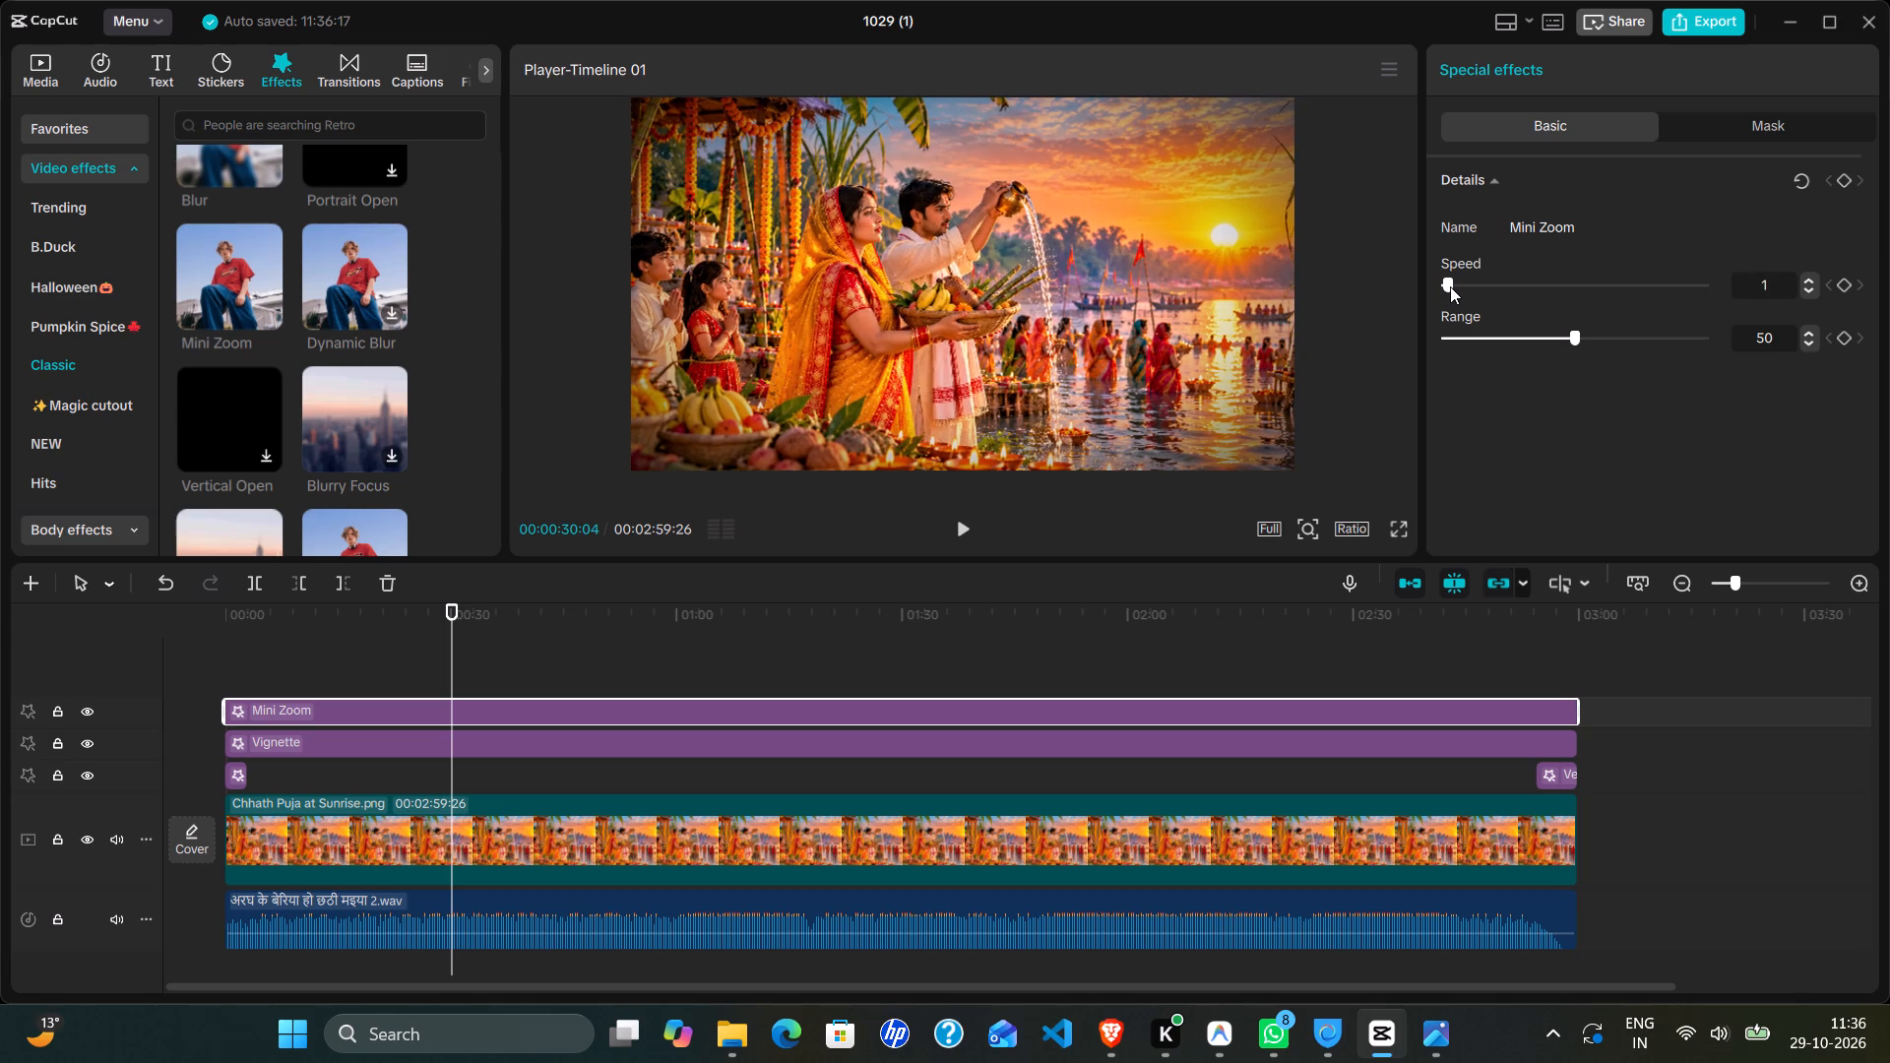
left_click_drag(1450, 286, 1450, 287)
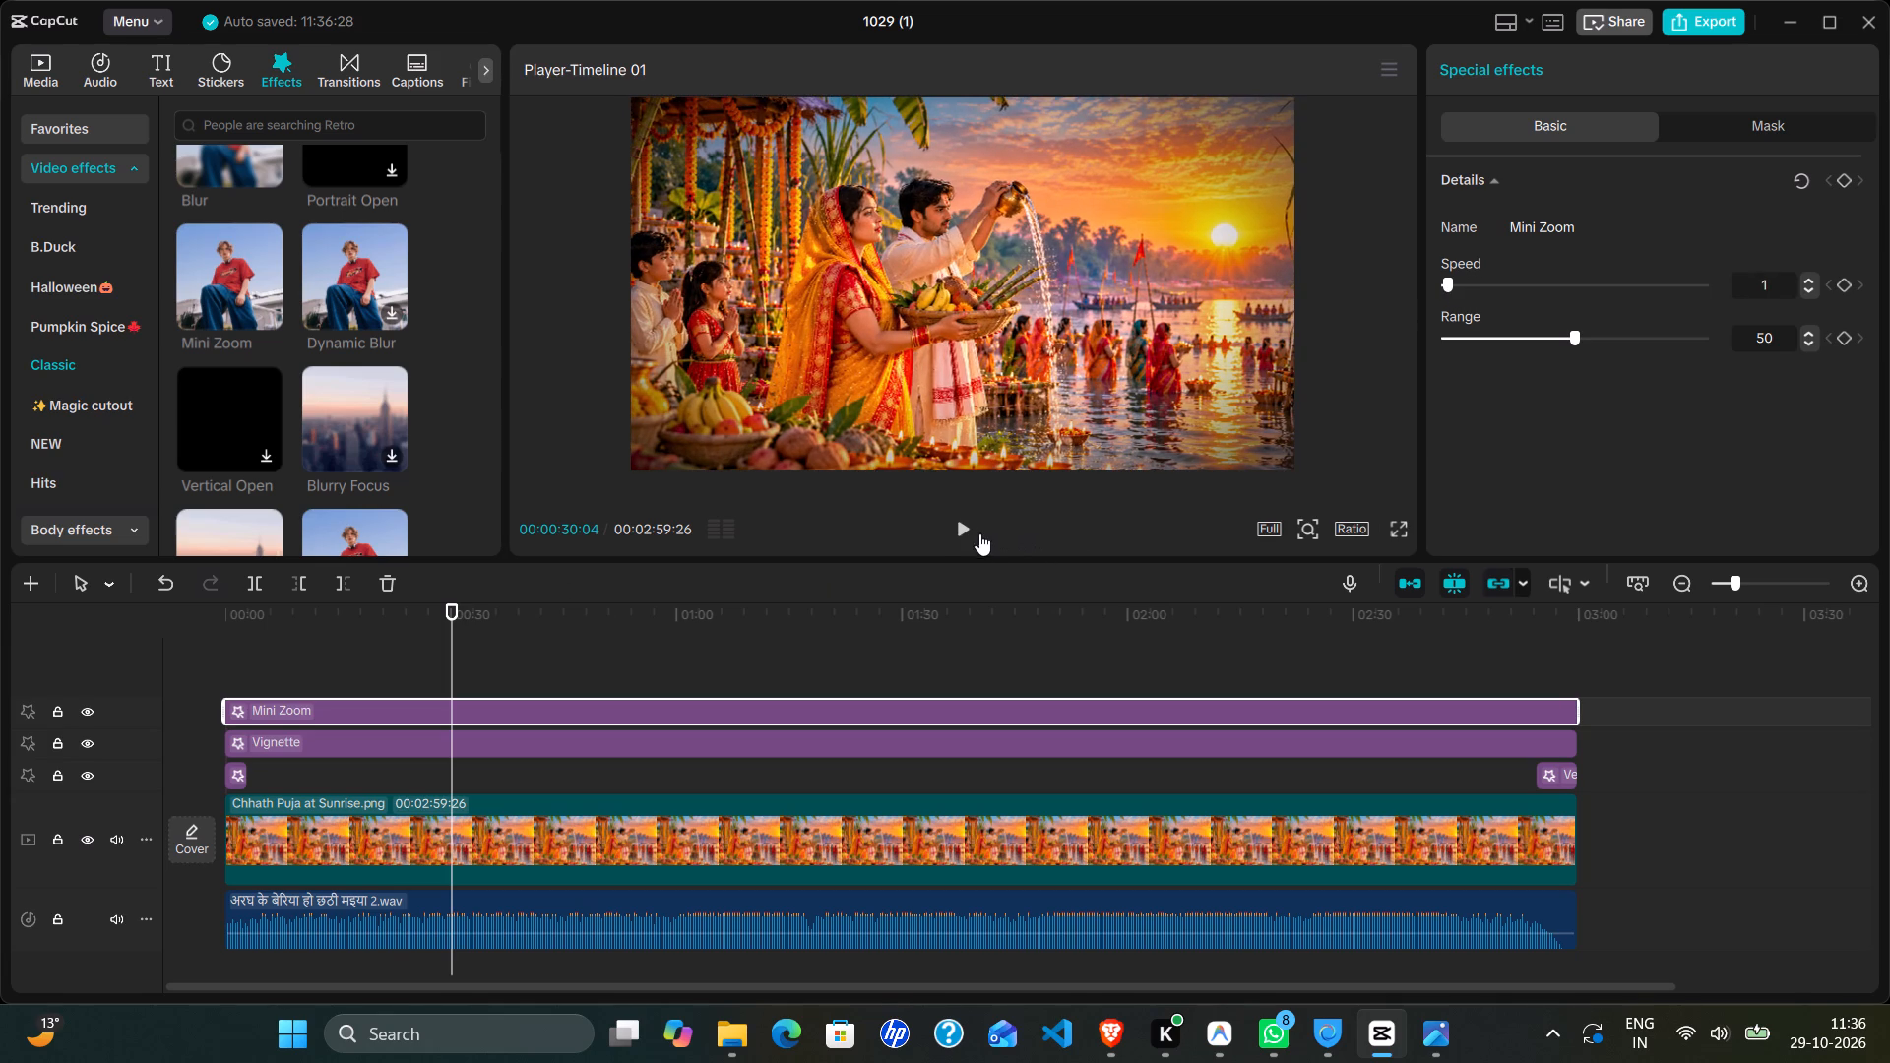
left_click(958, 528)
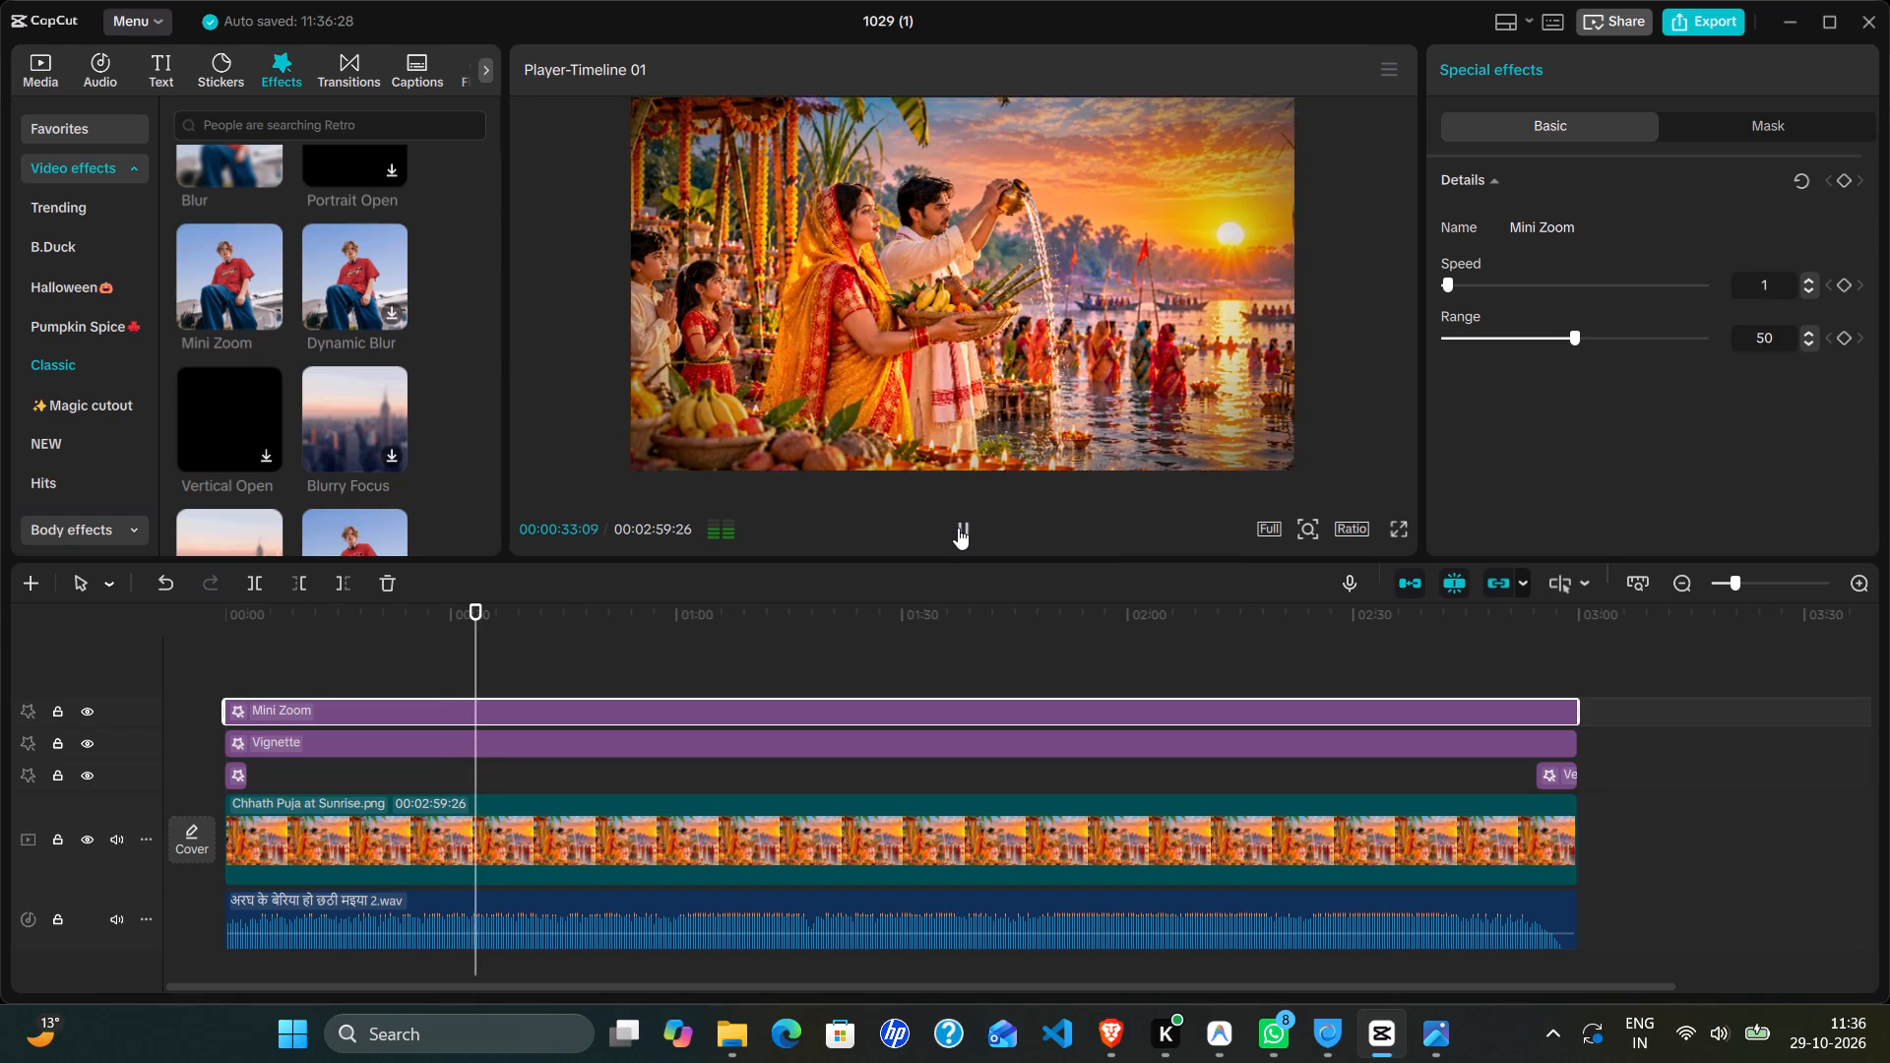
left_click(1810, 291)
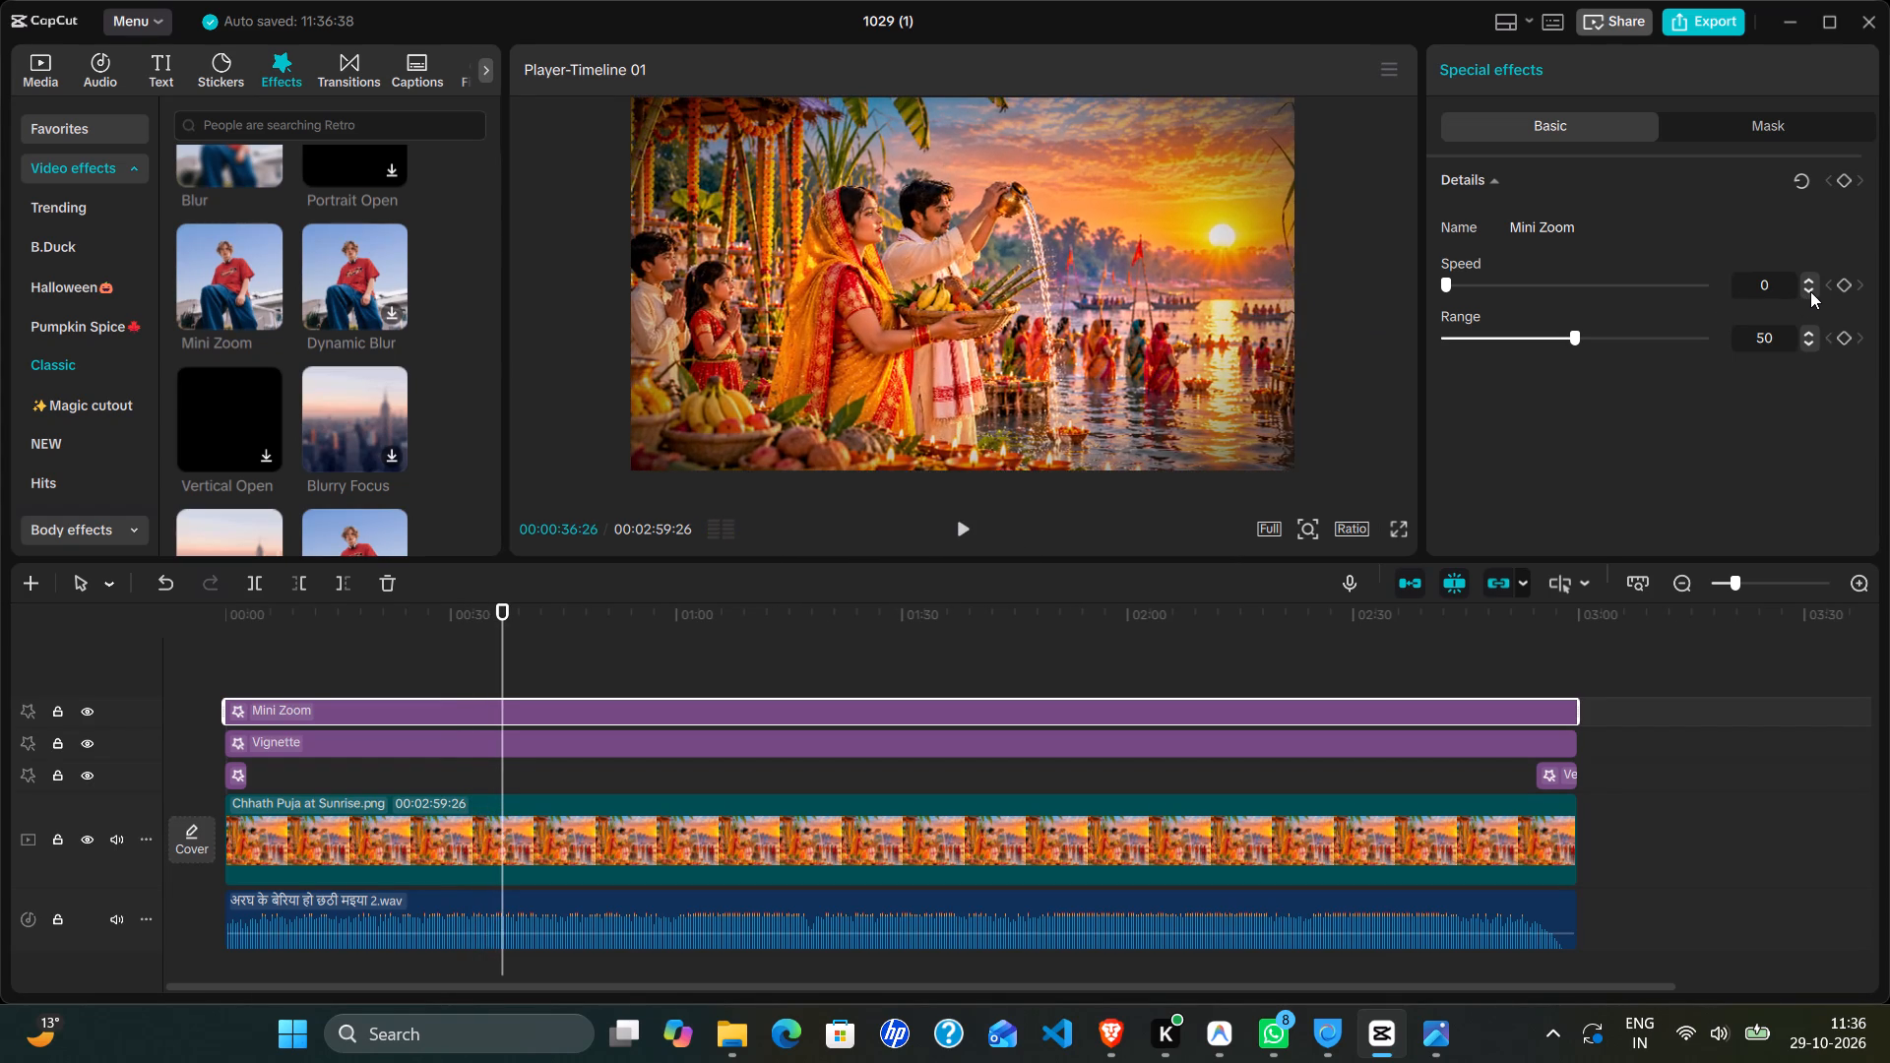
left_click(1810, 278)
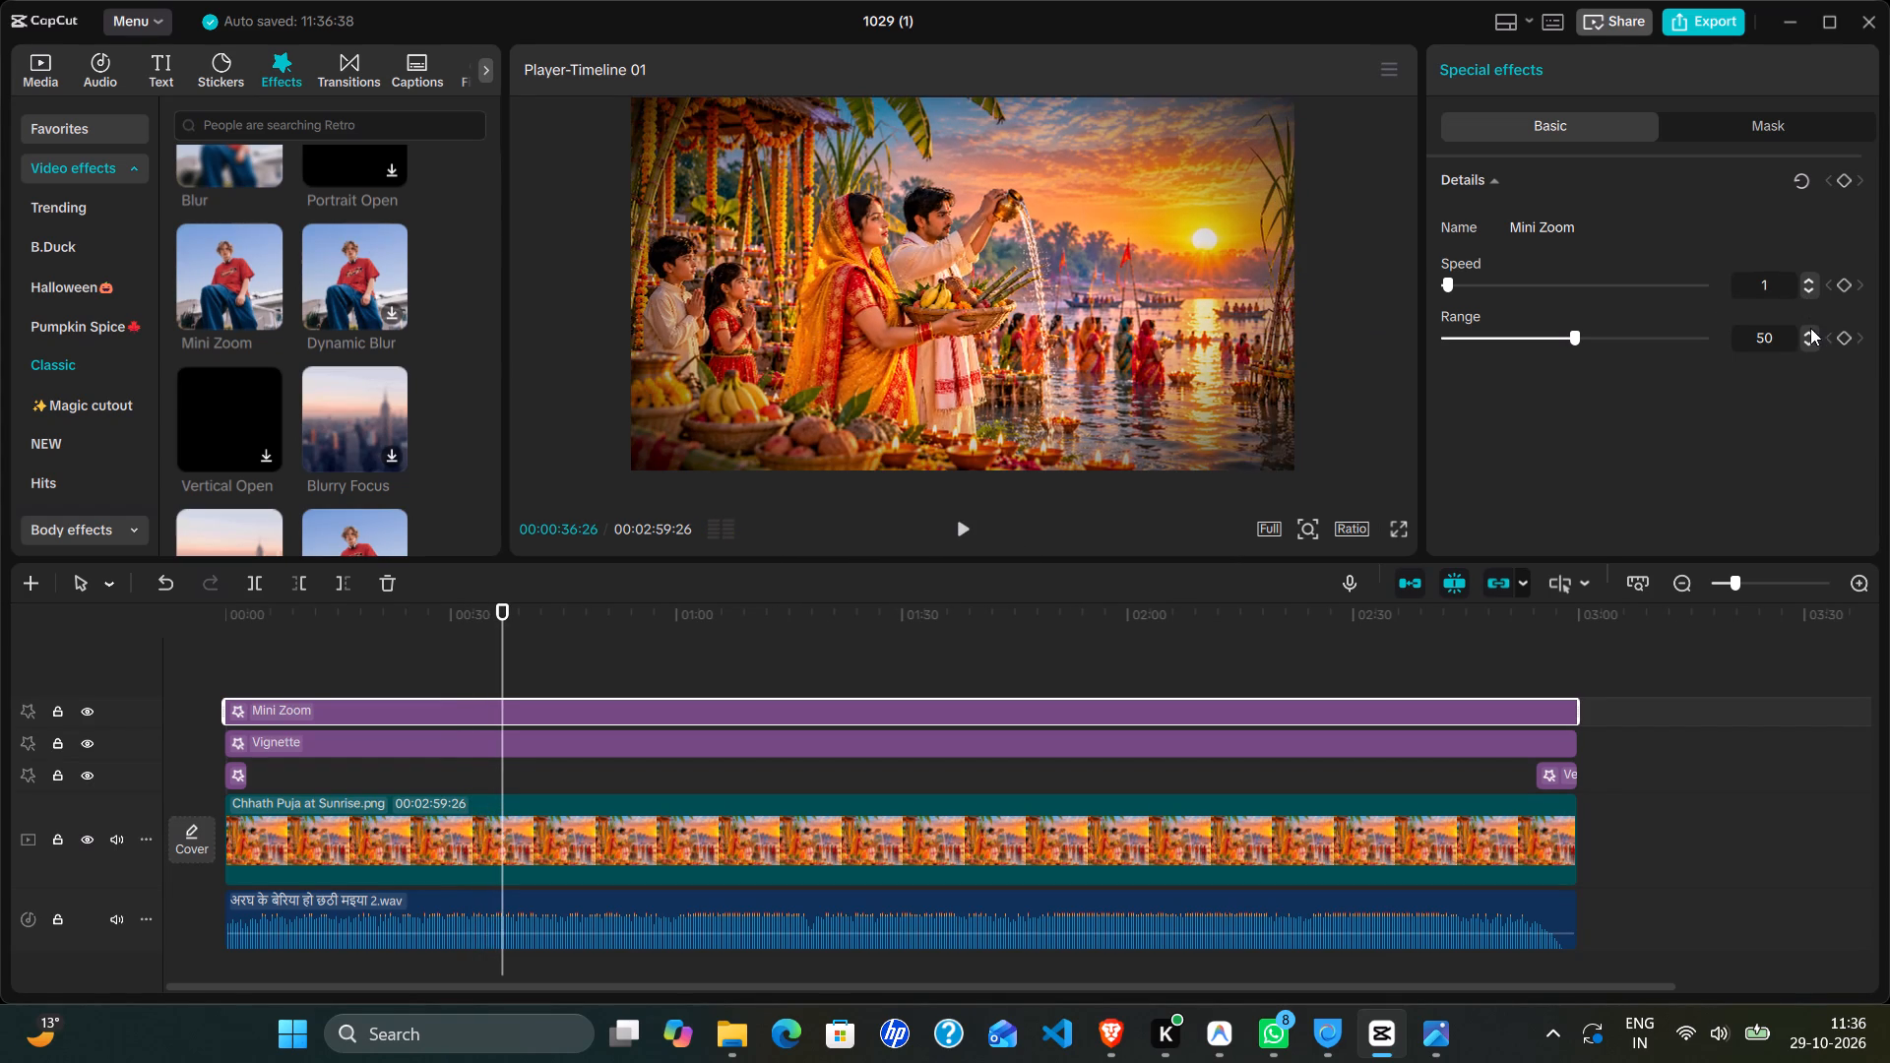
Reduce the Mini Zoom effect's range to 8, playing the video between adjustments to judge the movement.
triple_click(1811, 344)
triple_click(1811, 344)
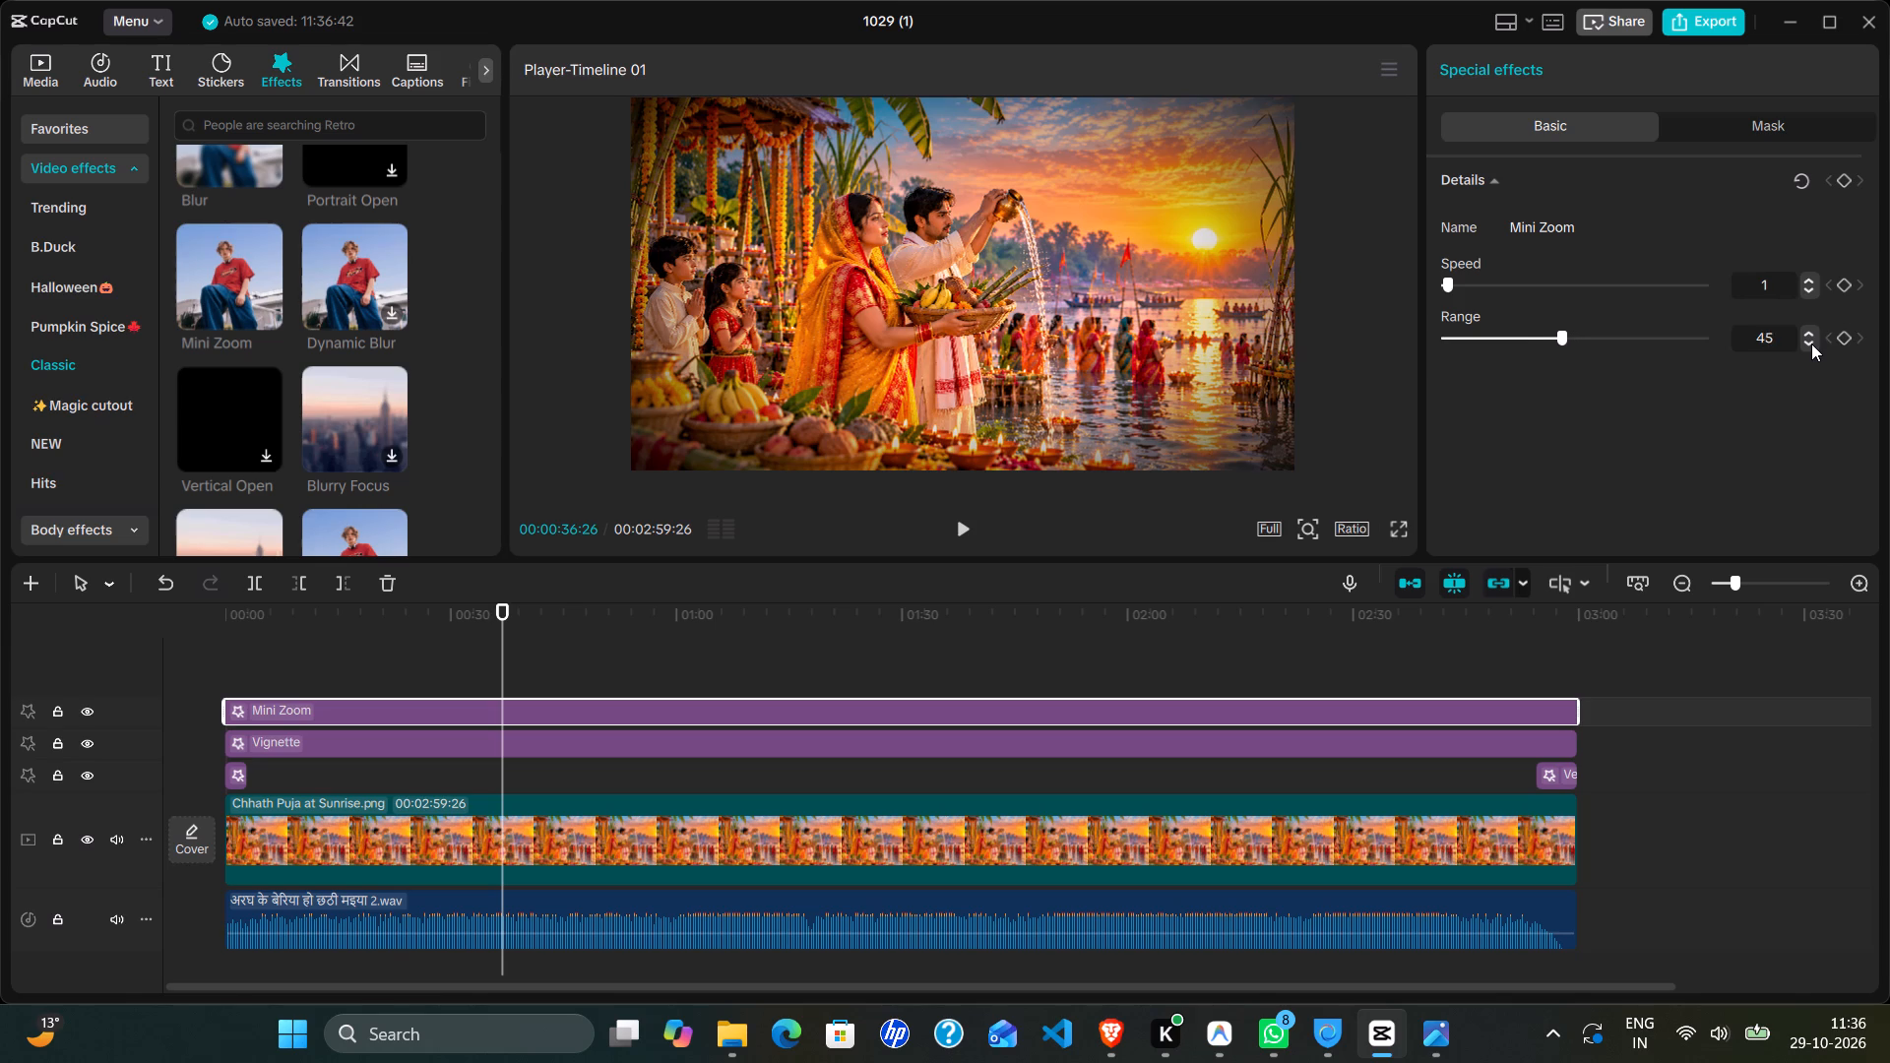
double_click(1811, 344)
left_click_drag(1811, 344, 1108, 434)
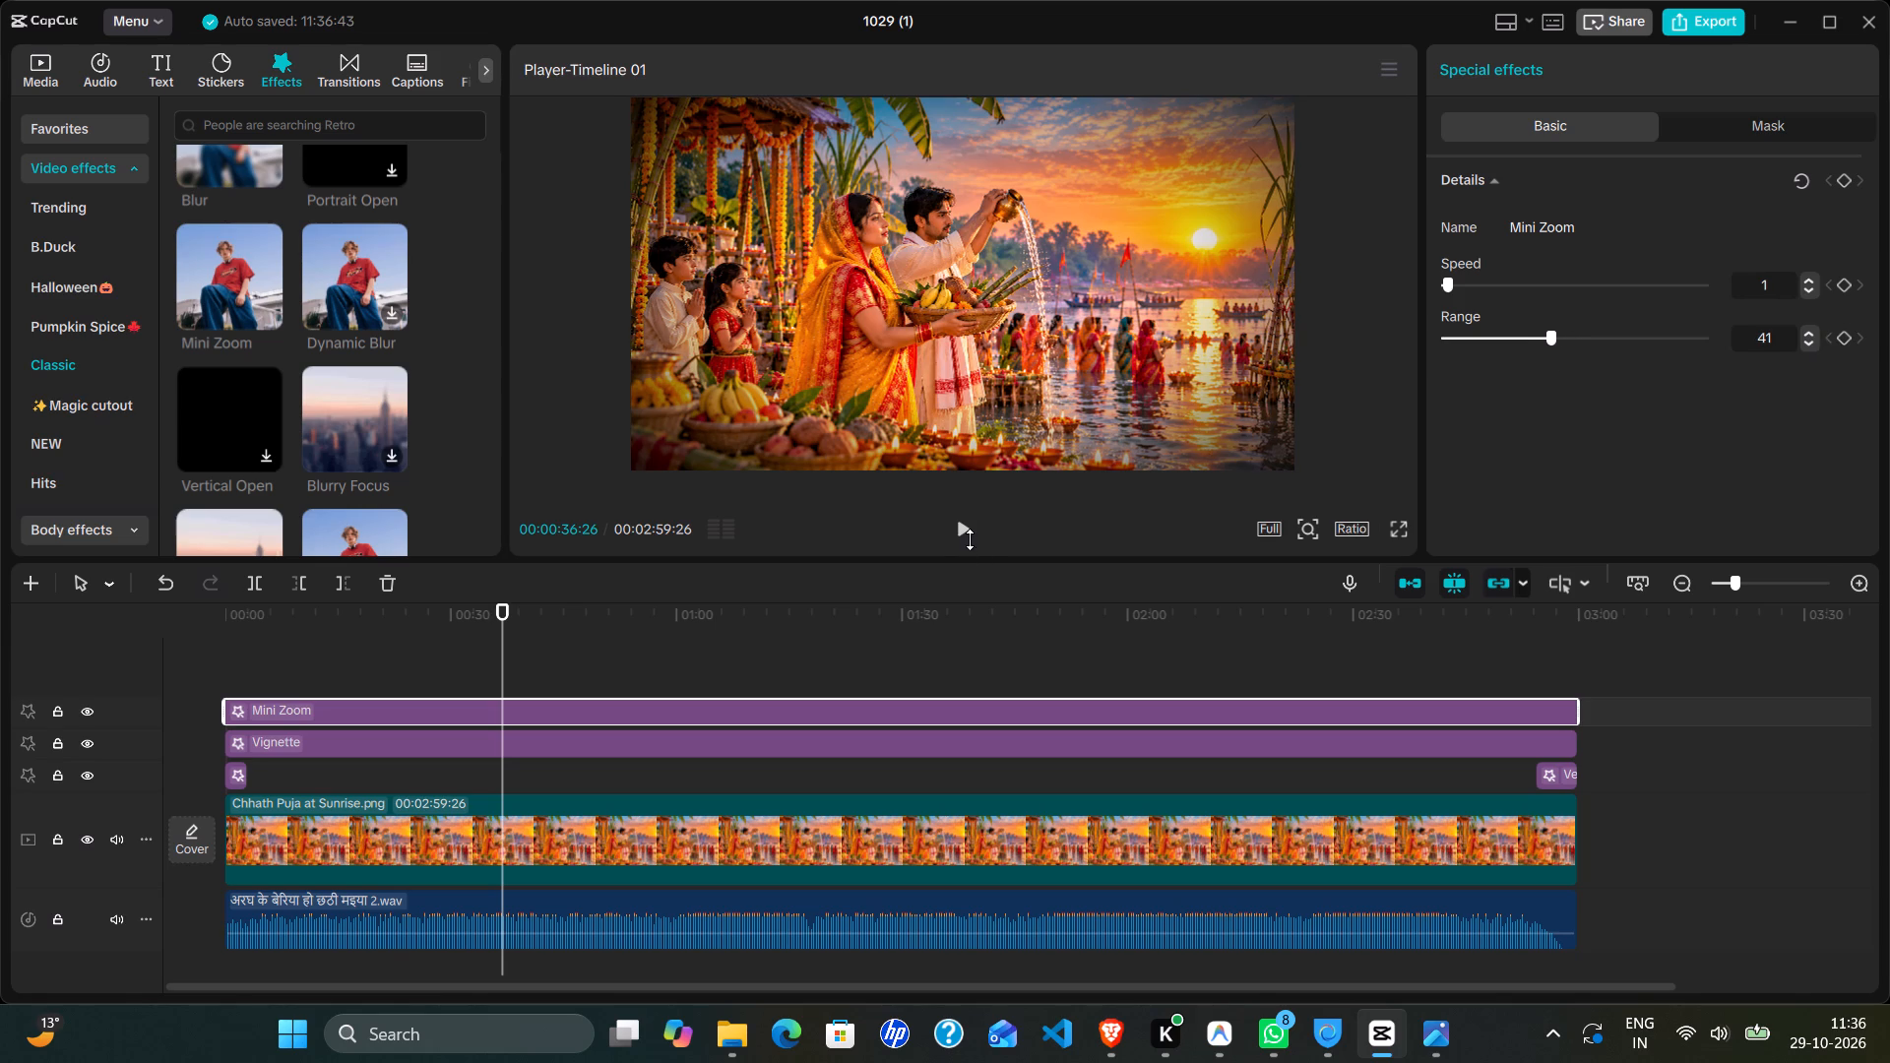
left_click(962, 529)
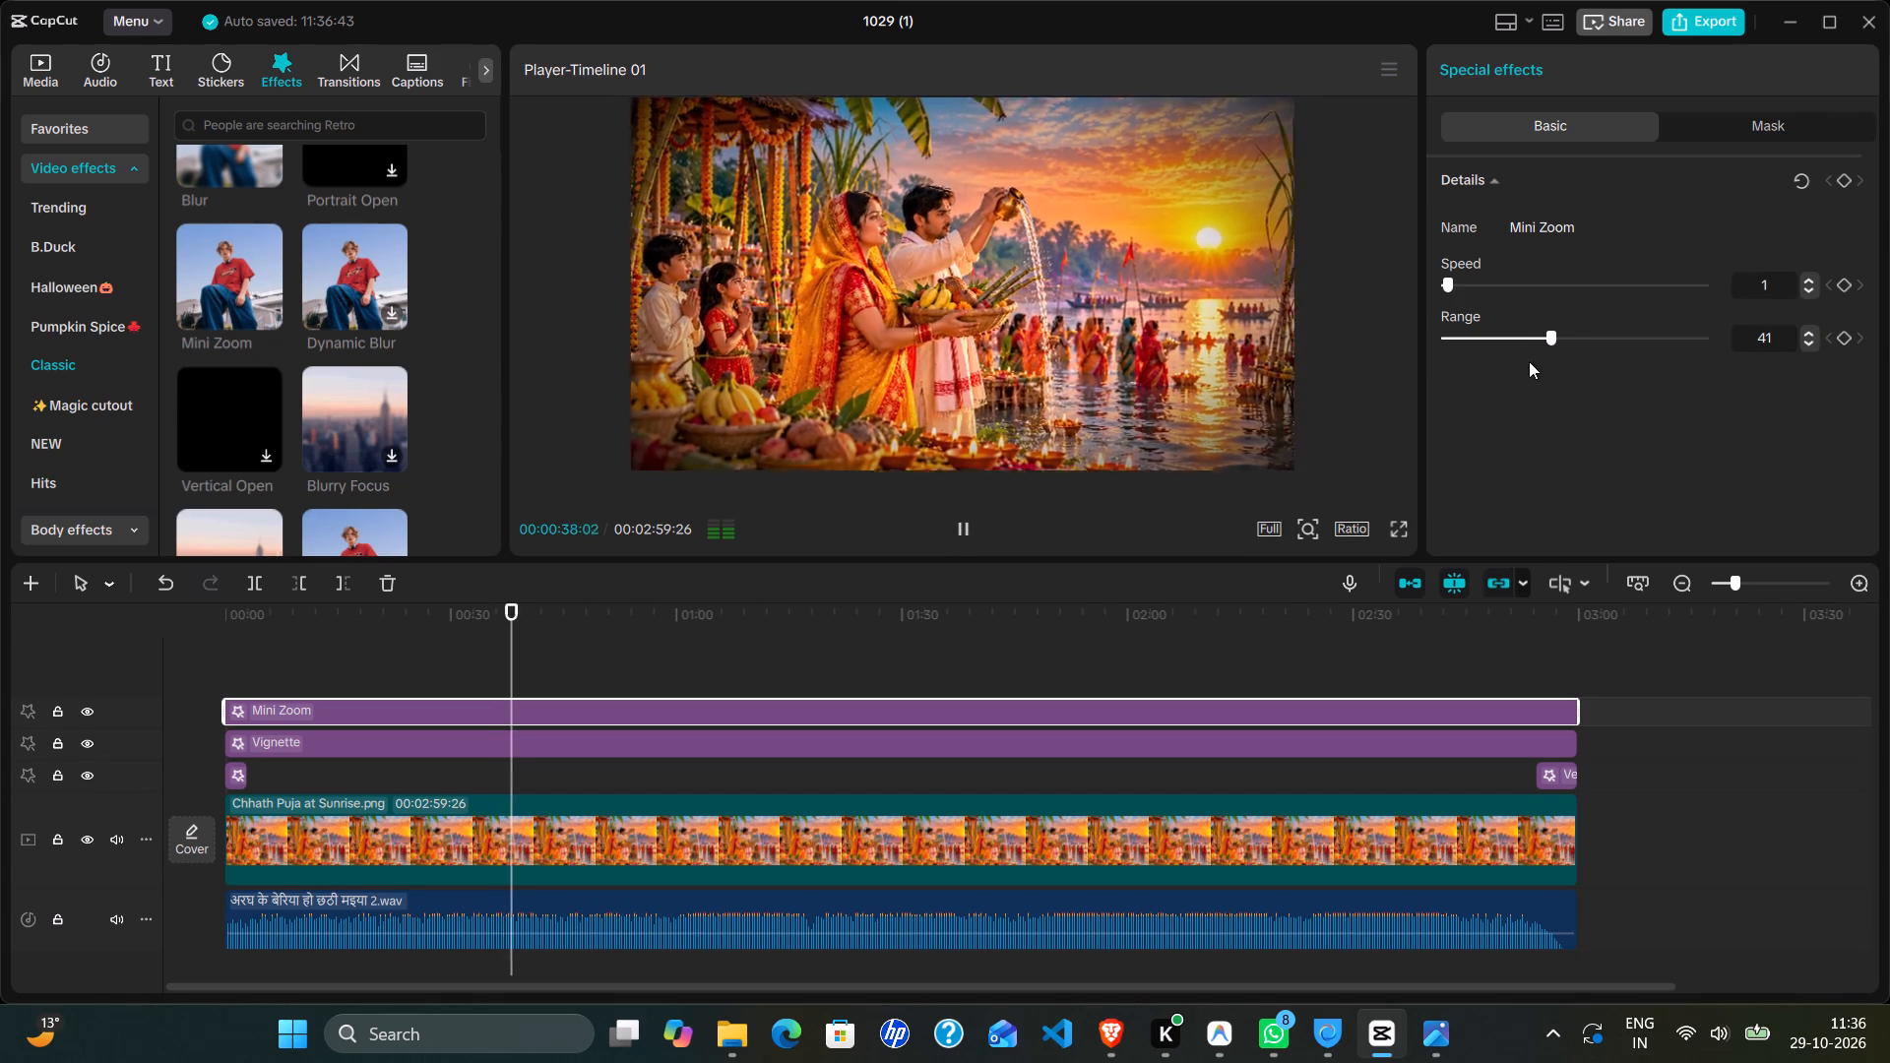
left_click_drag(1556, 335, 1488, 338)
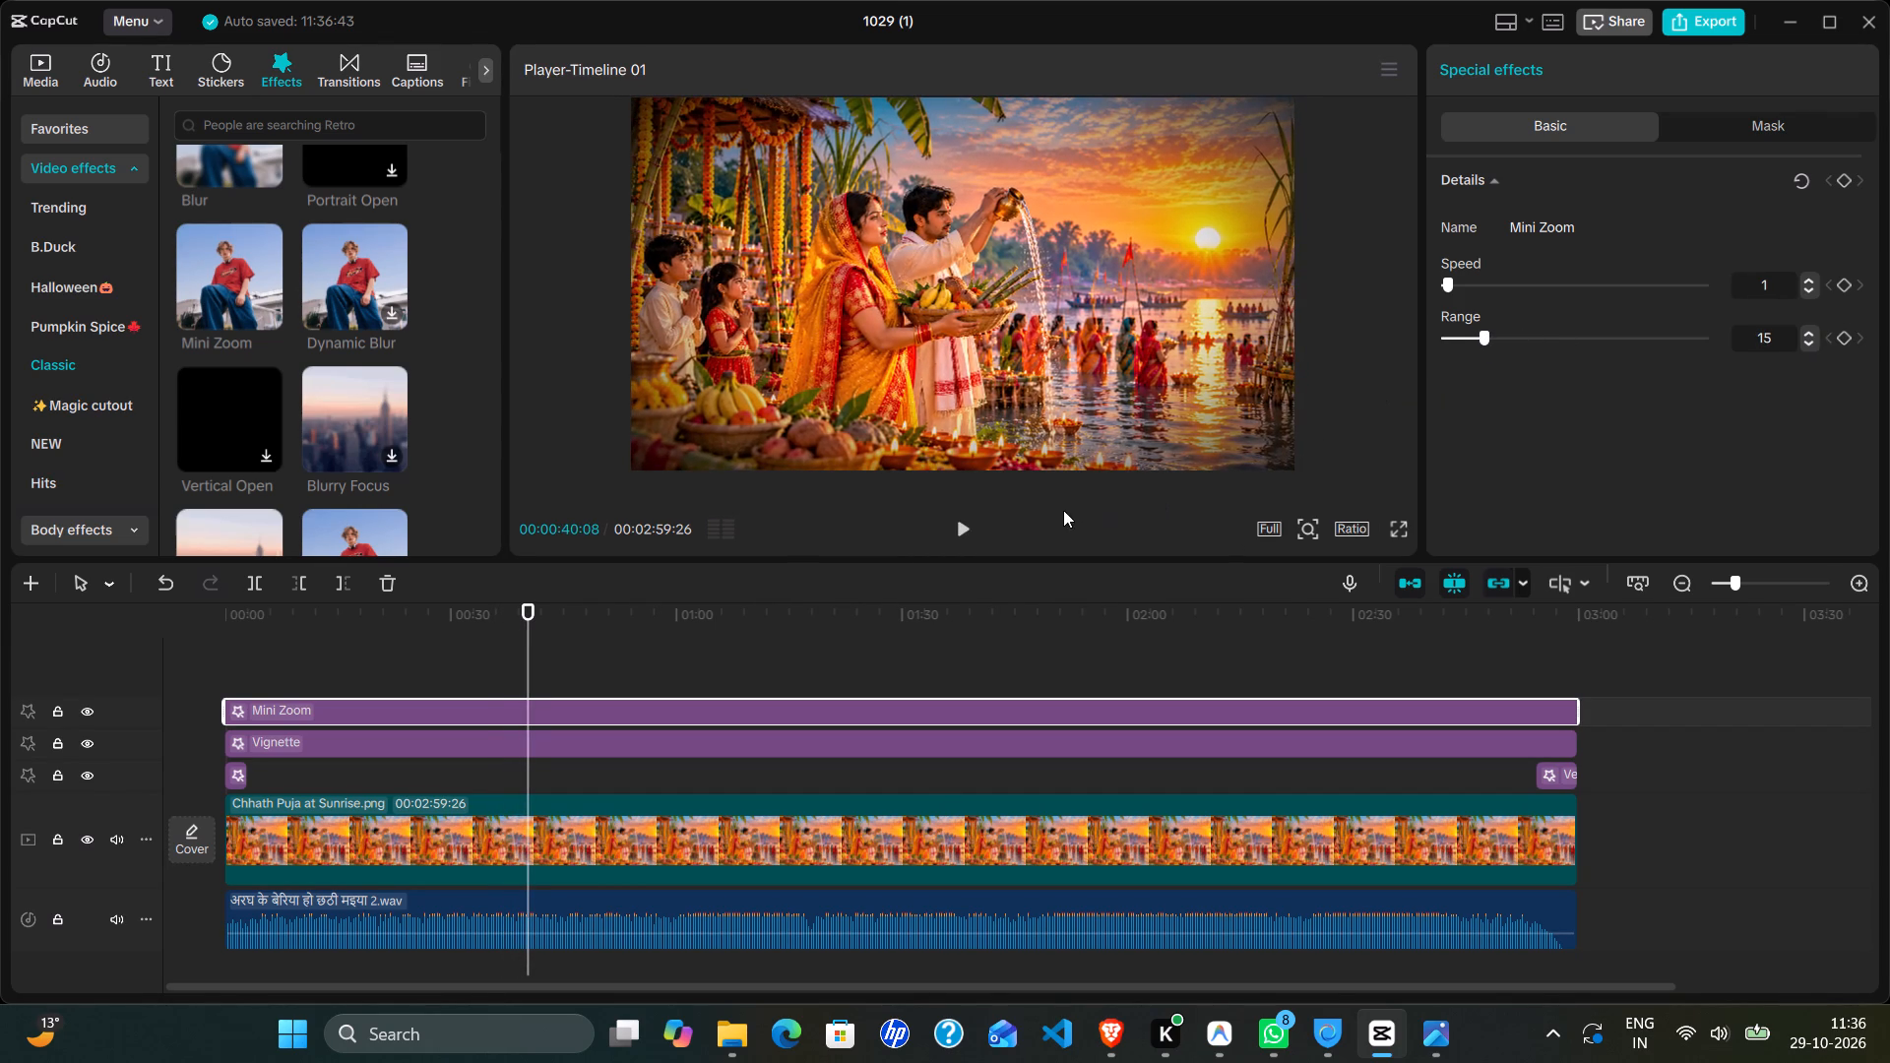
left_click(961, 517)
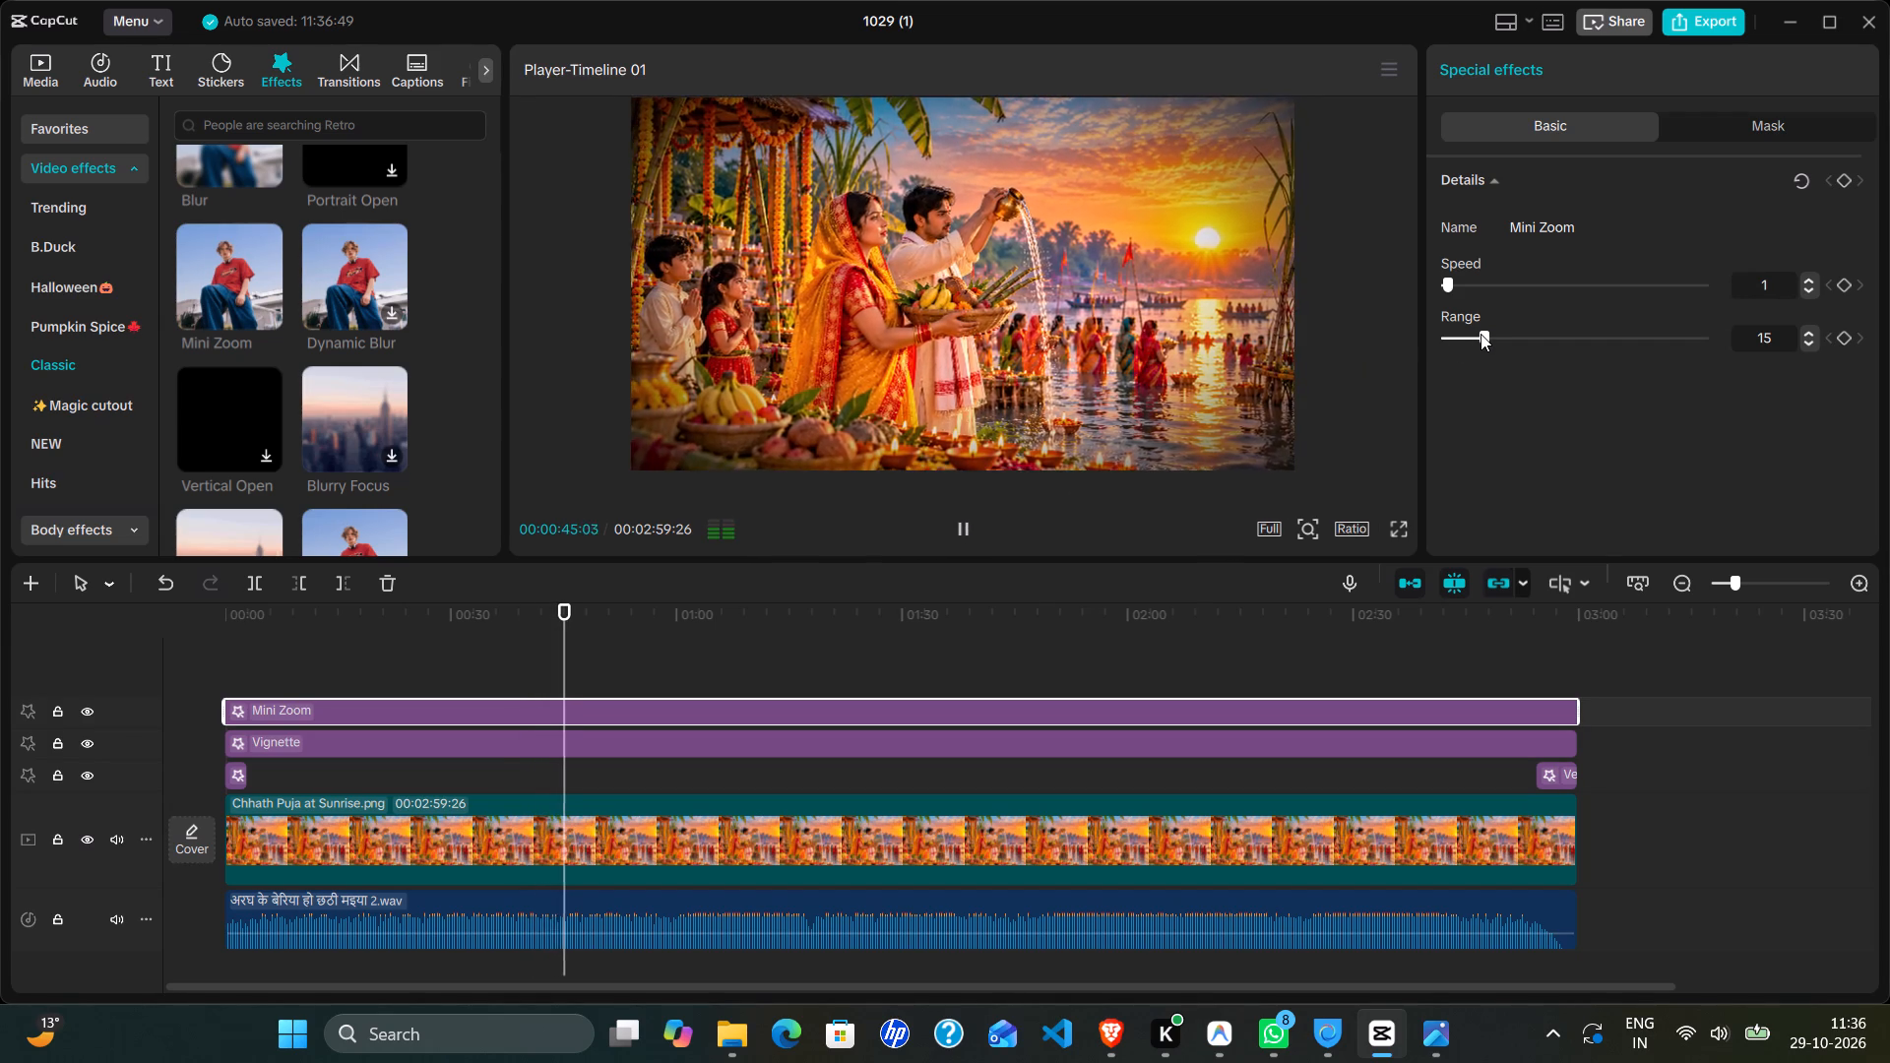
left_click_drag(1485, 335, 1469, 338)
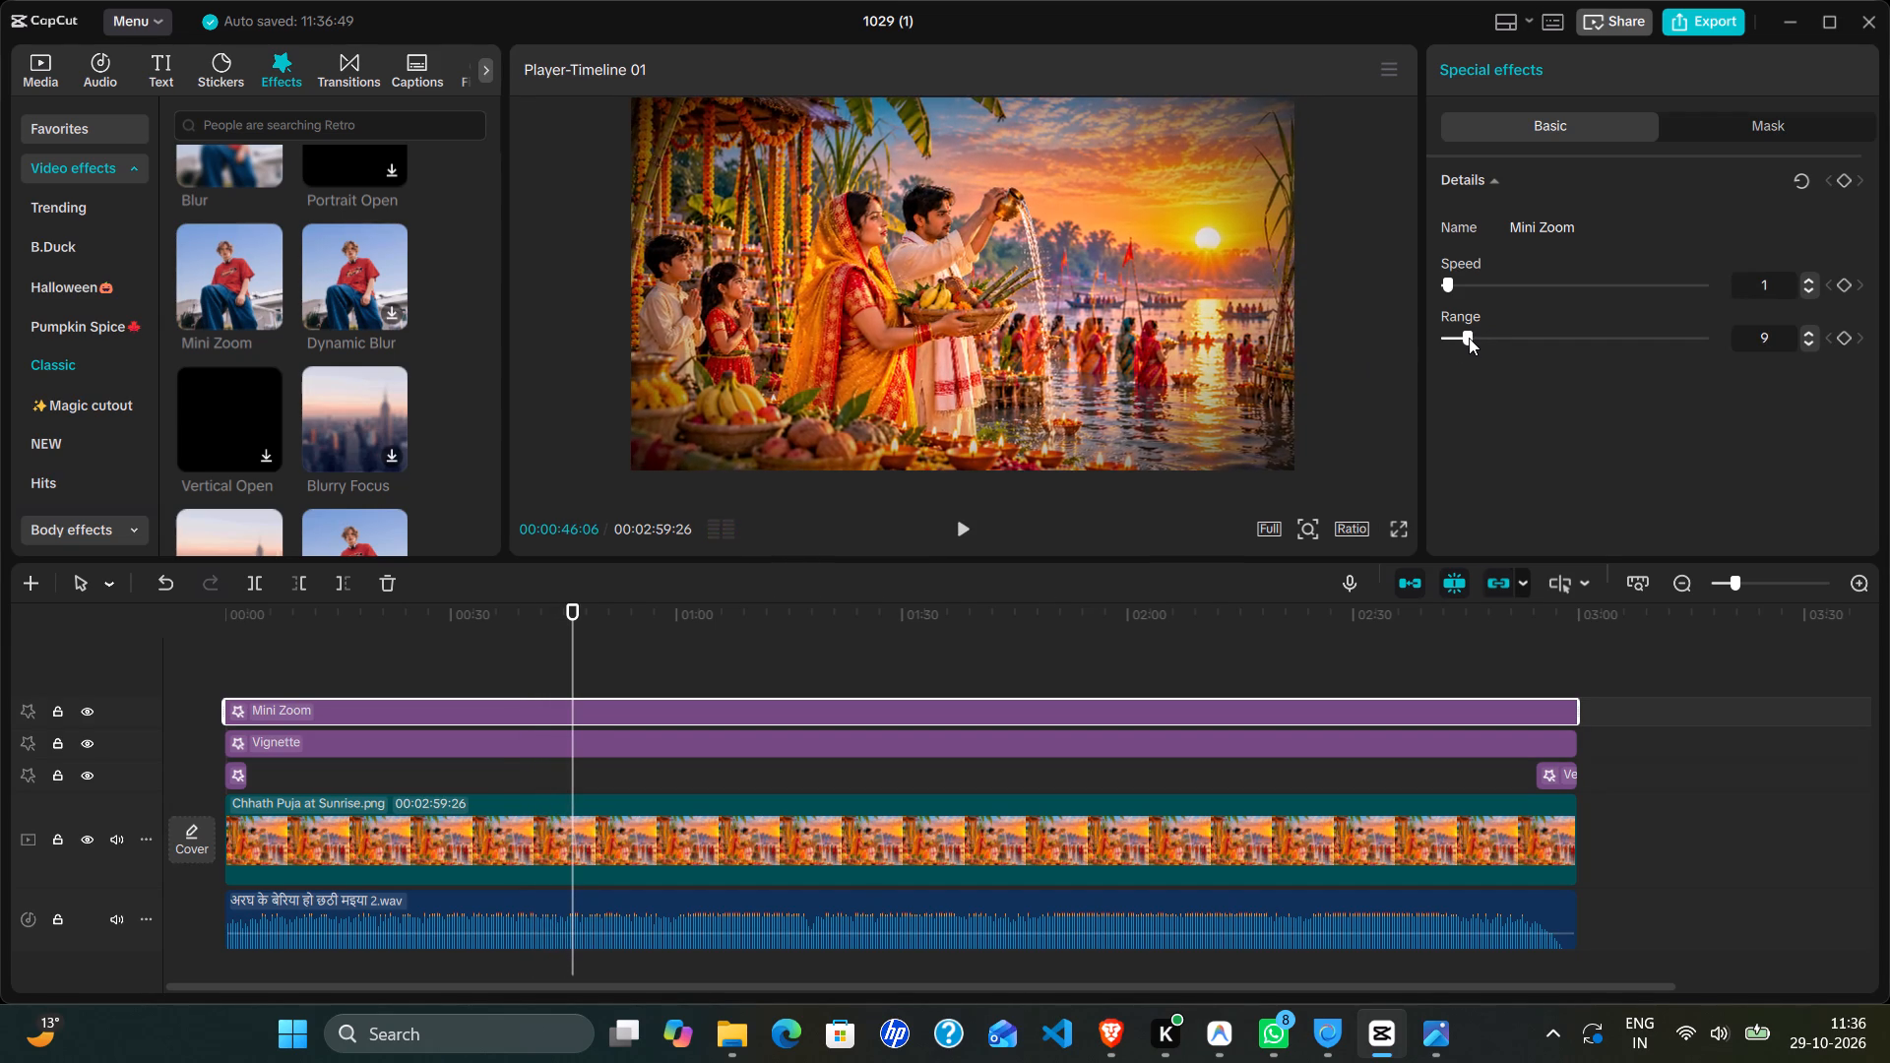
left_click_drag(1469, 338, 1467, 338)
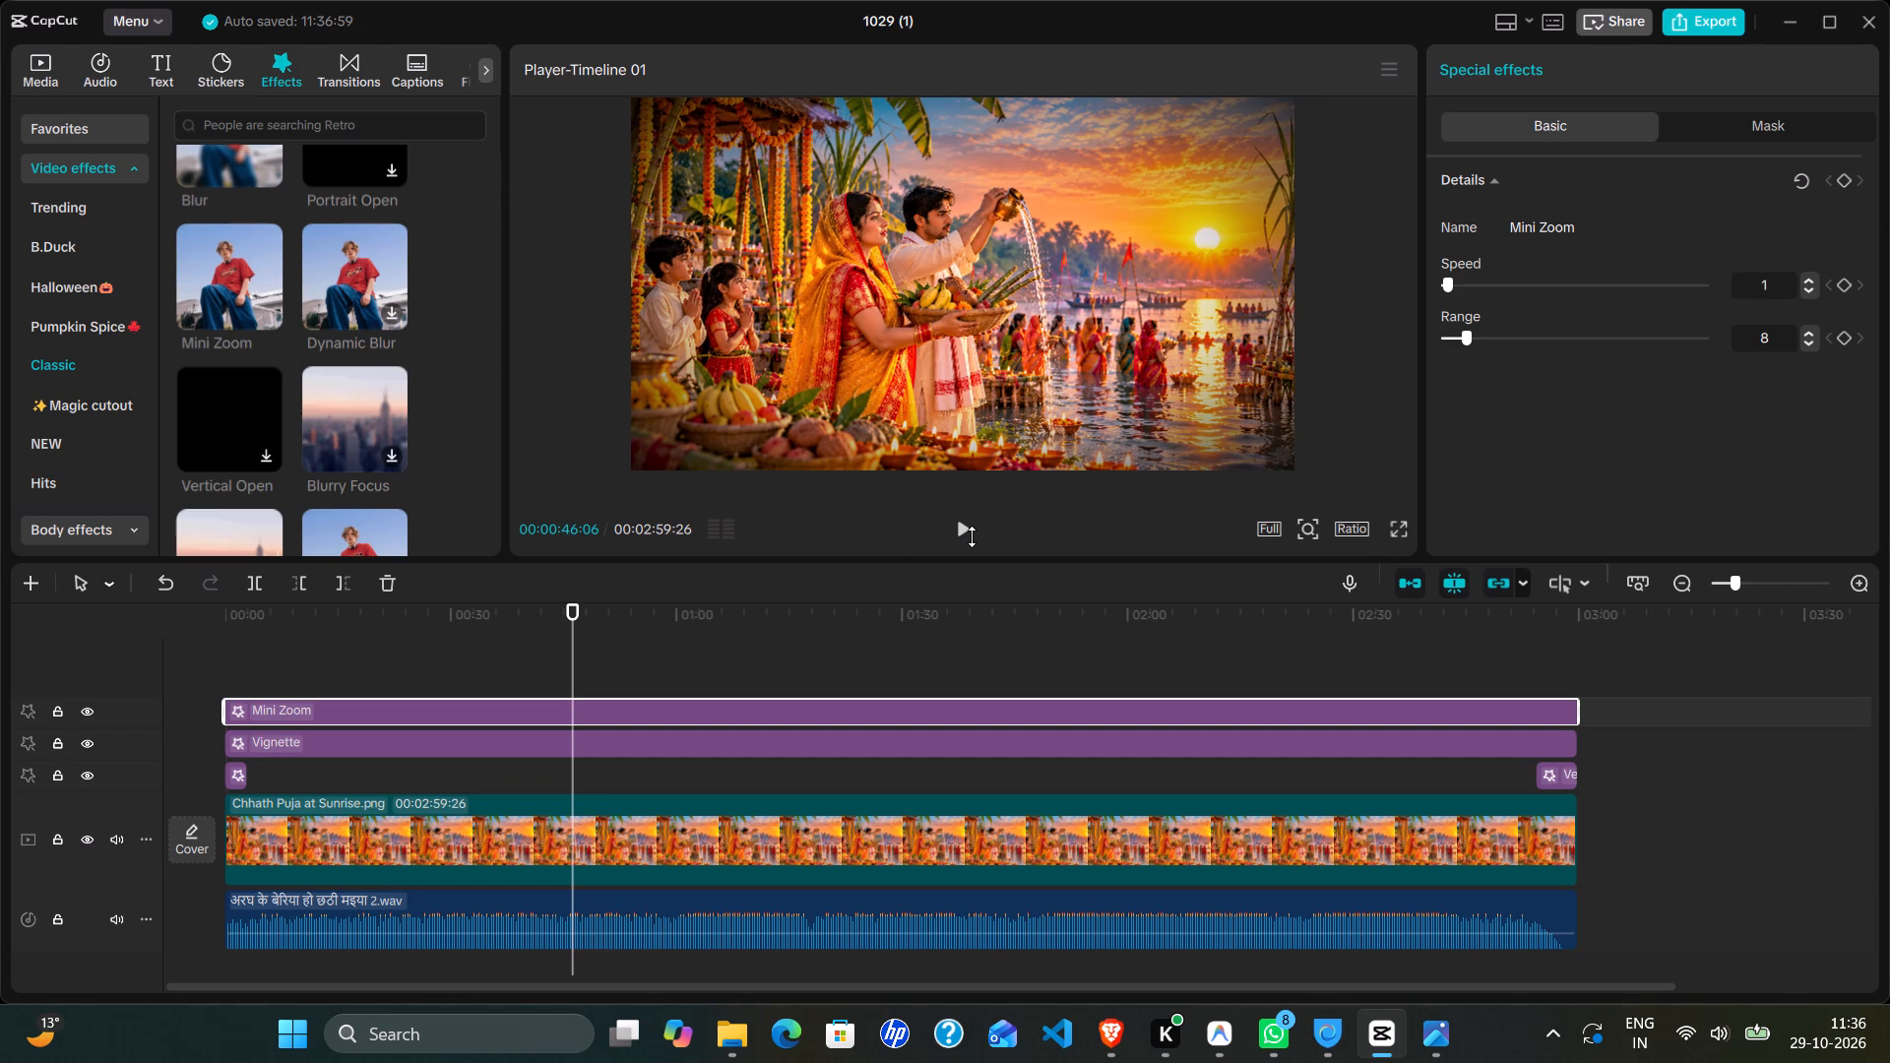
left_click(958, 528)
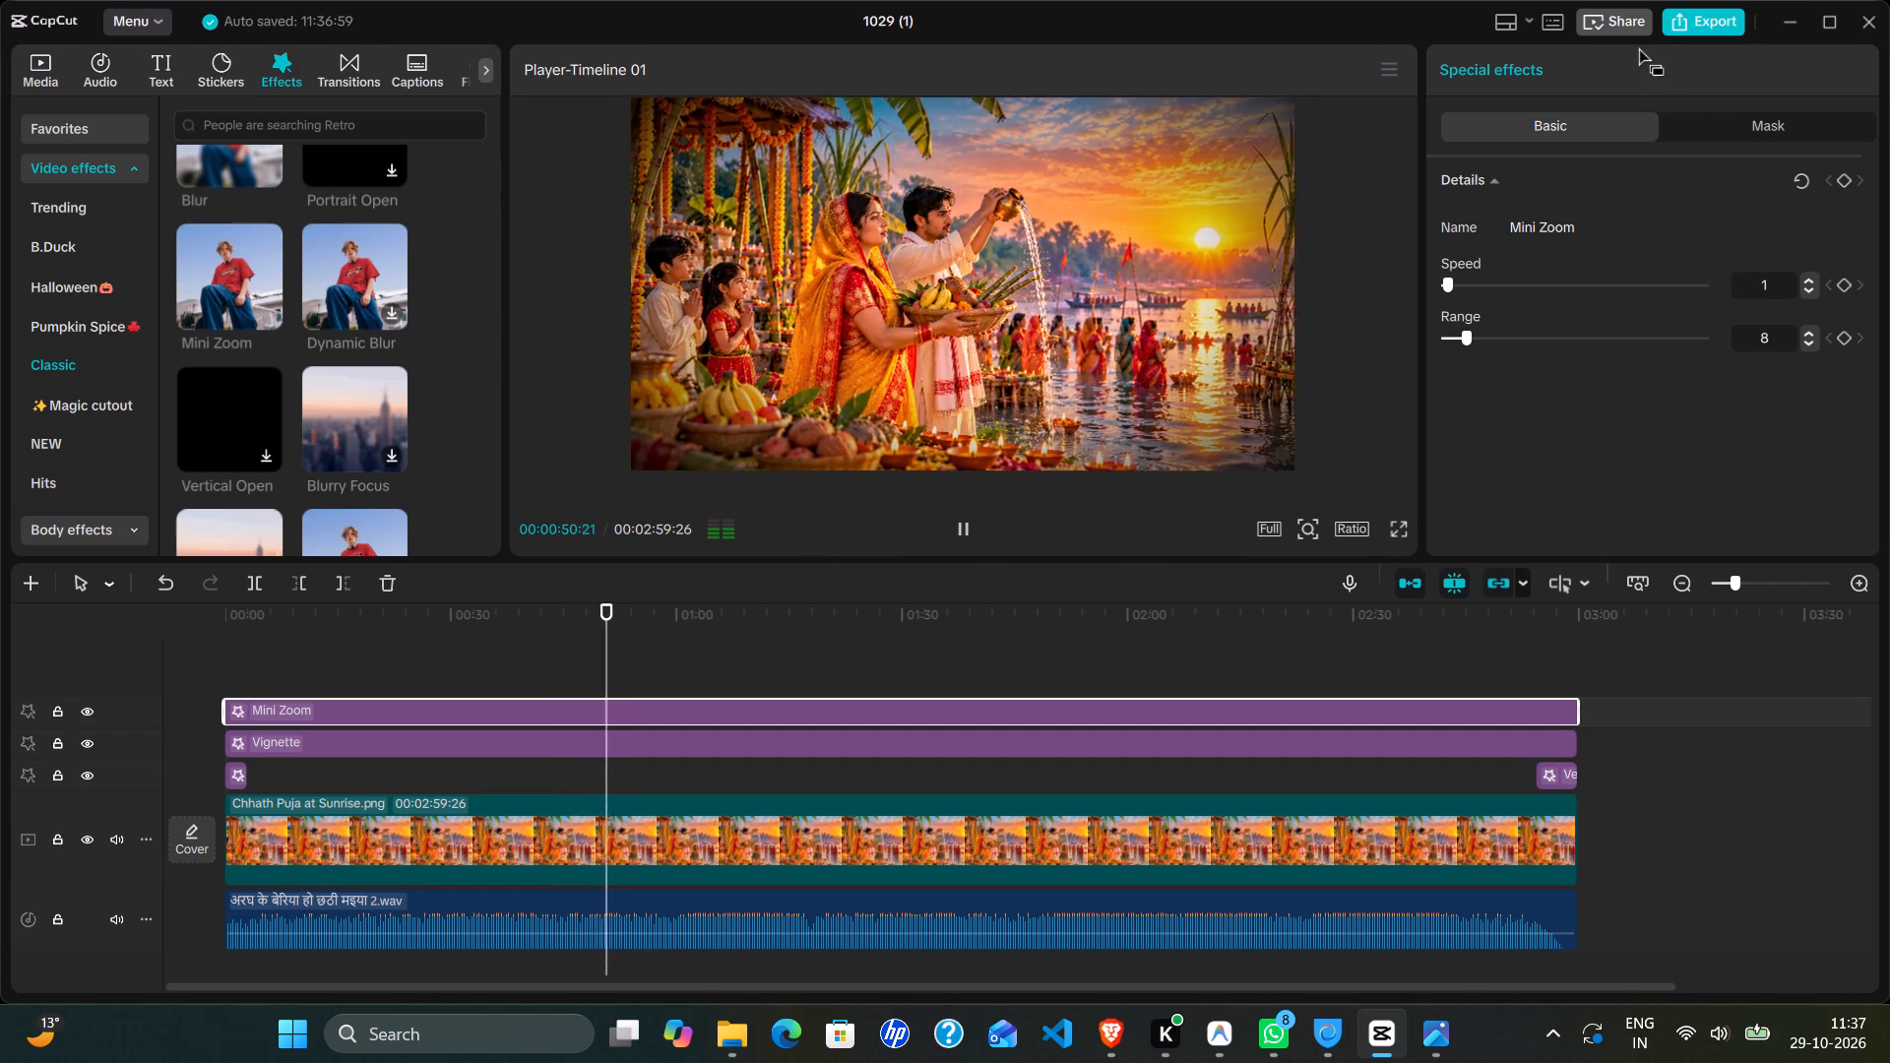
Open the export settings for the timeline and replace the video's name with ChPV4.
left_click(1705, 24)
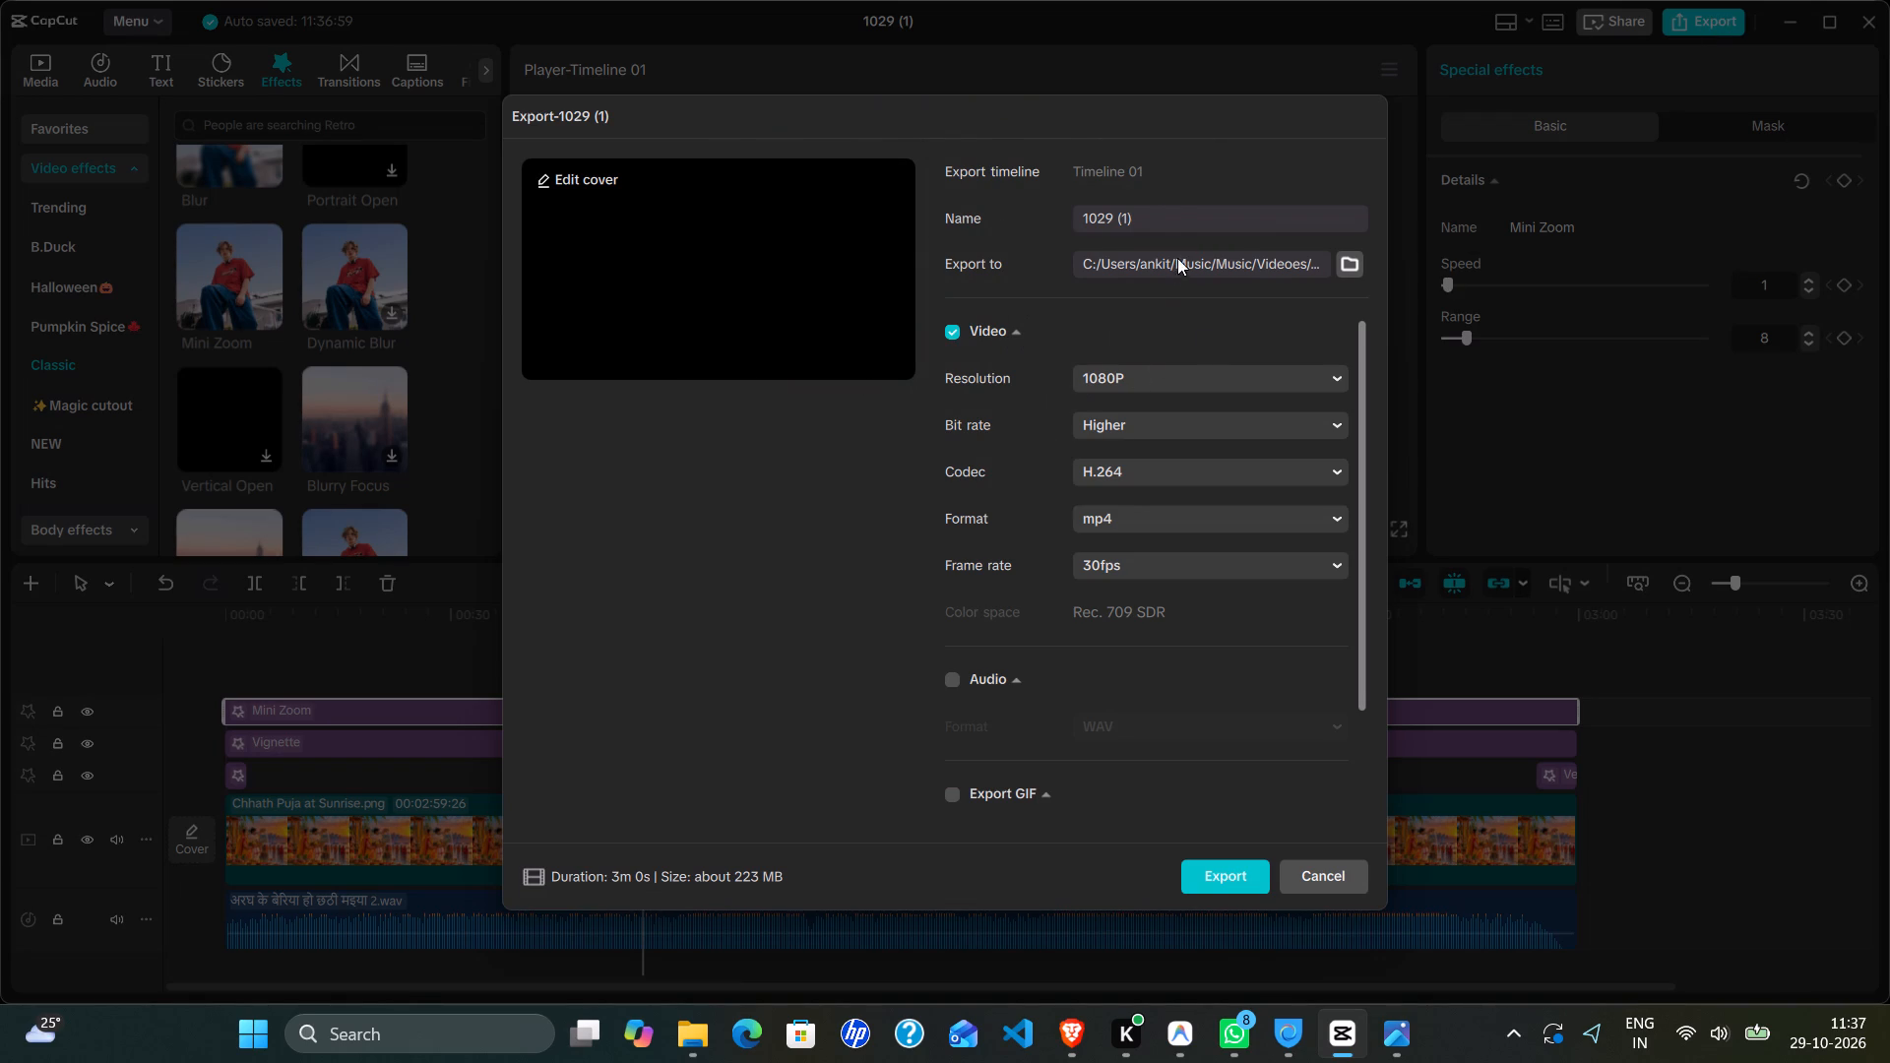
left_click(1156, 222)
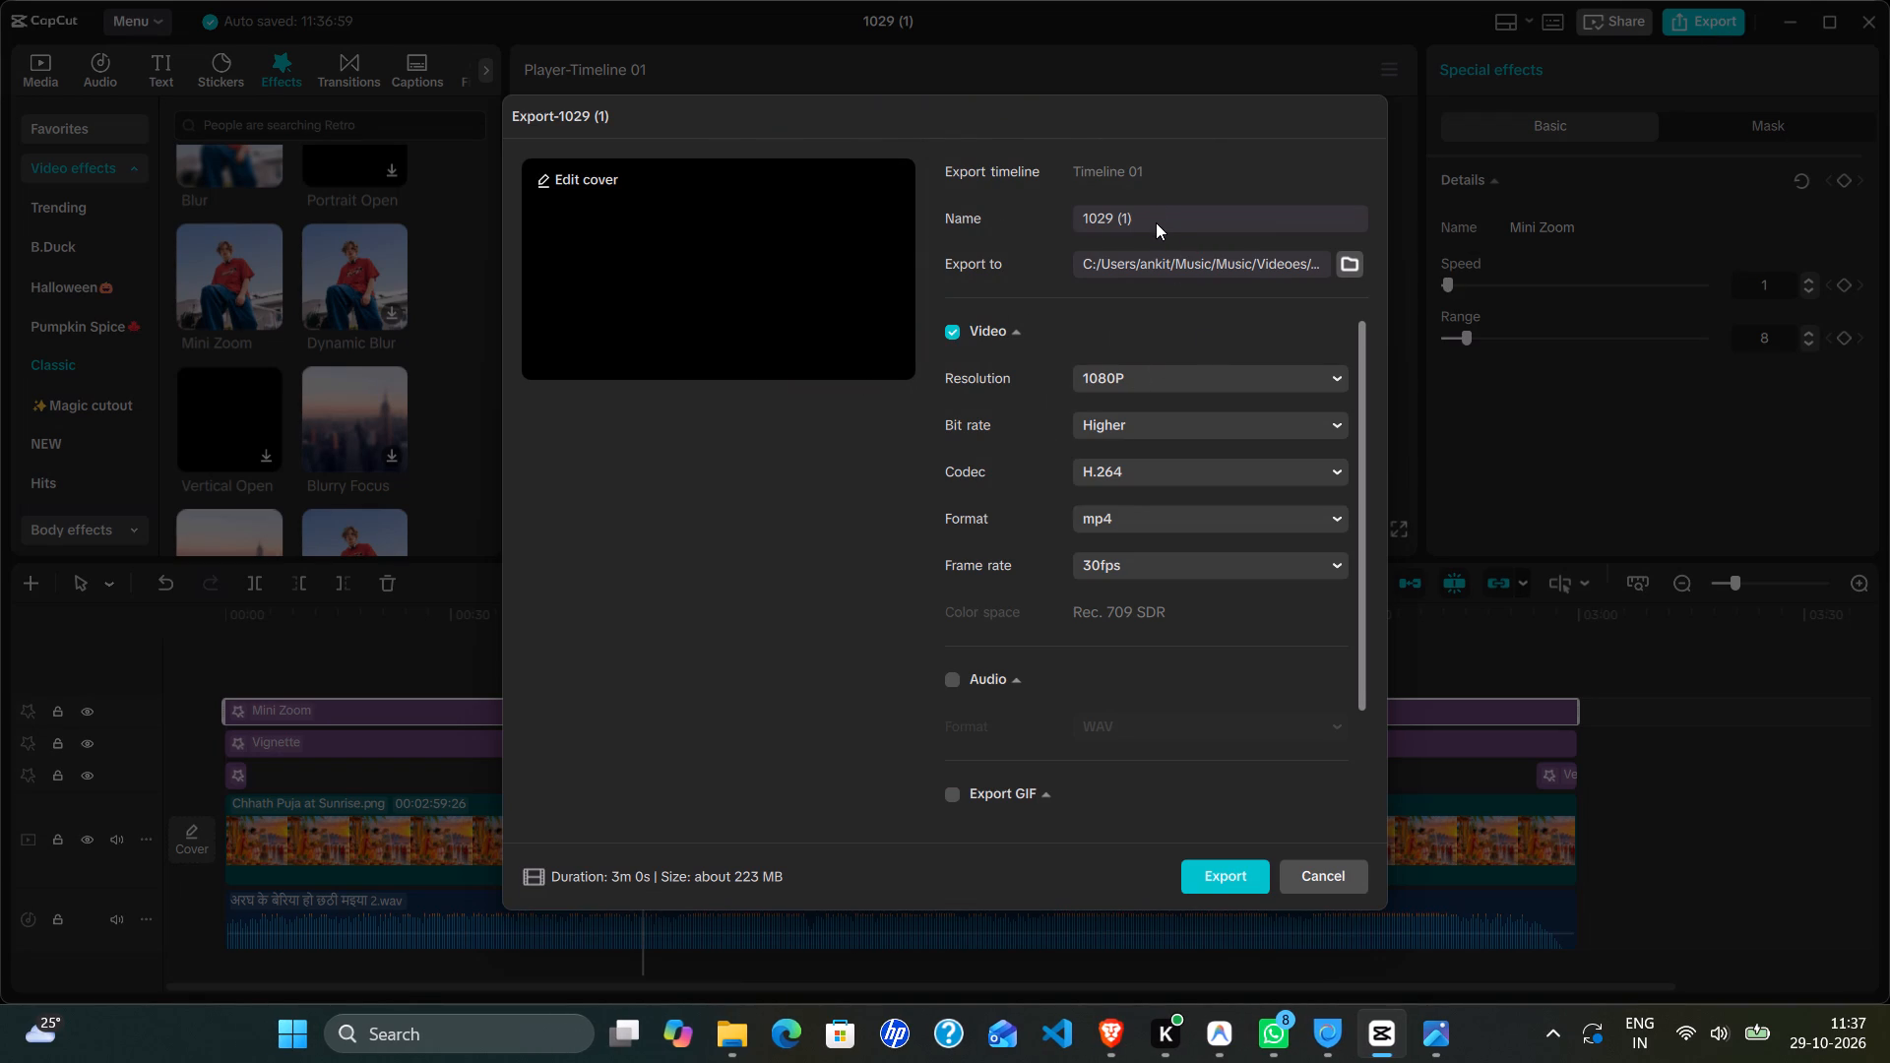
key("BackSpace")
key("BackSpace")
key("BackSpace")
key("BackSpace")
key("BackSpace")
key("BackSpace")
key("BackSpace")
key("BackSpace")
key("BackSpace")
key("BackSpace")
key("BackSpace")
key("BackSpace")
key("BackSpace")
key("BackSpace")
key("BackSpace")
key("BackSpace")
key("BackSpace")
key("BackSpace")
key("BackSpace")
key("BackSpace")
key("shift+c")
key("h")
key("shift+p")
key("shift+numbersign")
key("BackSpace")
key("shift+v")
key("3")
key("BackSpace")
key("4")
Export the ChPV4 video and dismiss the sharing dialog once it is saved.
left_click(1221, 873)
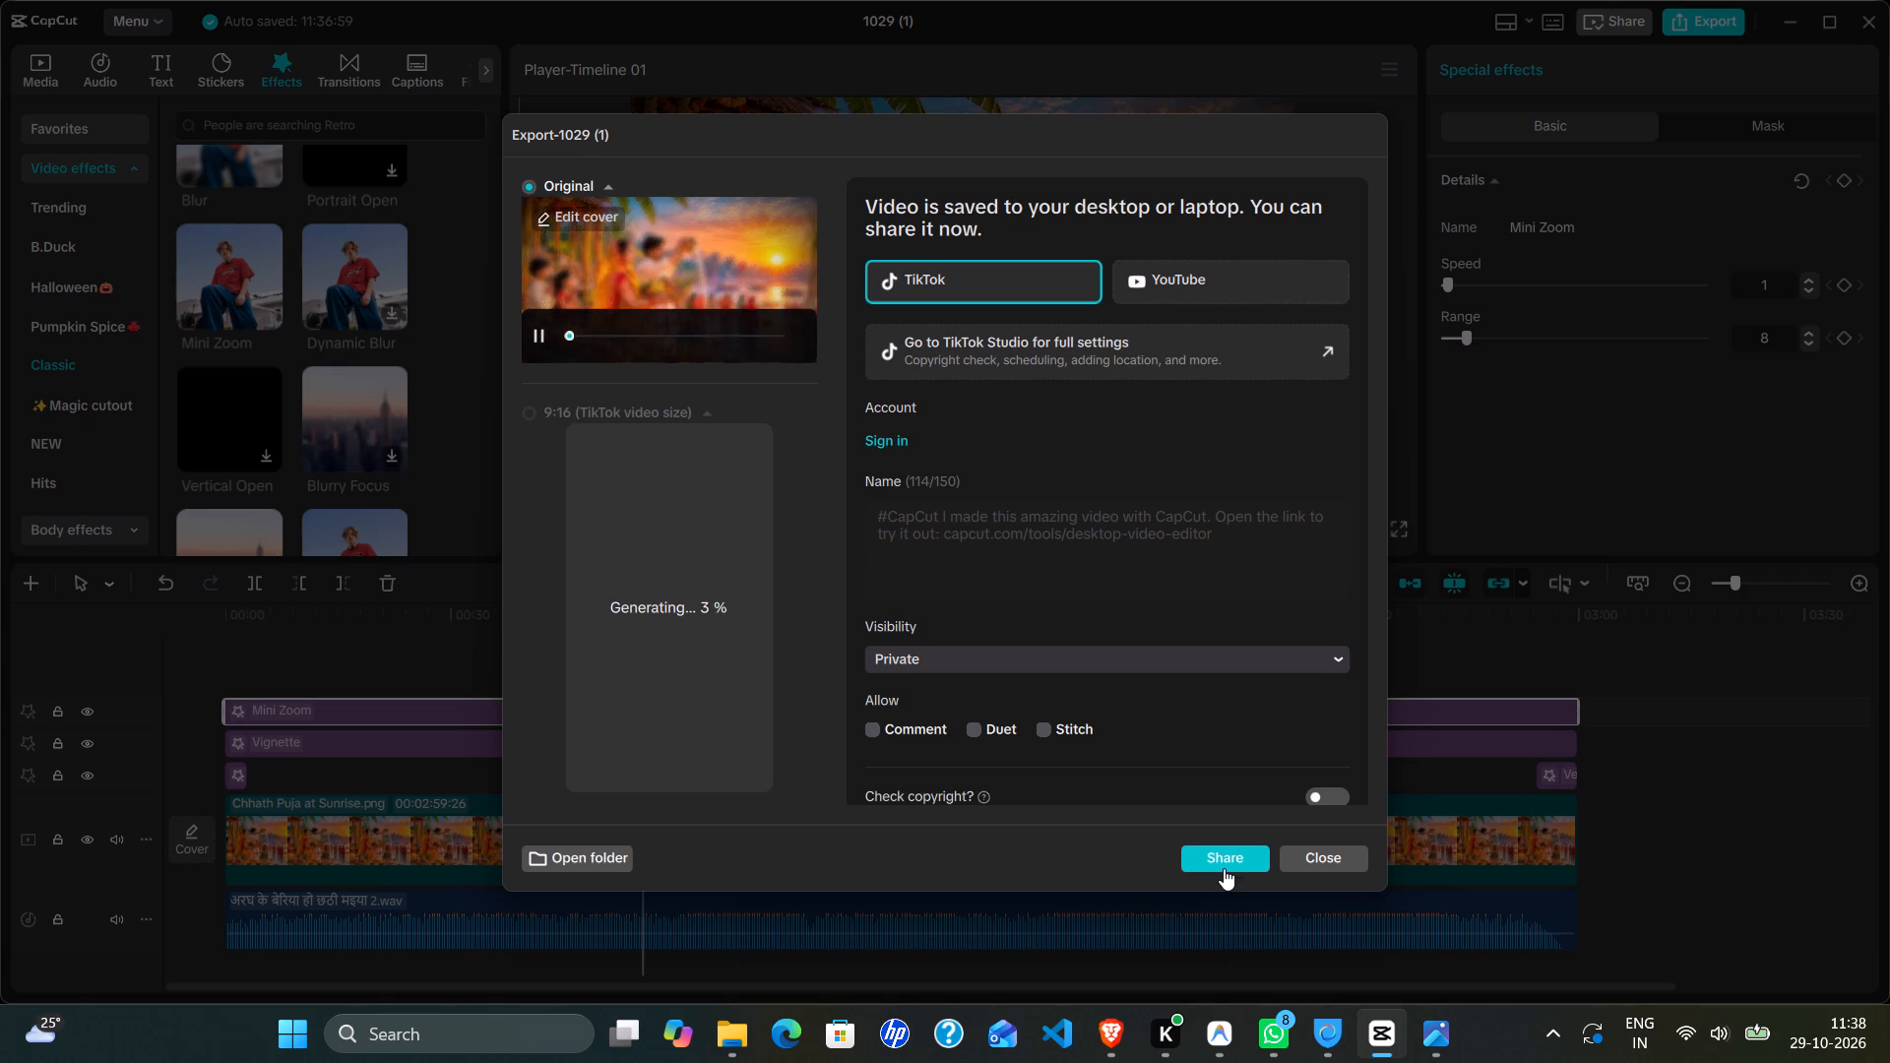
left_click(1352, 854)
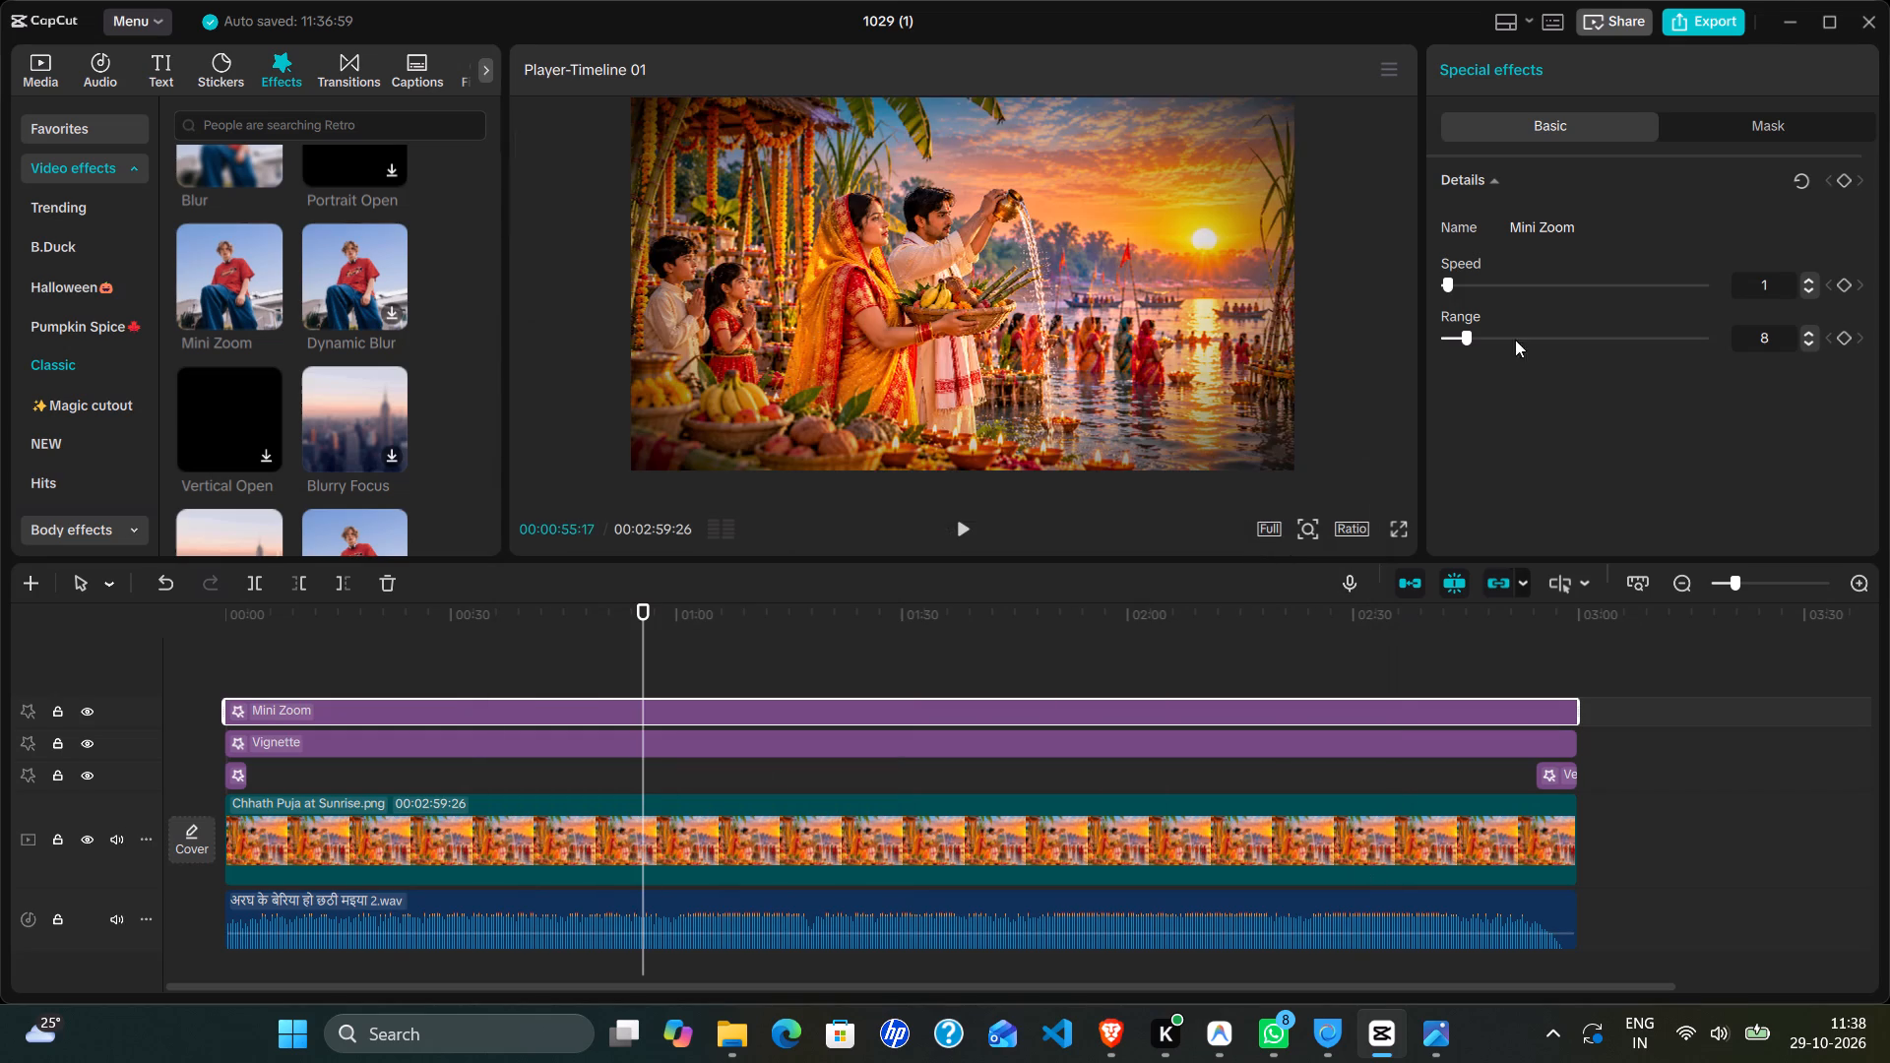
Close the 1029 (1) project.
left_click(1863, 24)
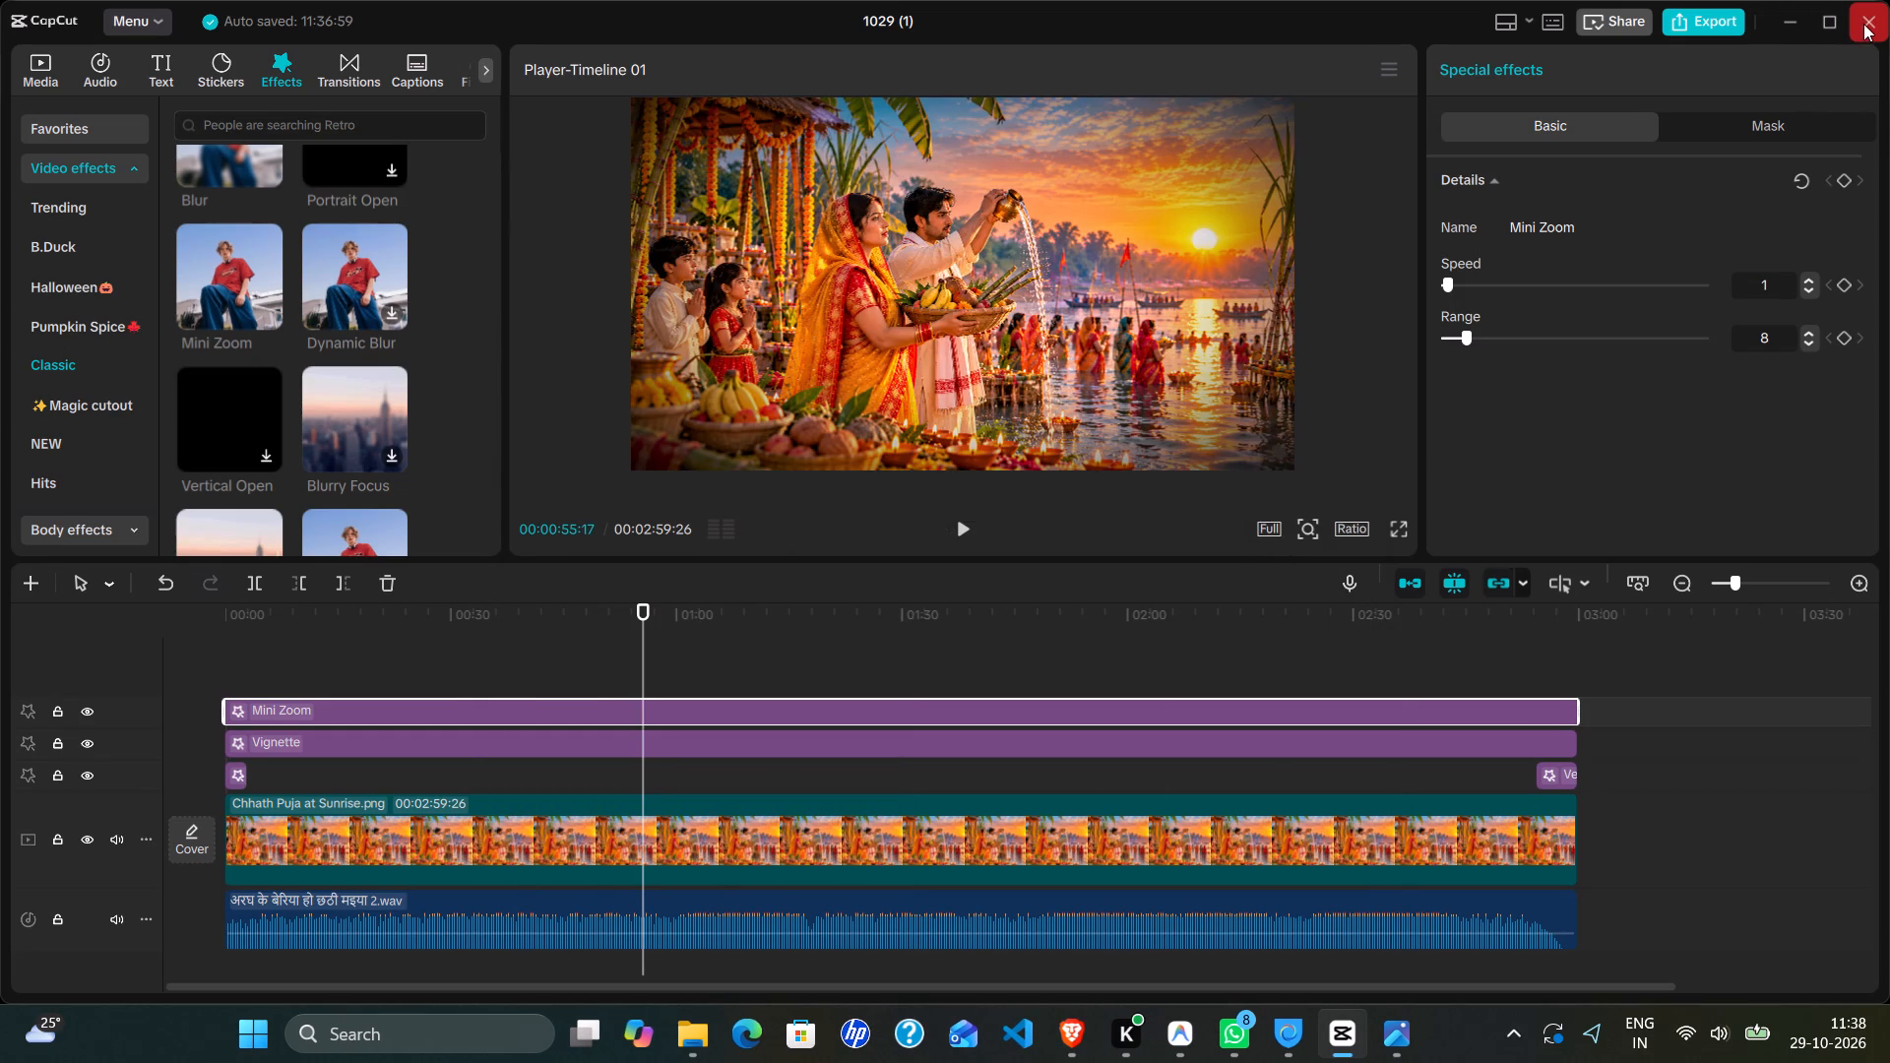